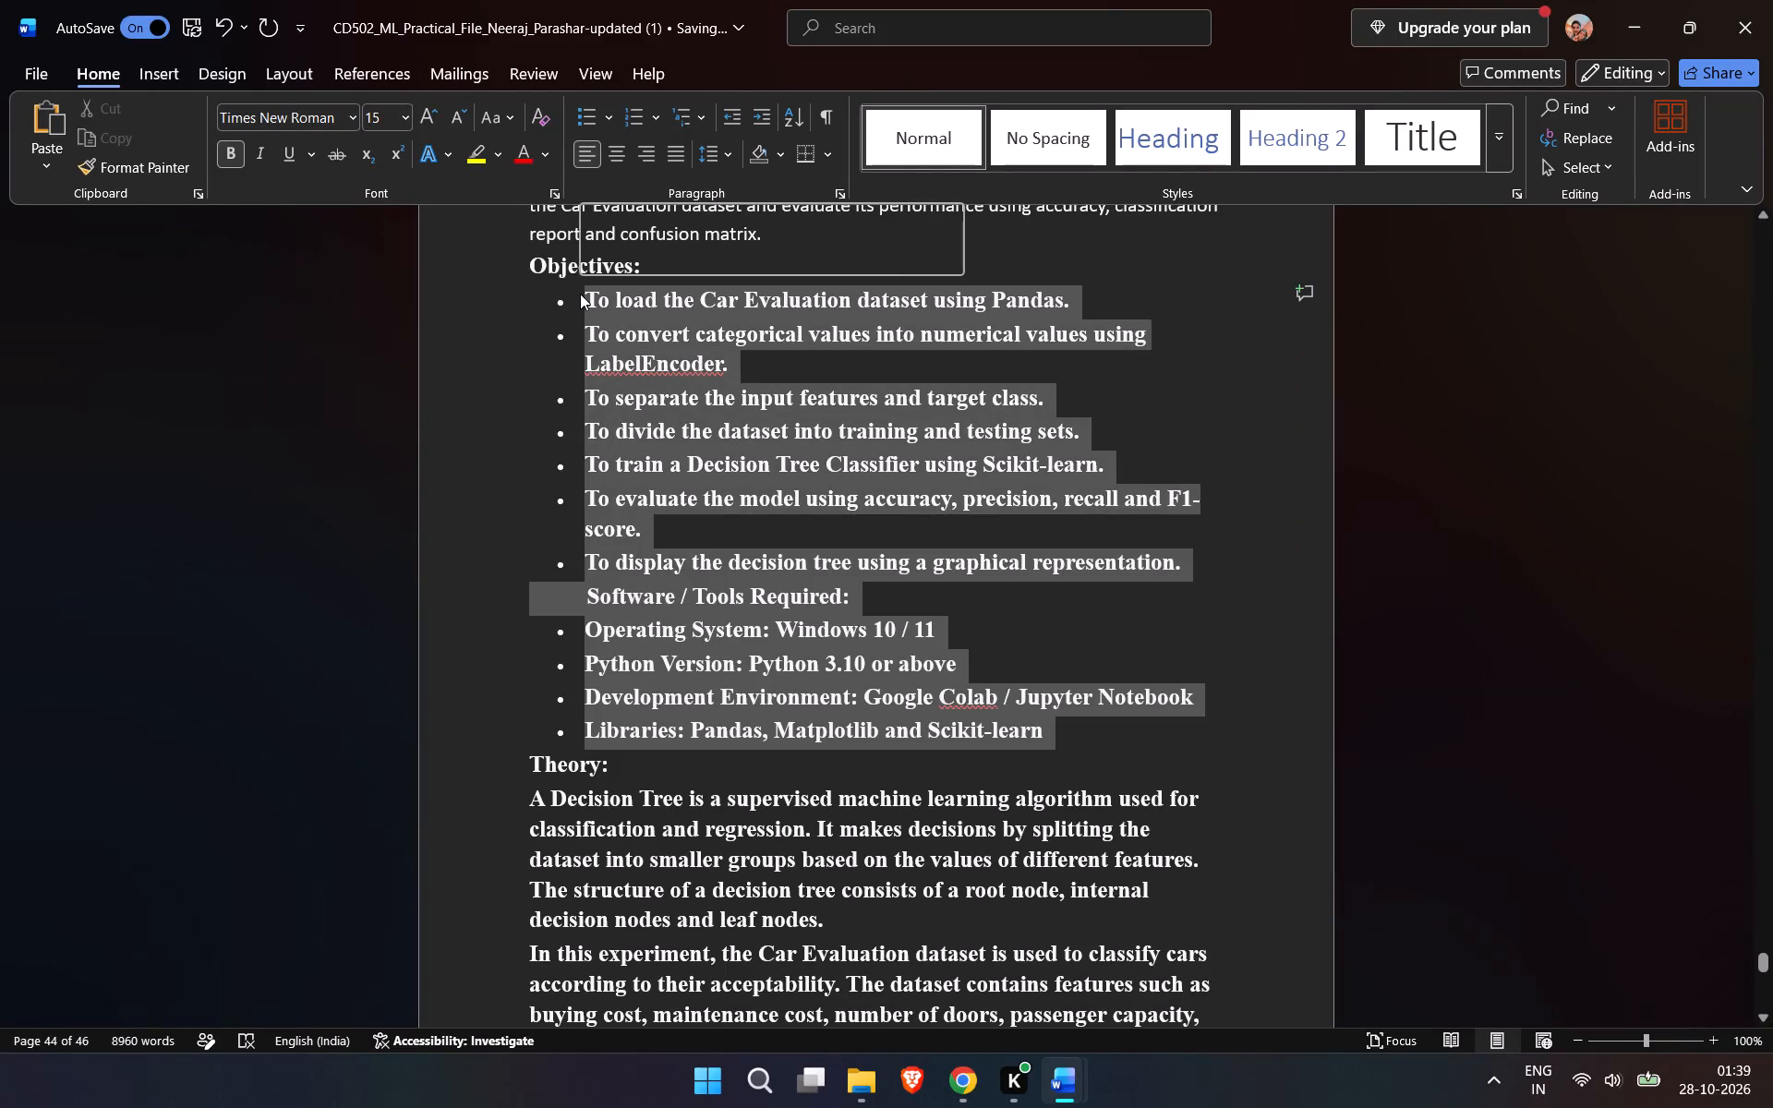
Set the font size of the selected text, from the first Objectives bullet through the Libraries bullet, to 12.
click(737, 225)
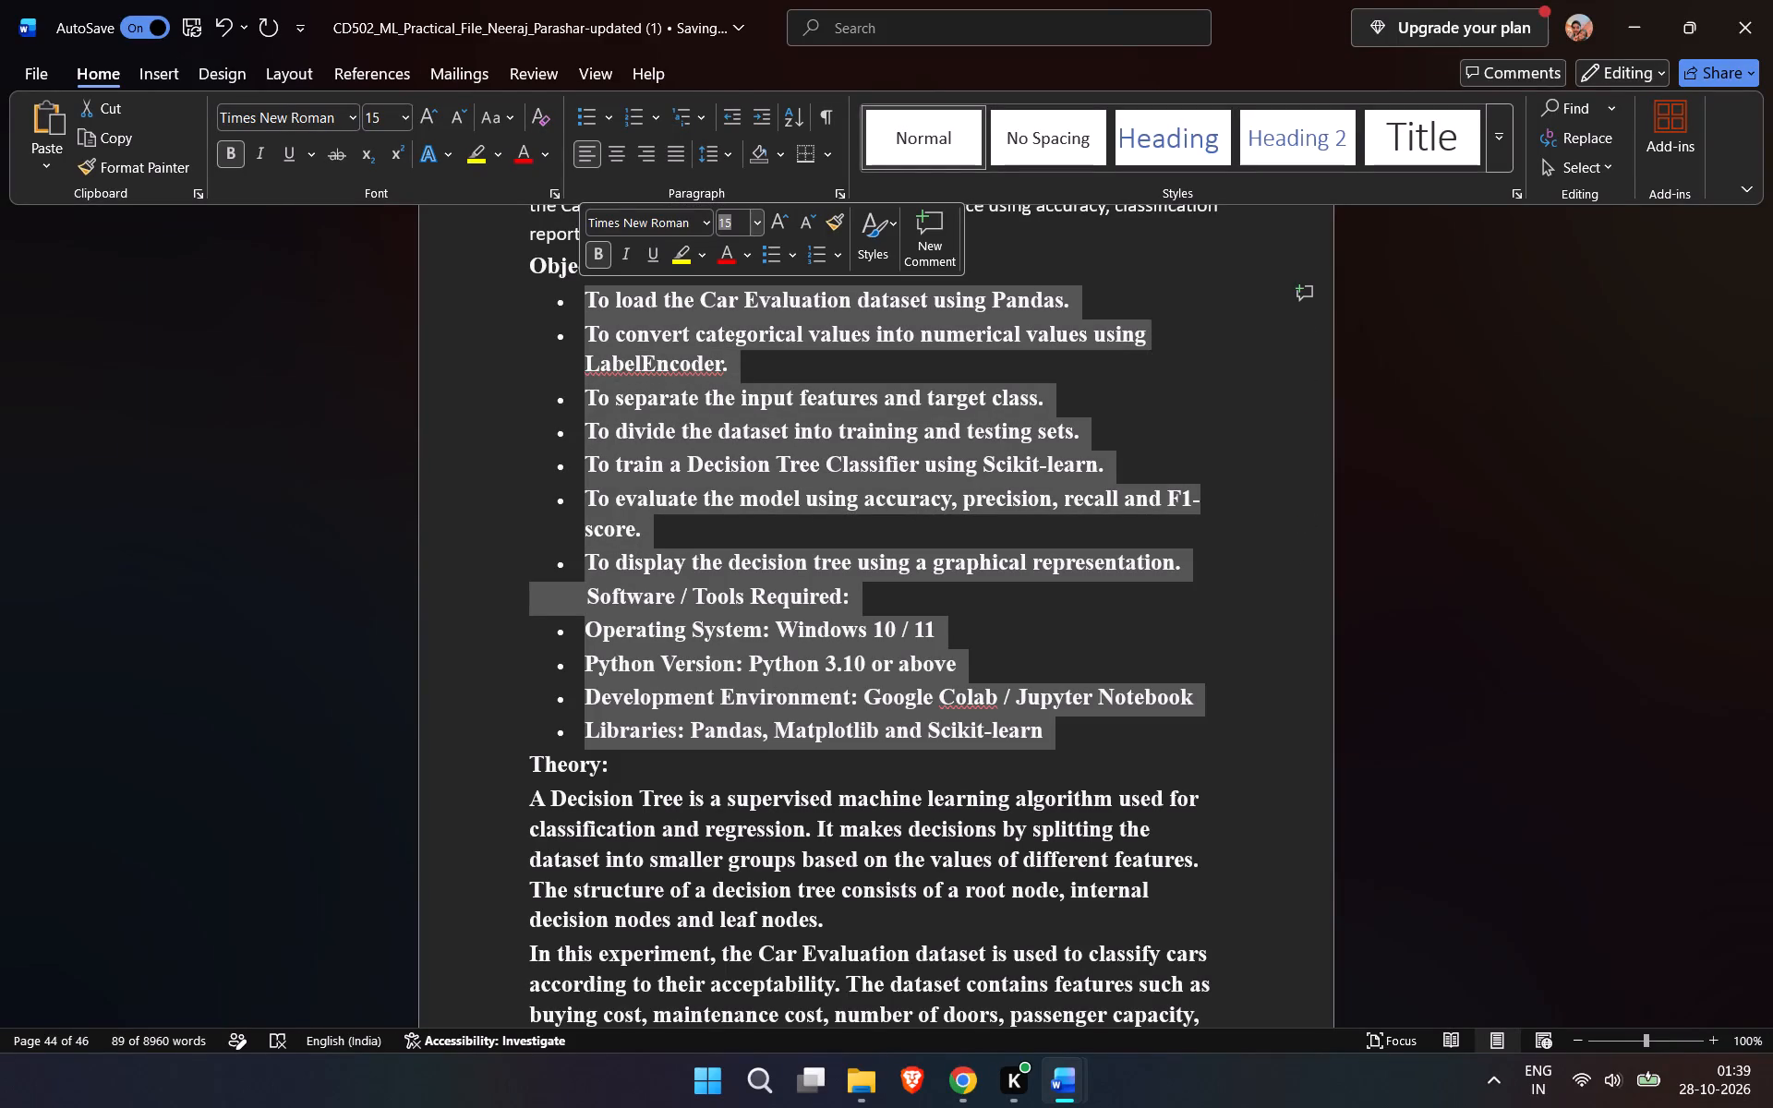
click(737, 225)
key(BackSpace)
key(2)
click(585, 255)
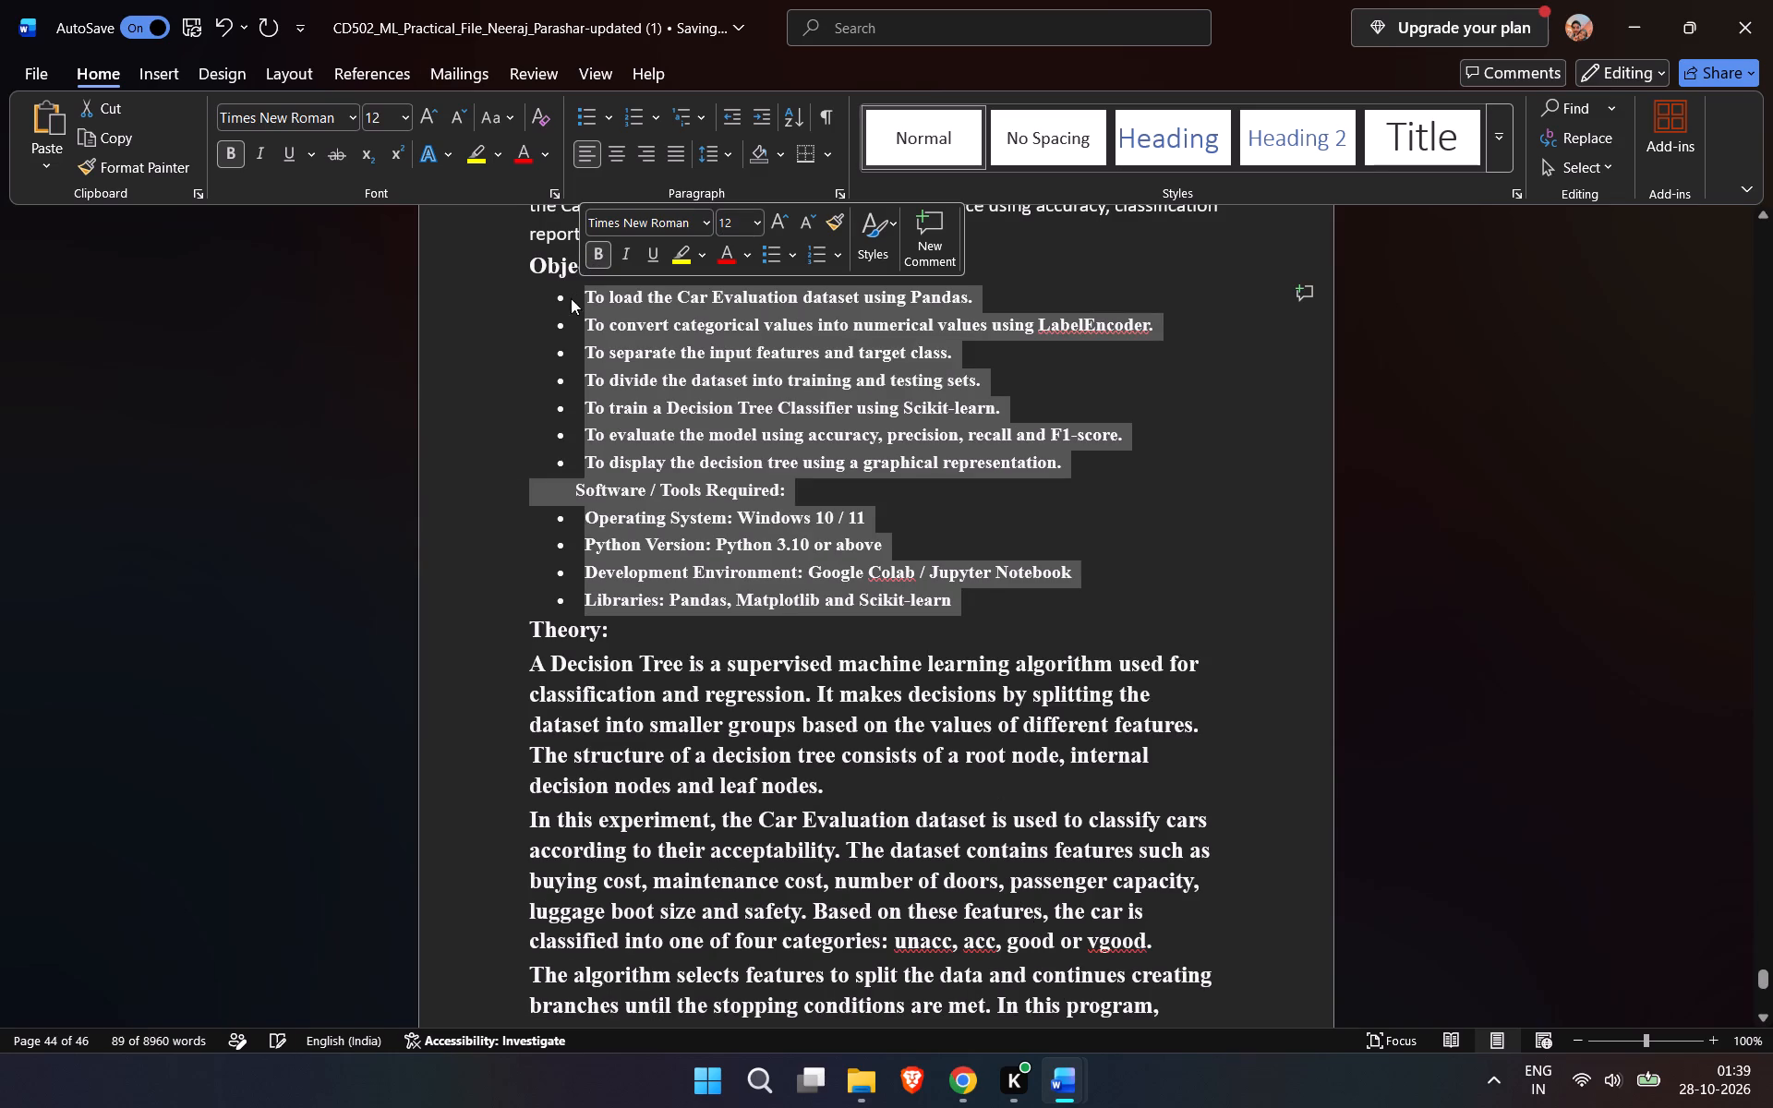
Remove the bold formatting from all text between the "Objectives:" and "Theory:" headings.
click(452, 392)
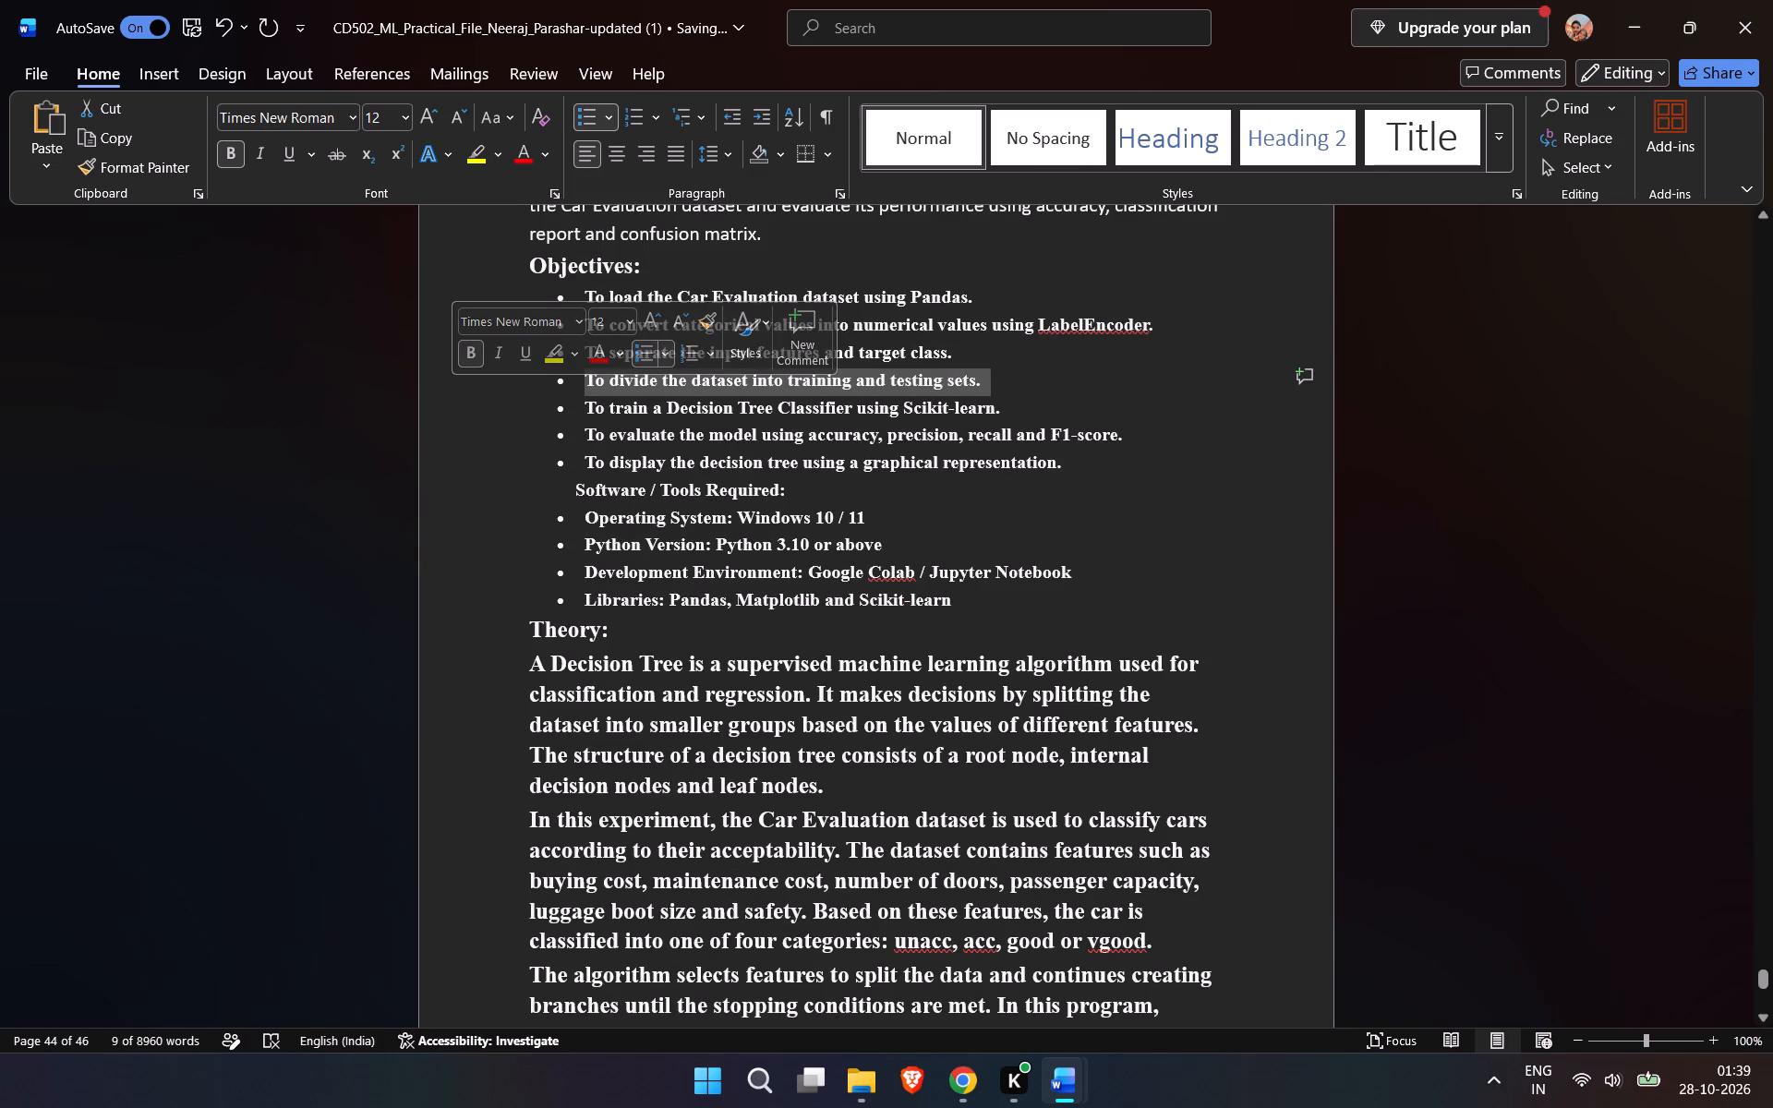
drag(990, 602, 684, 467)
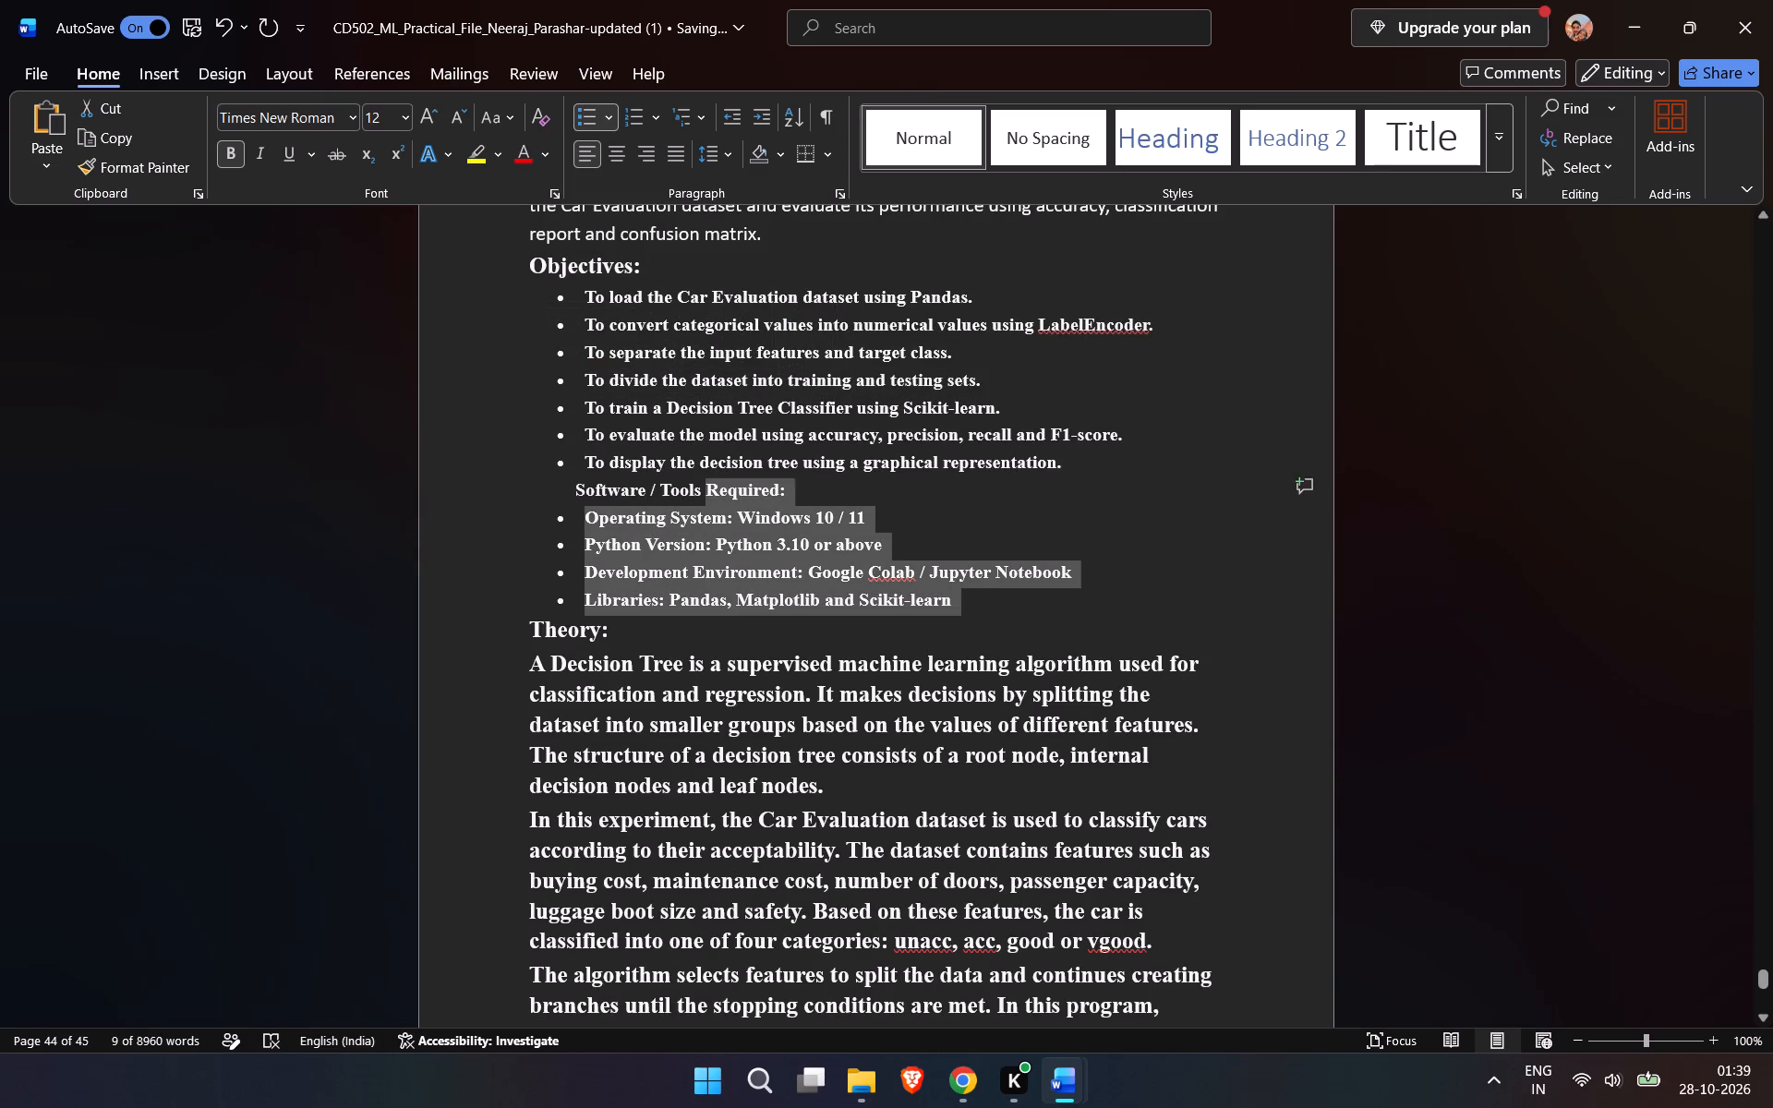
drag(684, 467, 557, 297)
click(568, 264)
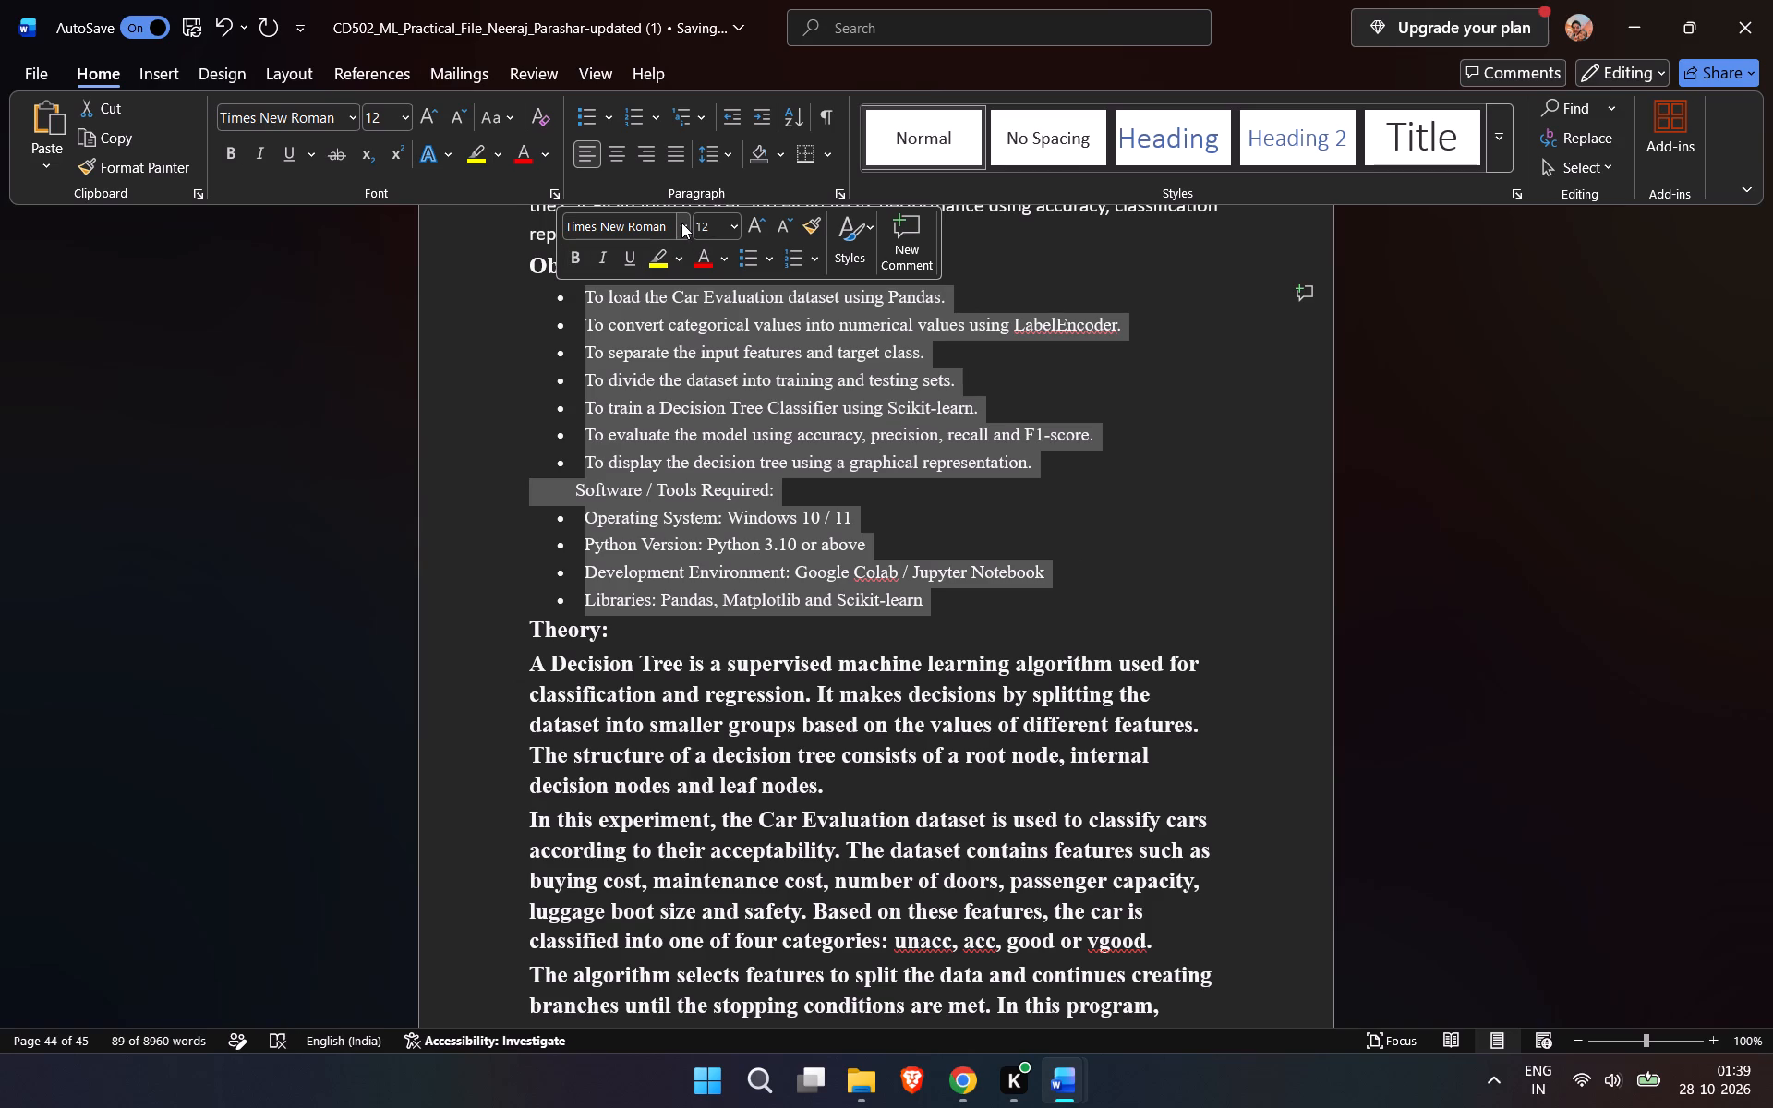
click(1116, 595)
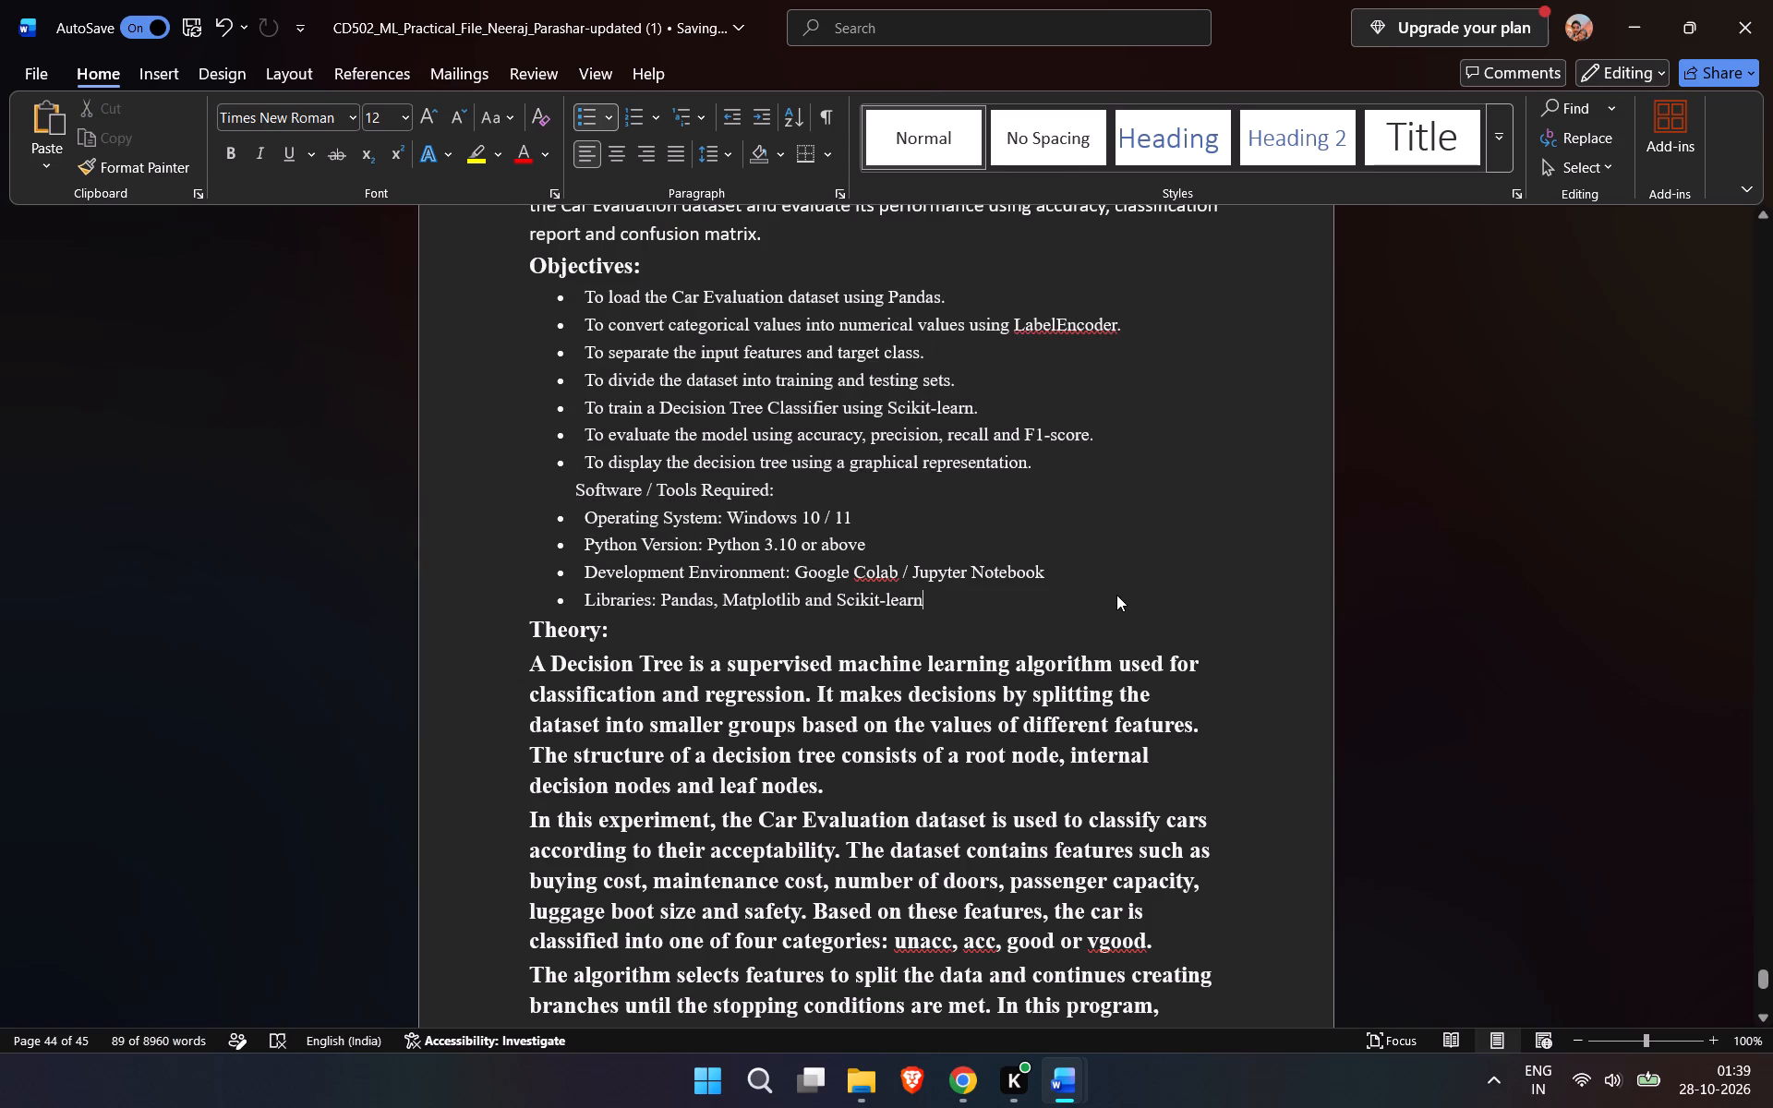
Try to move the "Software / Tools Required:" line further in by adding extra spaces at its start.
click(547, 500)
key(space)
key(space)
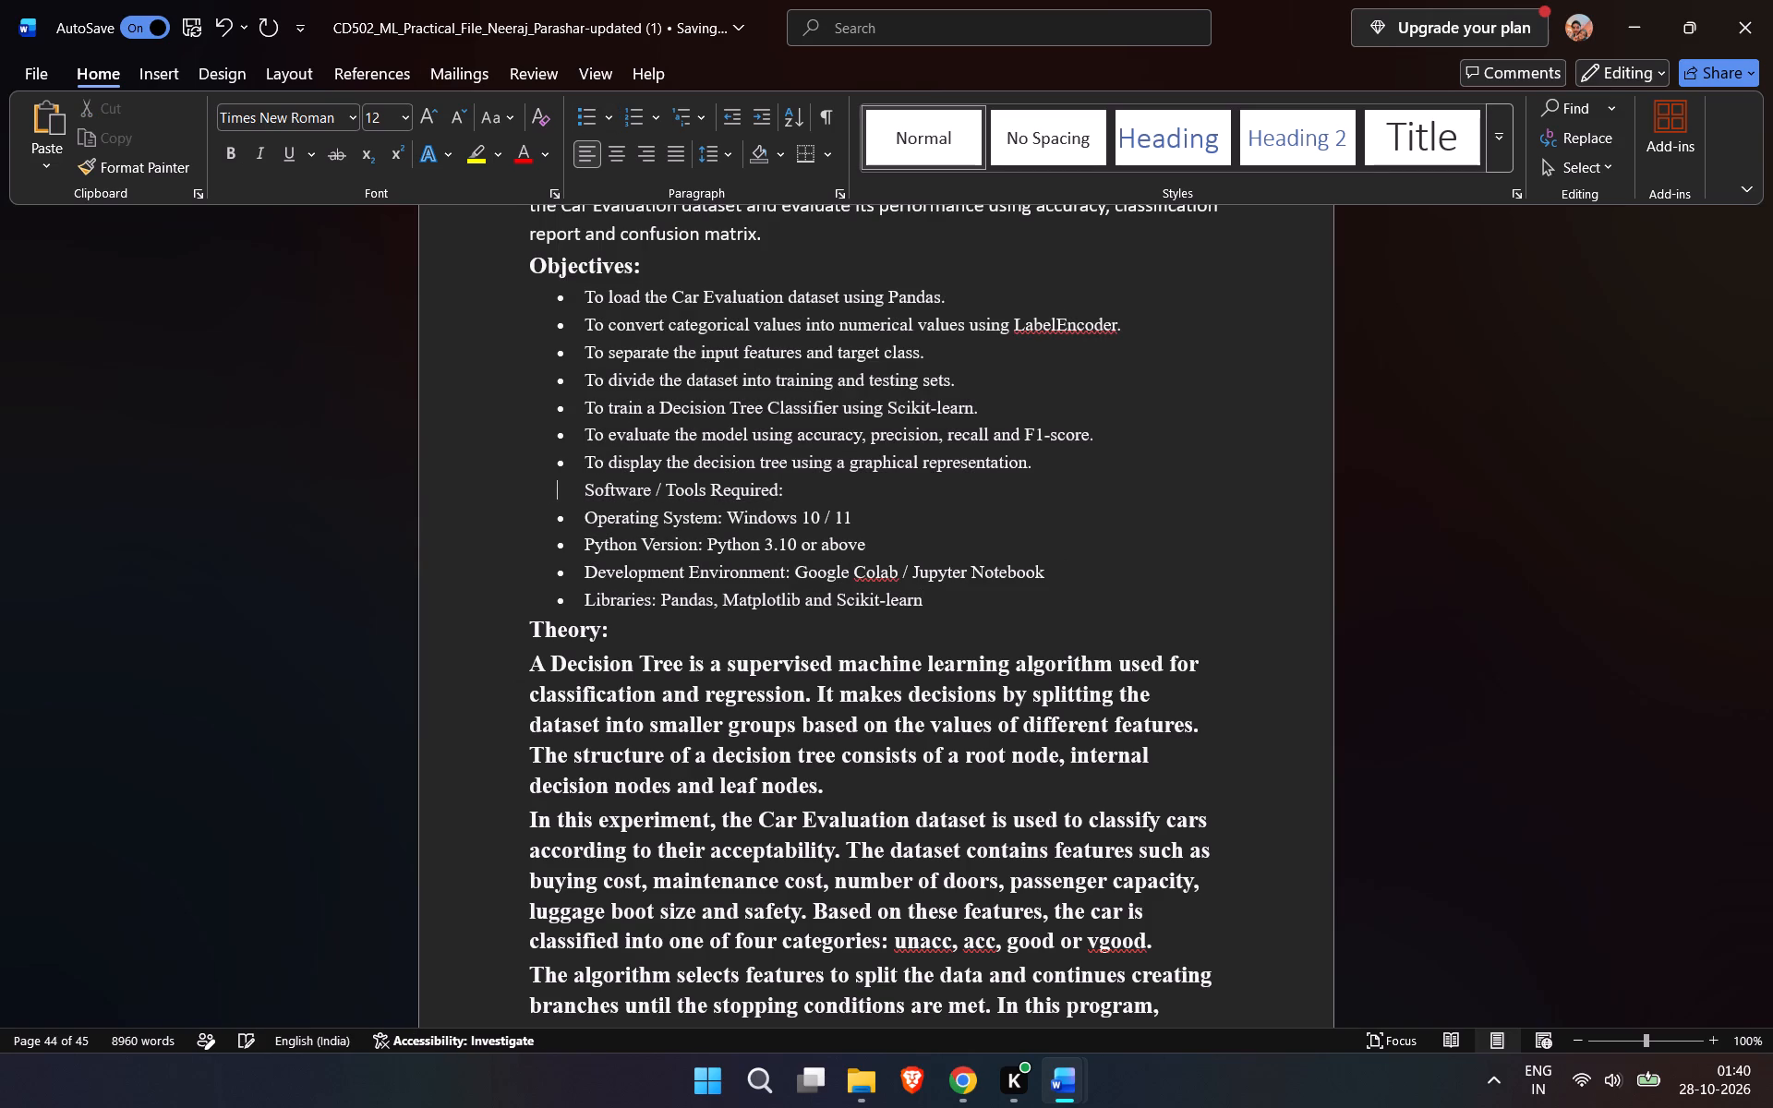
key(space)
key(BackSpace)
Delete the spacing before "Software / Tools Required:" back through the previous bullet's full stop, and place the heading on its own unbulleted line.
scroll(911, 596, down, 1)
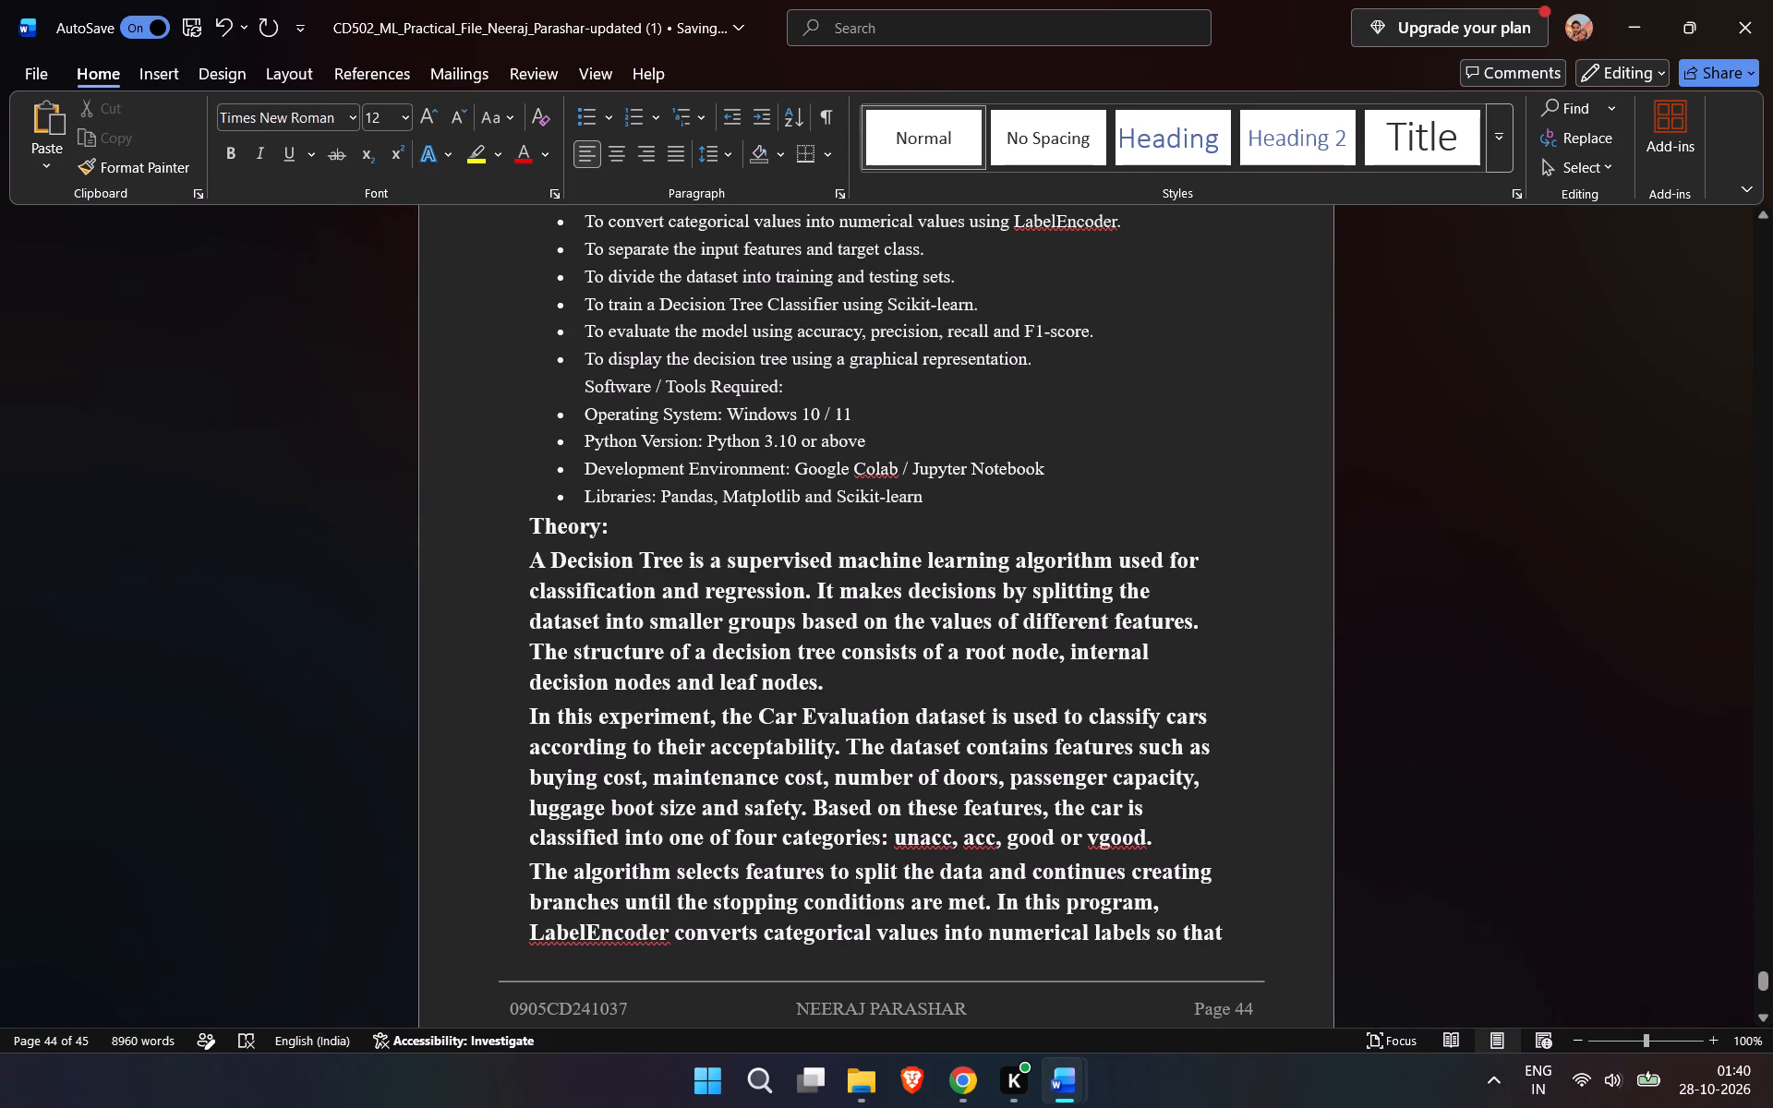
scroll(886, 451, up, 1)
key(BackSpace)
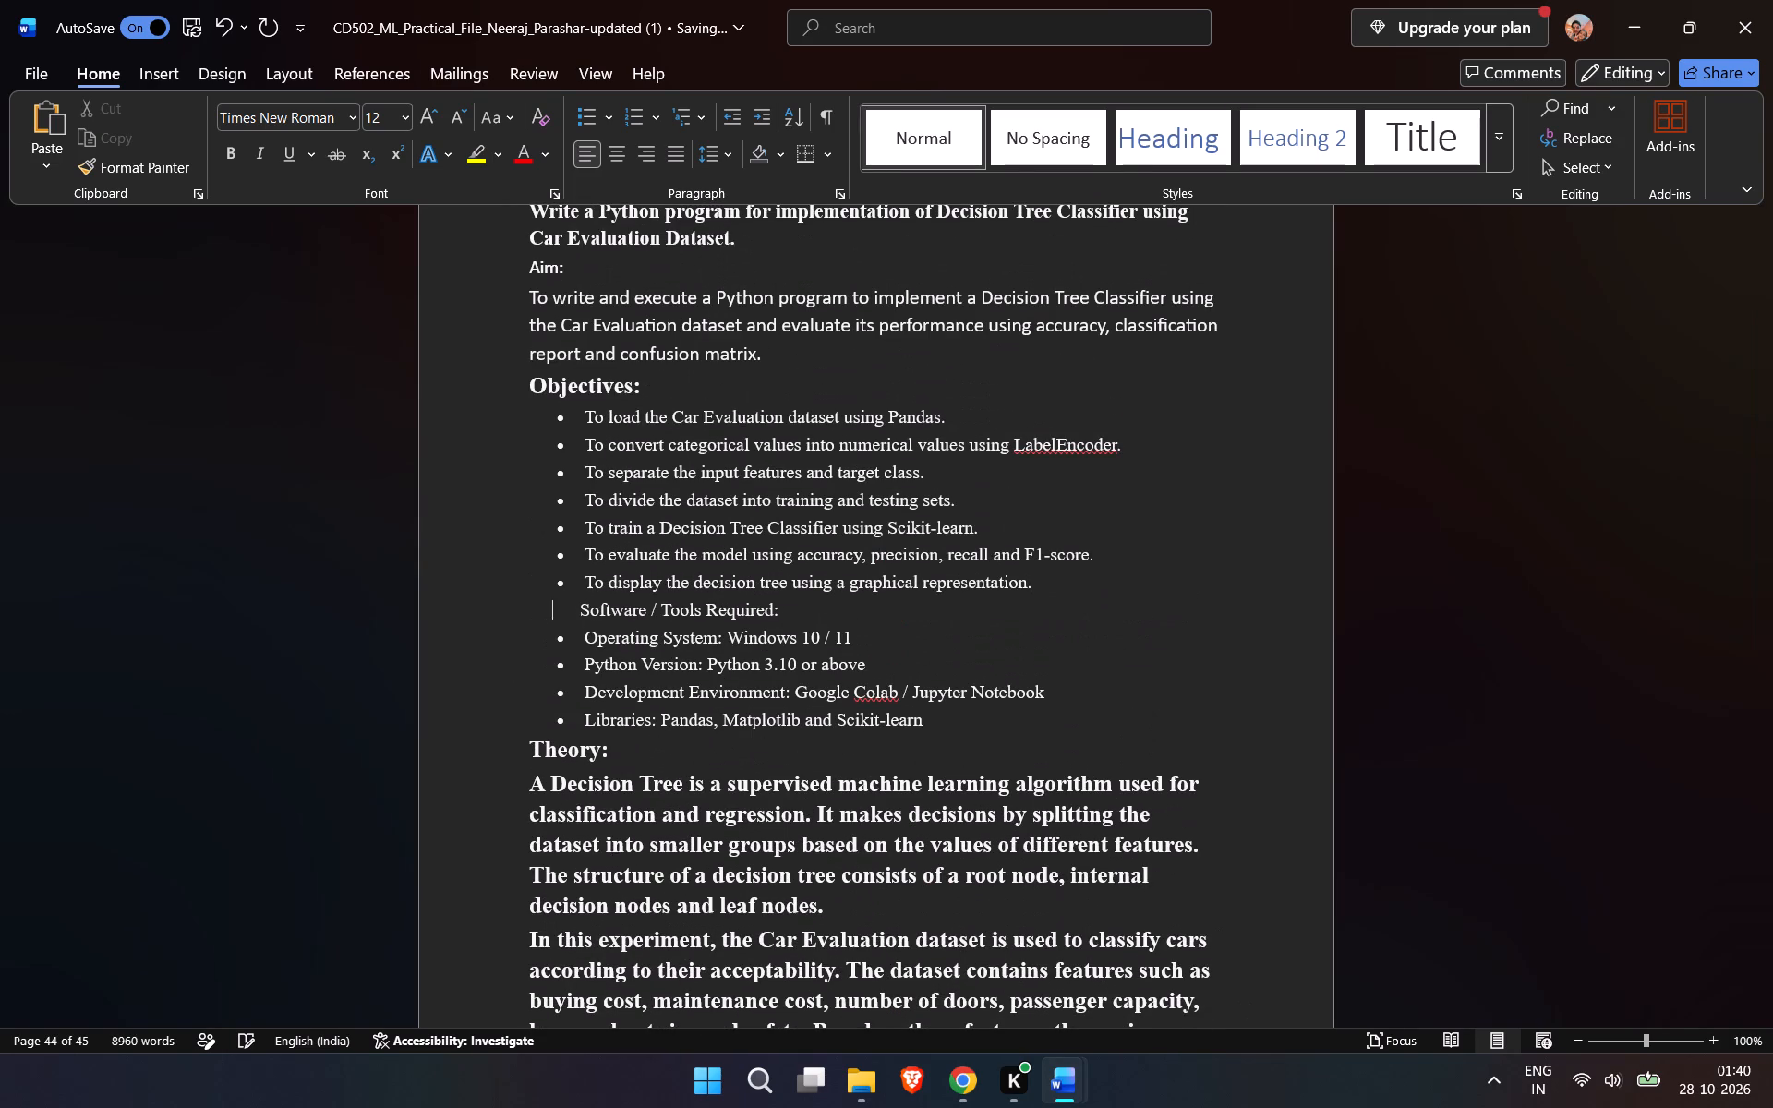
key(BackSpace)
key(BackSpace)
key(BackSpace)
key(BackSpace)
key(BackSpace)
key(BackSpace)
key(BackSpace)
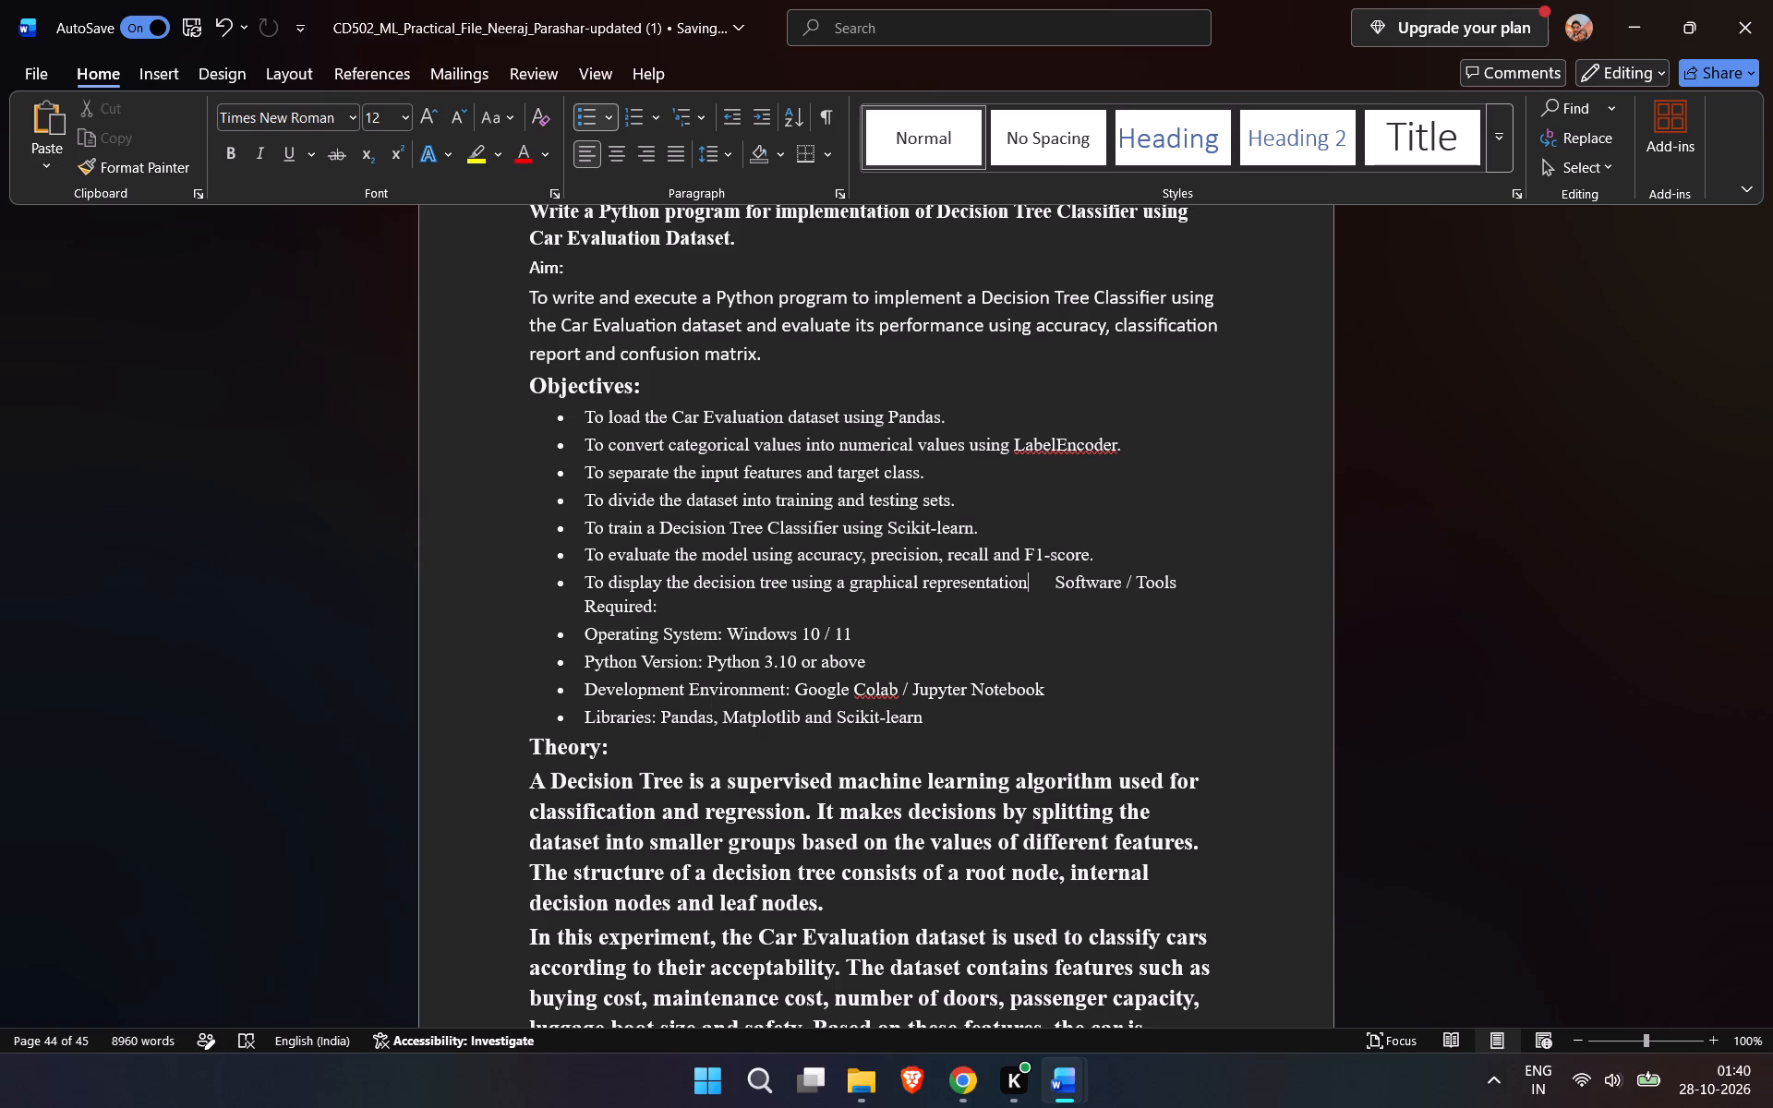
key(Return)
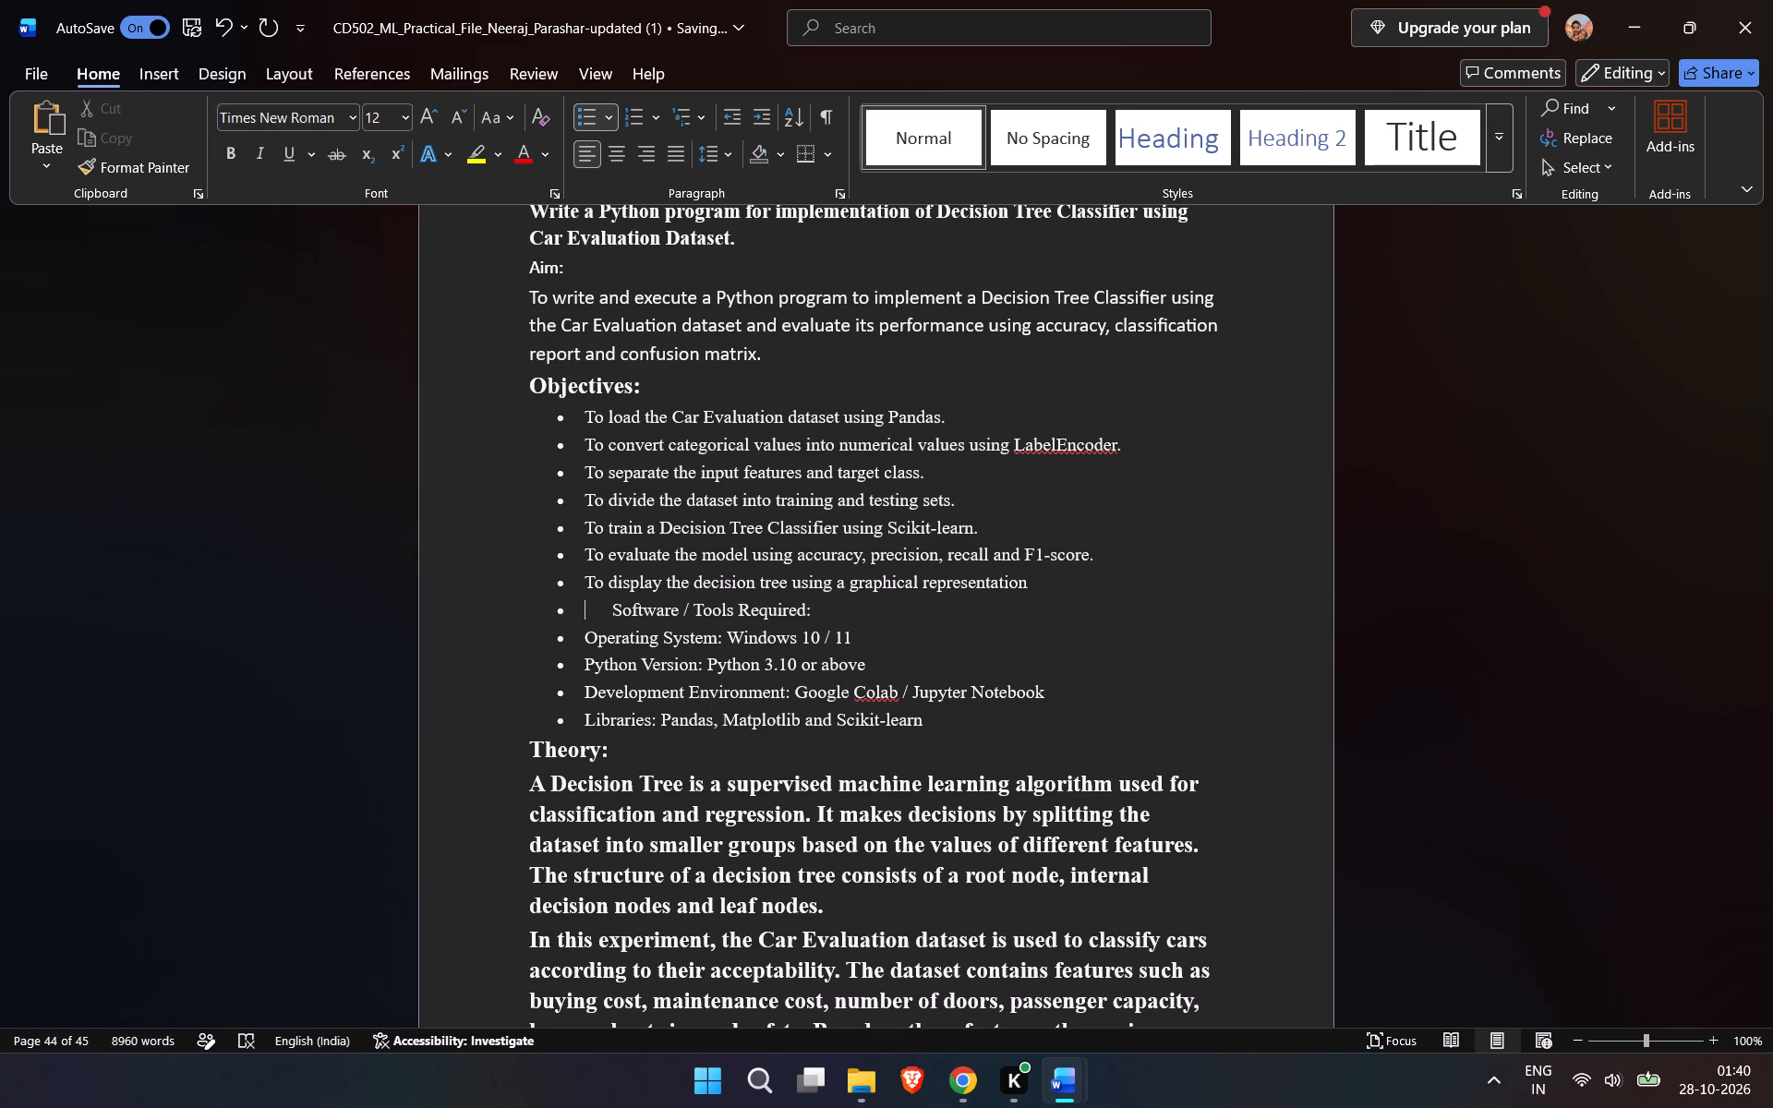
key(BackSpace)
Insert a blank unbulleted line above "Software / Tools Required:" and move the heading back to the page margin indent.
click(1047, 578)
key(Return)
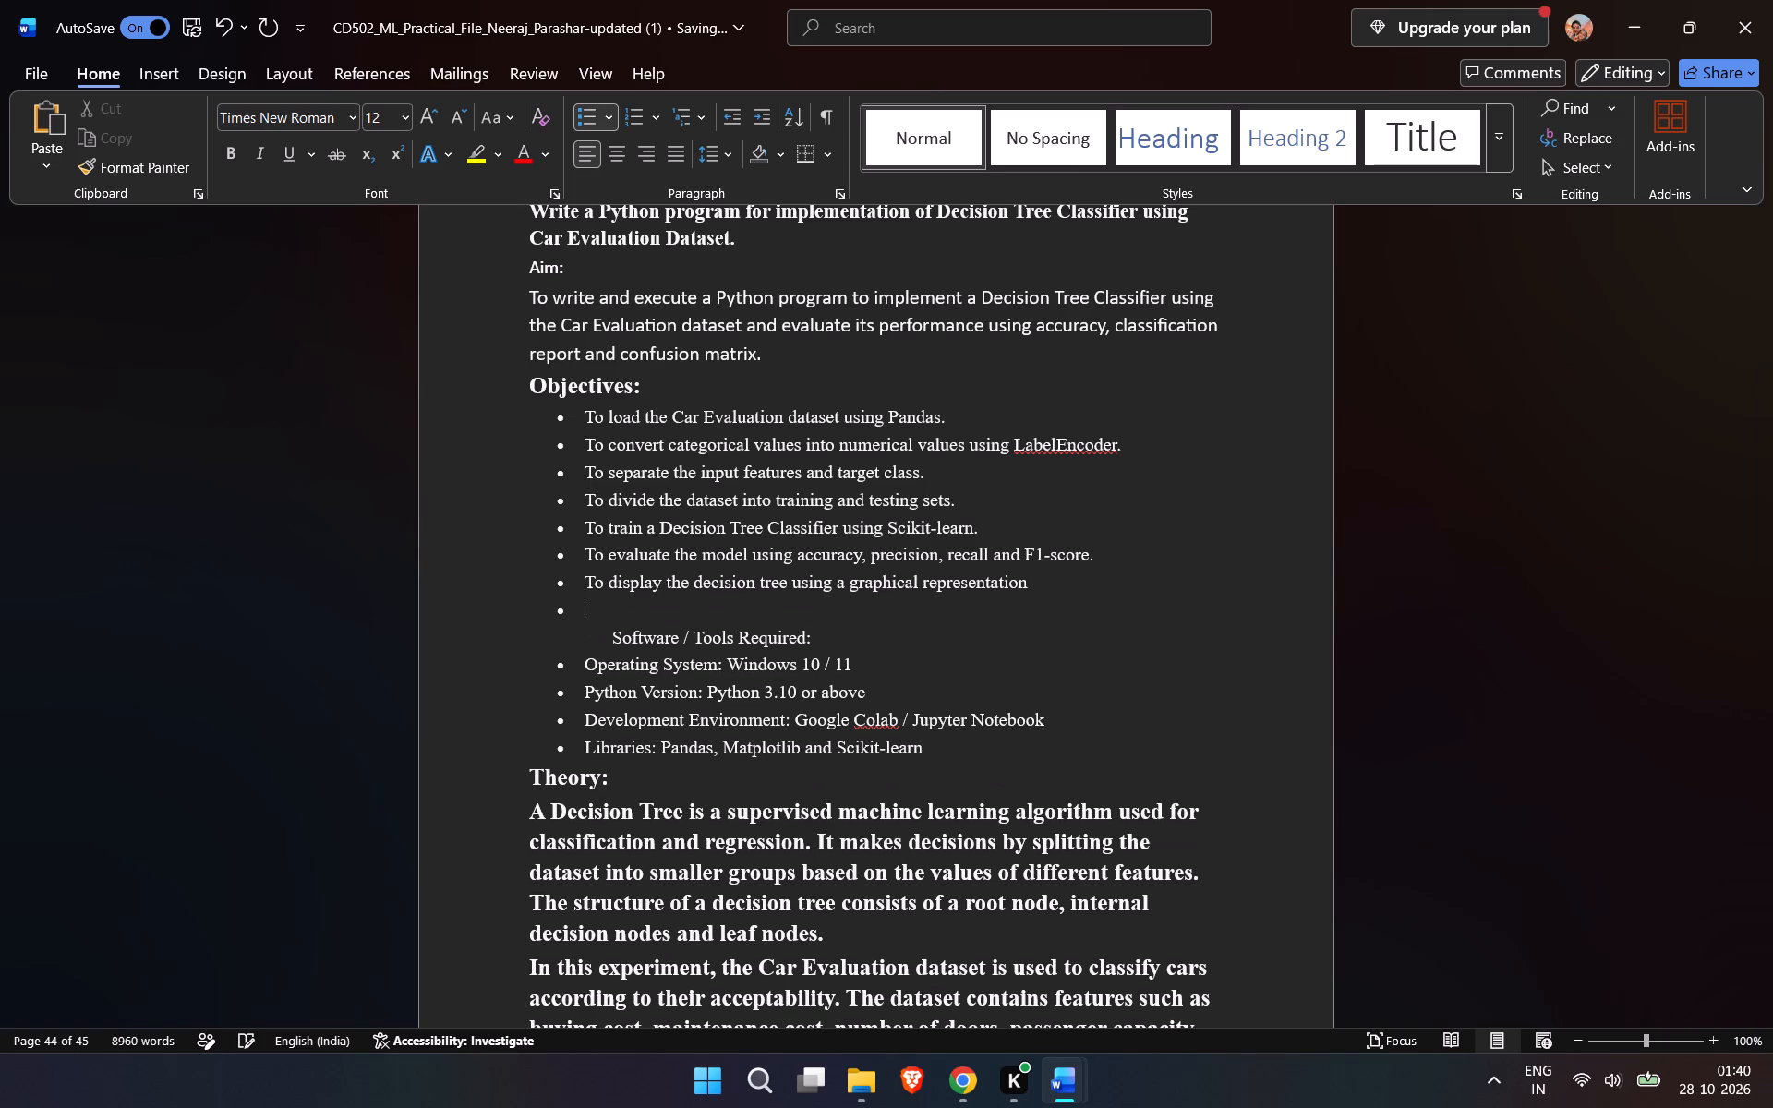
key(BackSpace)
key(Down)
key(BackSpace)
key(BackSpace)
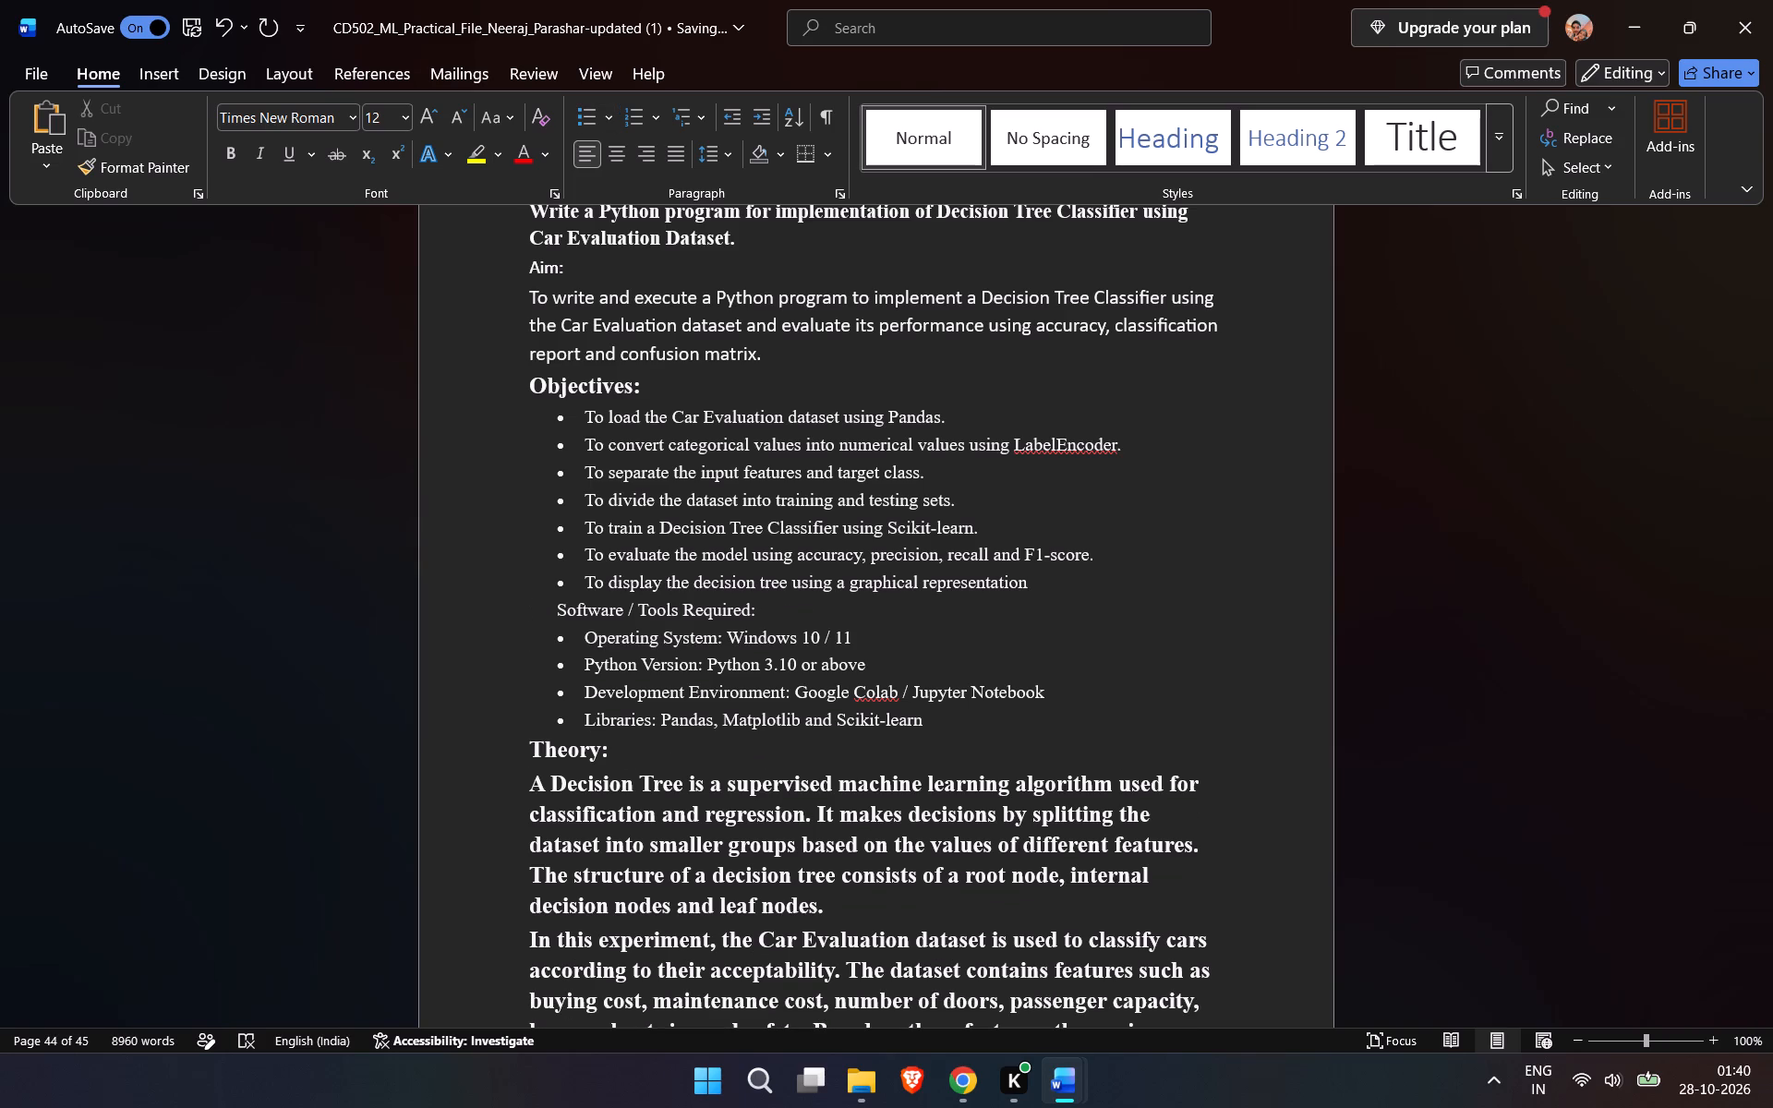
key(Return)
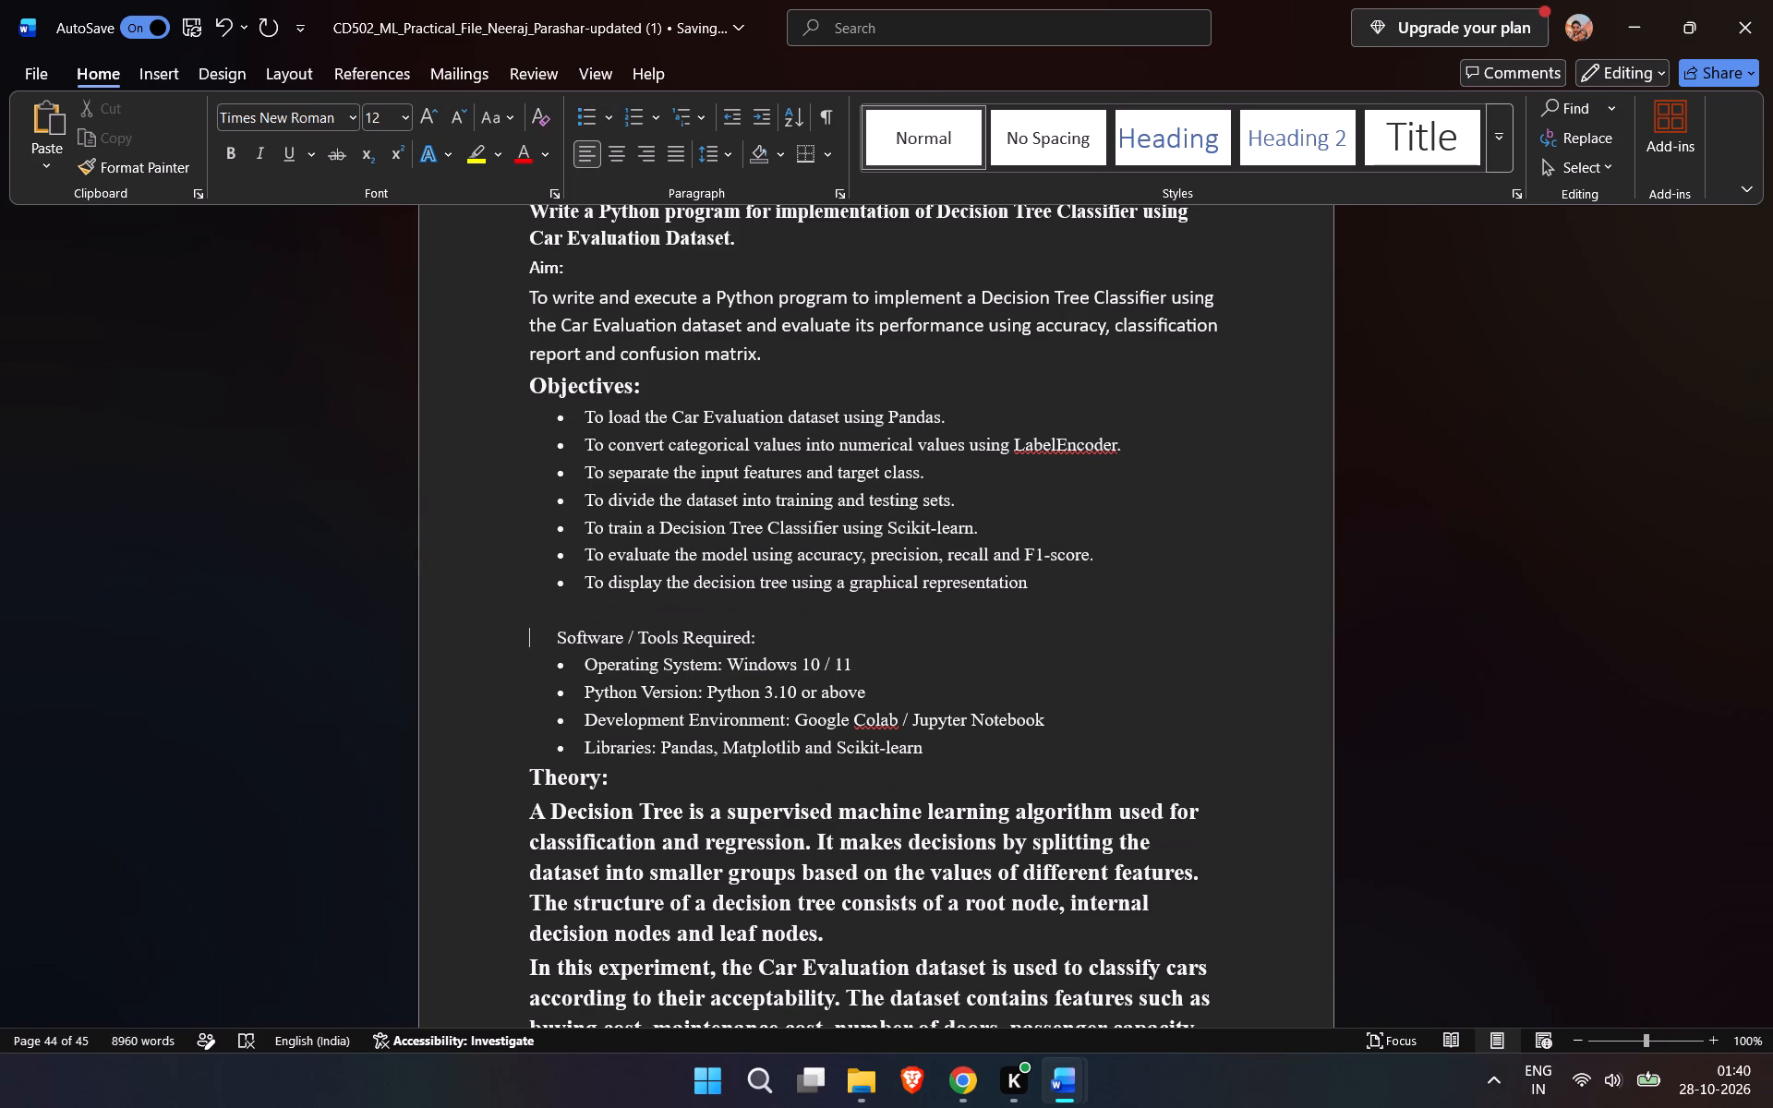
Make the "Software / Tools Required:" heading bold with font size 13.
drag(806, 637, 532, 630)
click(556, 585)
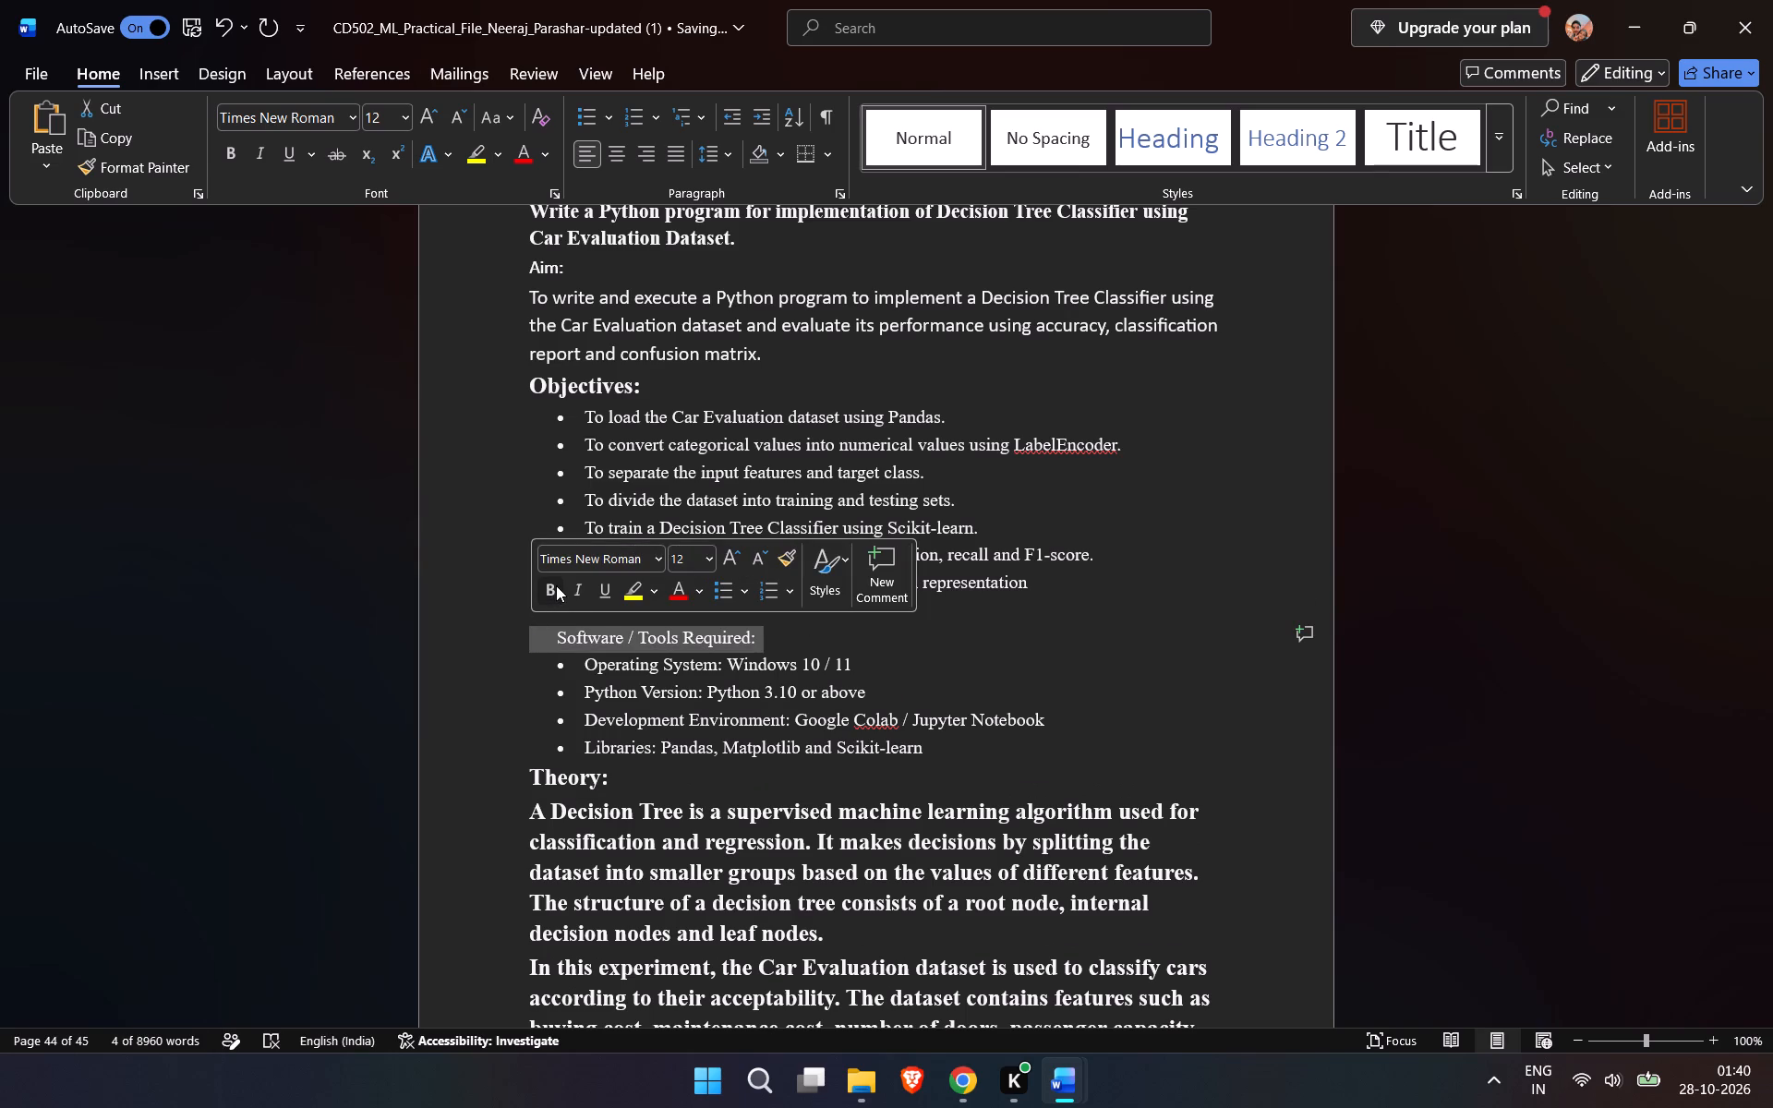
click(685, 558)
click(685, 558)
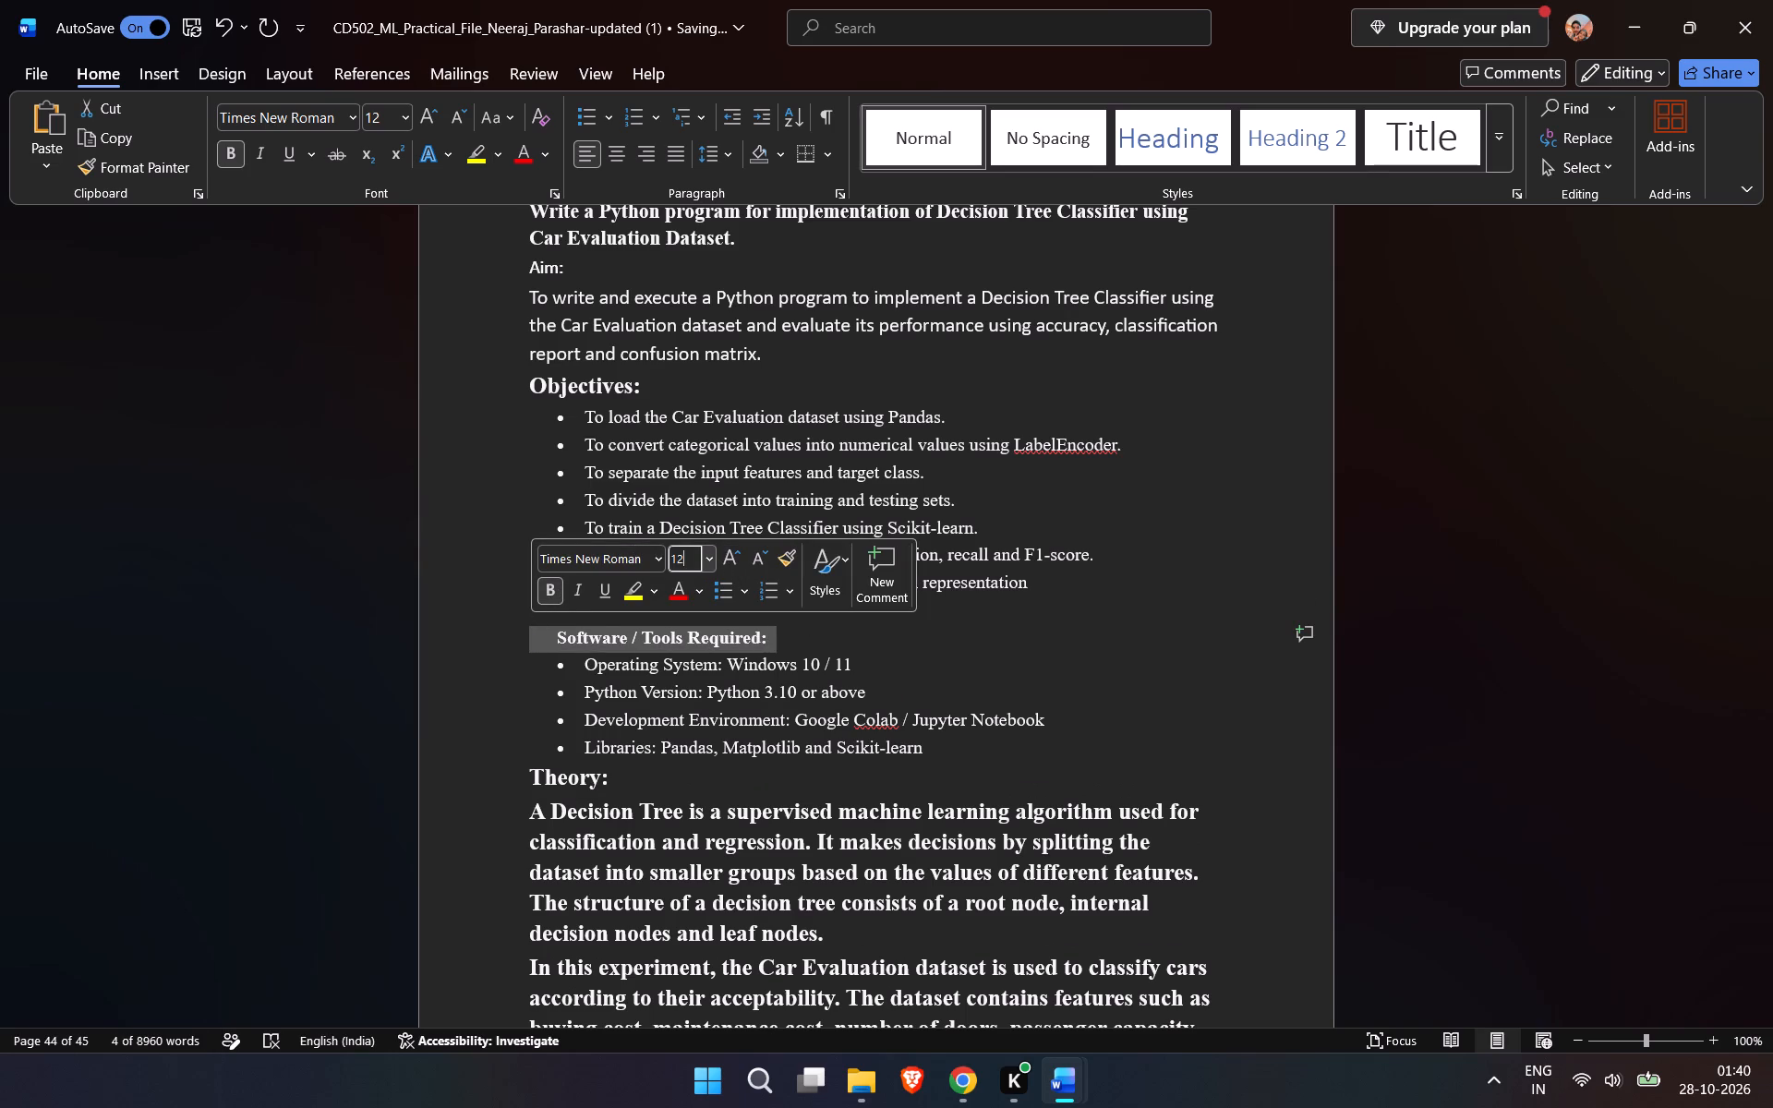
key(BackSpace)
key(3)
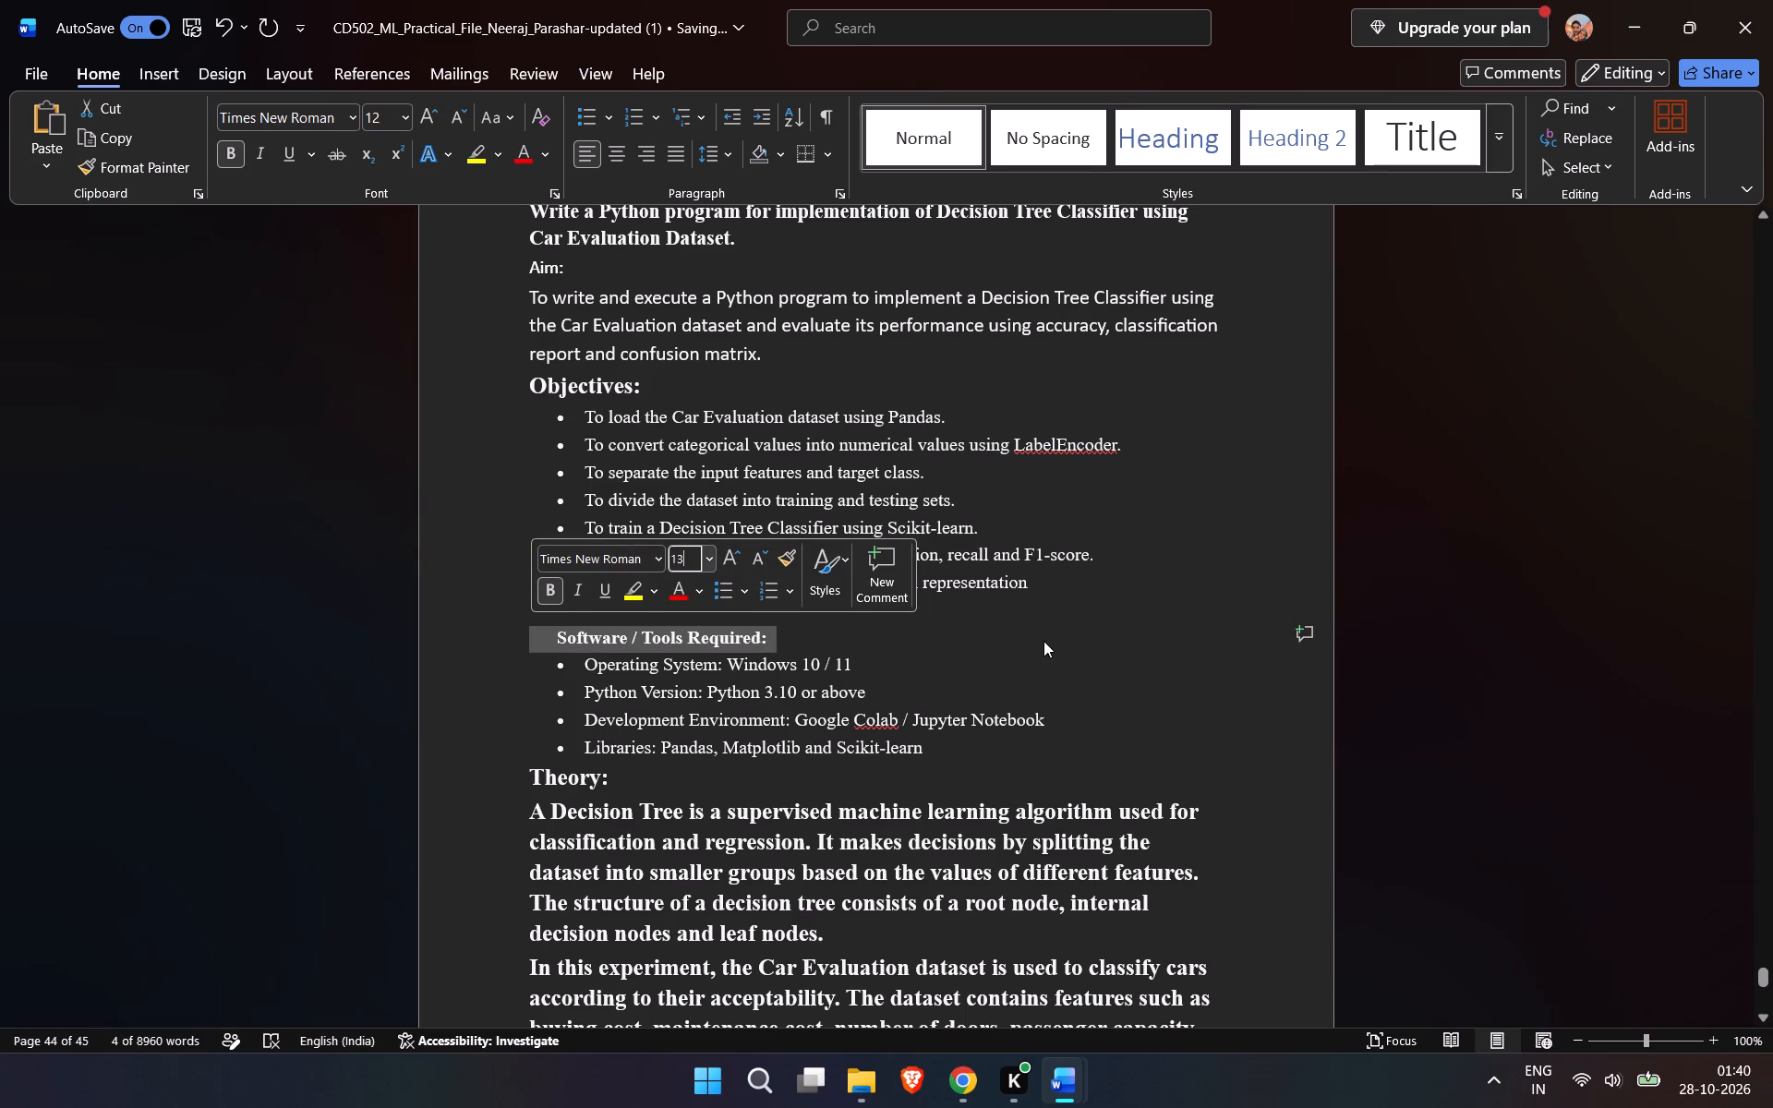
click(1043, 641)
Set all the body paragraphs under the "Theory:" heading, up to "on unseen samples.", to font size 12.
scroll(1043, 641, down, 2)
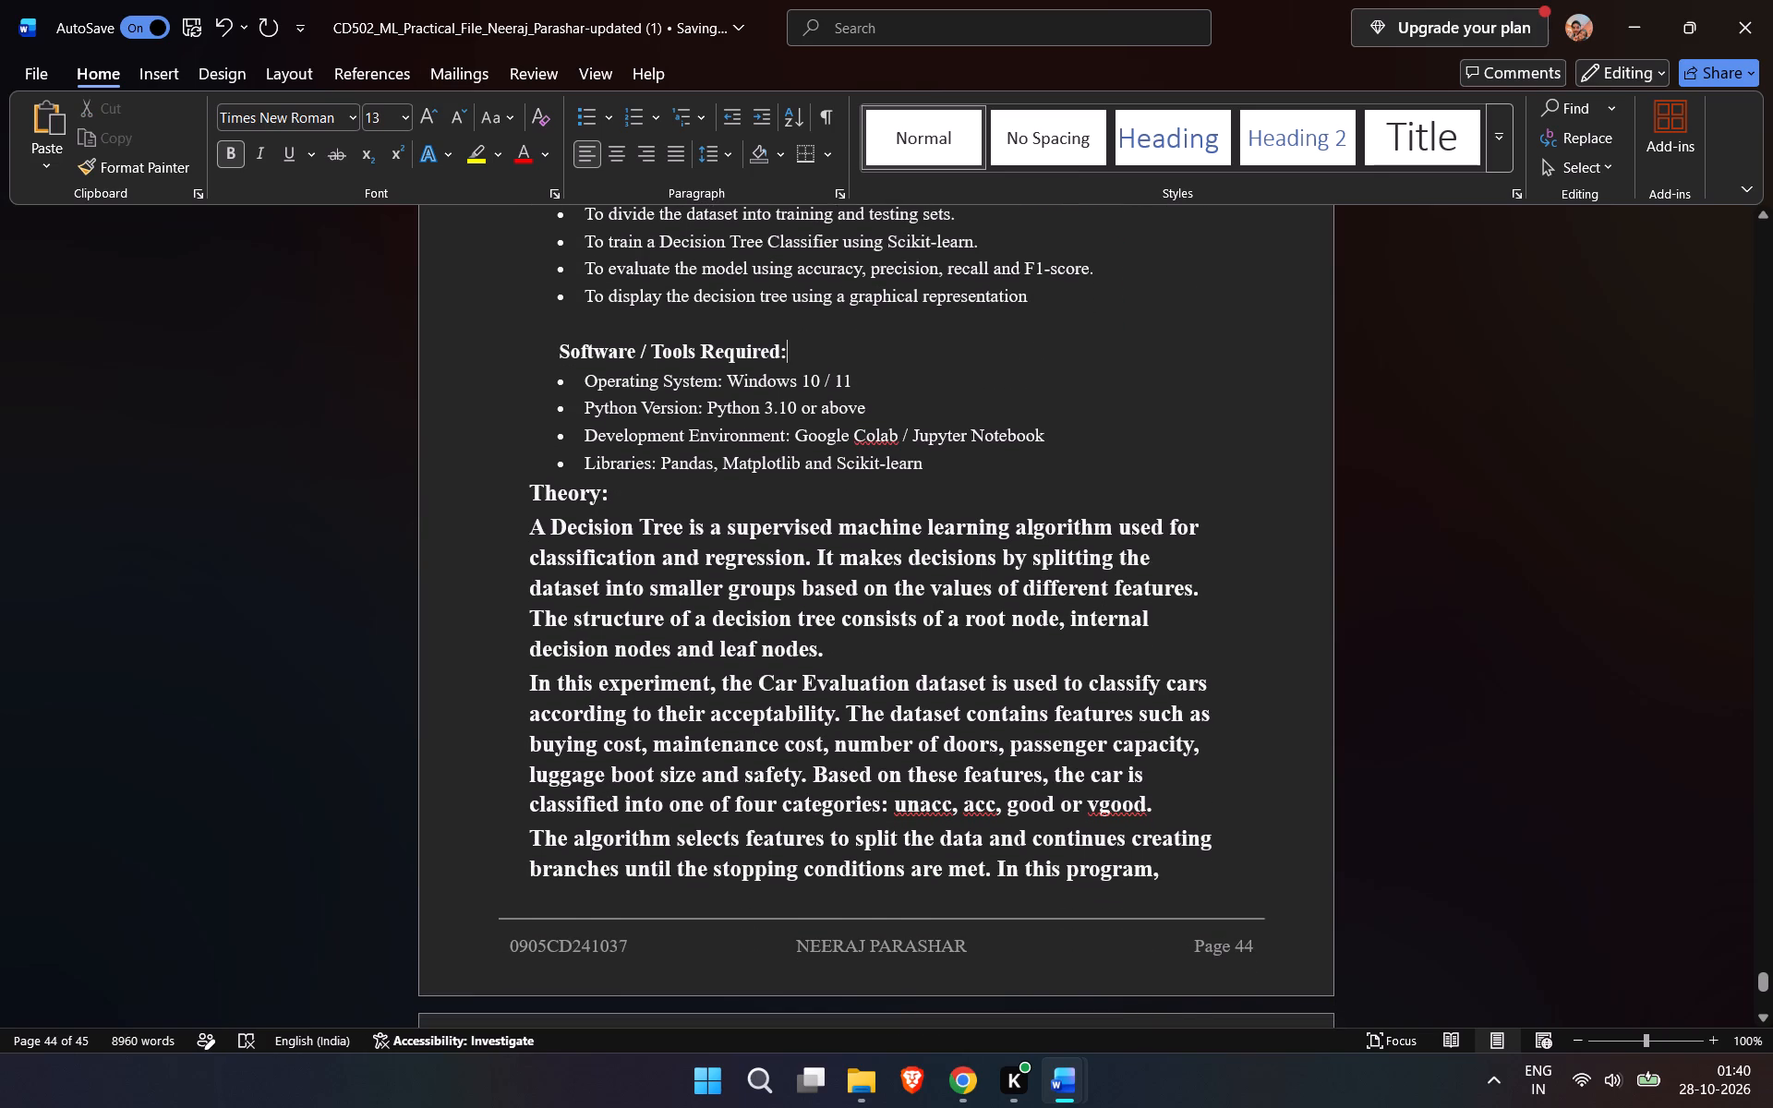
click(653, 498)
click(512, 518)
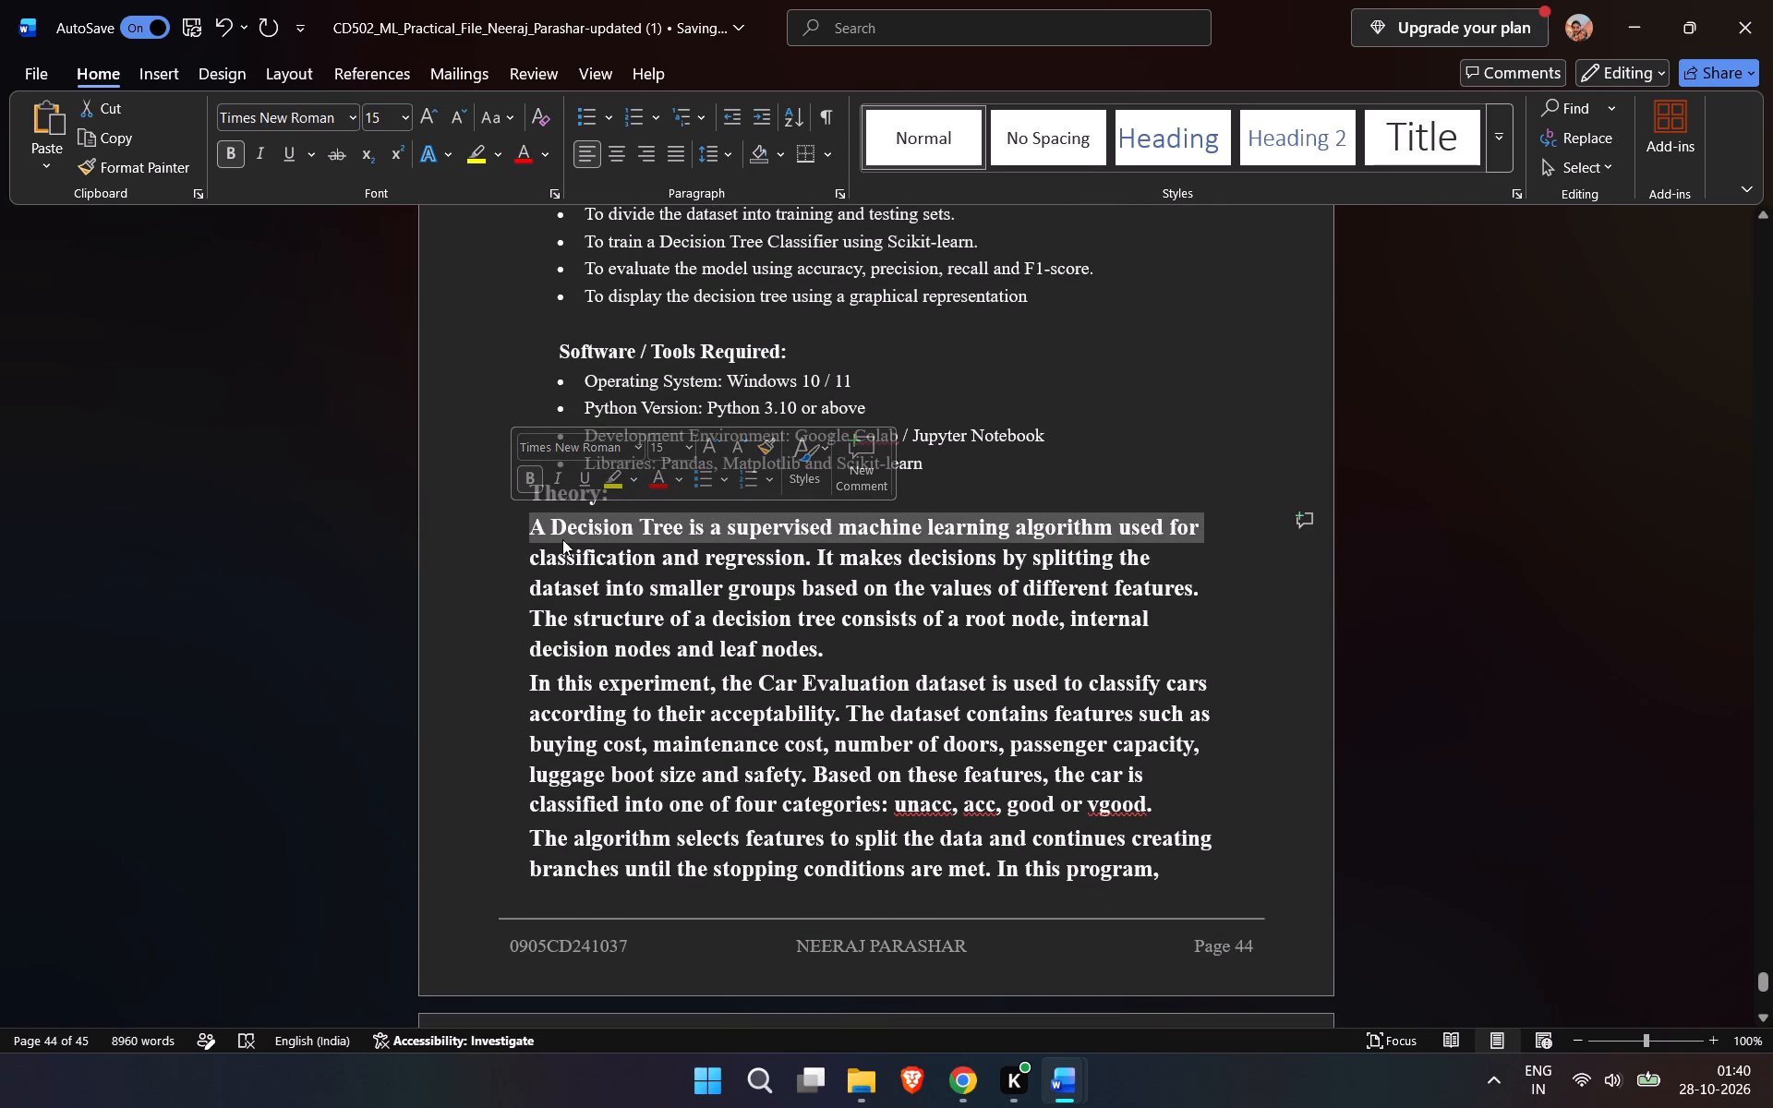
click(533, 522)
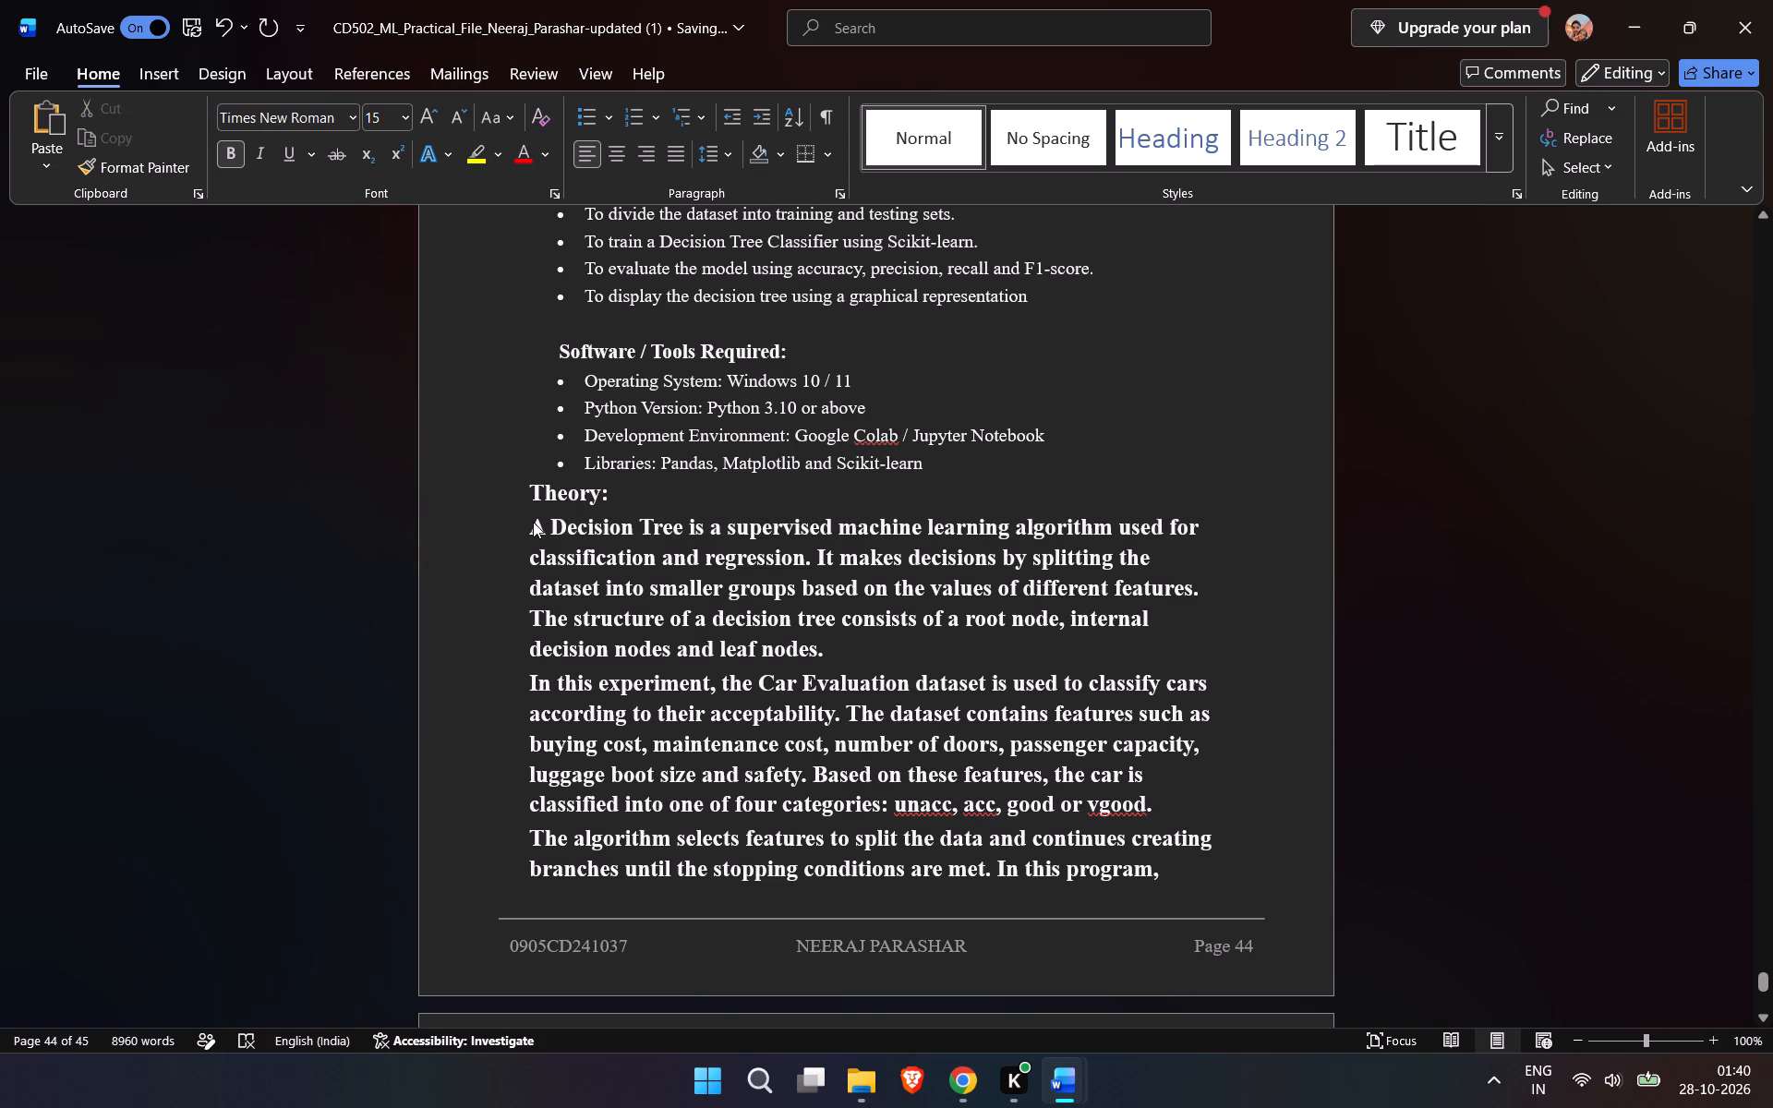
drag(529, 532, 911, 868)
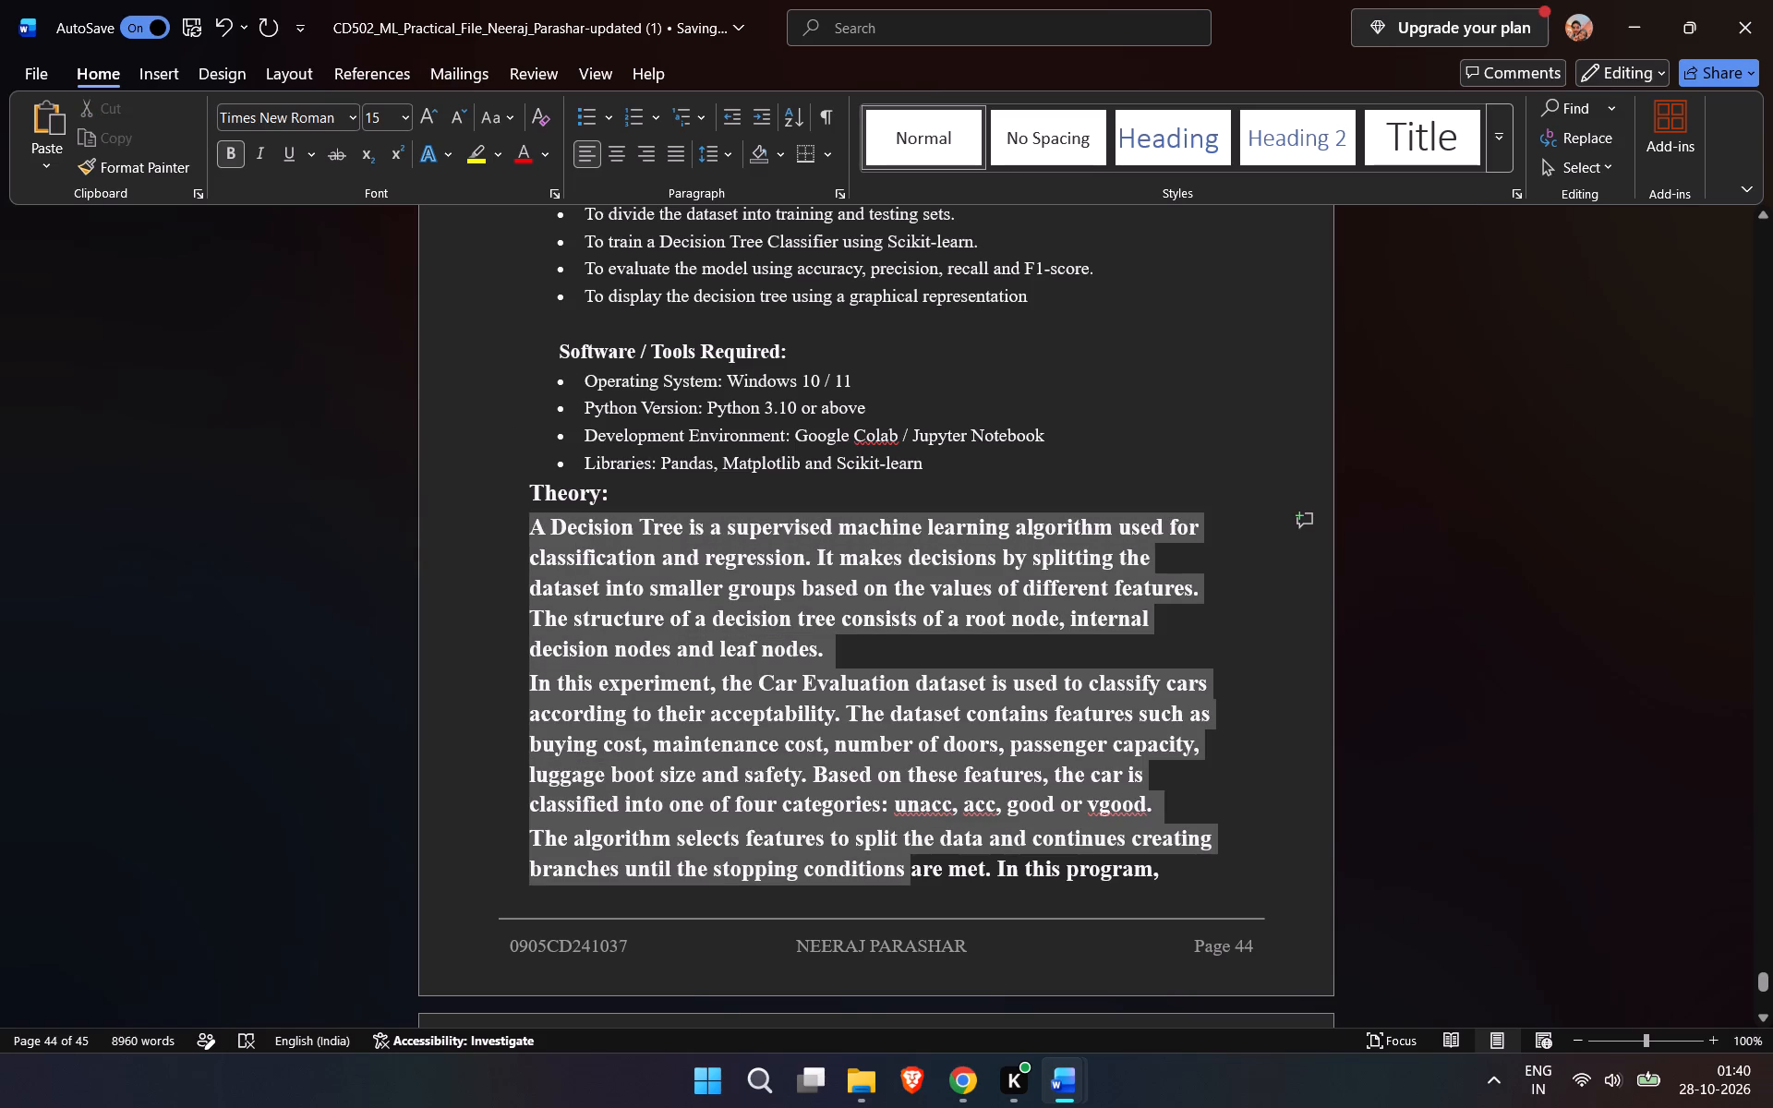
drag(911, 868, 1117, 1062)
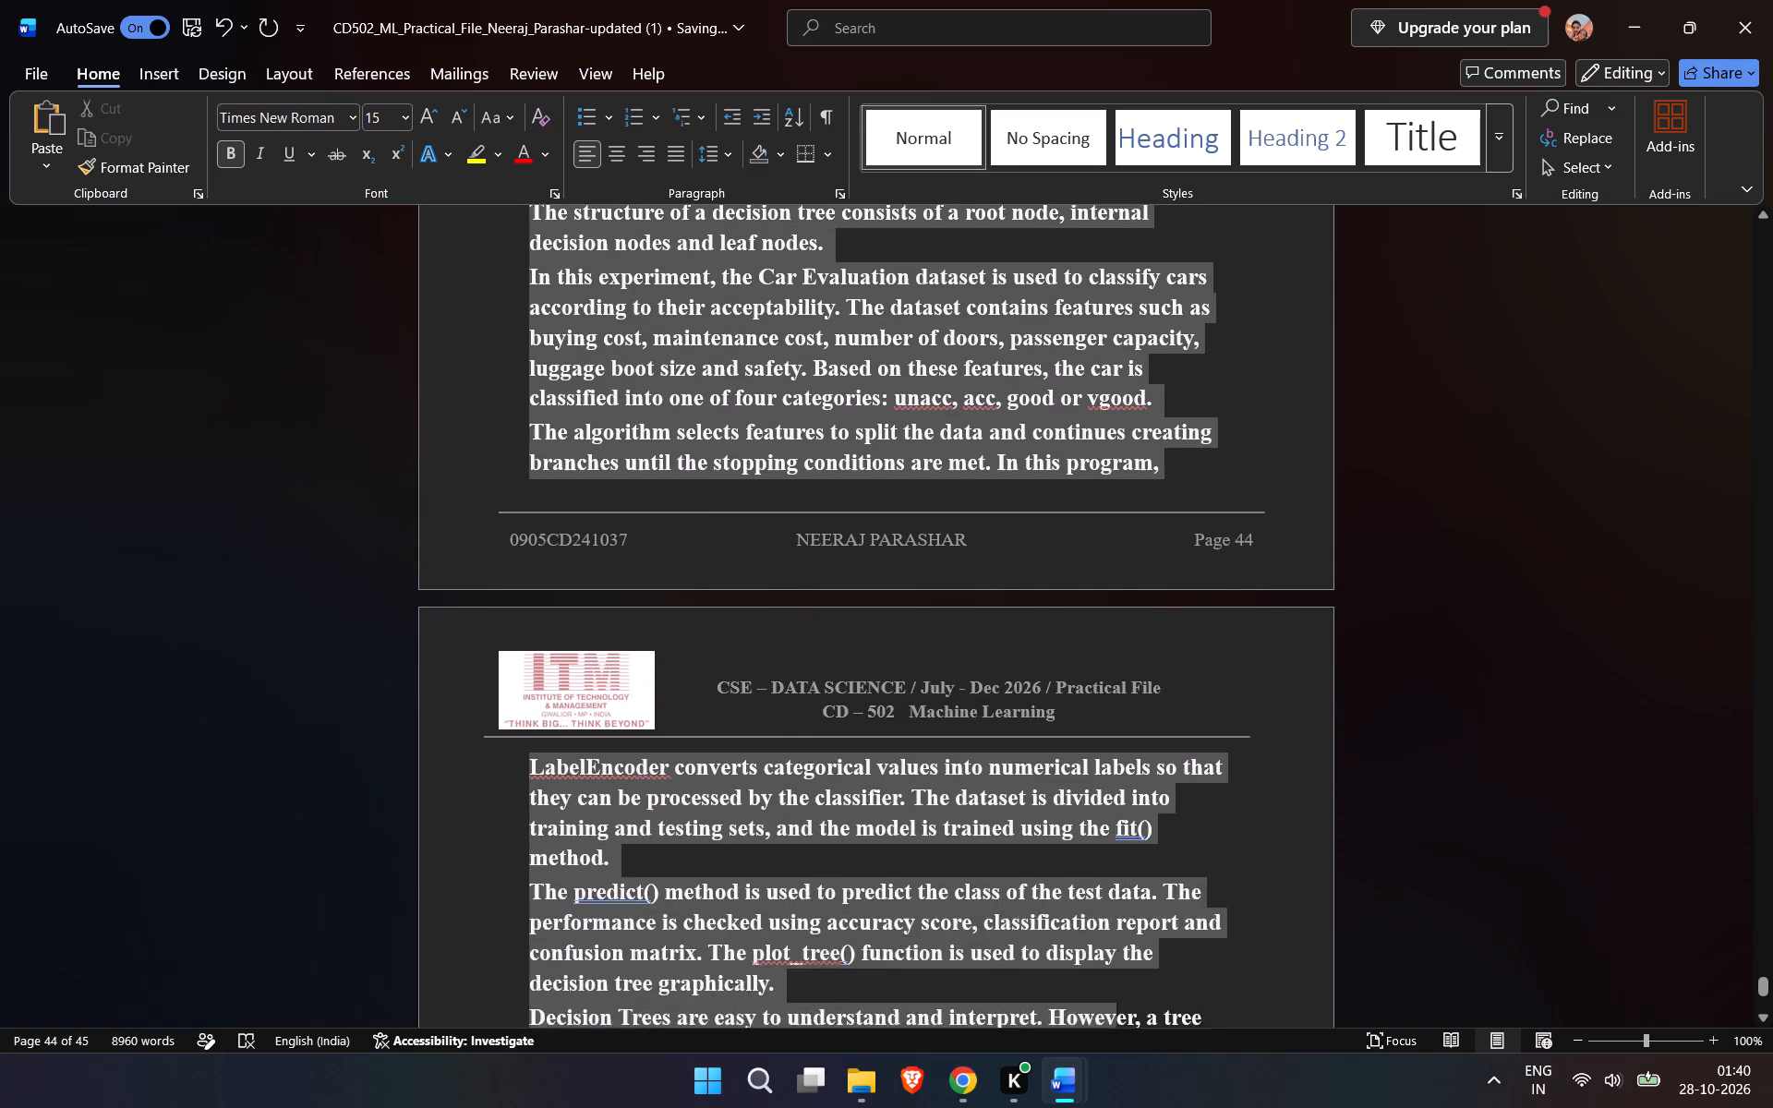
drag(1117, 1062, 1118, 1053)
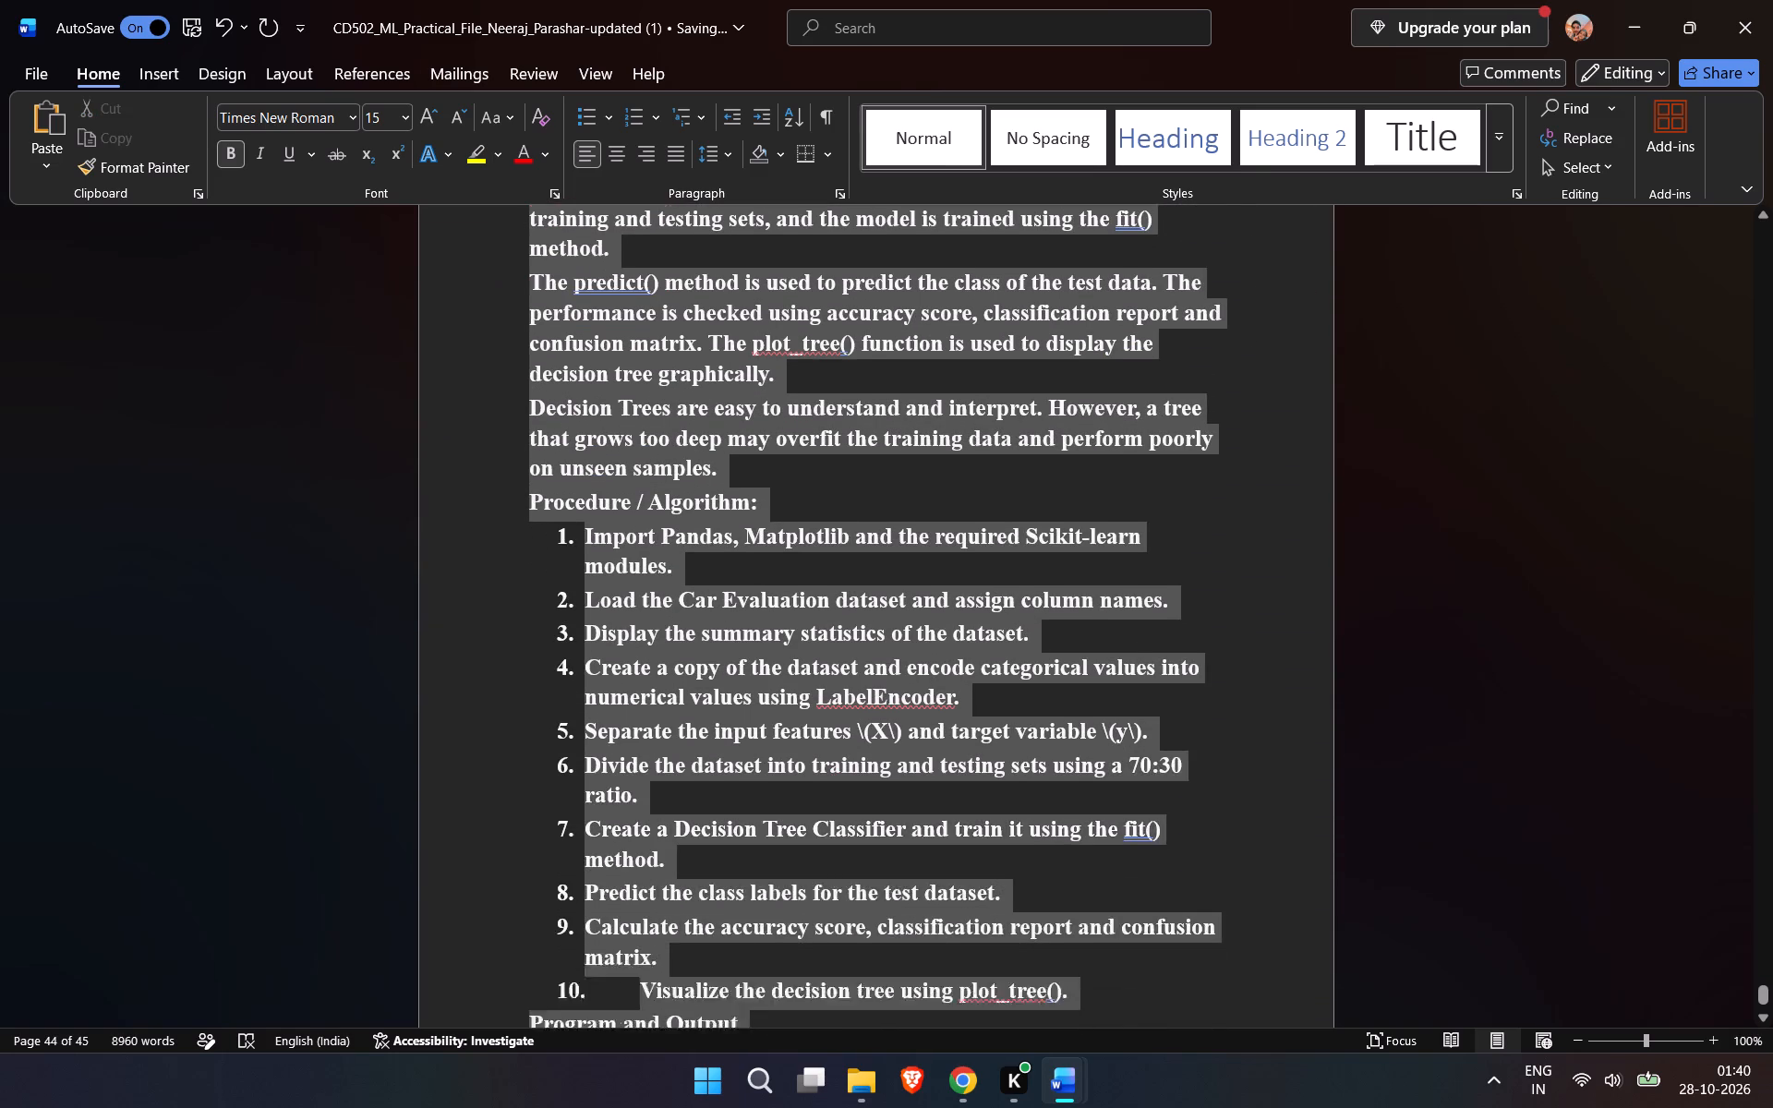
drag(1118, 1053, 1014, 849)
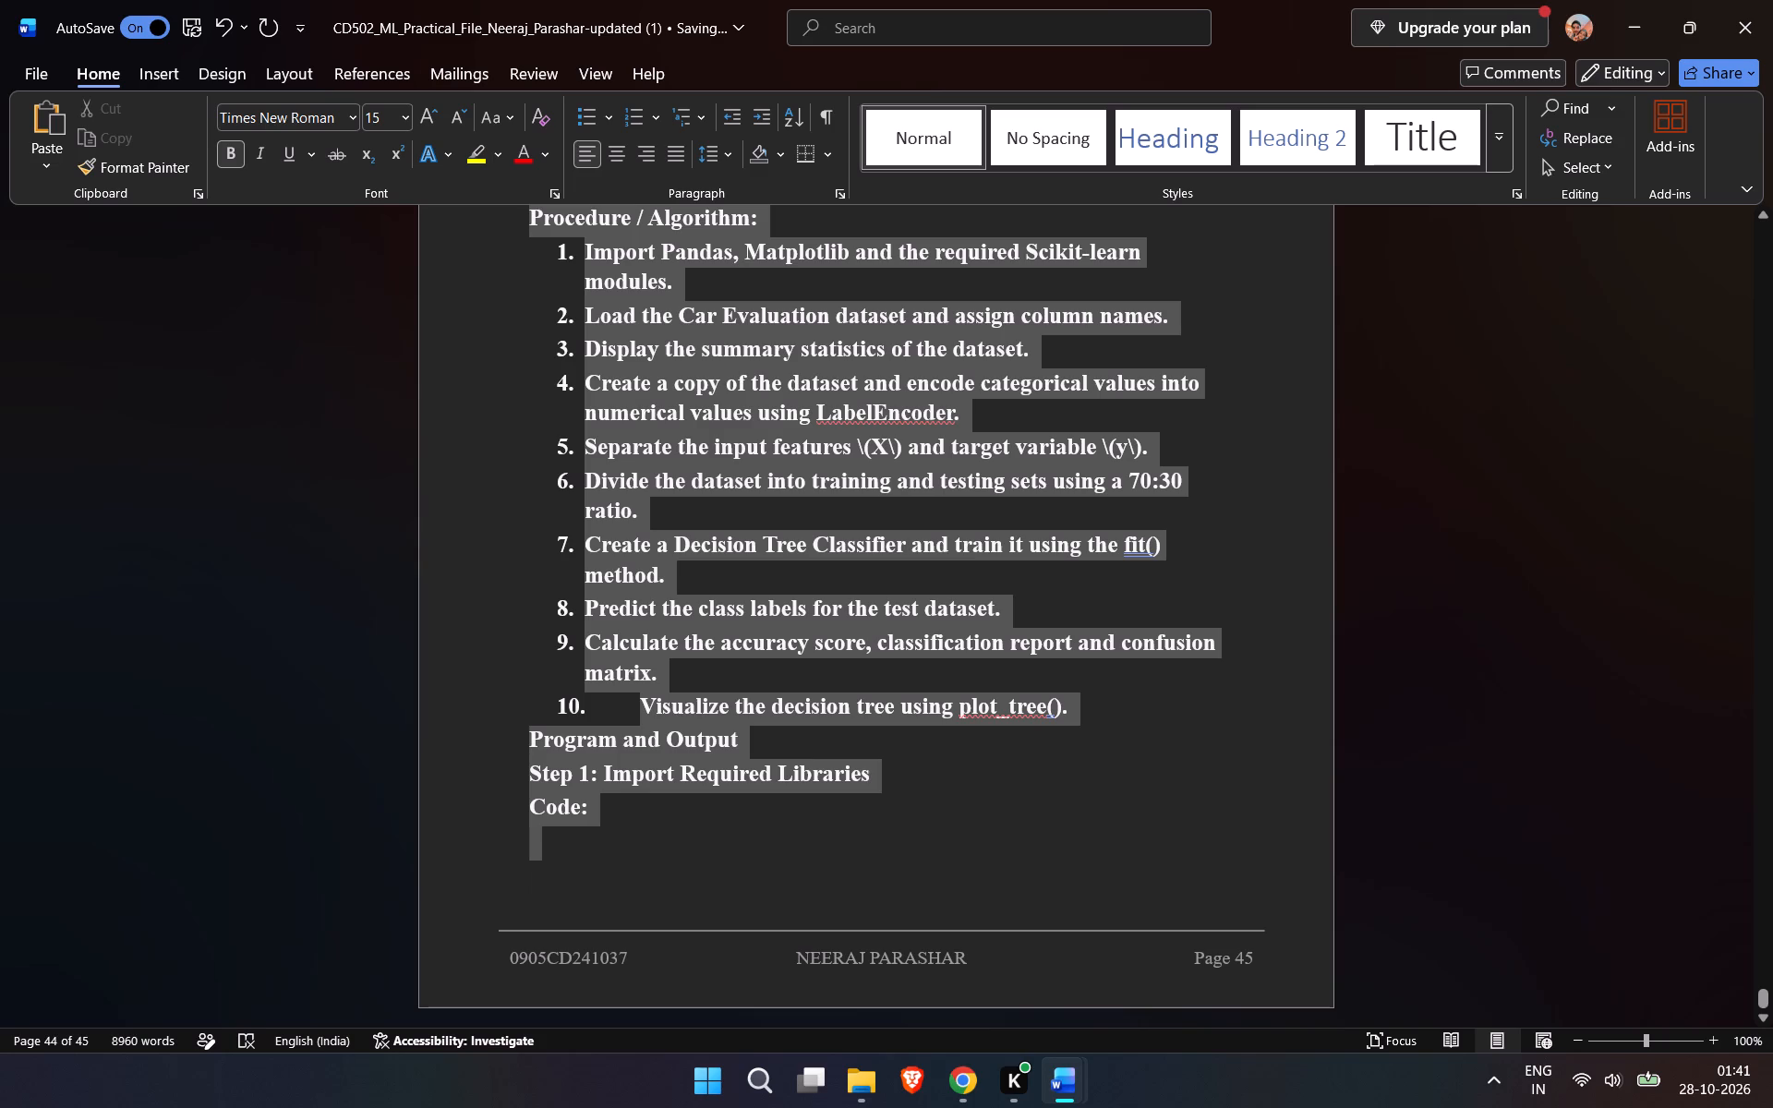
drag(1014, 849, 978, 800)
drag(978, 800, 939, 555)
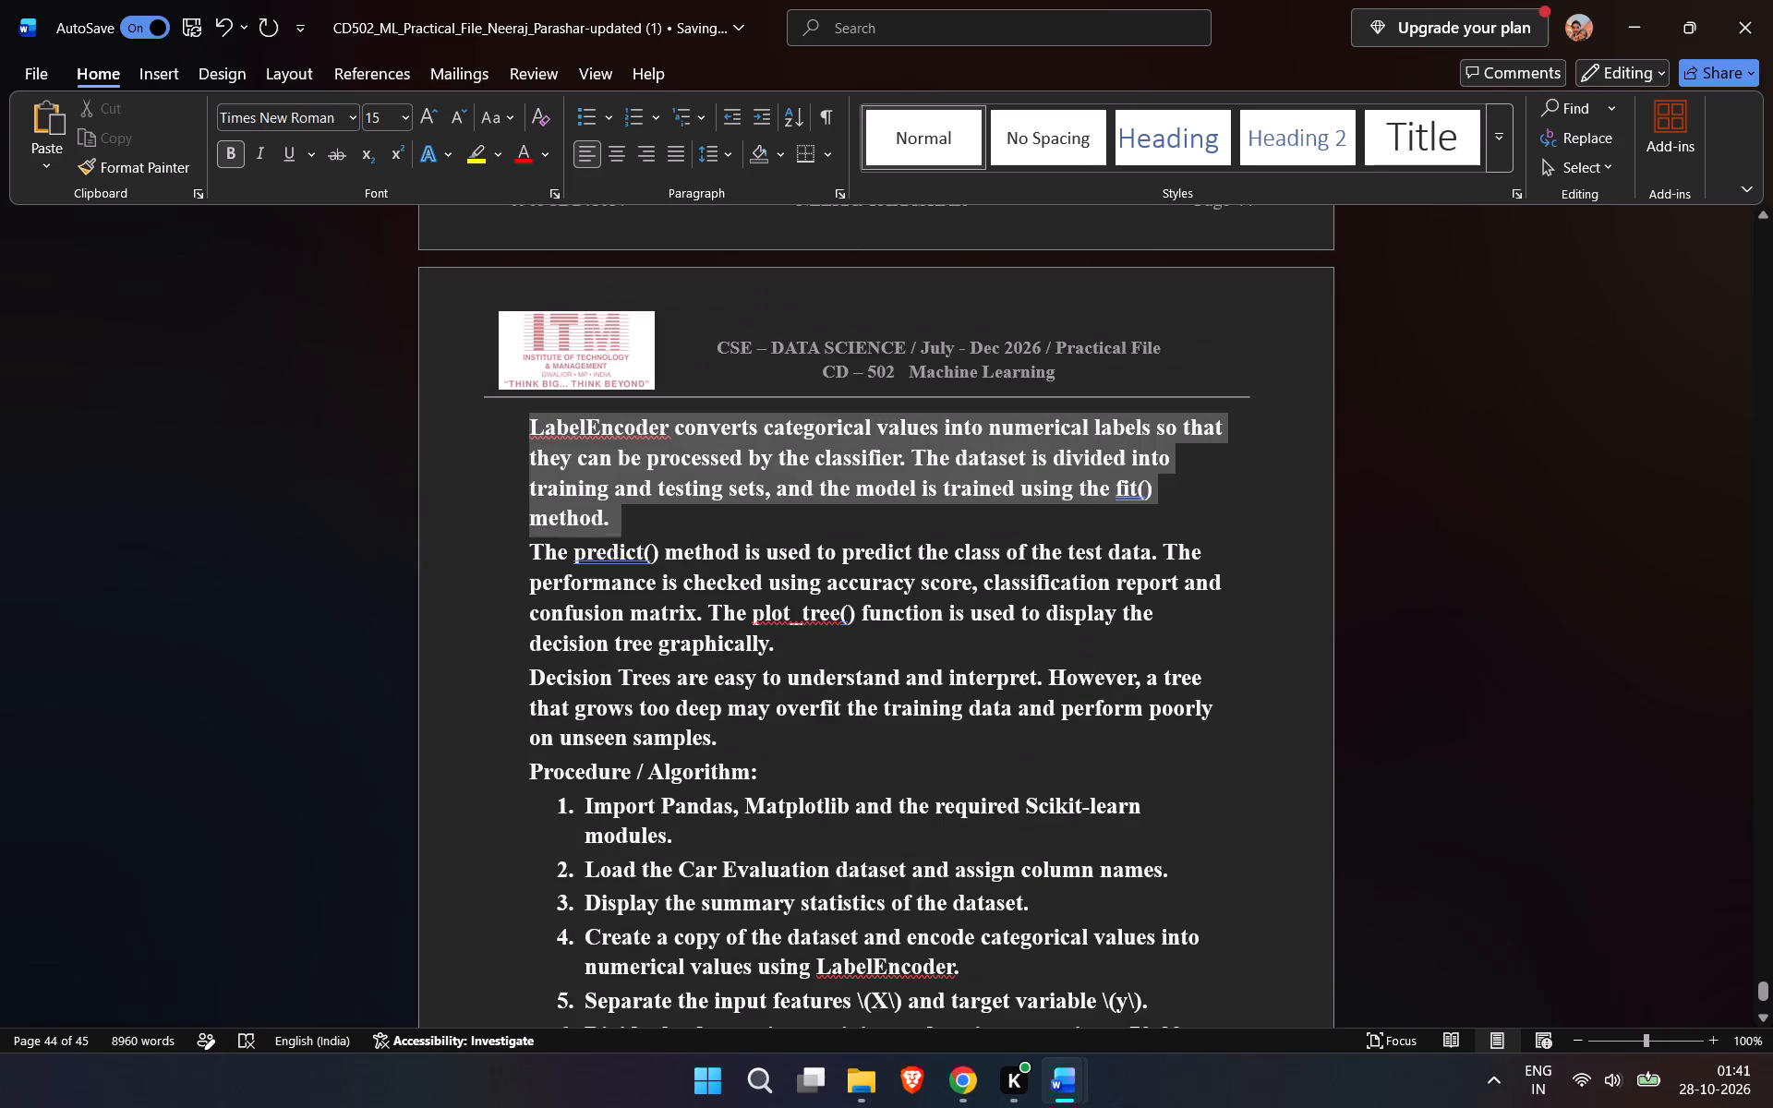
drag(939, 555, 904, 737)
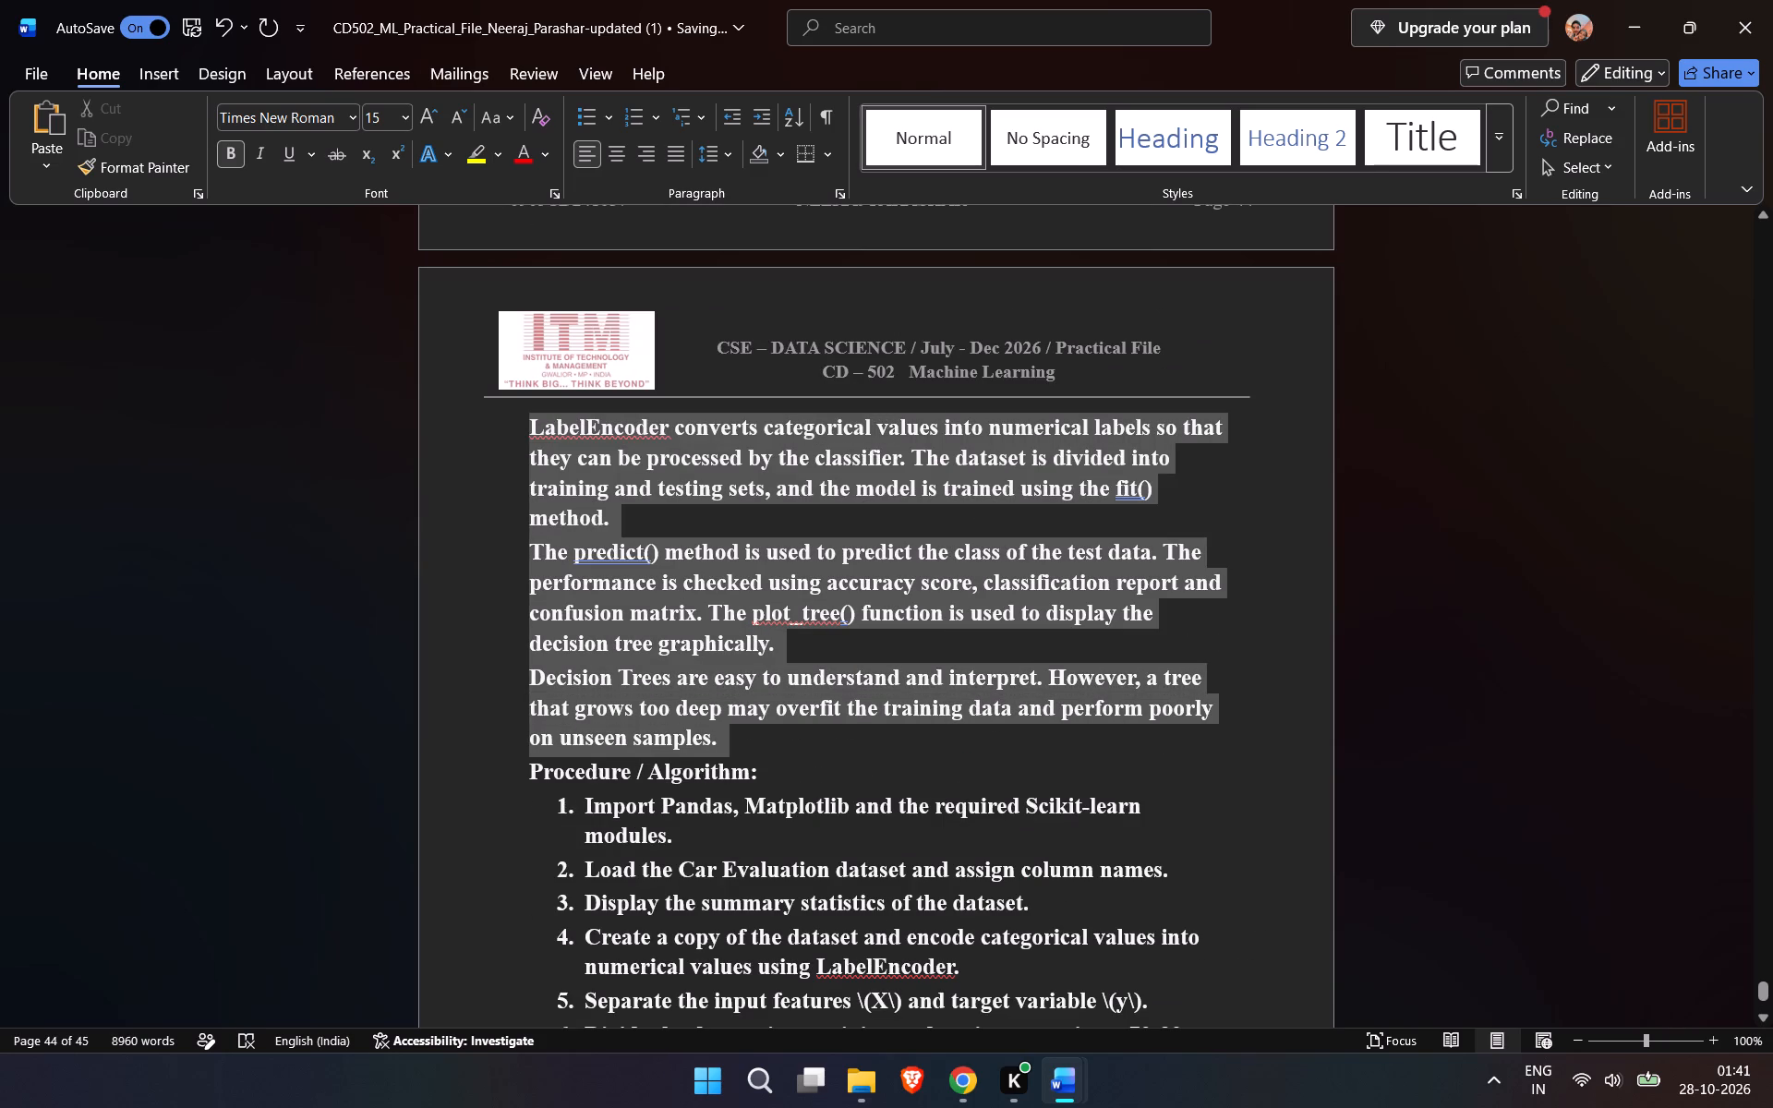
drag(904, 737, 719, 740)
drag(719, 740, 718, 740)
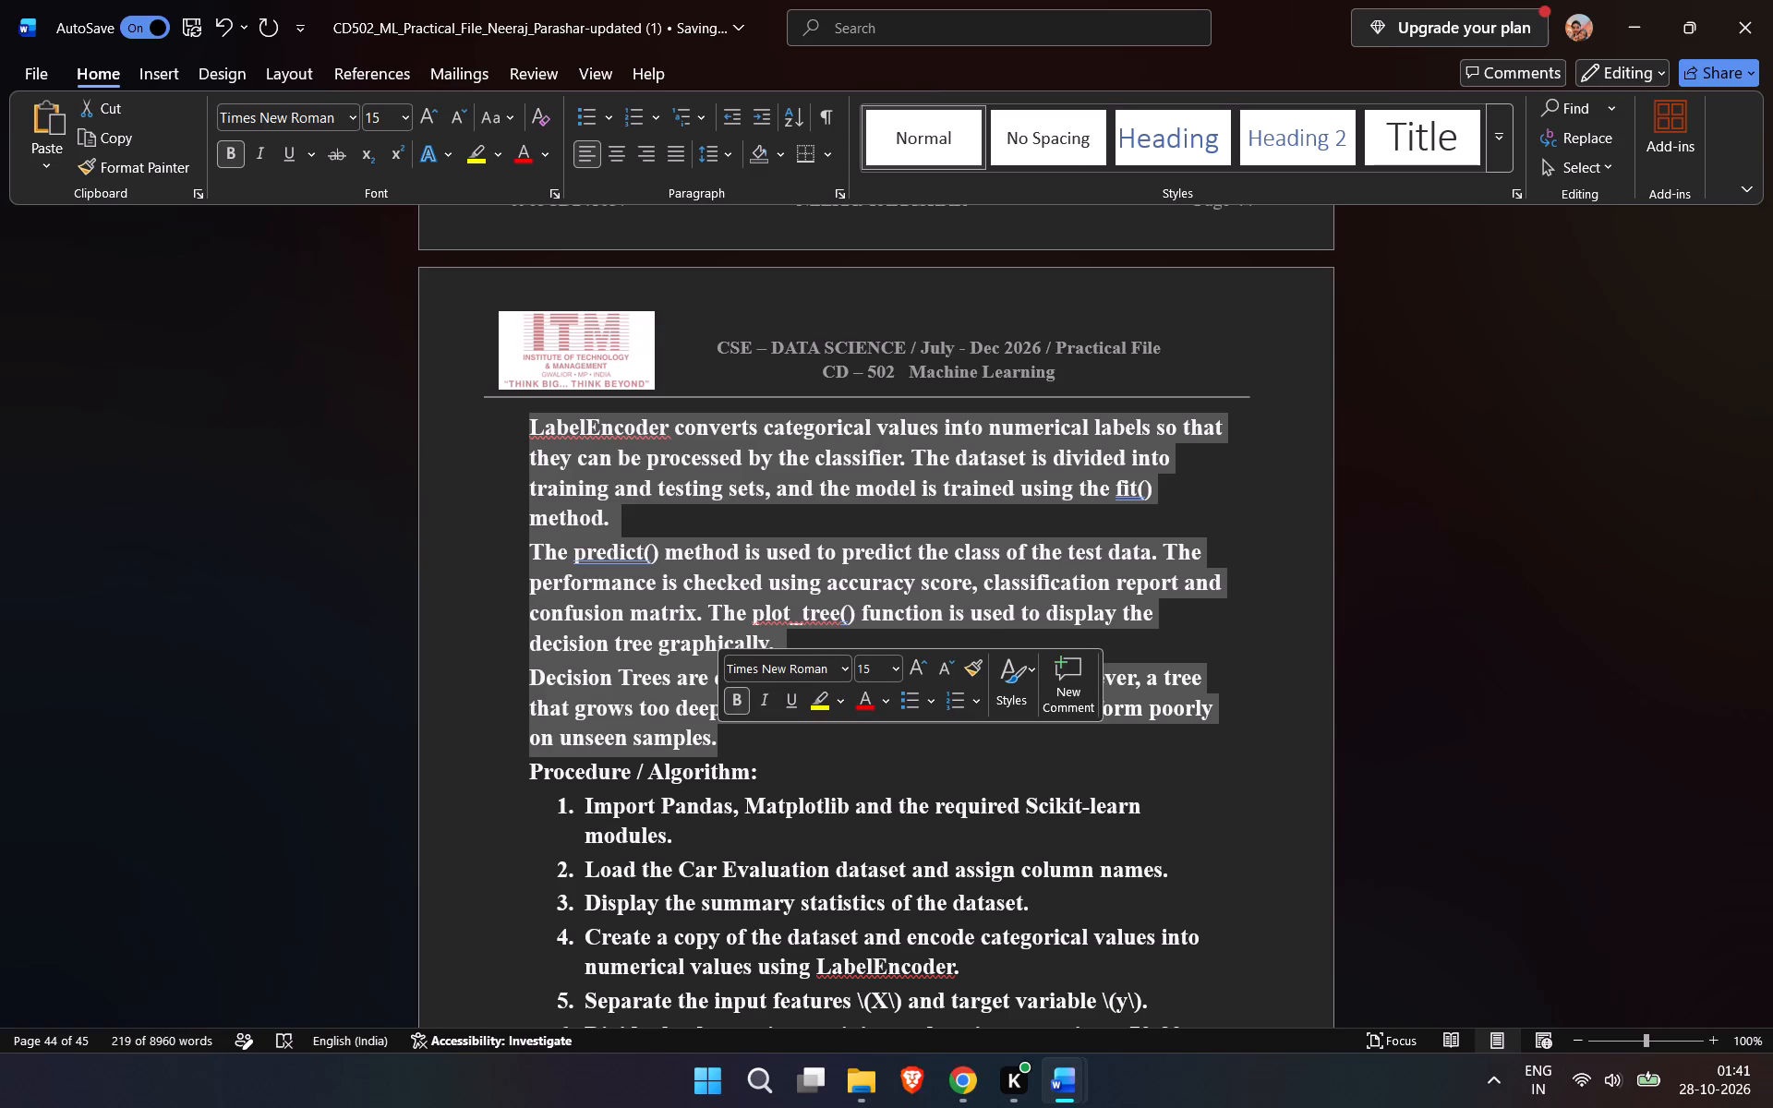
double_click(875, 670)
key(BackSpace)
key(2)
click(744, 696)
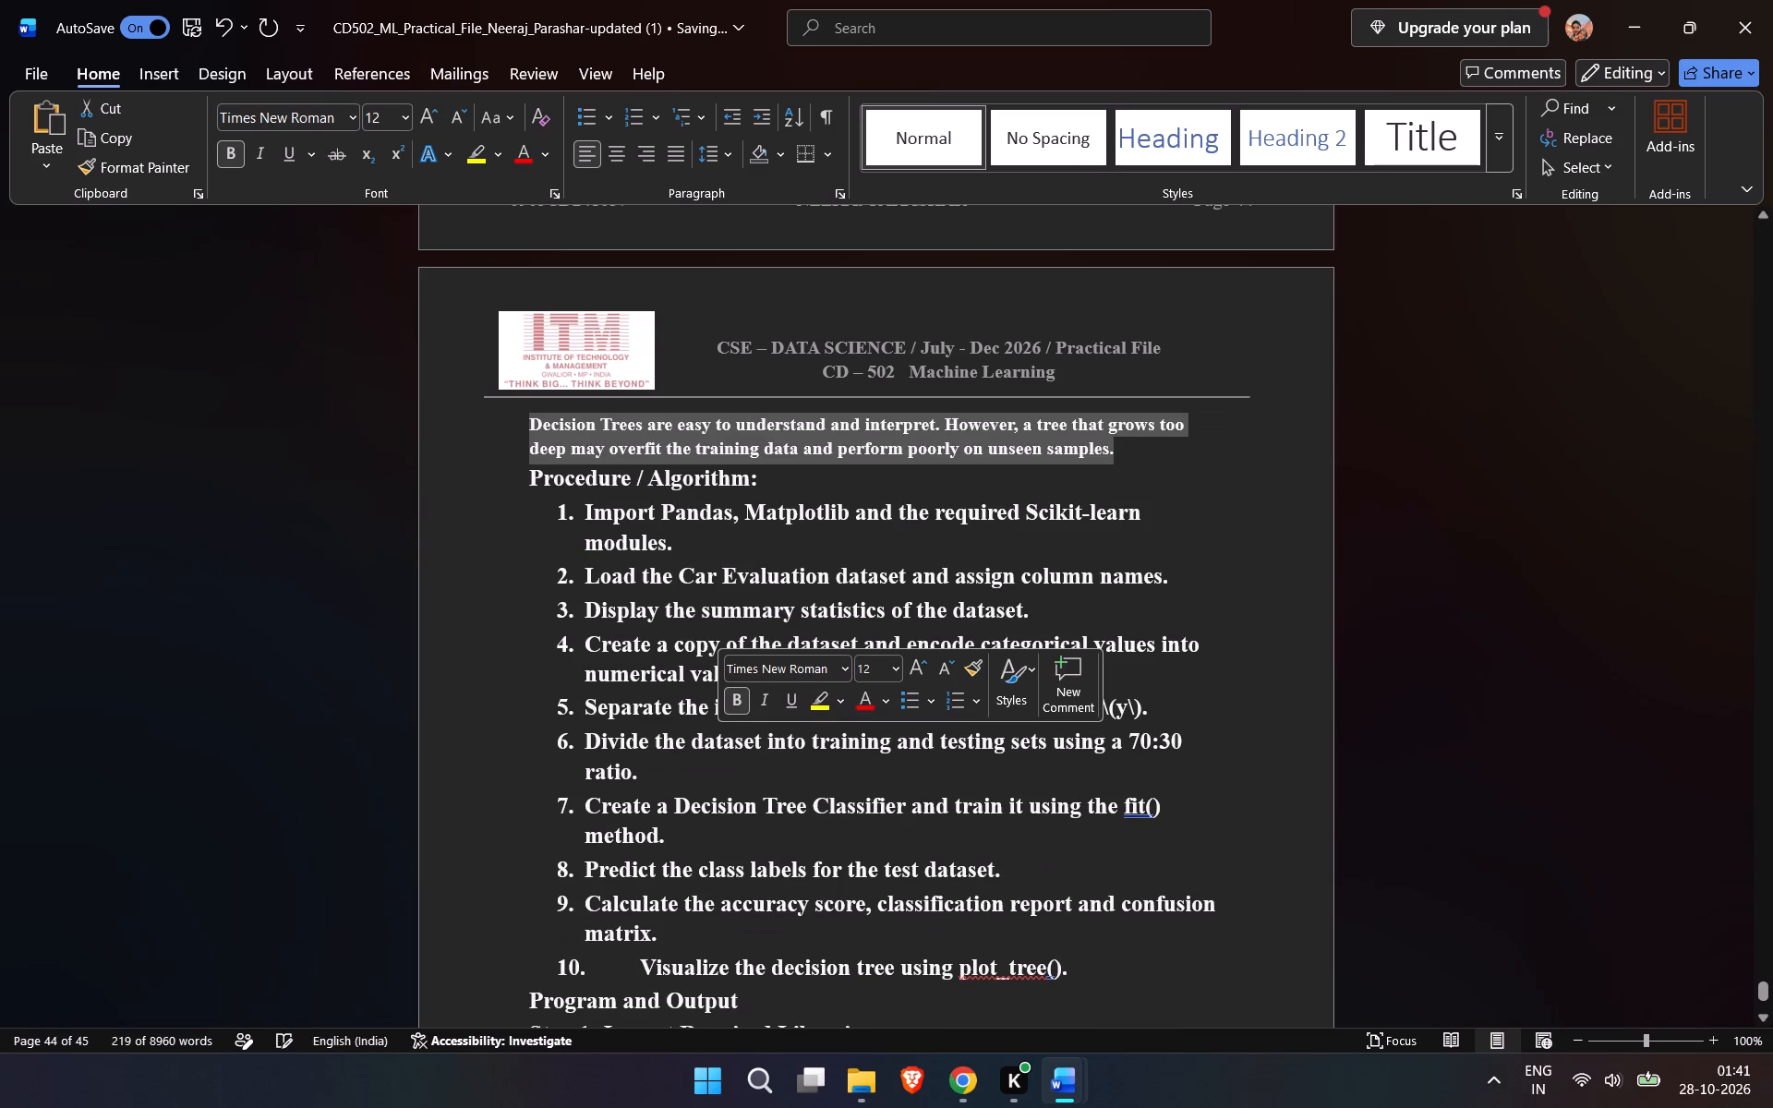
click(507, 620)
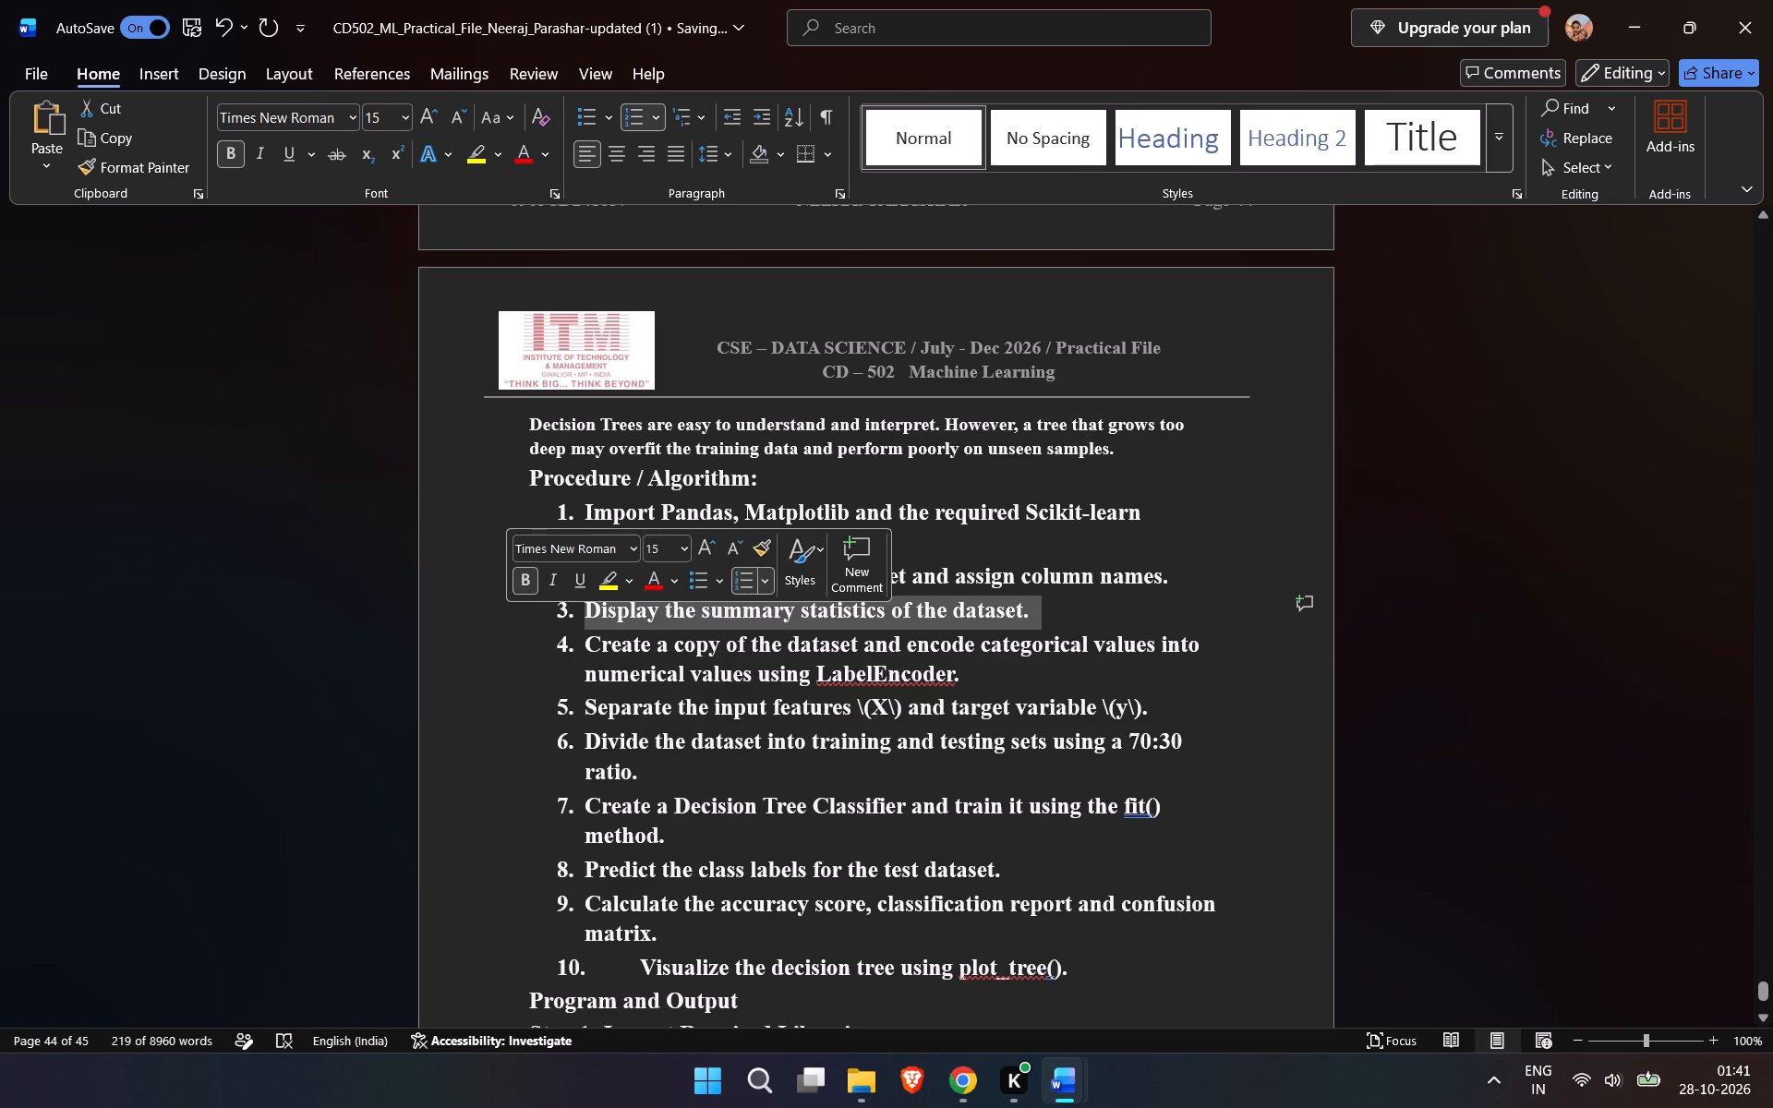
Insert a blank line after the last Theory paragraph, and after the first and second Theory paragraphs.
click(1221, 449)
key(Return)
scroll(1221, 449, up, 4)
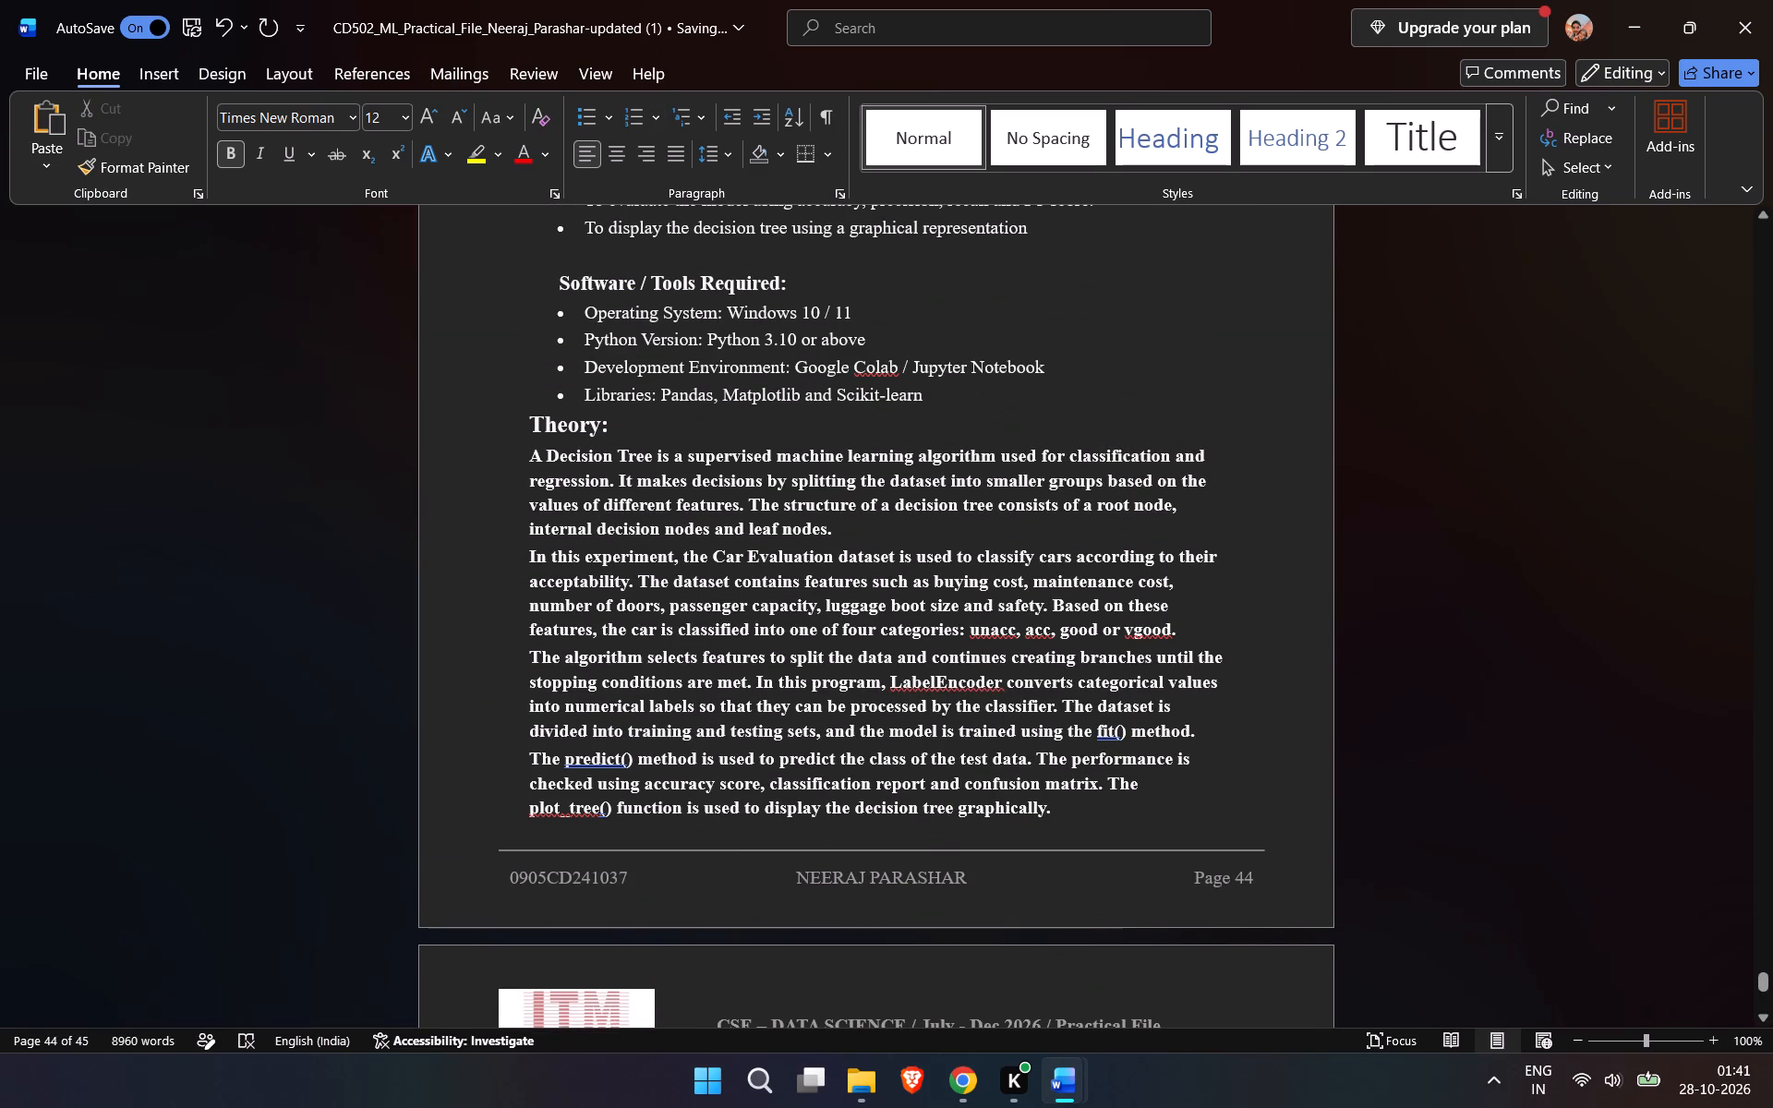
click(840, 527)
key(Return)
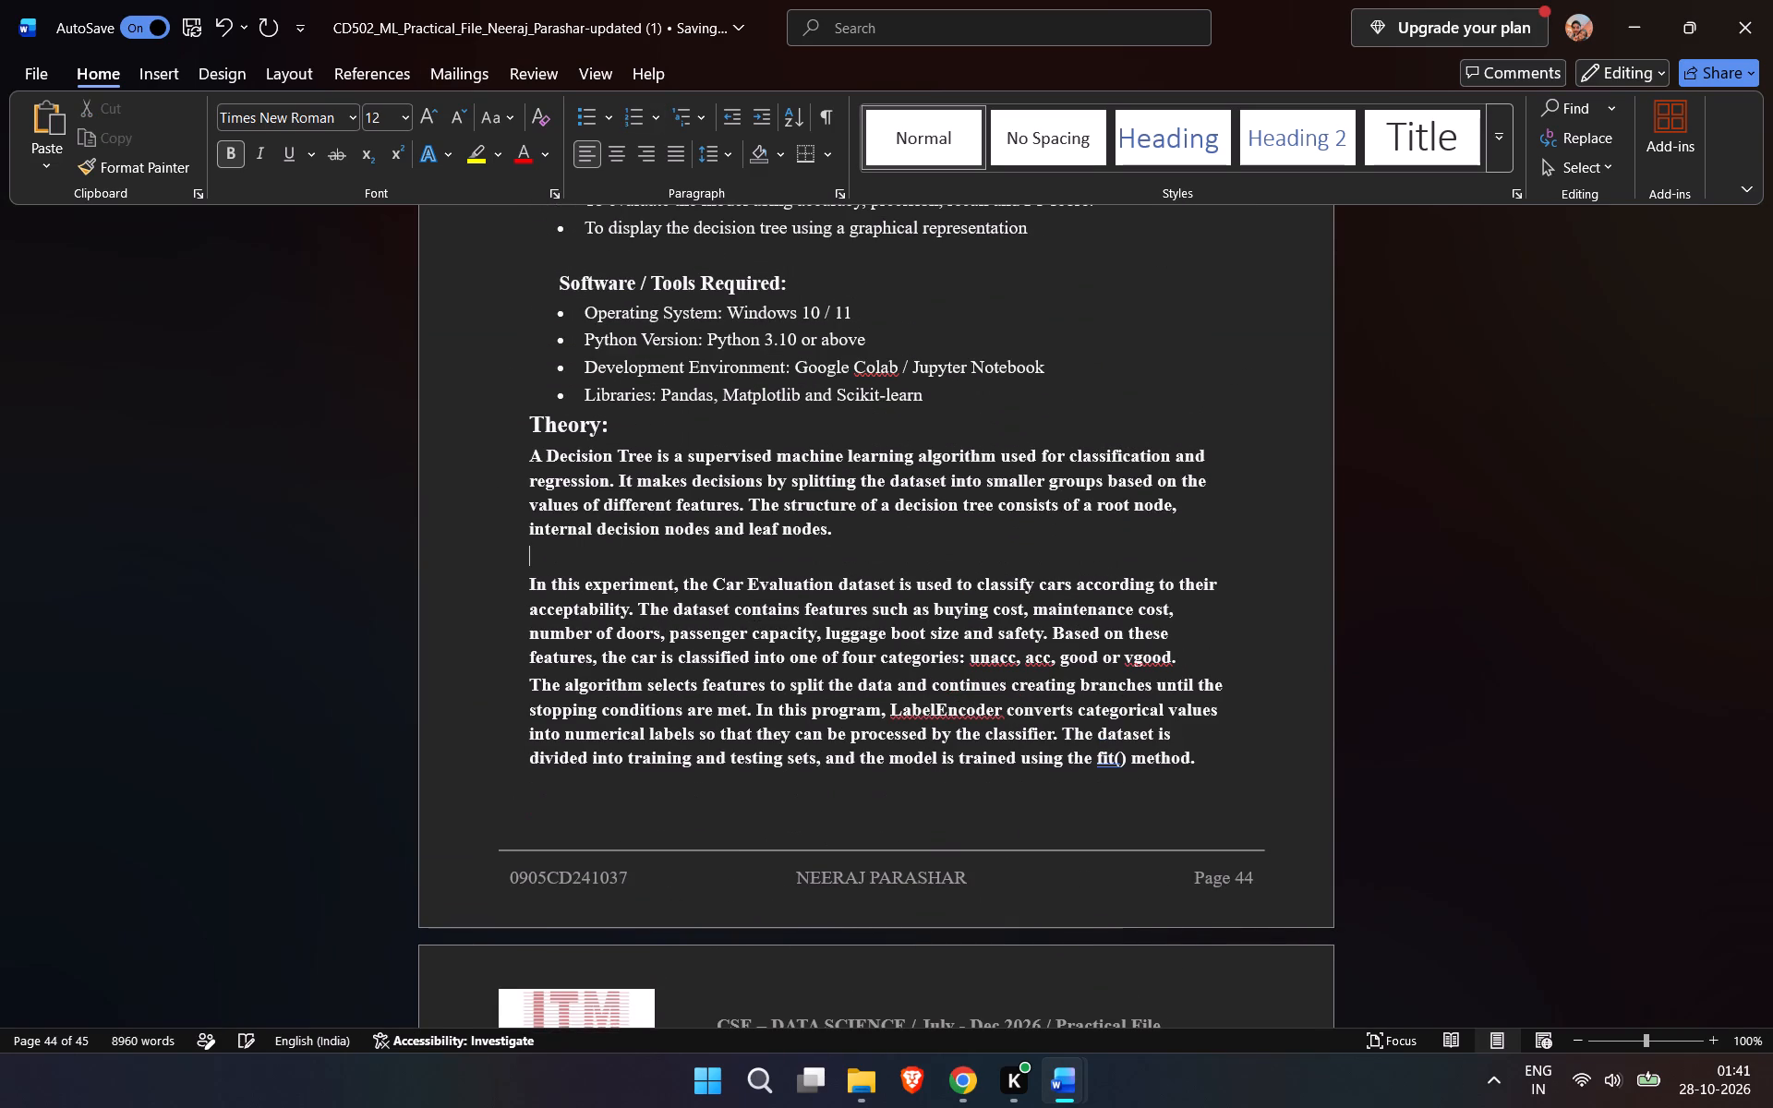
scroll(840, 527, down, 1)
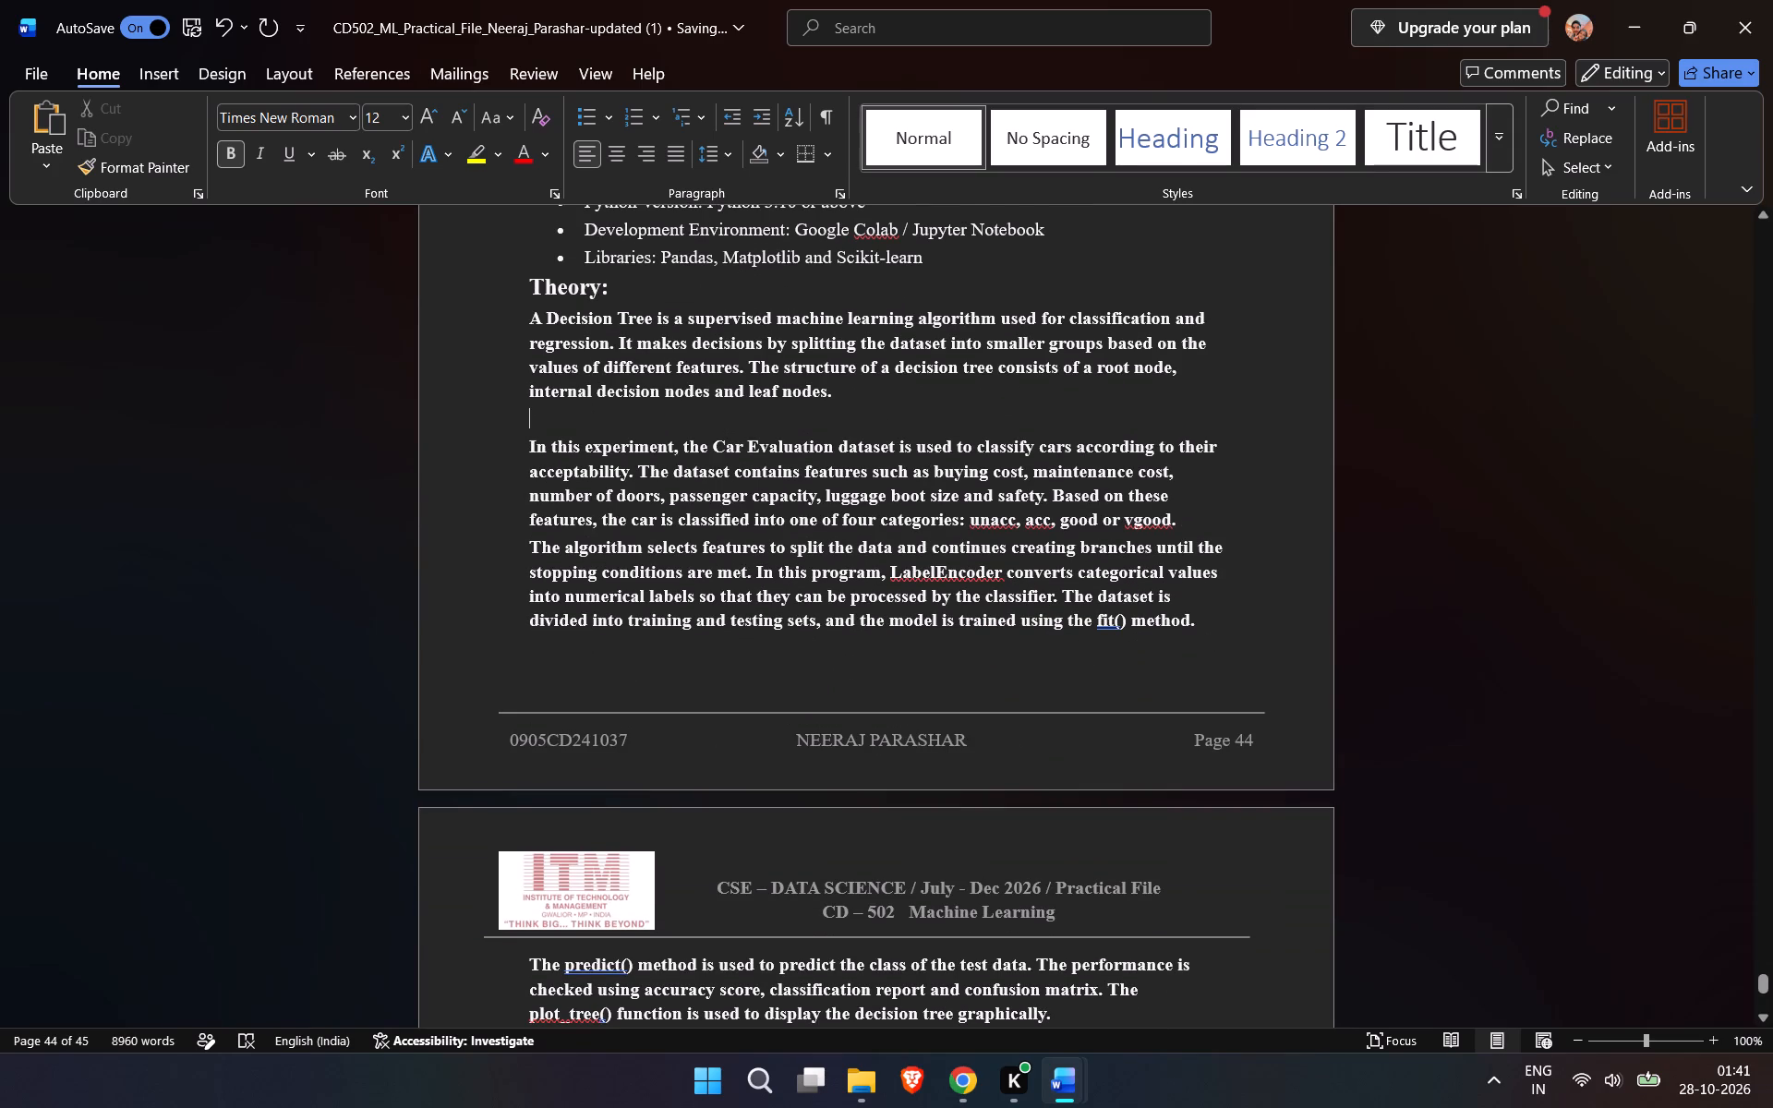
click(1217, 501)
click(1217, 527)
key(Return)
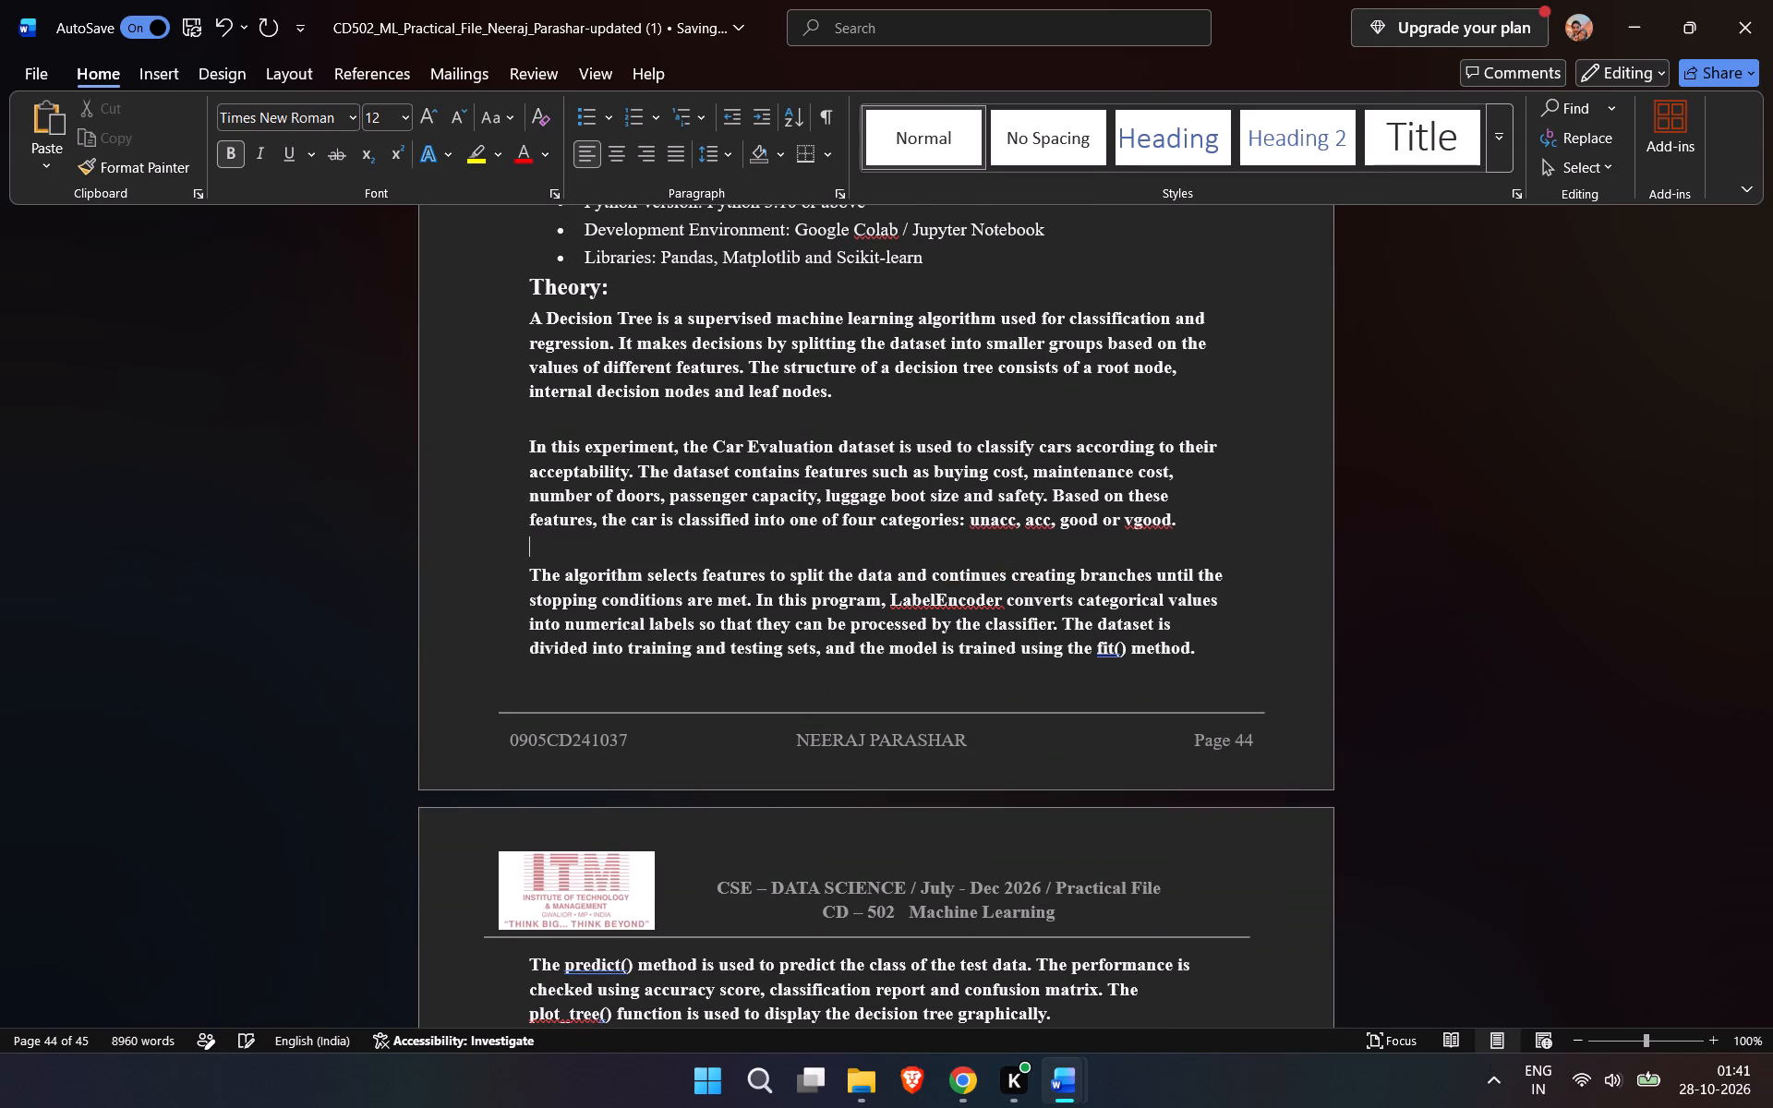
Remove bold from all the Theory body paragraphs, from "A Decision Tree is" through "unseen samples.".
scroll(1217, 527, down, 1)
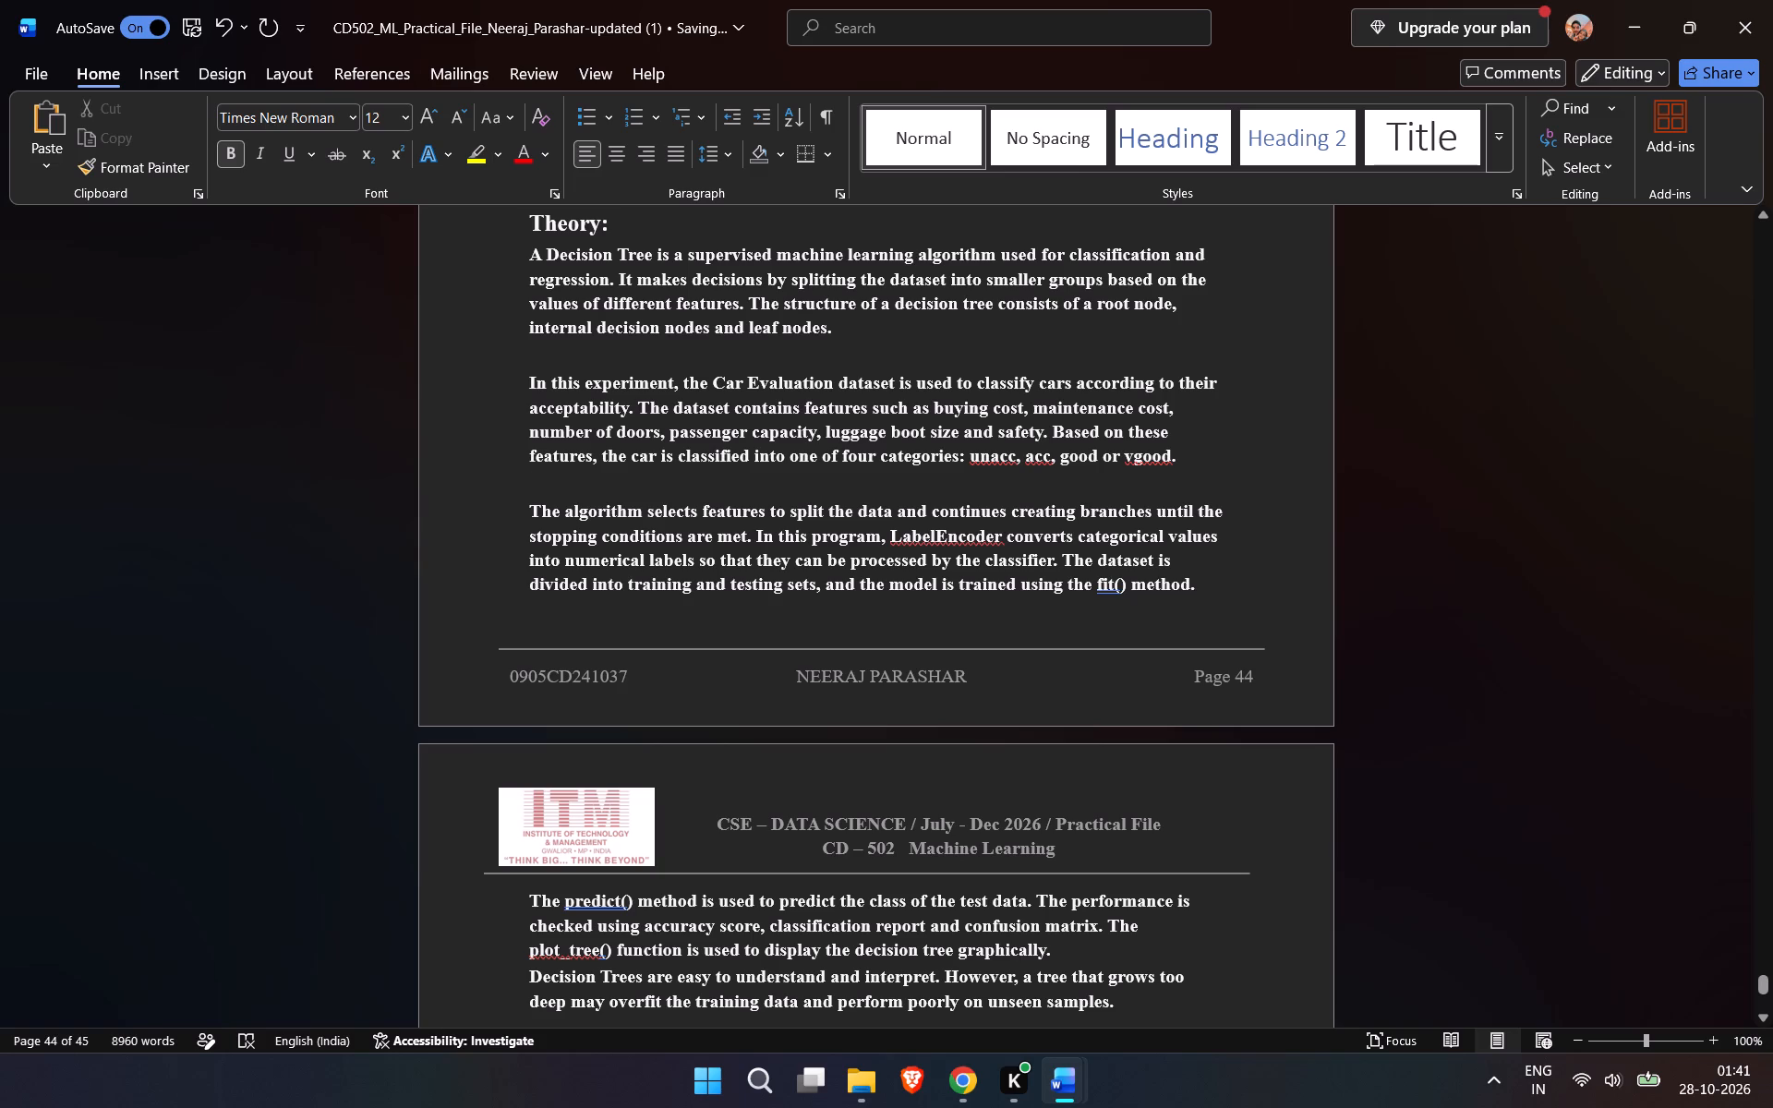
drag(530, 256, 998, 740)
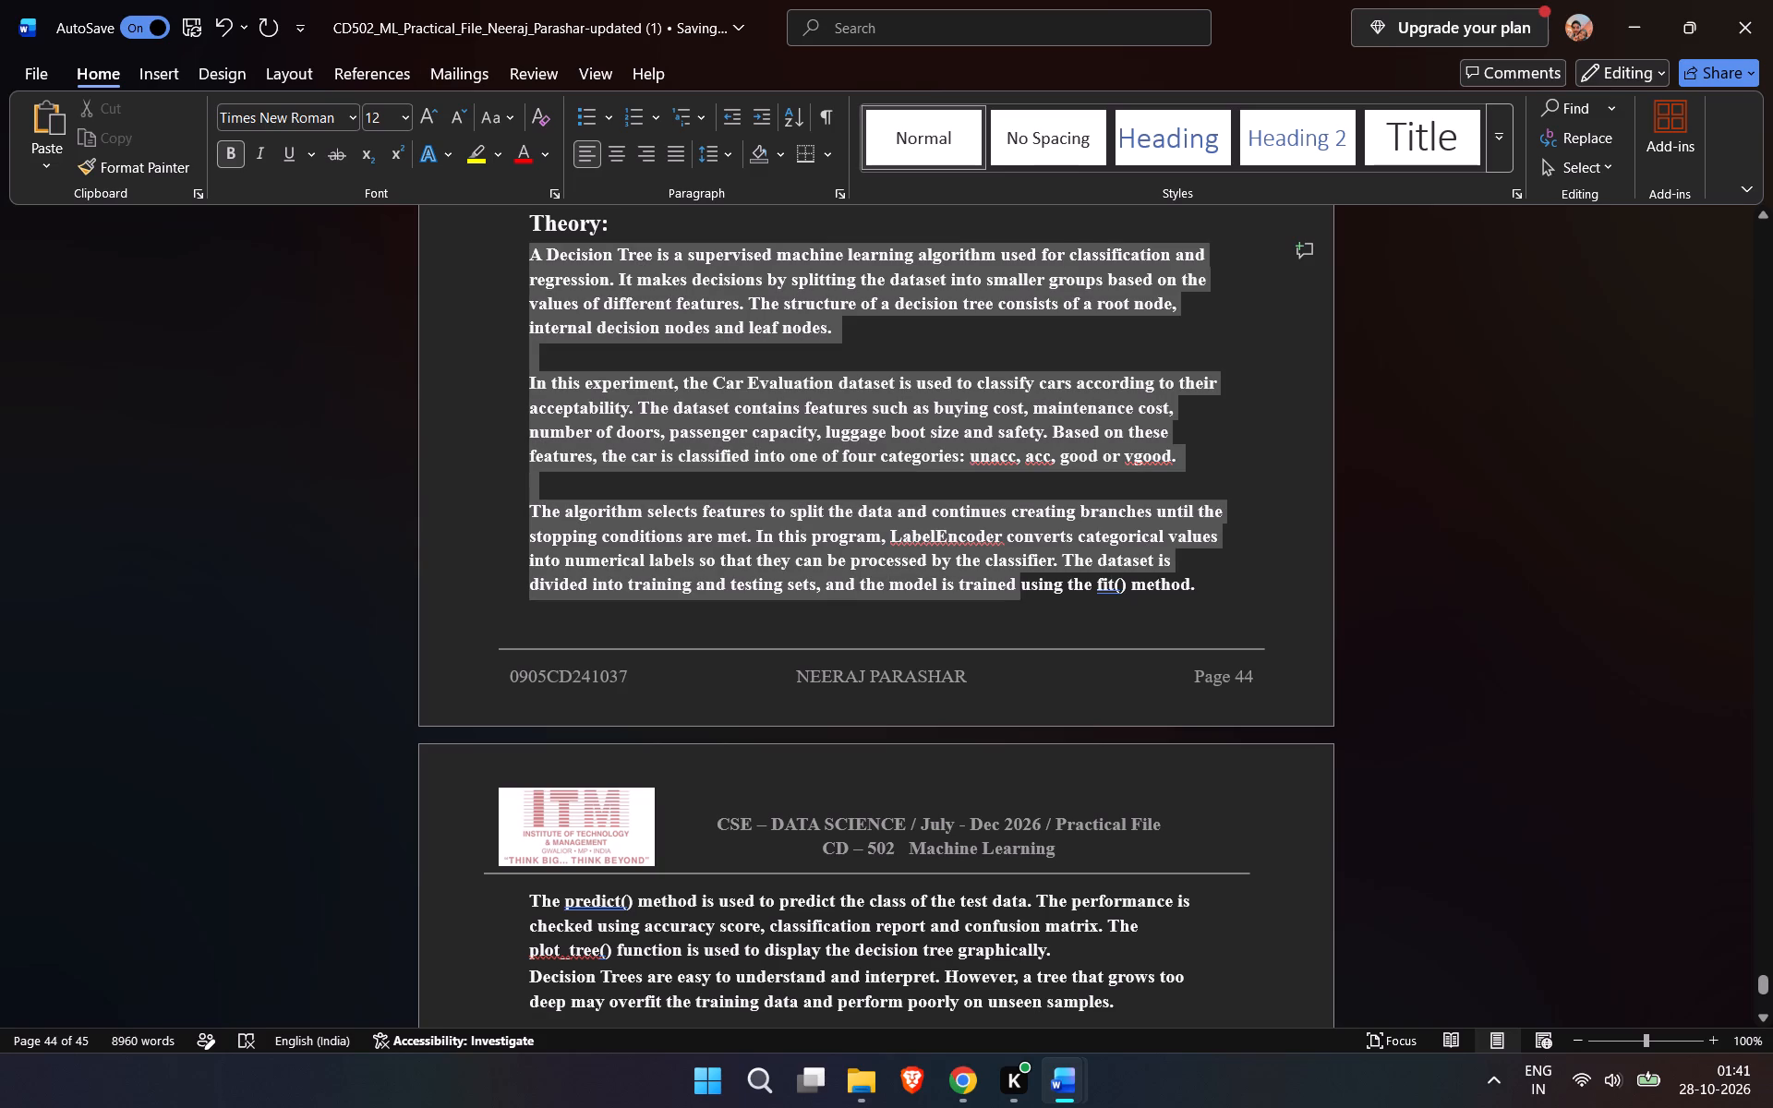
drag(998, 740, 1038, 861)
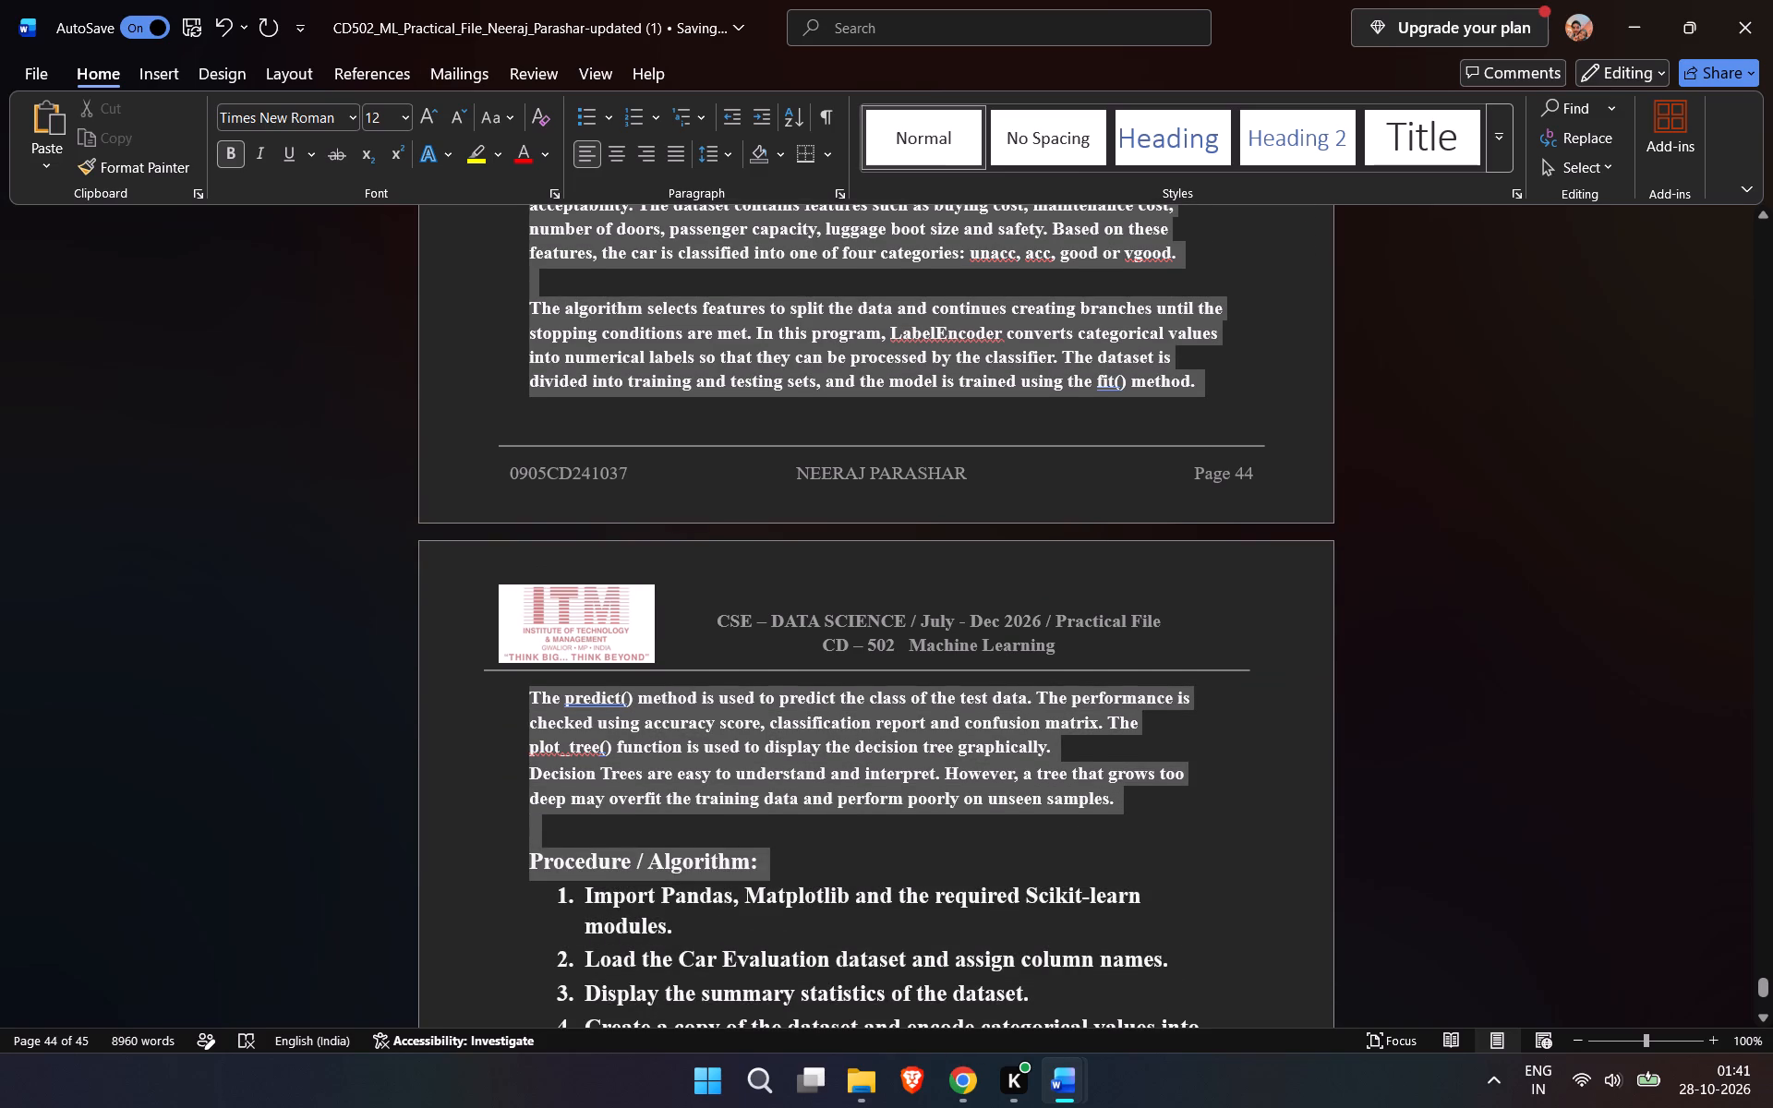
drag(1038, 861, 1152, 808)
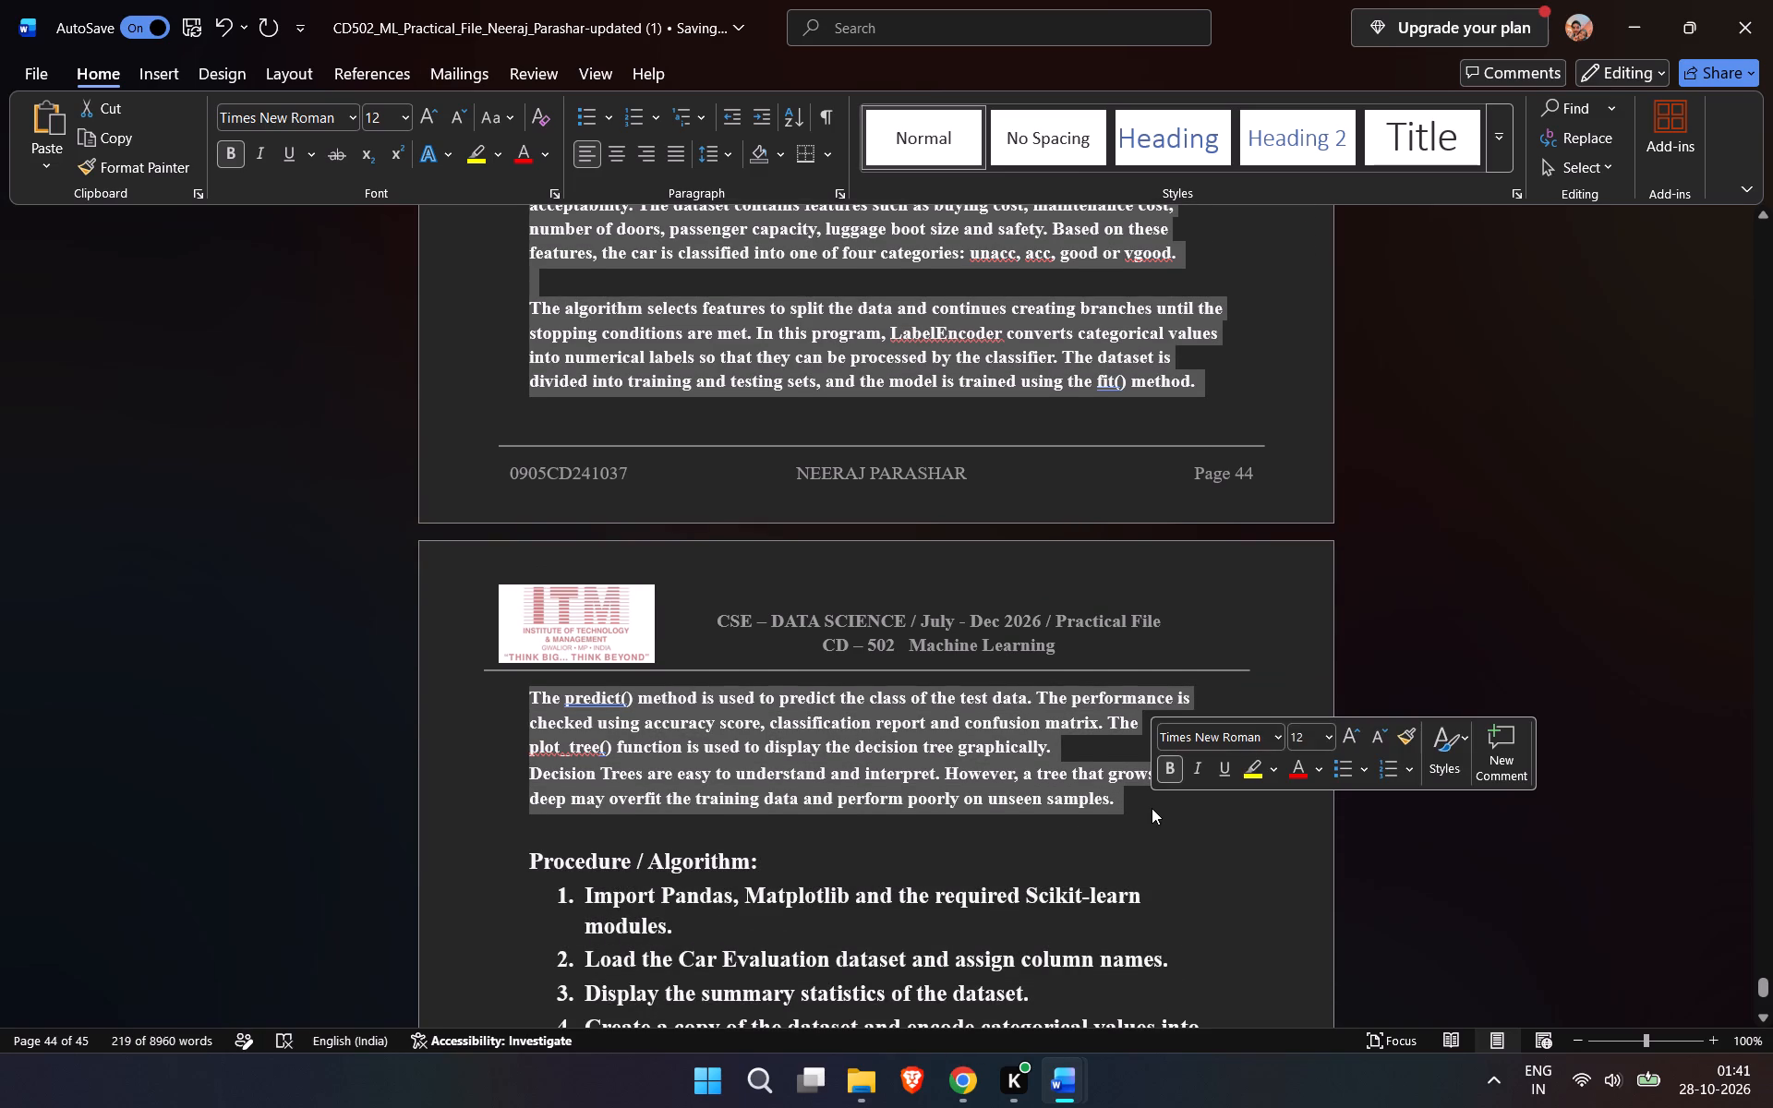
click(1167, 763)
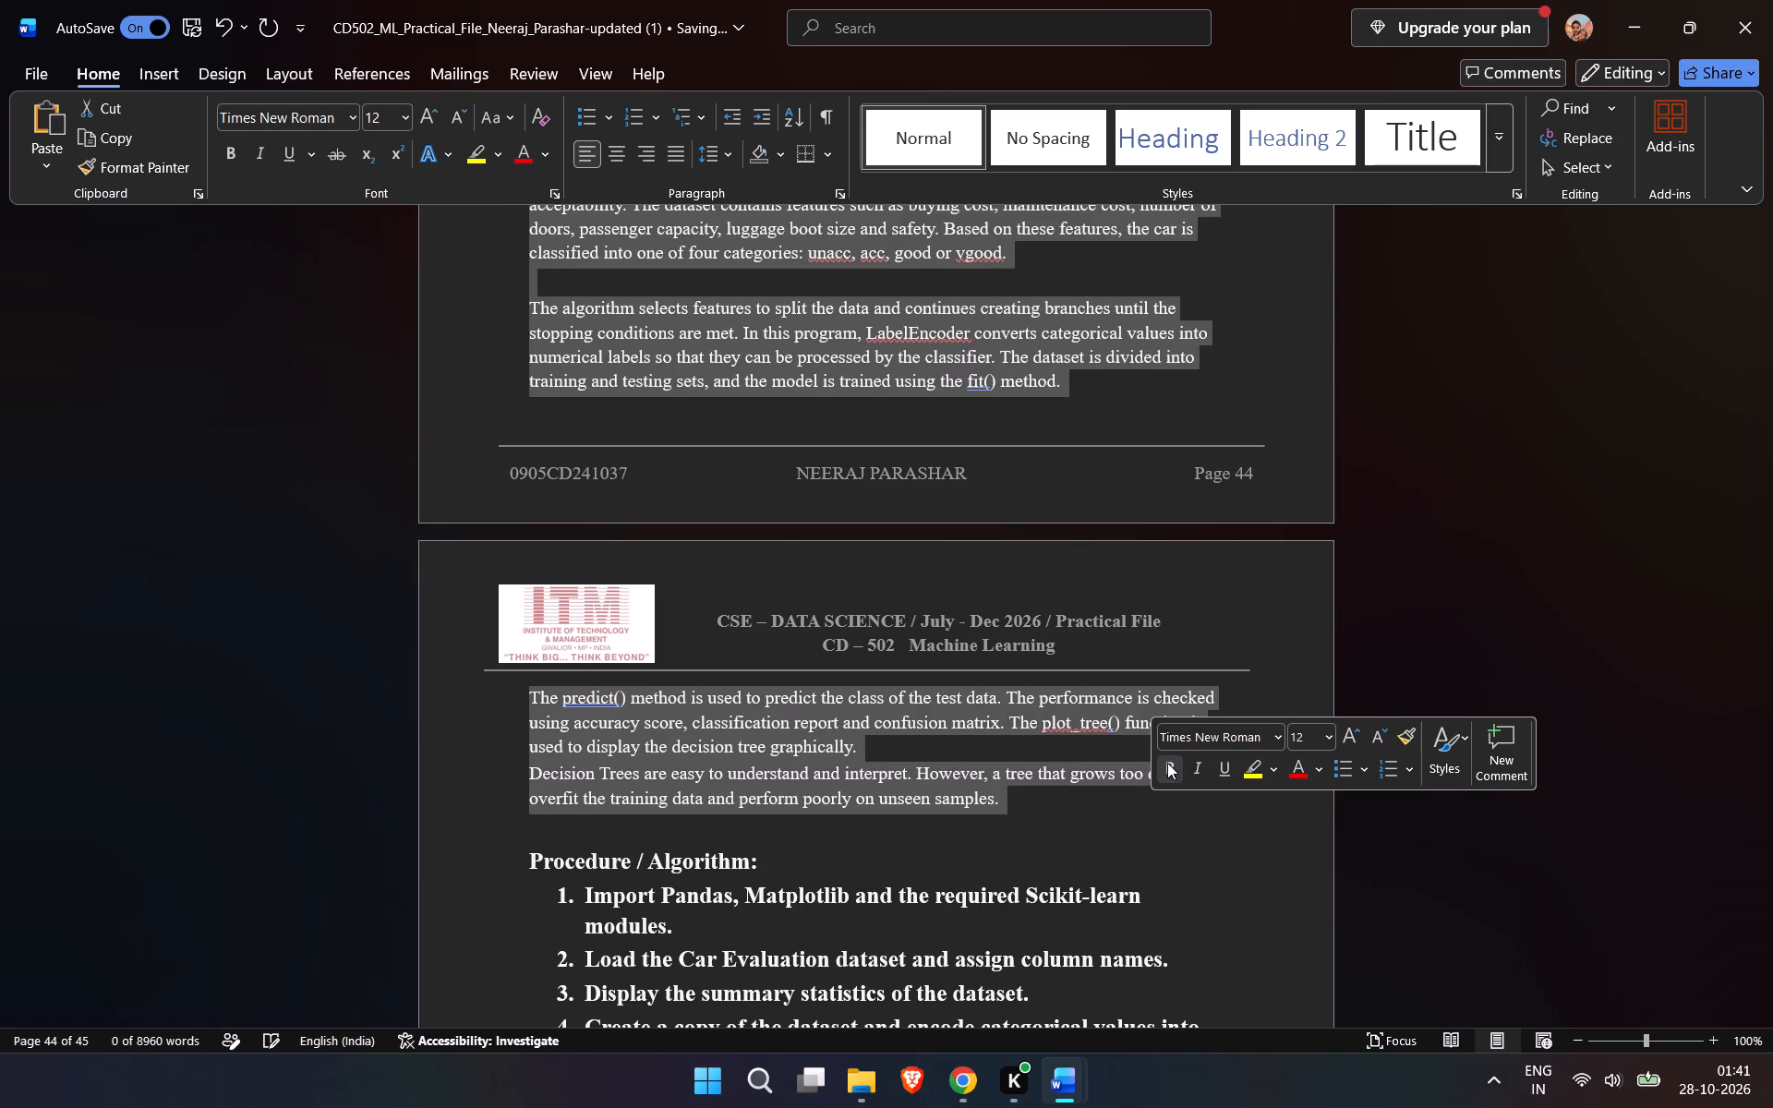
click(1019, 809)
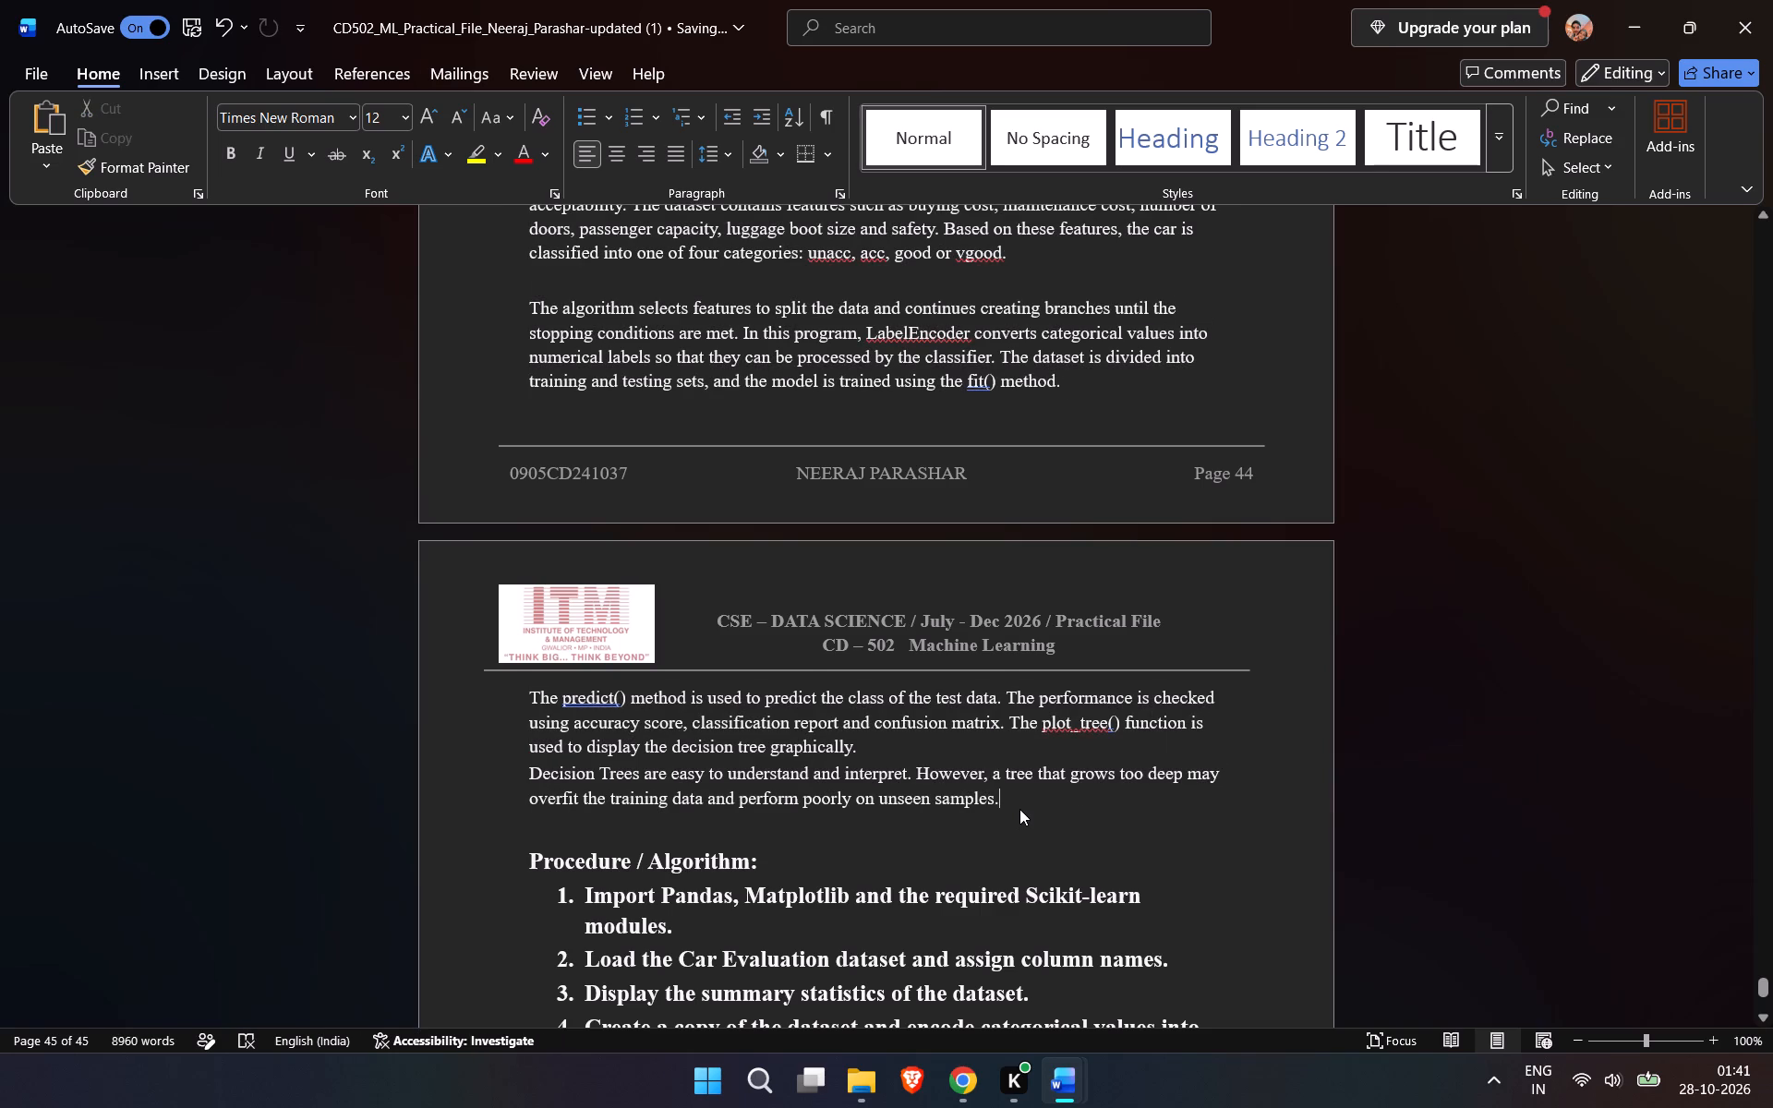
Set the ten numbered steps under "Procedure / Algorithm:" to font size 12.
scroll(1019, 809, down, 1)
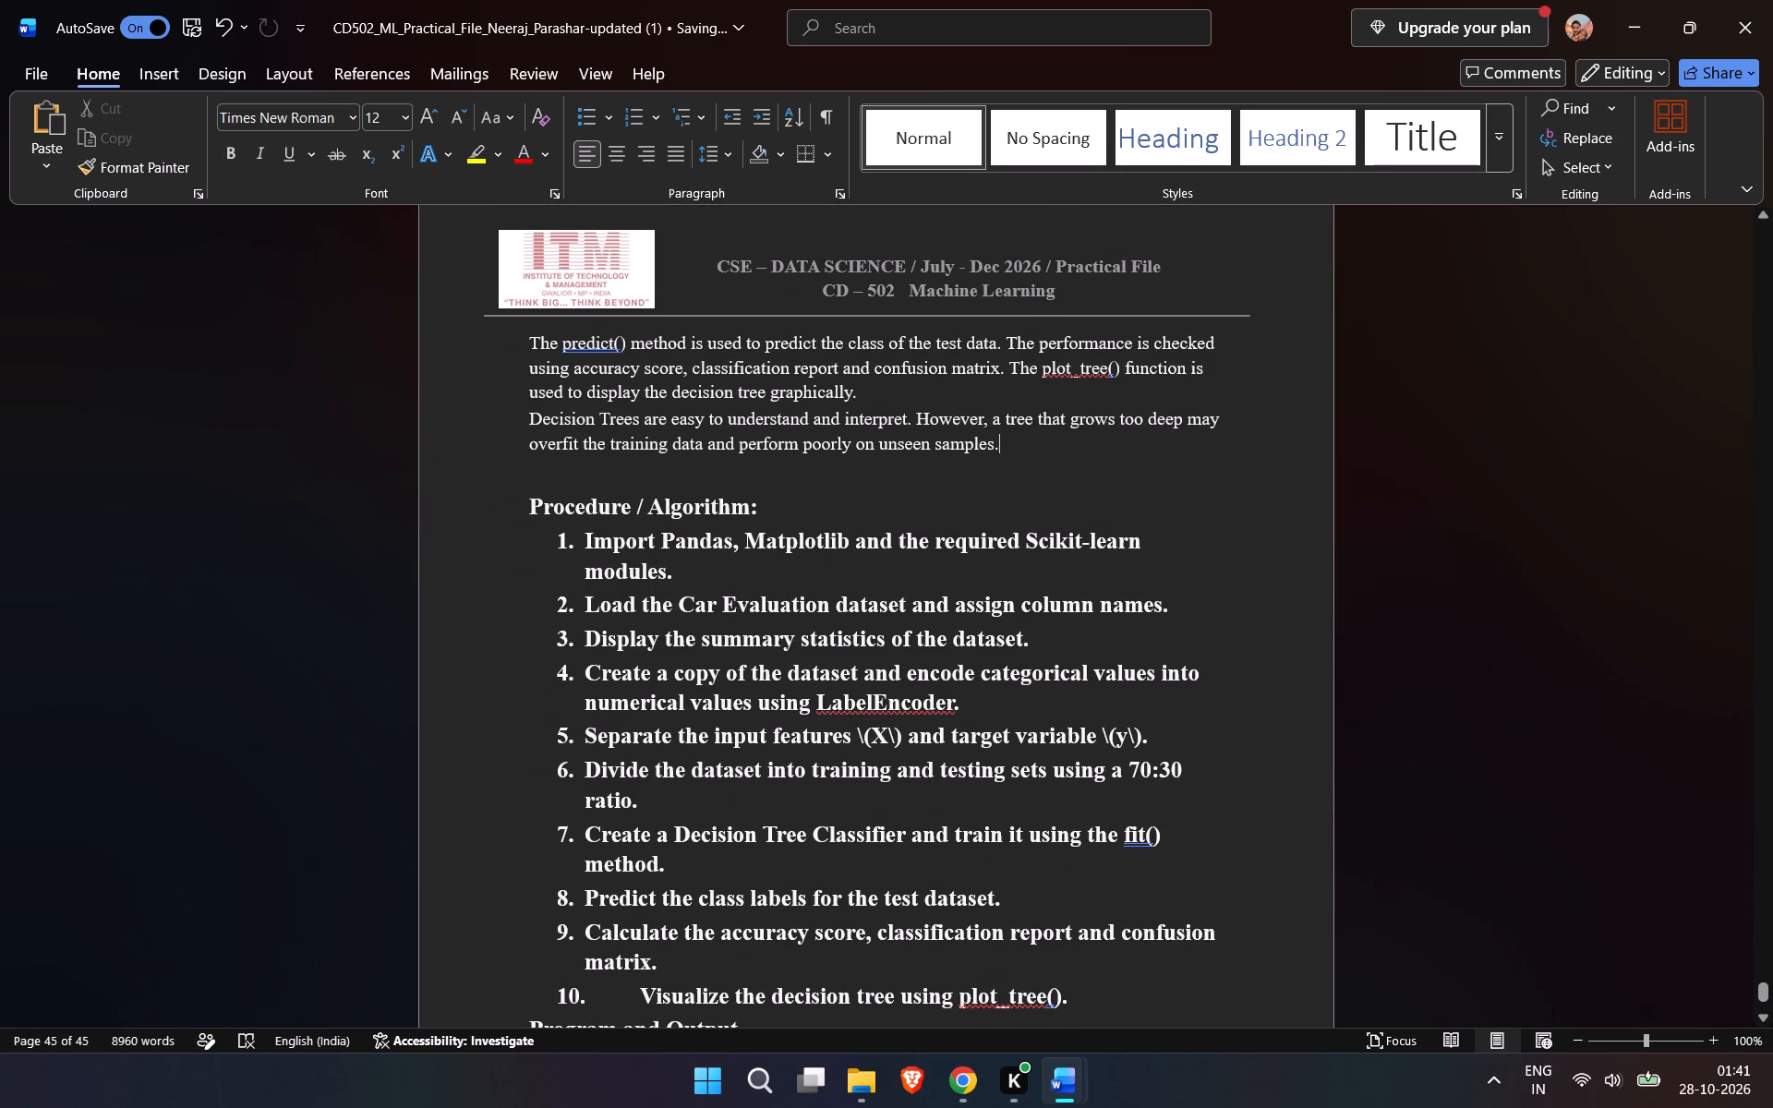
drag(549, 543, 787, 1044)
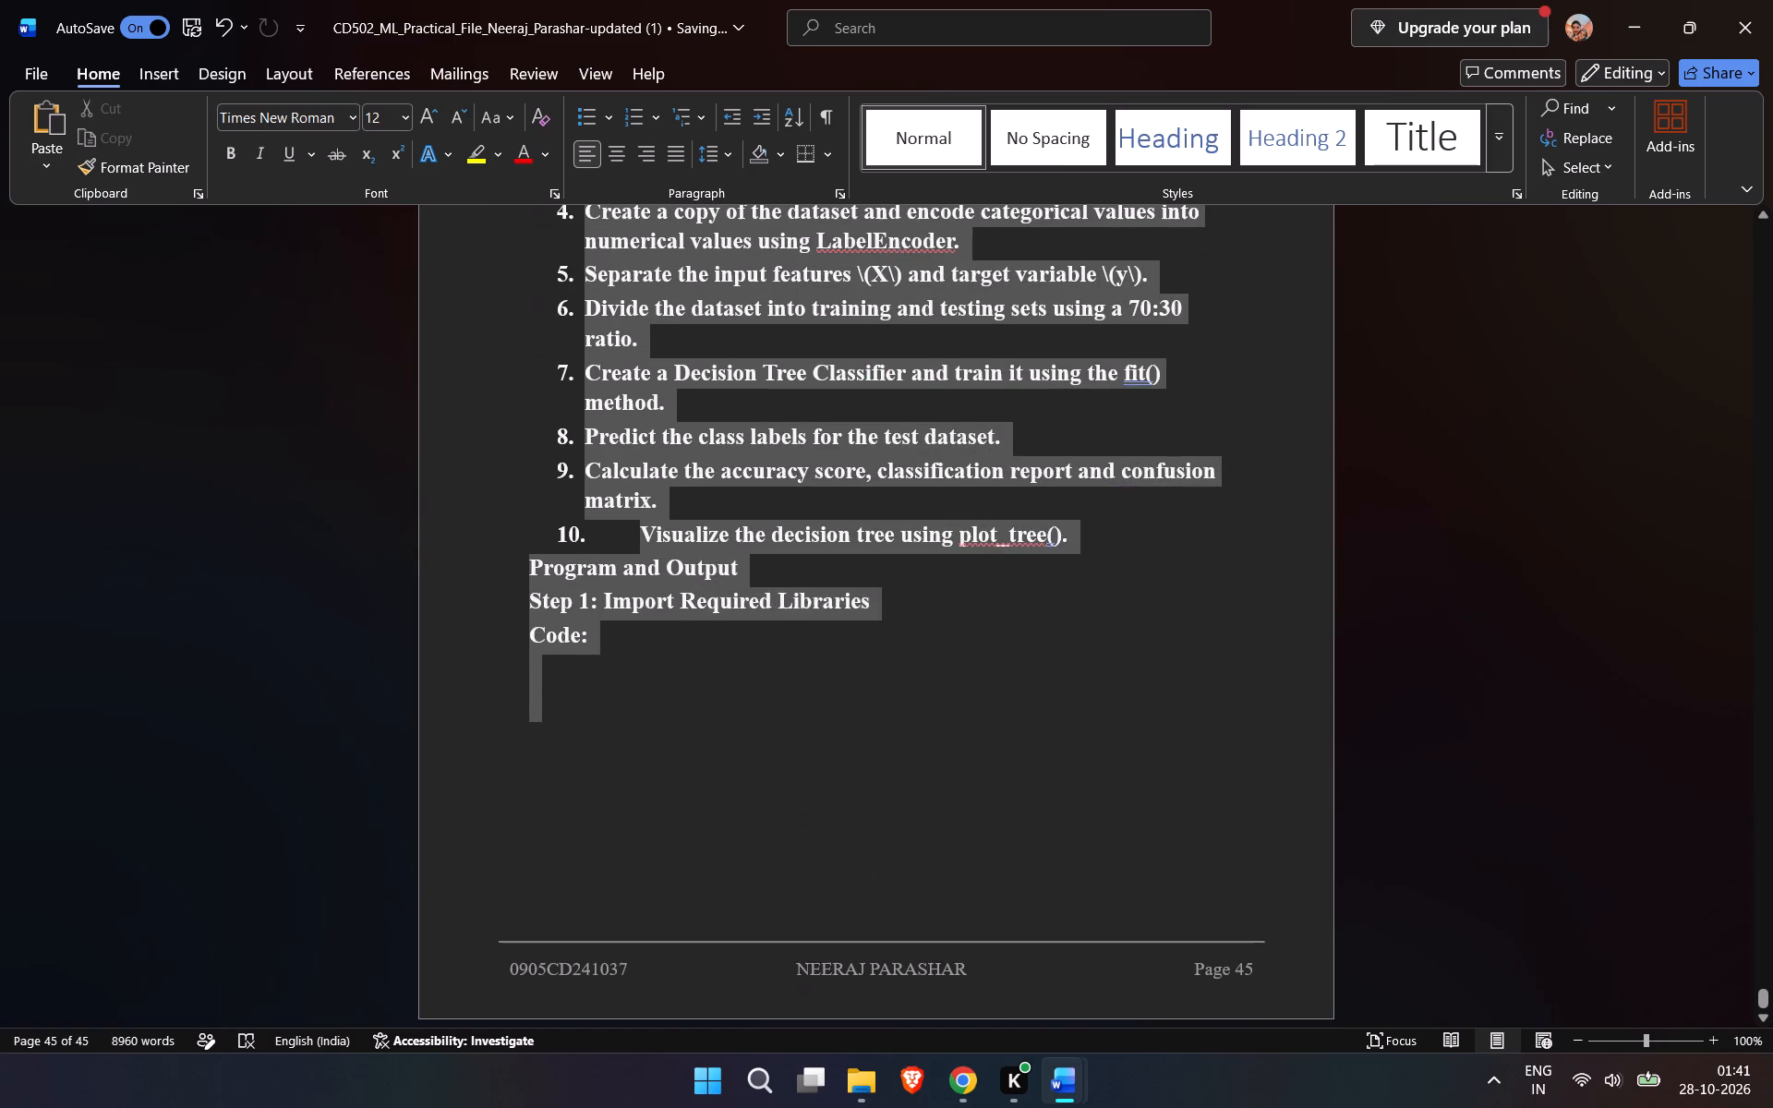
drag(787, 1044, 1072, 532)
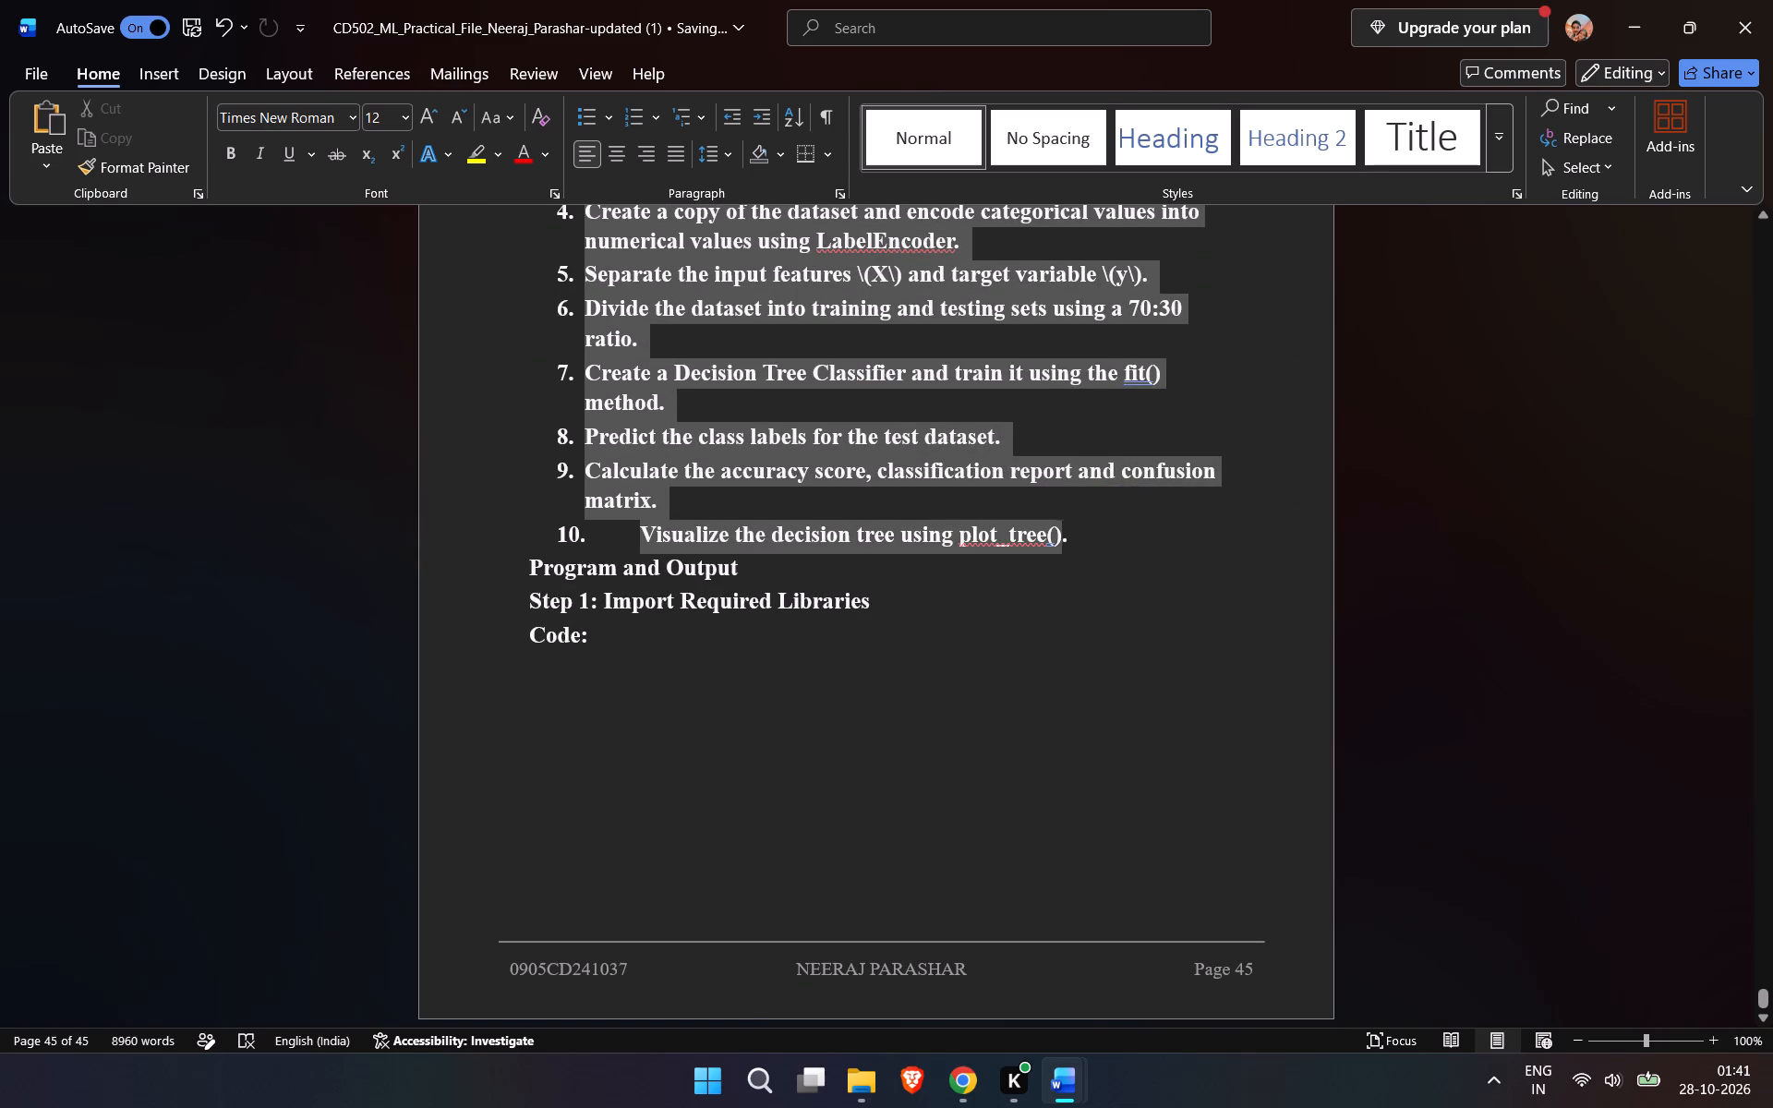
drag(1072, 532, 1125, 531)
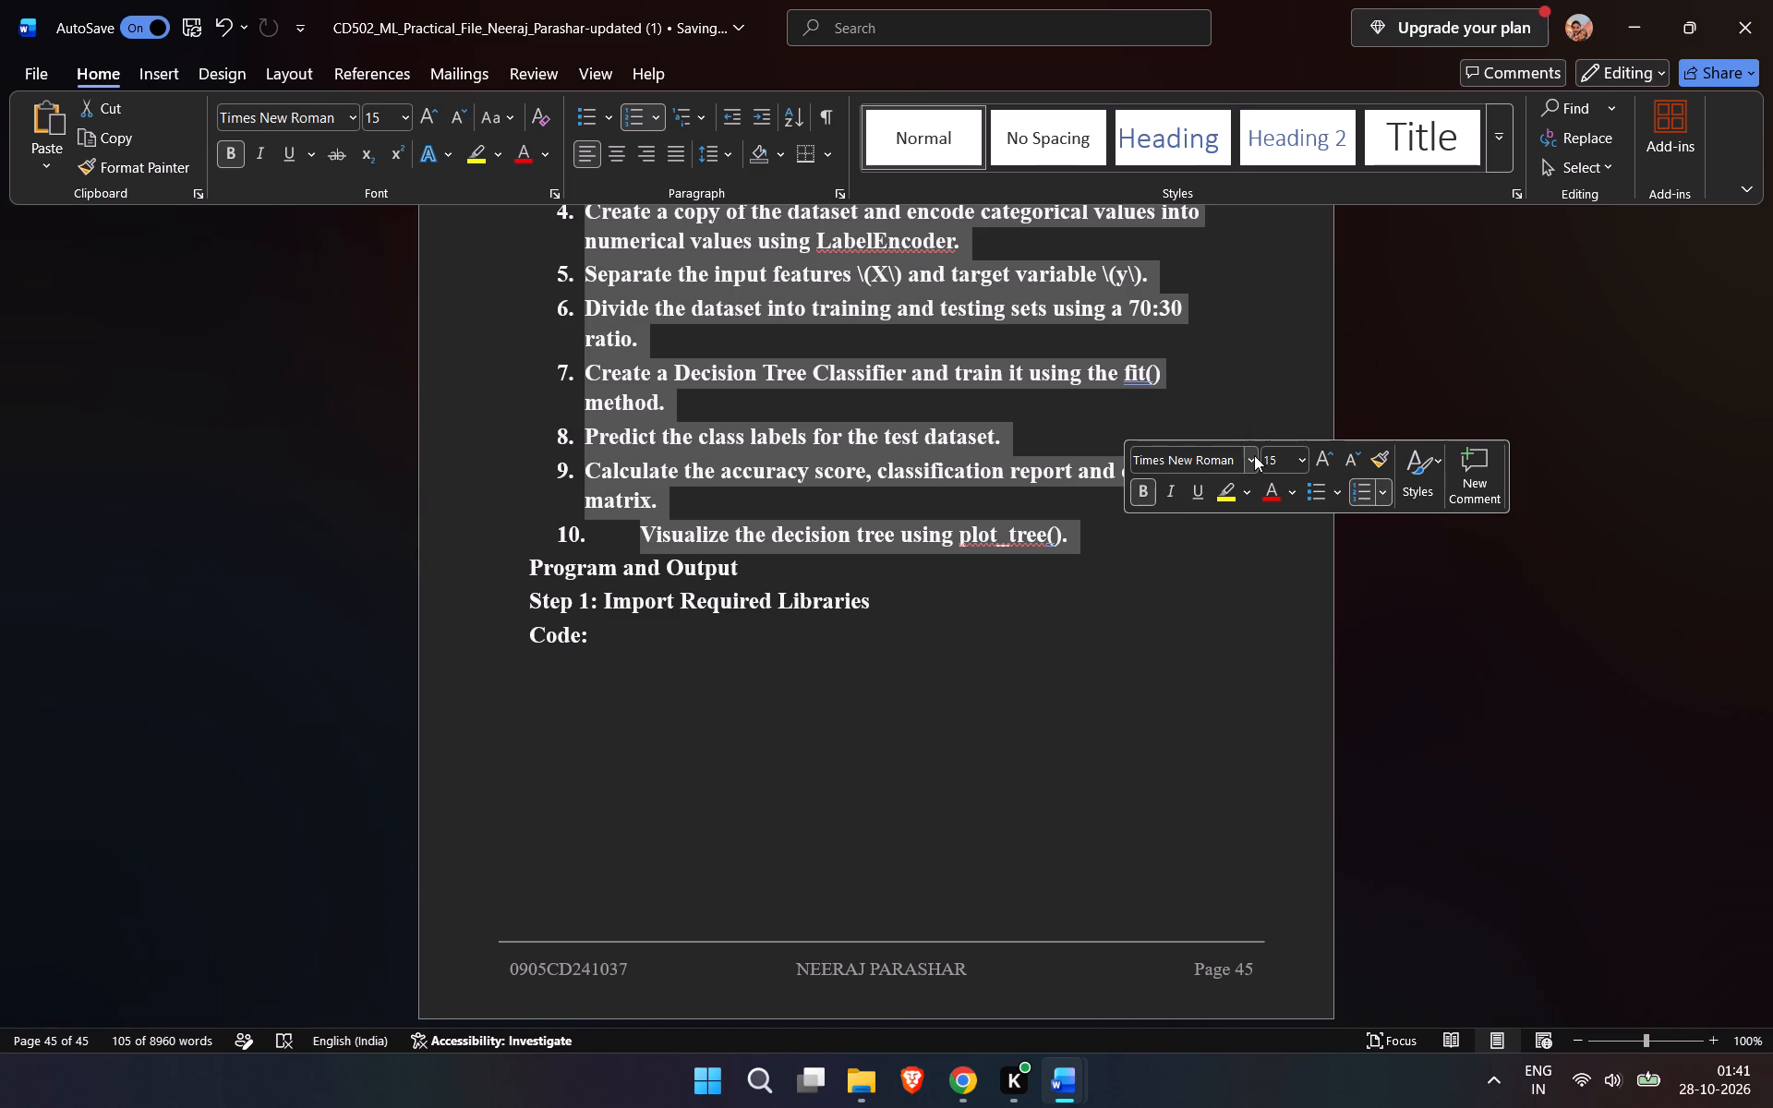
click(1254, 455)
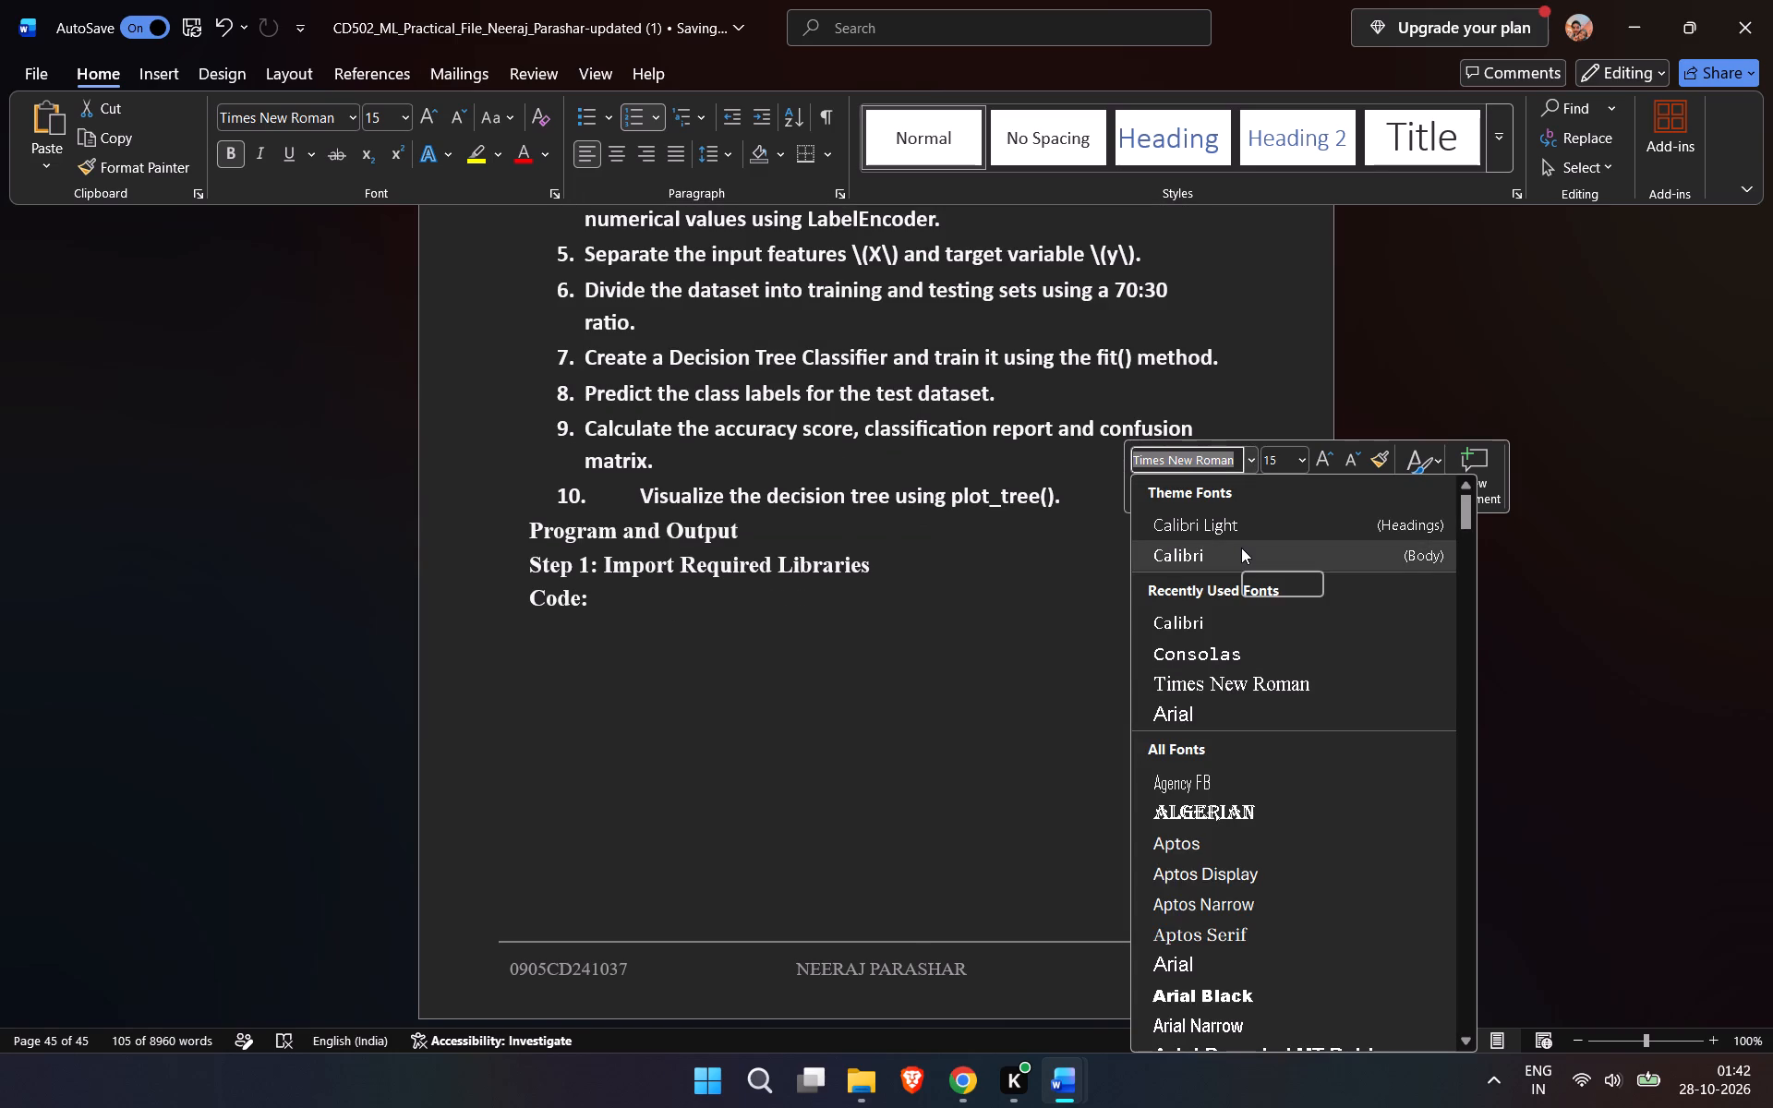
click(1287, 458)
click(1287, 458)
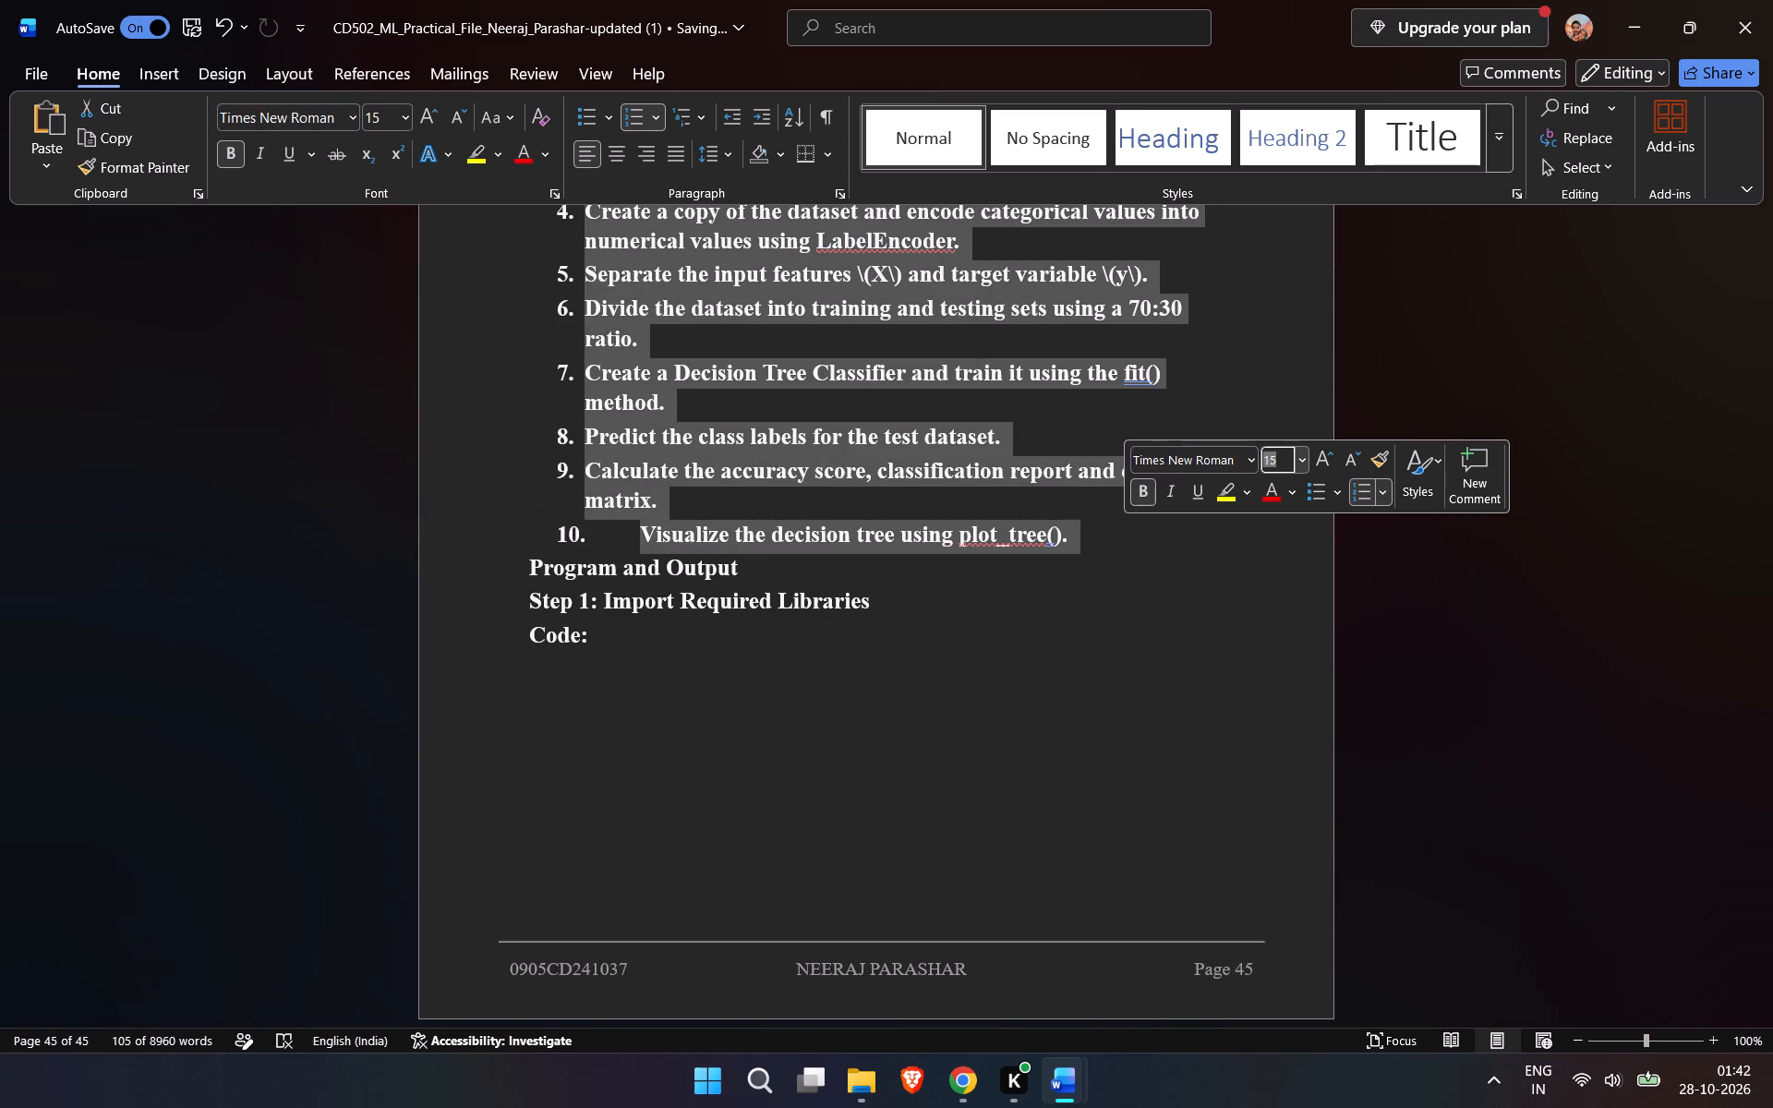
key(BackSpace)
key(2)
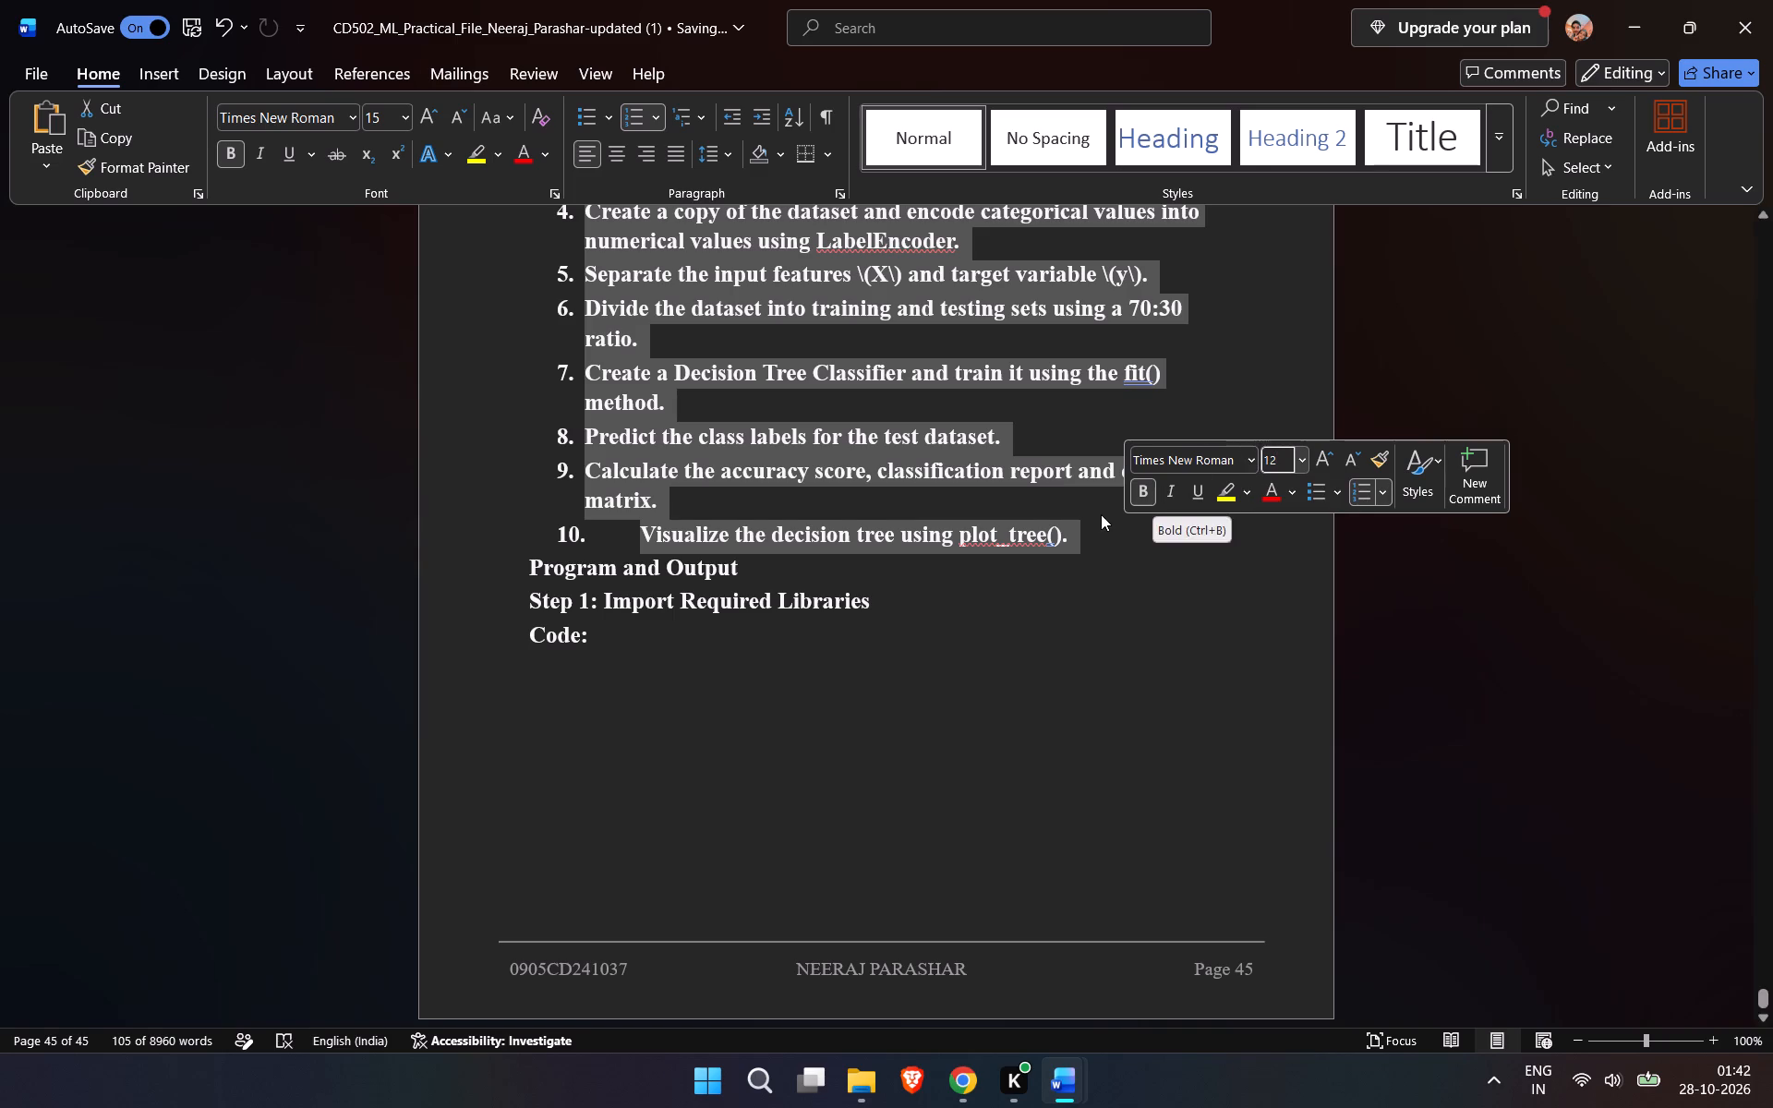
click(1140, 491)
click(1137, 560)
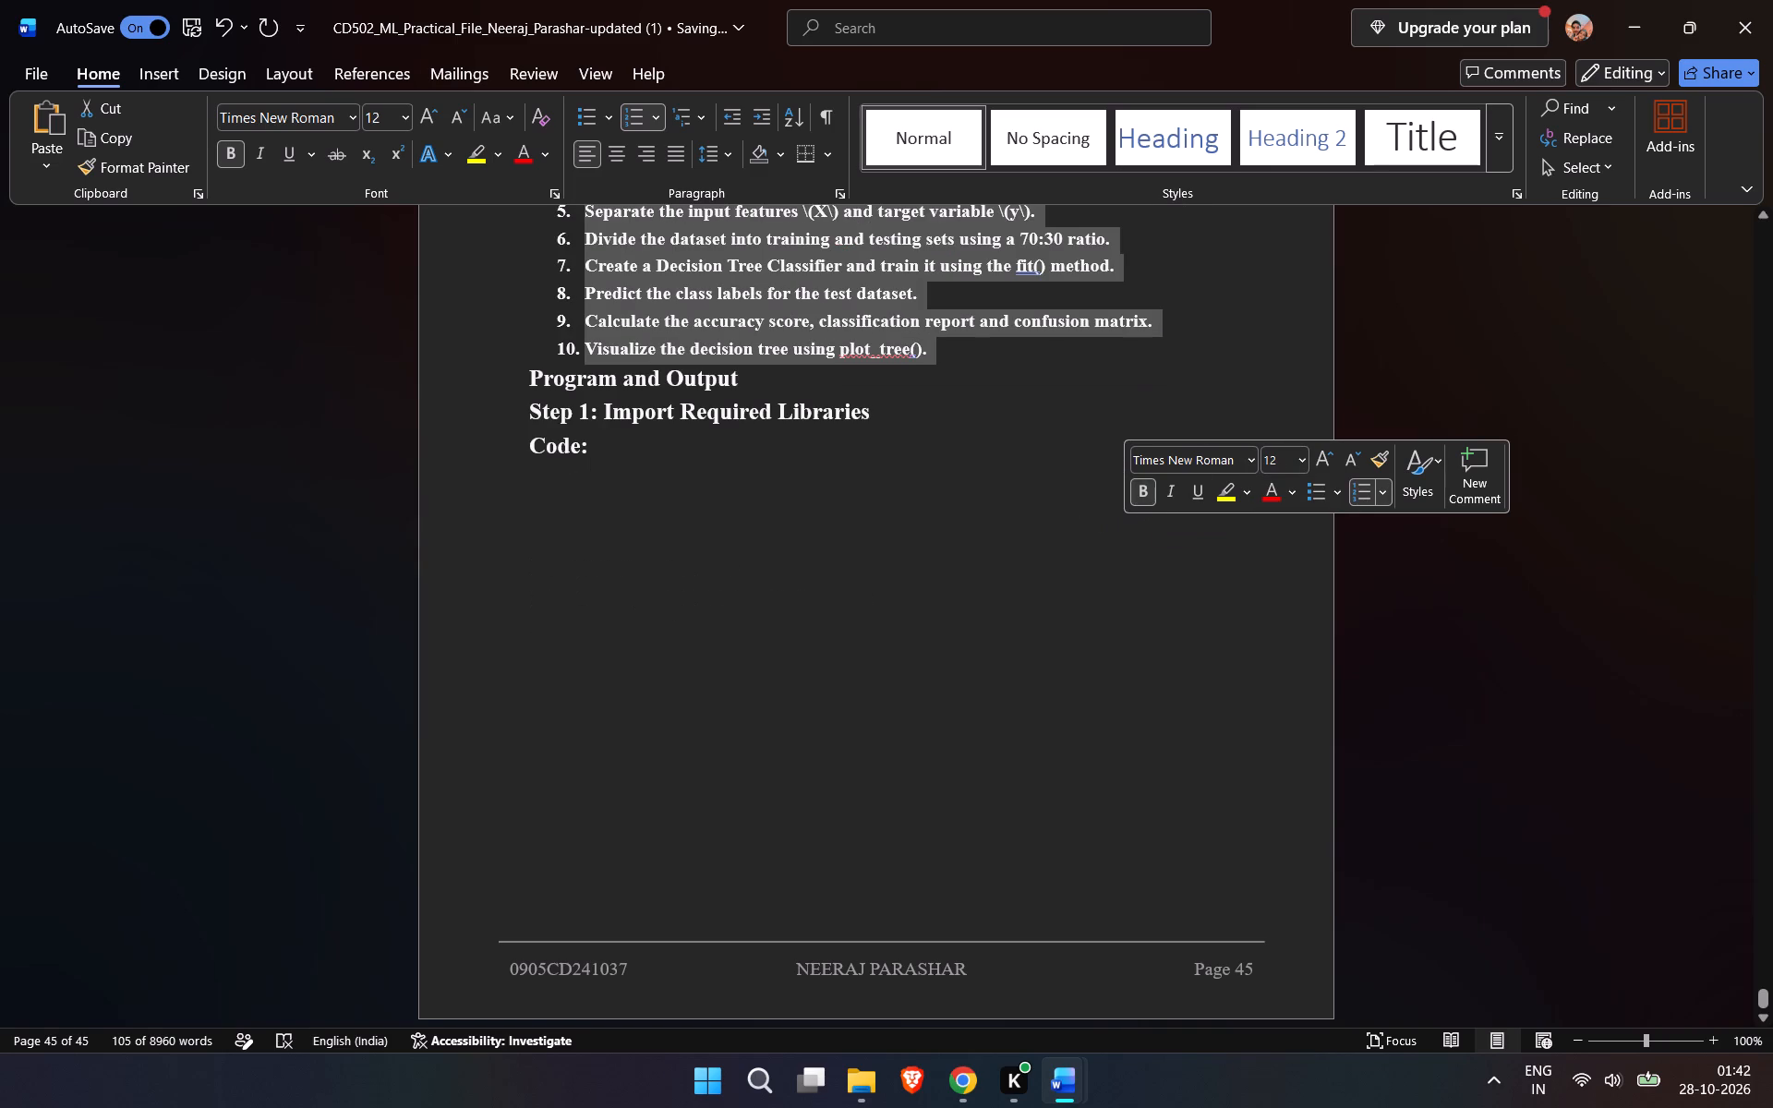
Insert a blank line between the Aim paragraph and the "Objectives:" heading.
scroll(1137, 560, up, 6)
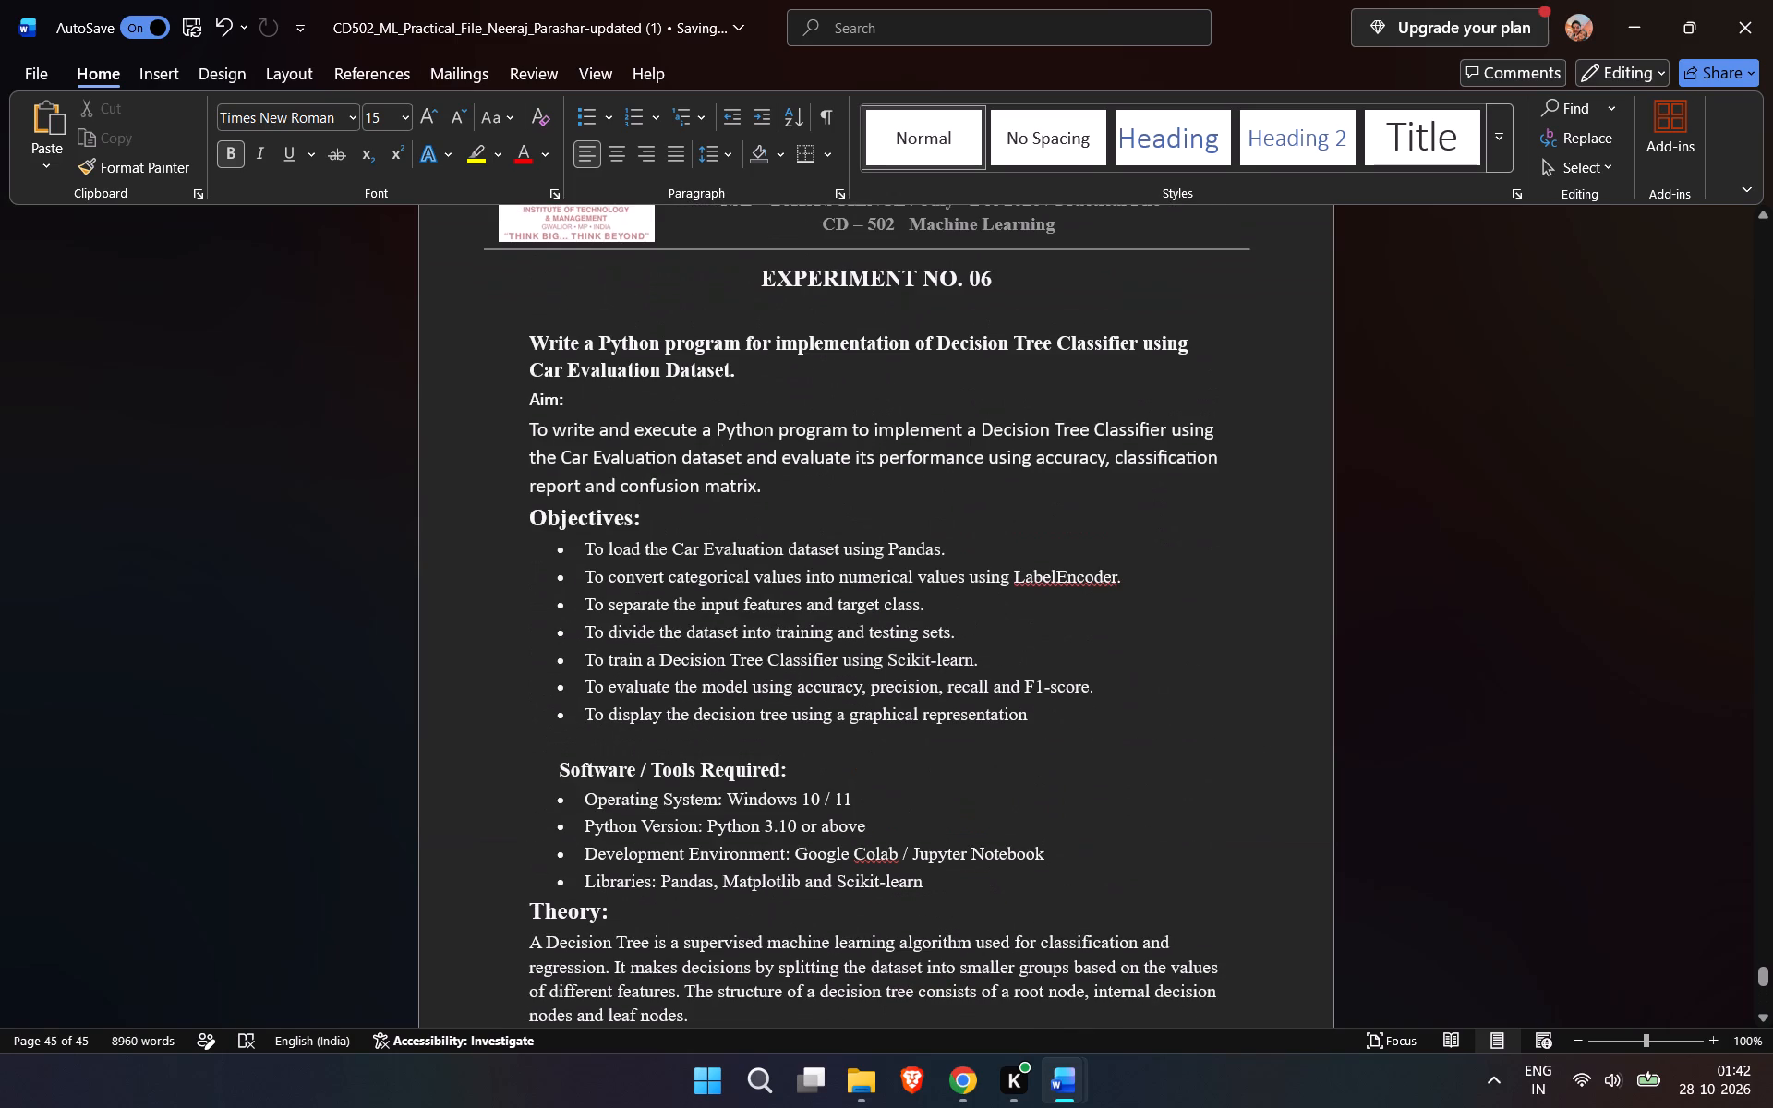
scroll(1137, 560, down, 1)
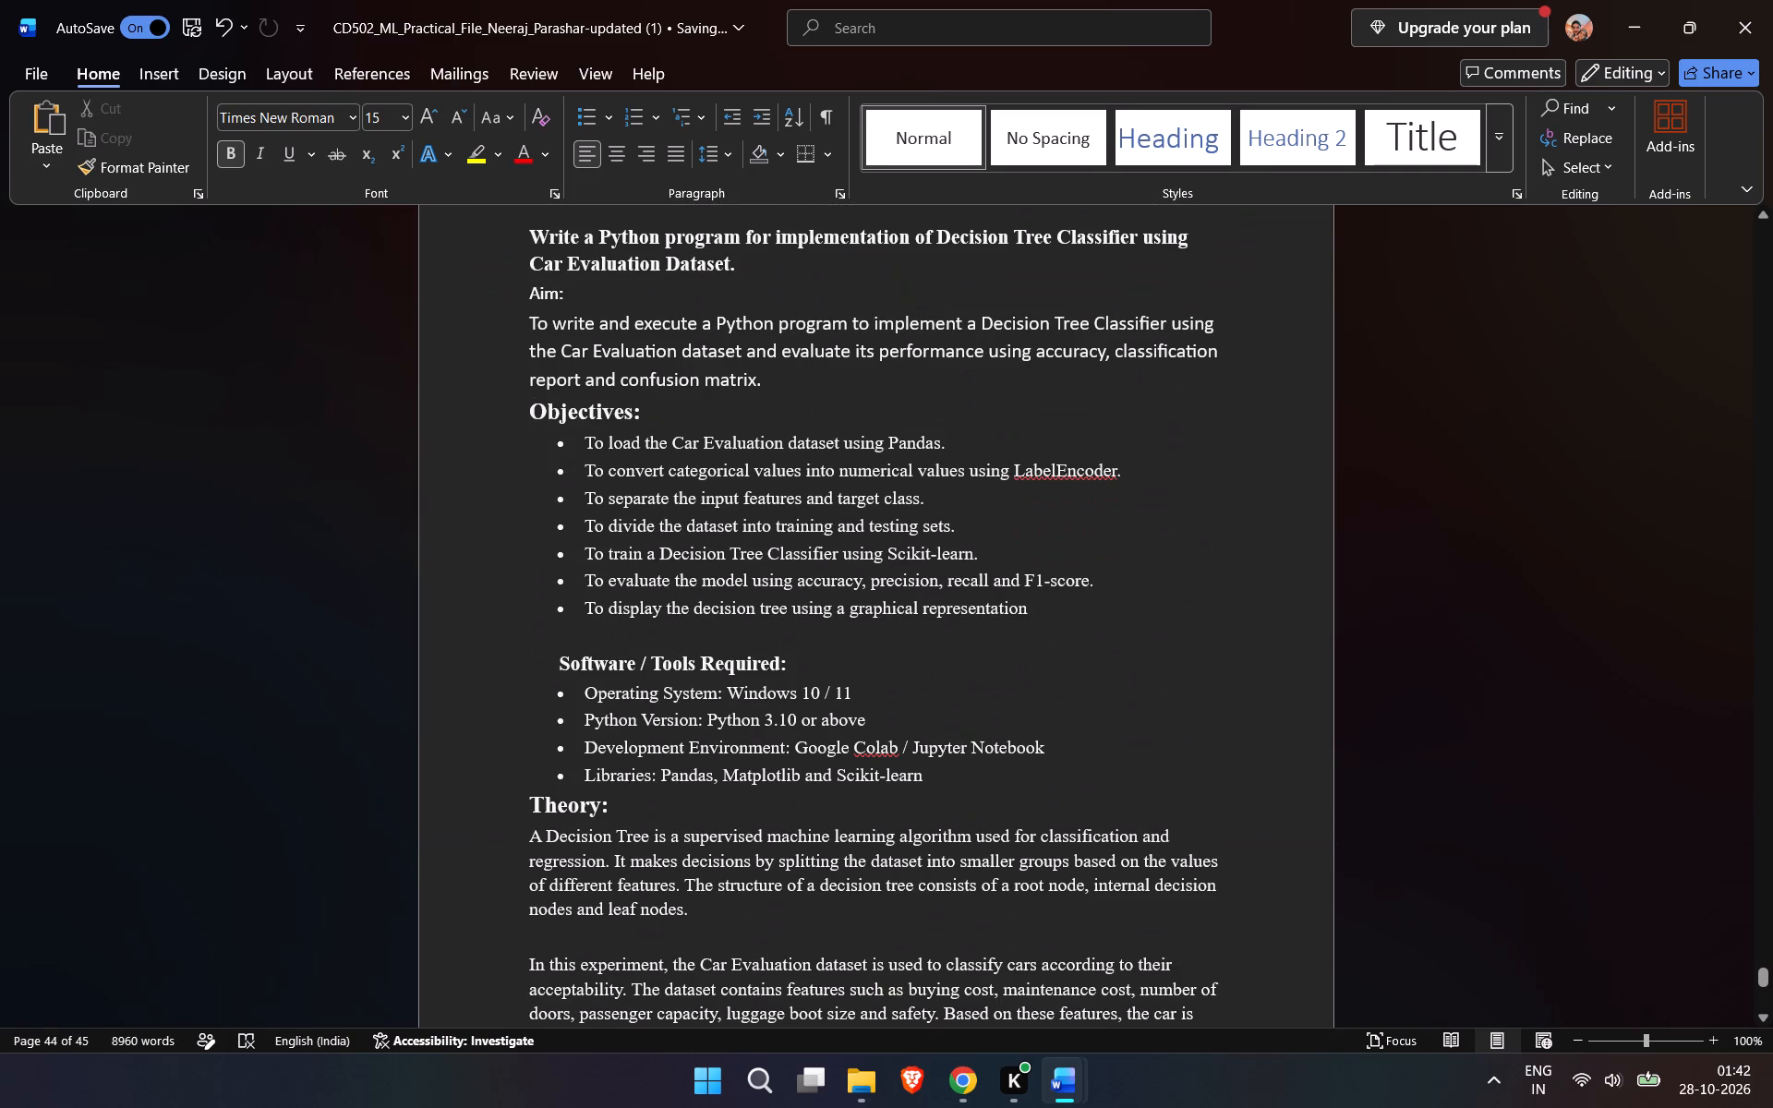
click(817, 382)
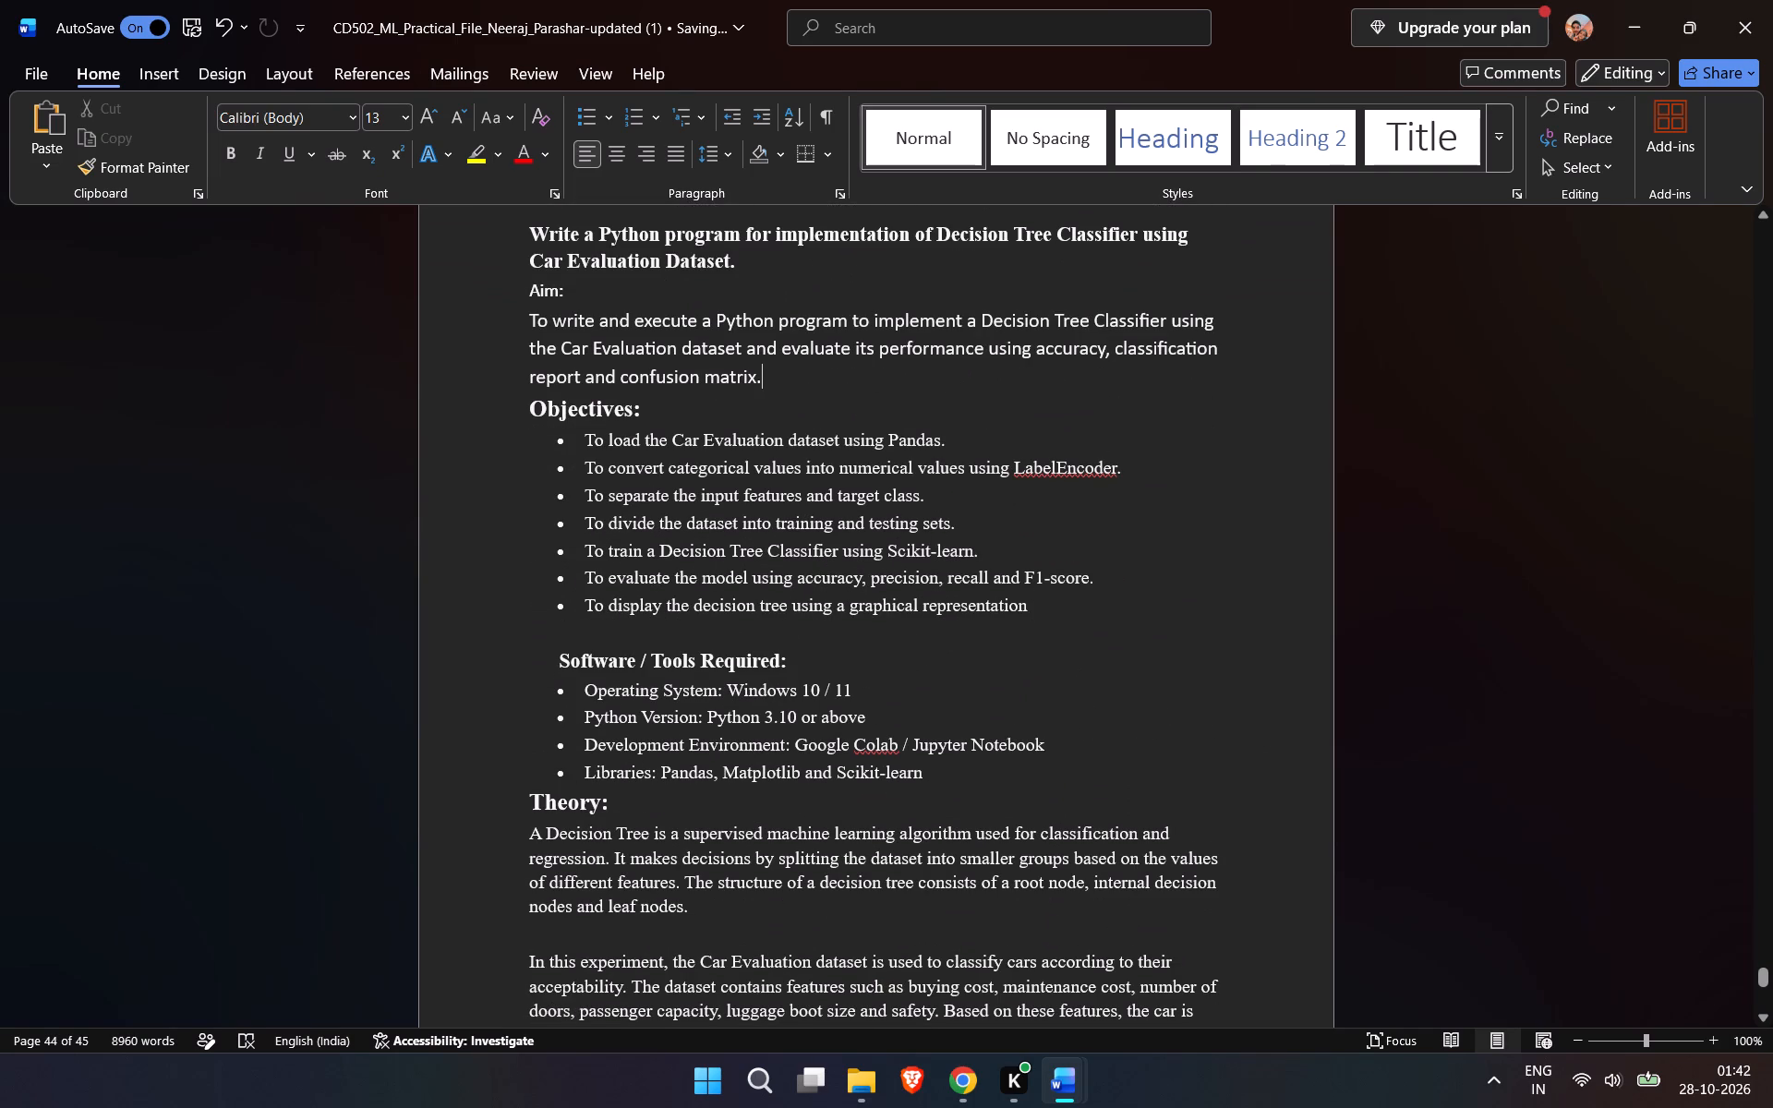
key(Return)
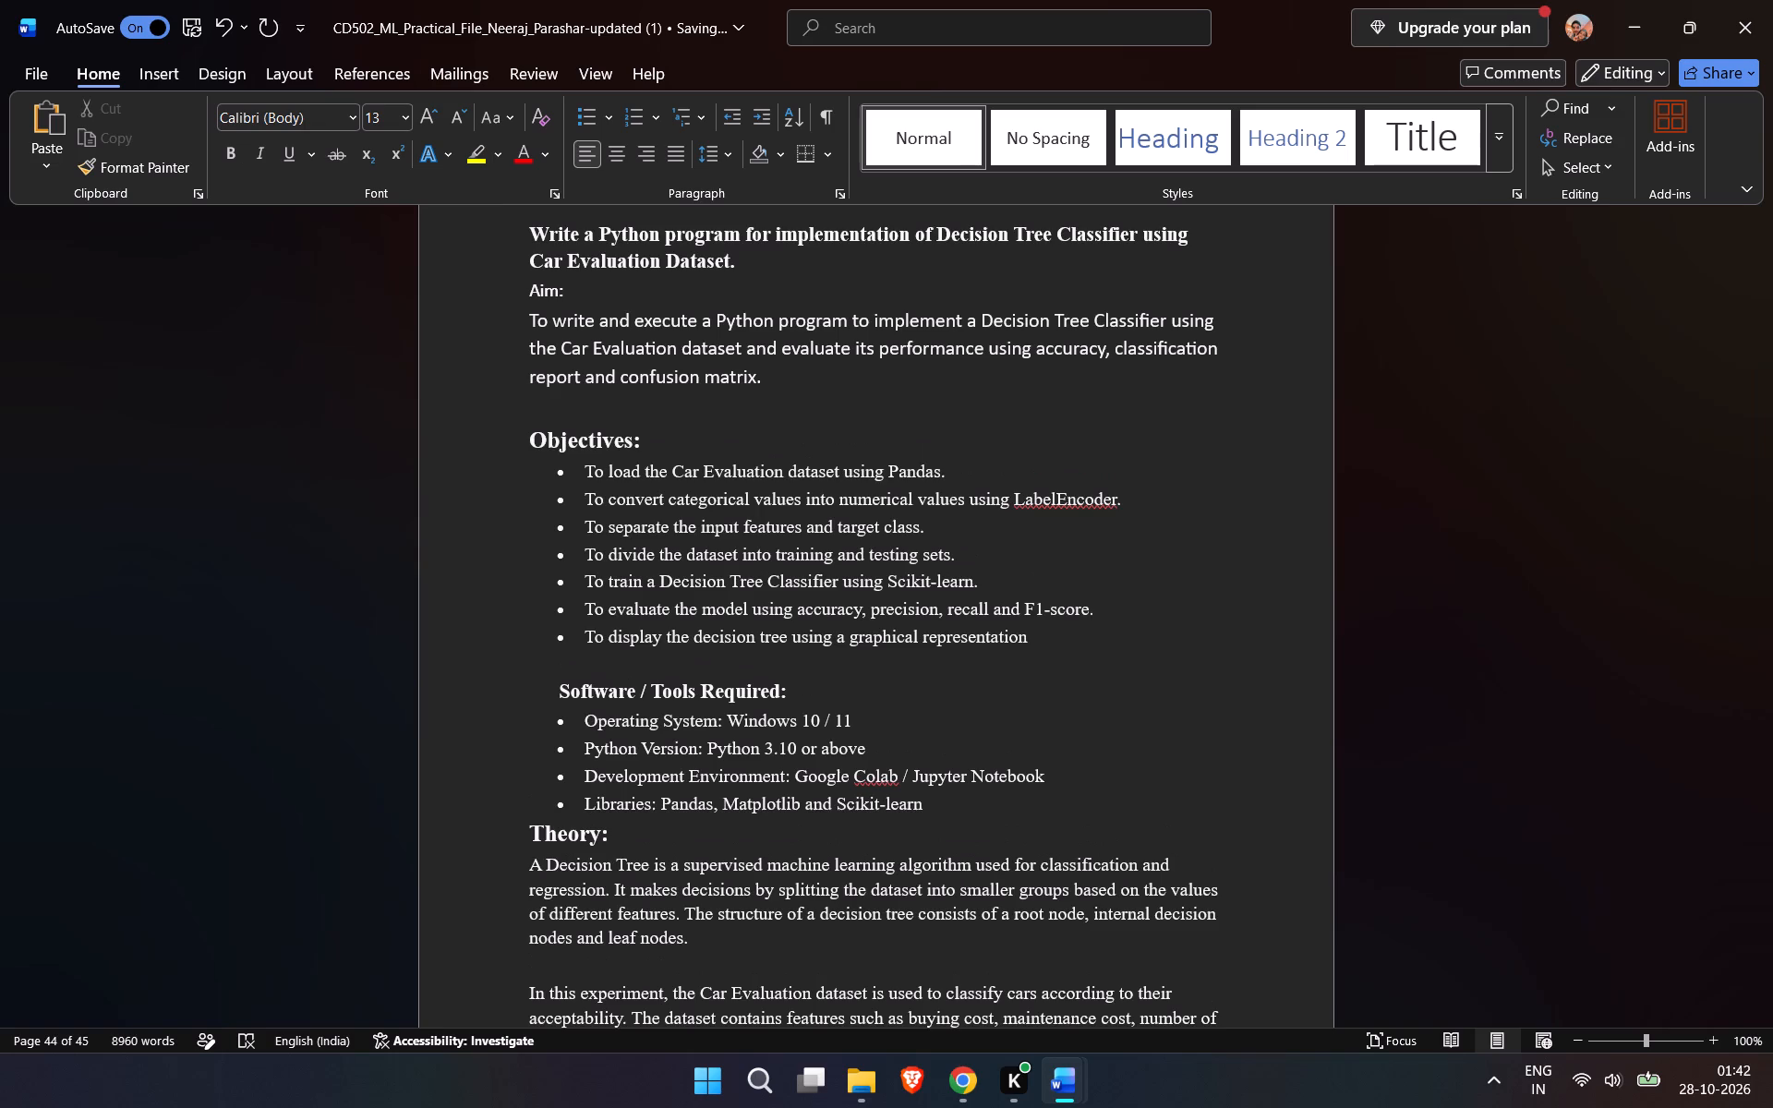
Reduce the indent of the "Software / Tools Required:" heading, keeping one blank line between it and the Objectives list.
scroll(817, 382, down, 1)
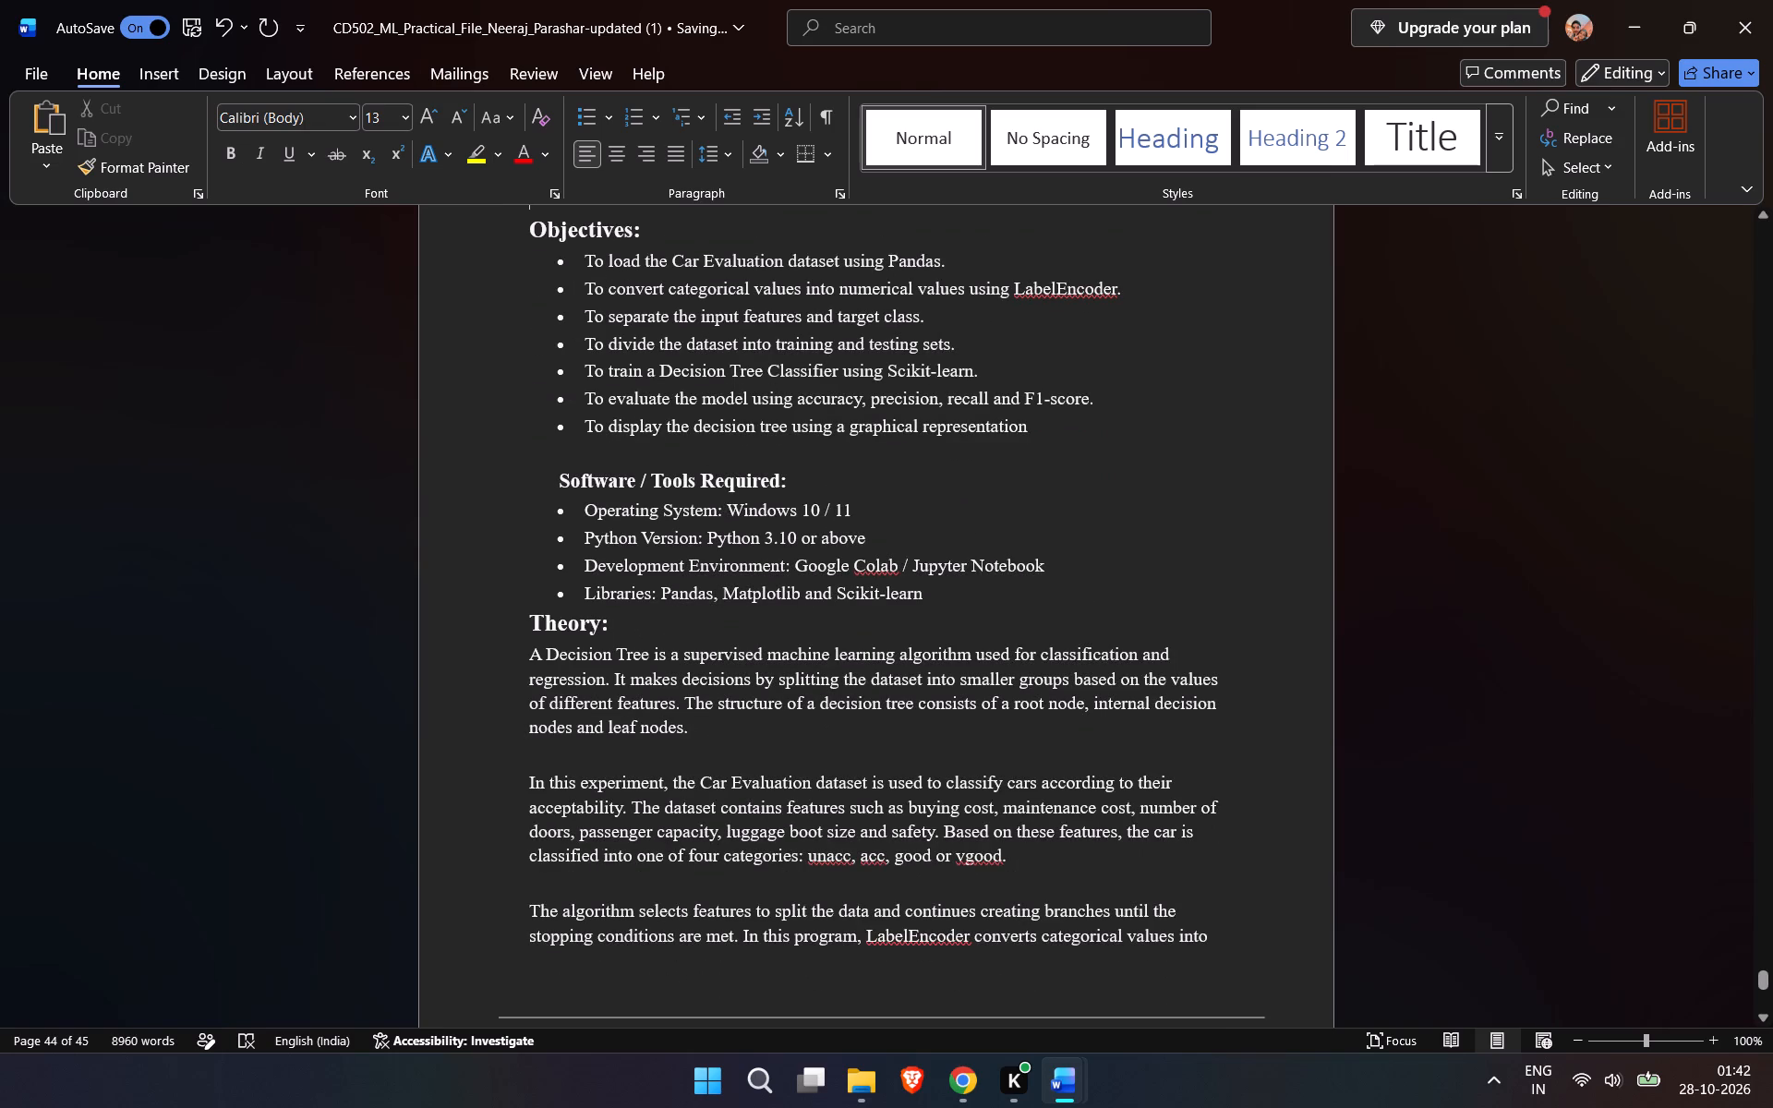
click(544, 481)
key(BackSpace)
key(BackSpace)
key(BackSpace)
key(BackSpace)
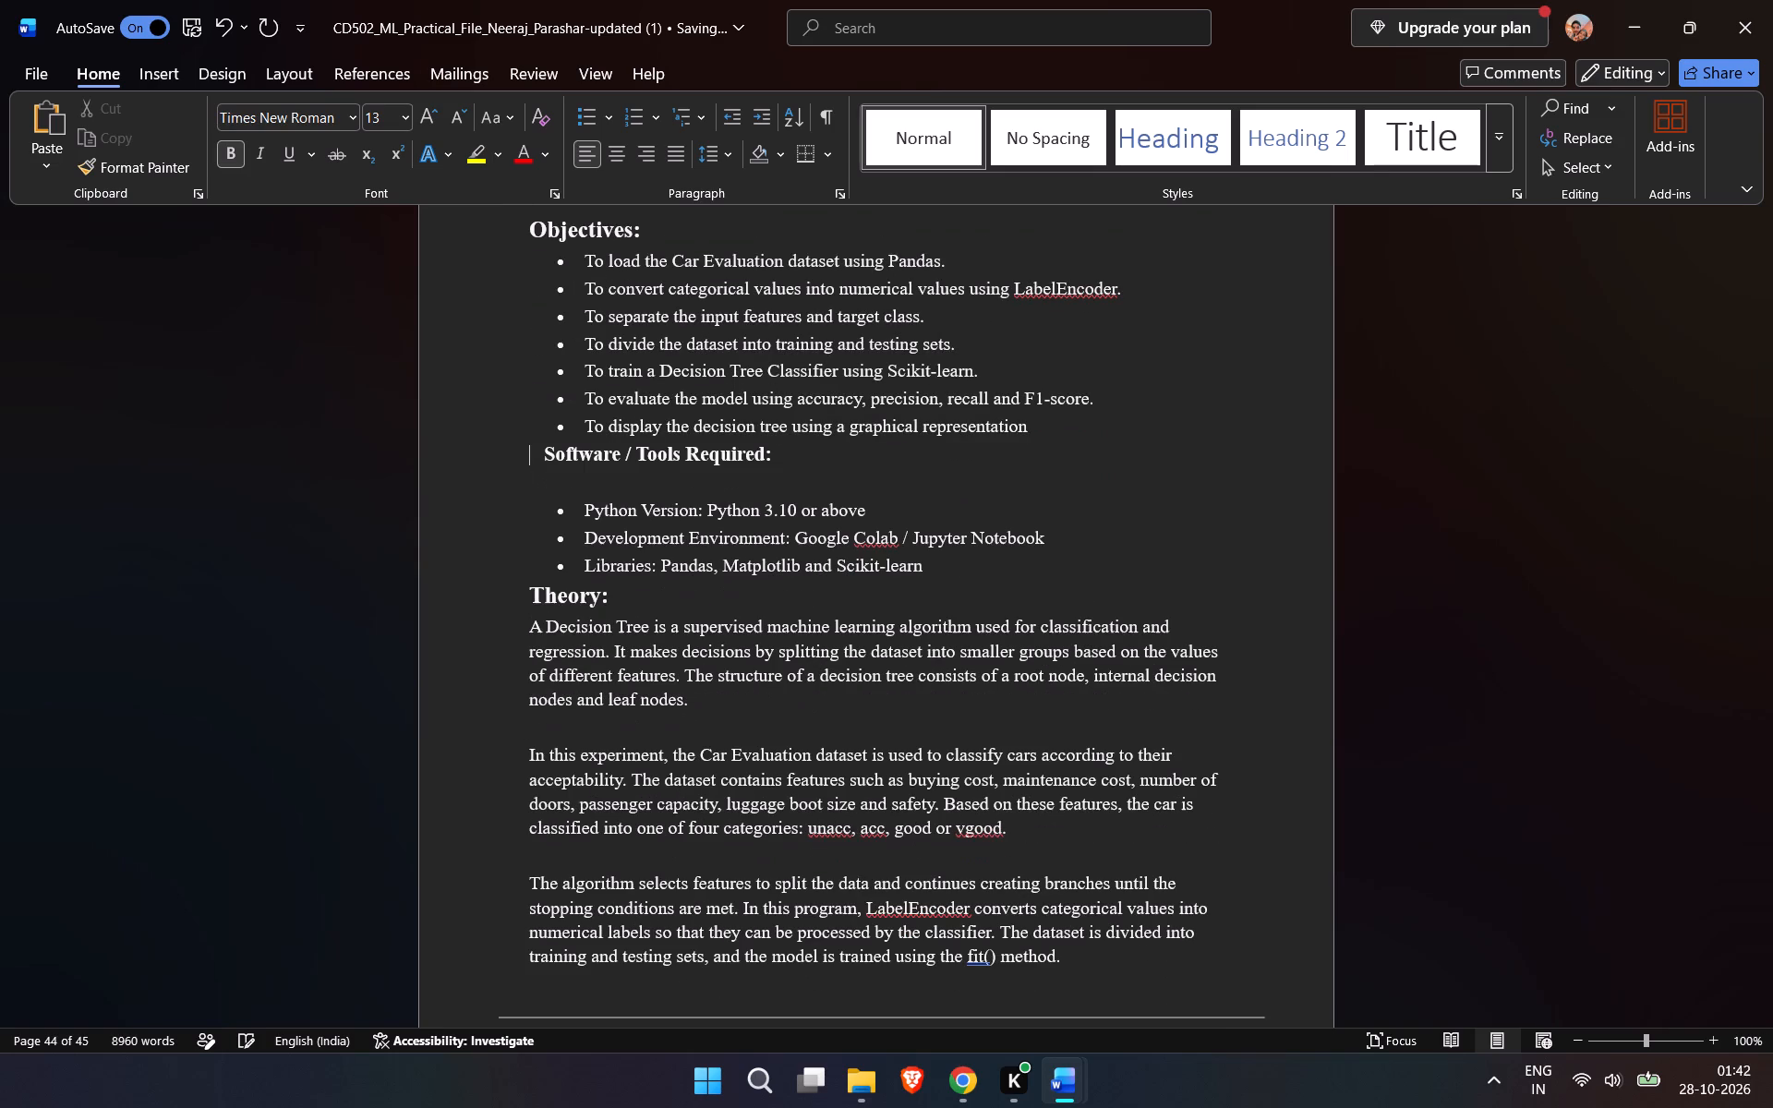
key(Return)
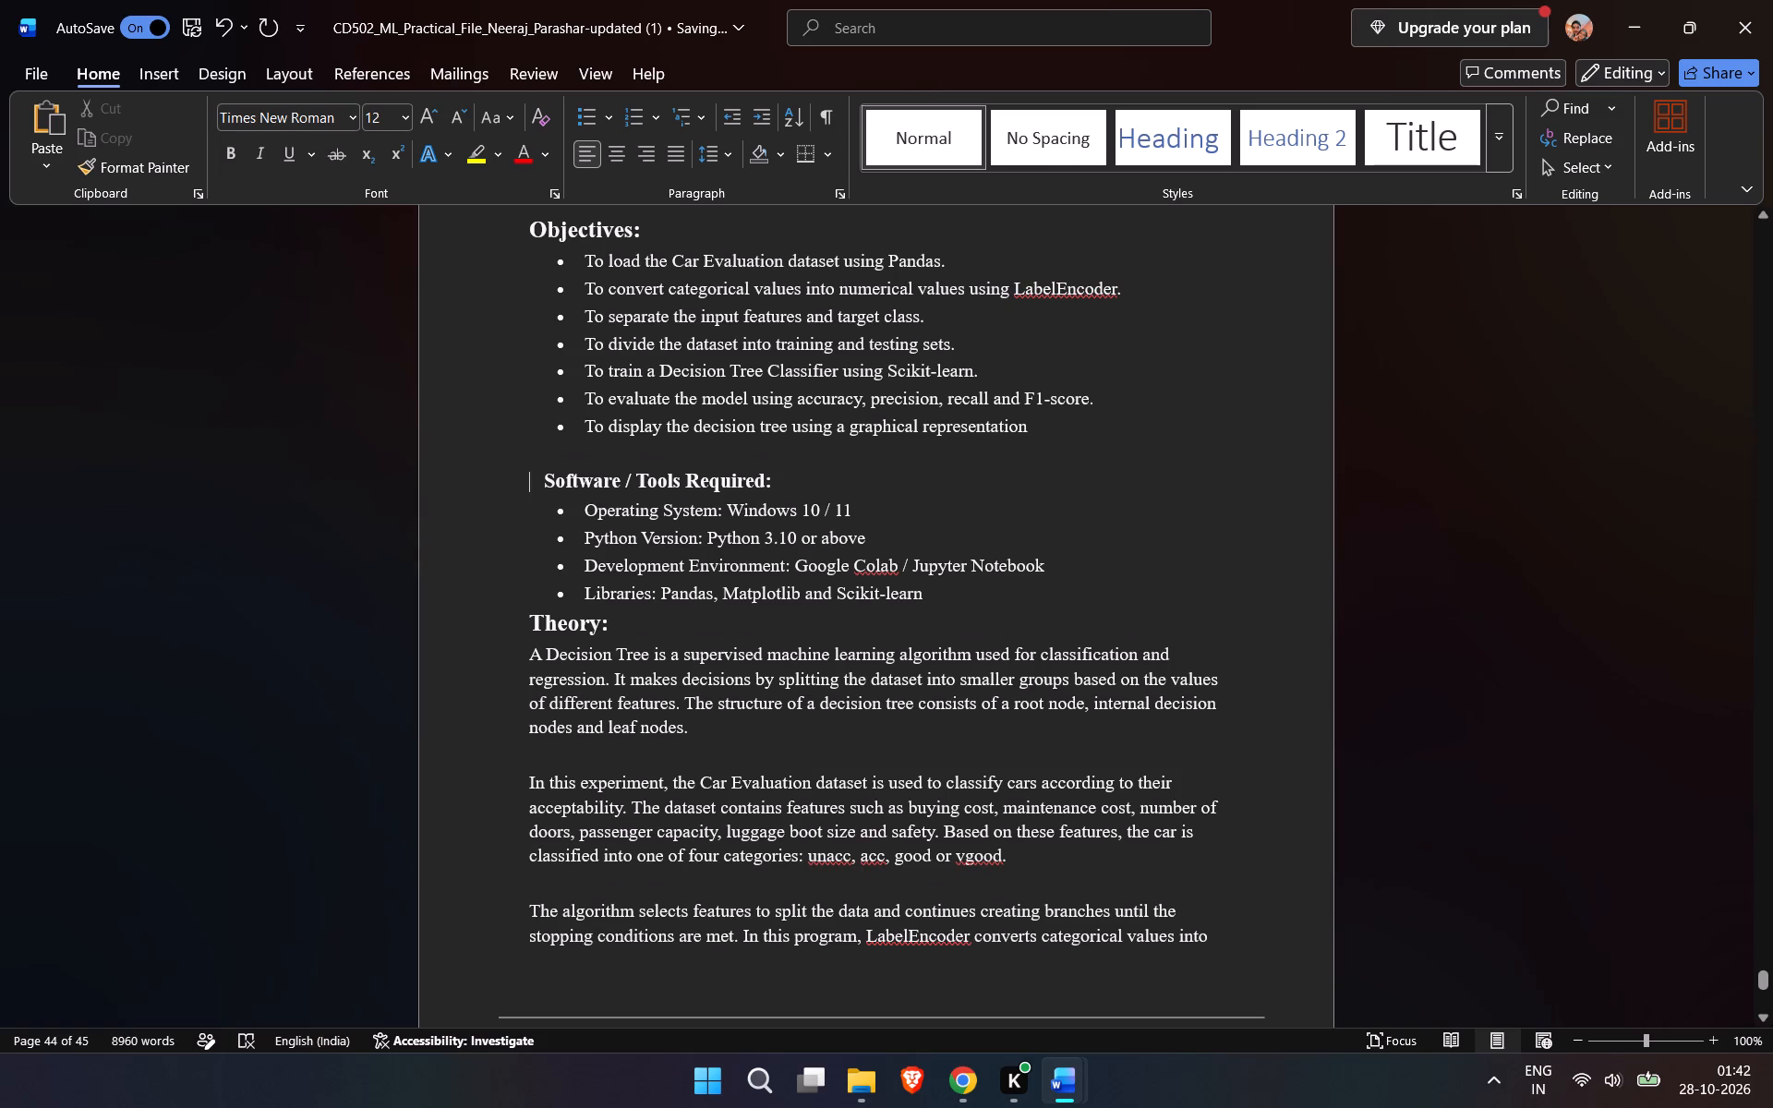
Insert a blank line without a bullet between the "Libraries" bullet and the "Theory:" heading.
click(937, 595)
key(Return)
key(BackSpace)
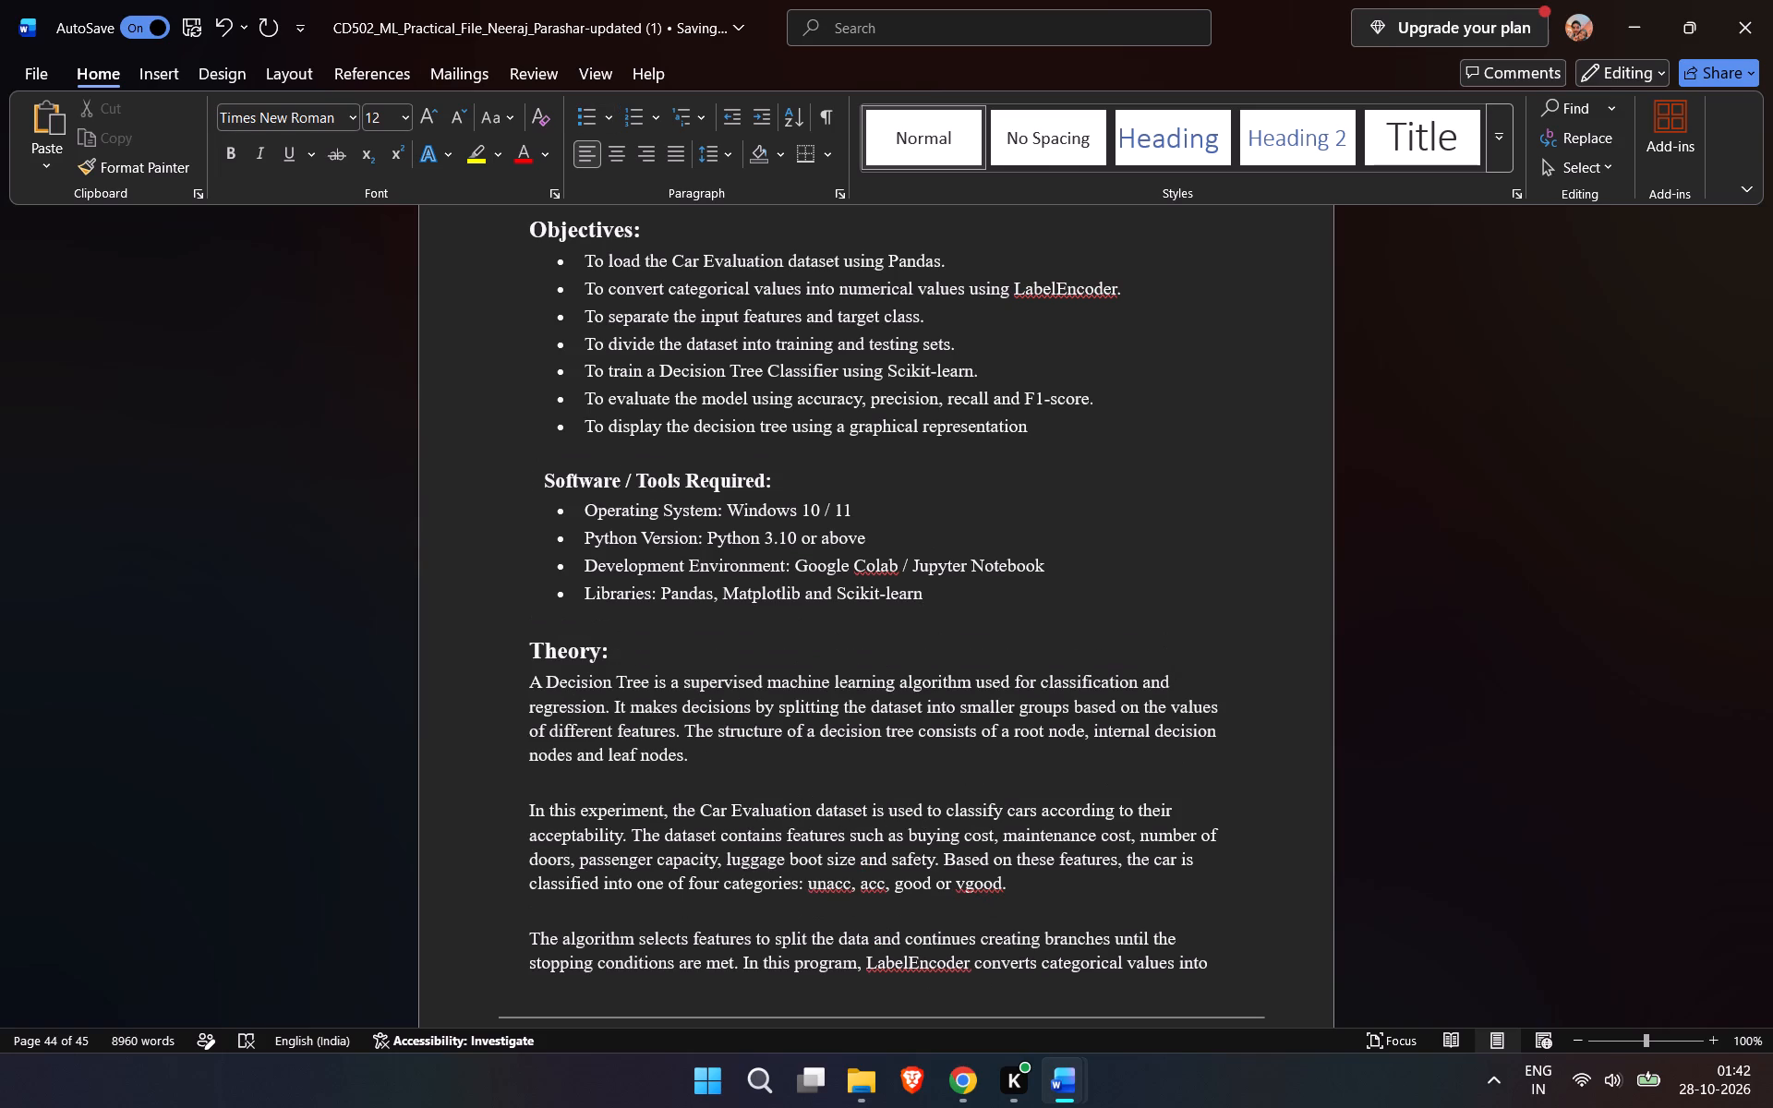
Insert a blank line after the Theory paragraphs ending "using the fit() method." and "display the decision tree graphically.".
scroll(971, 644, down, 4)
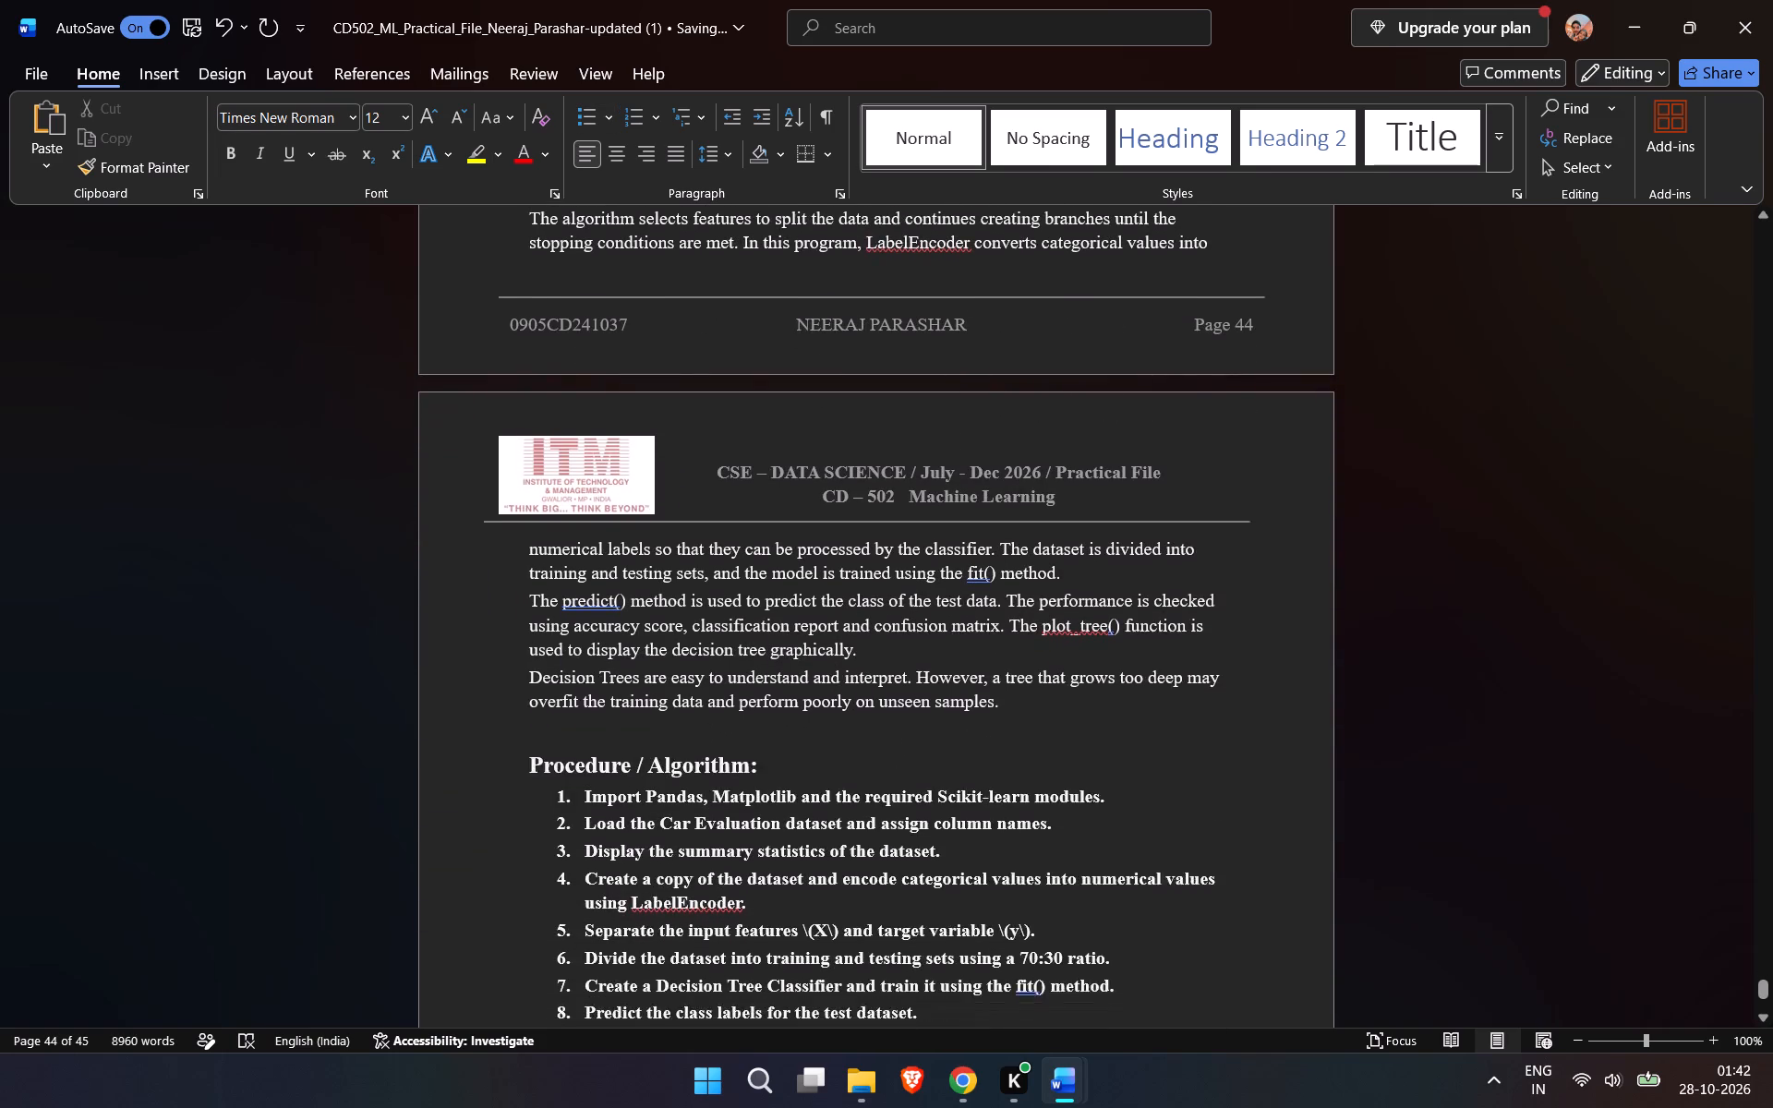
scroll(971, 644, down, 1)
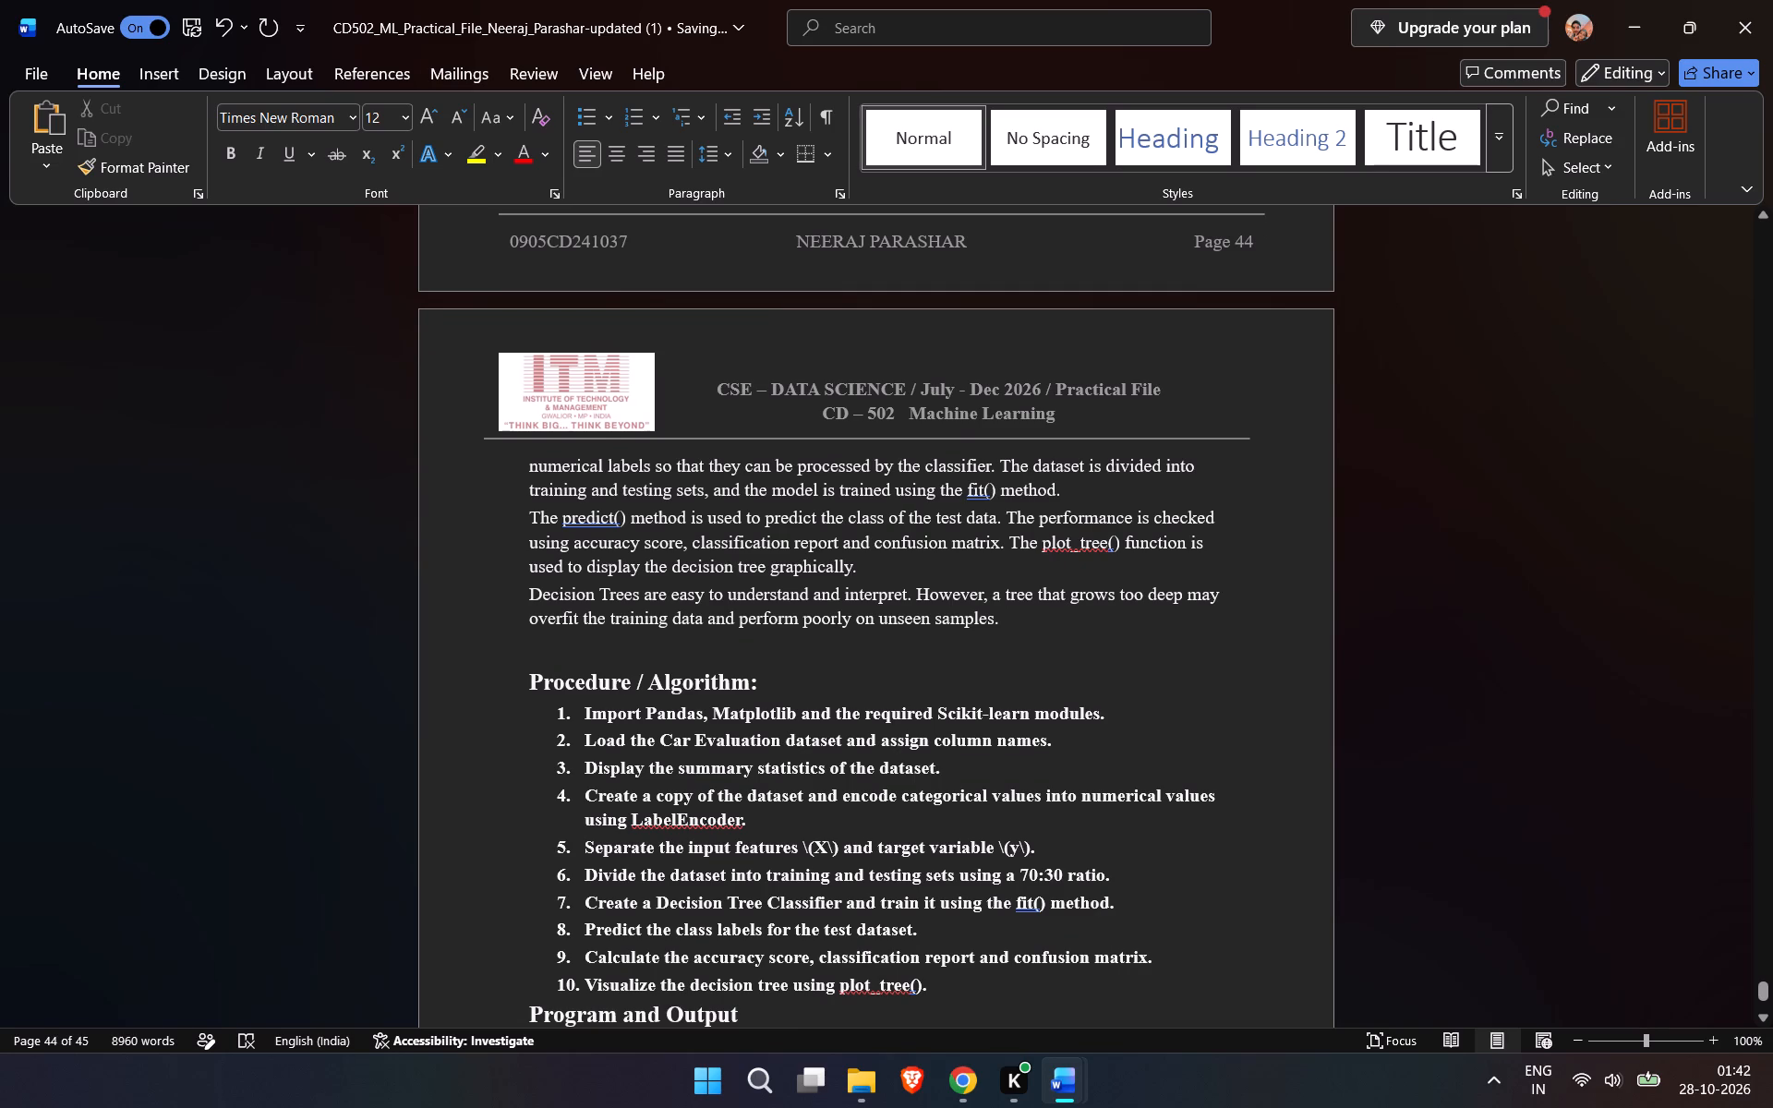
click(1078, 499)
key(Return)
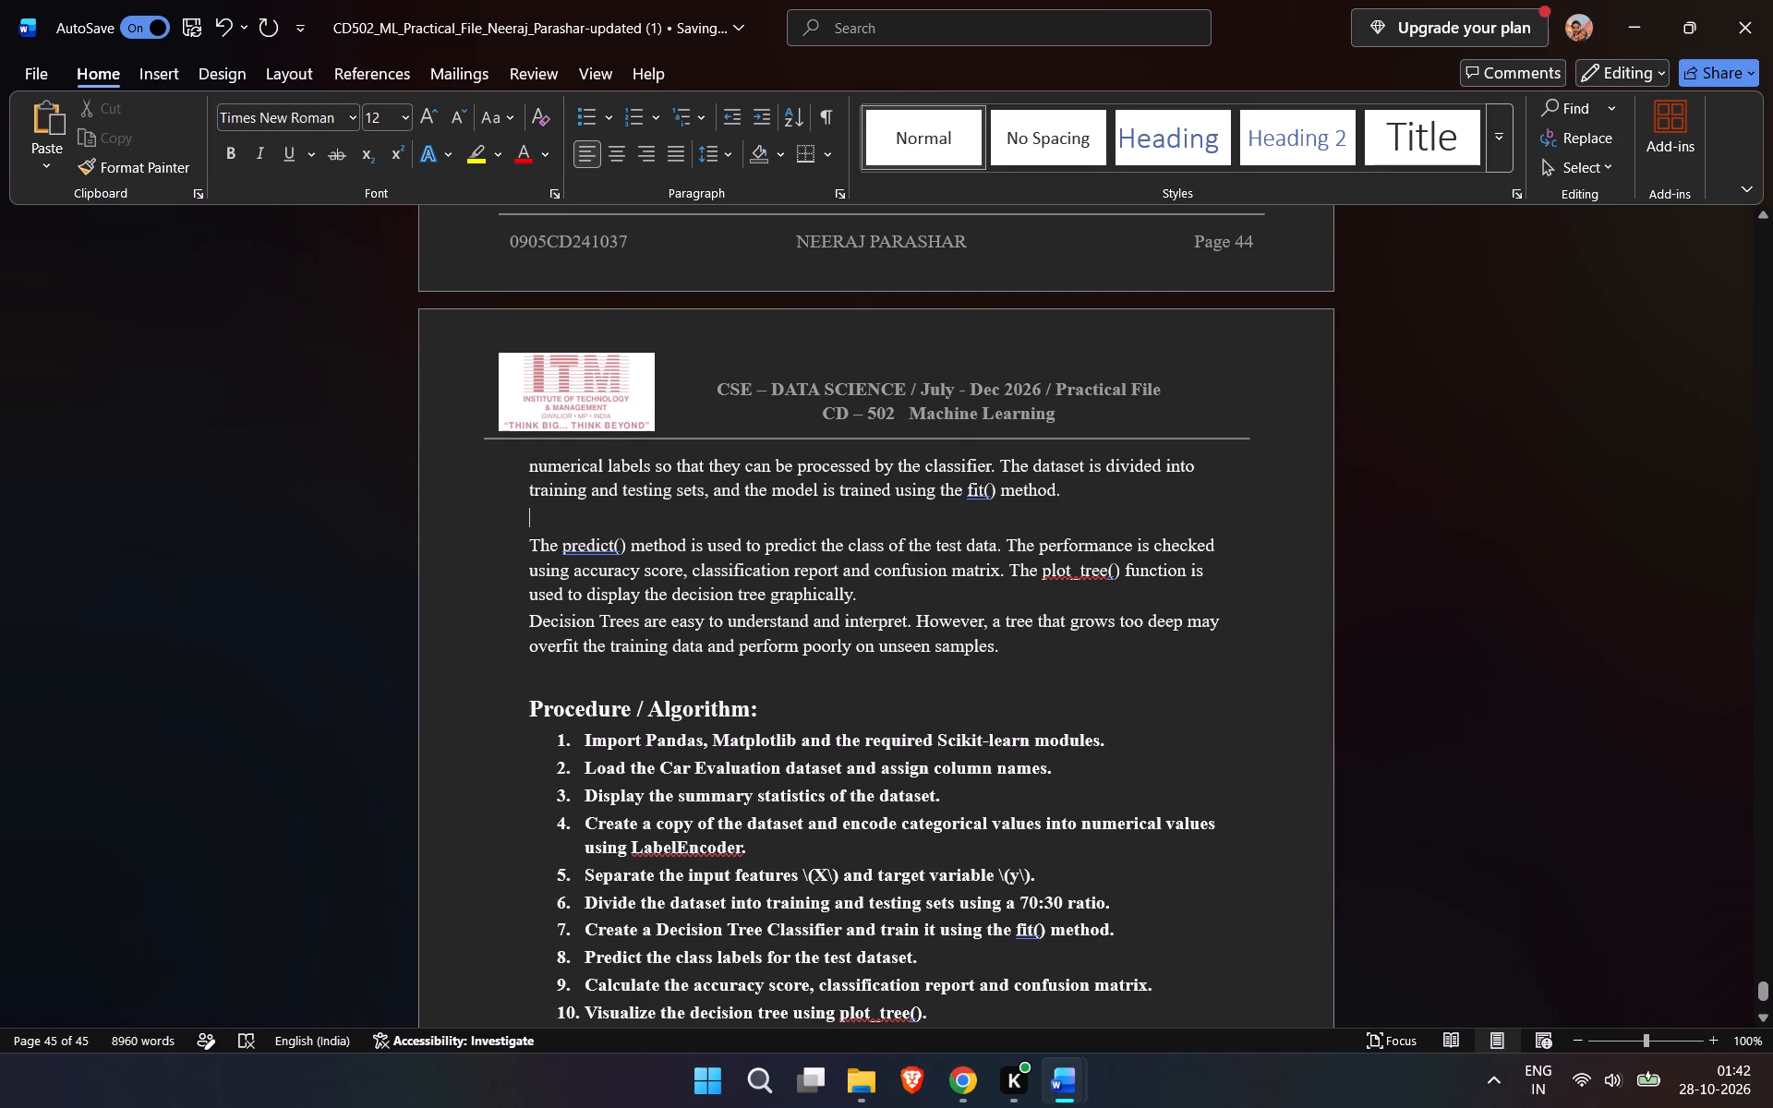
click(935, 593)
key(Return)
Remove bold from the ten numbered steps under "Procedure / Algorithm:".
scroll(935, 593, up, 1)
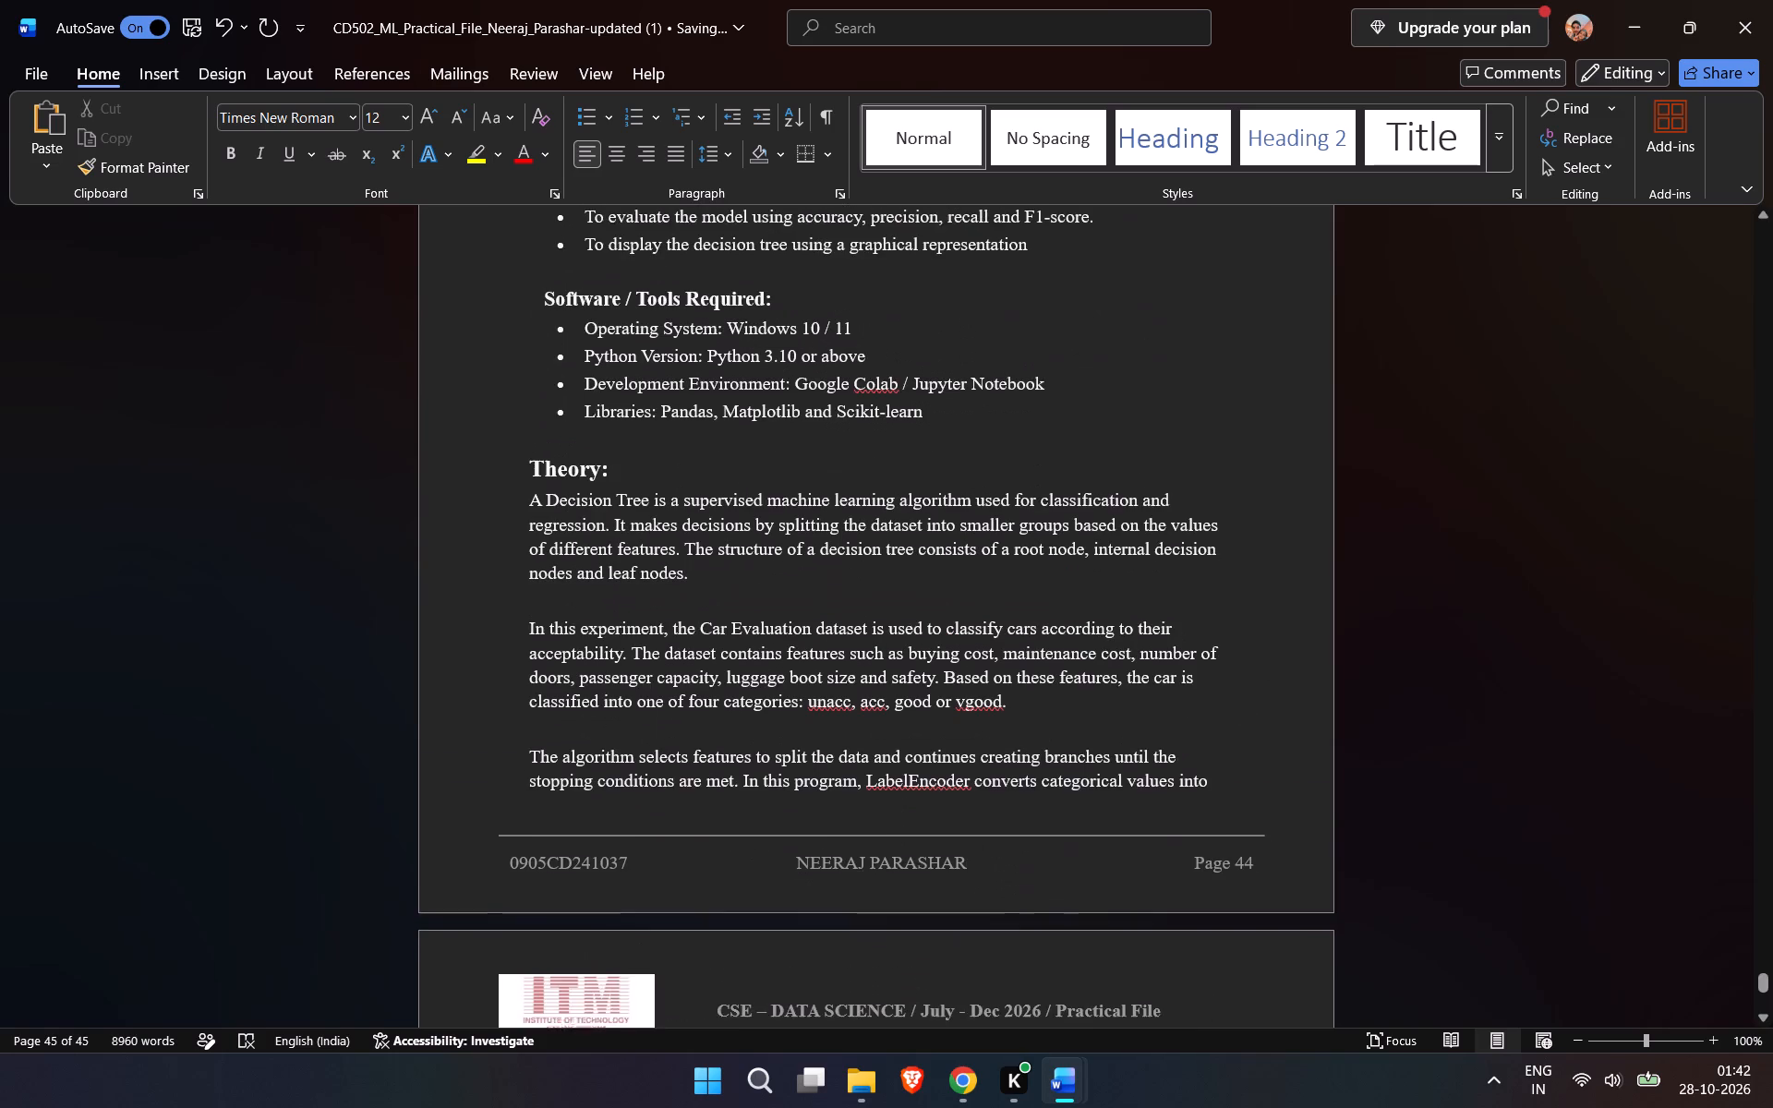
scroll(935, 593, up, 1)
scroll(935, 593, down, 3)
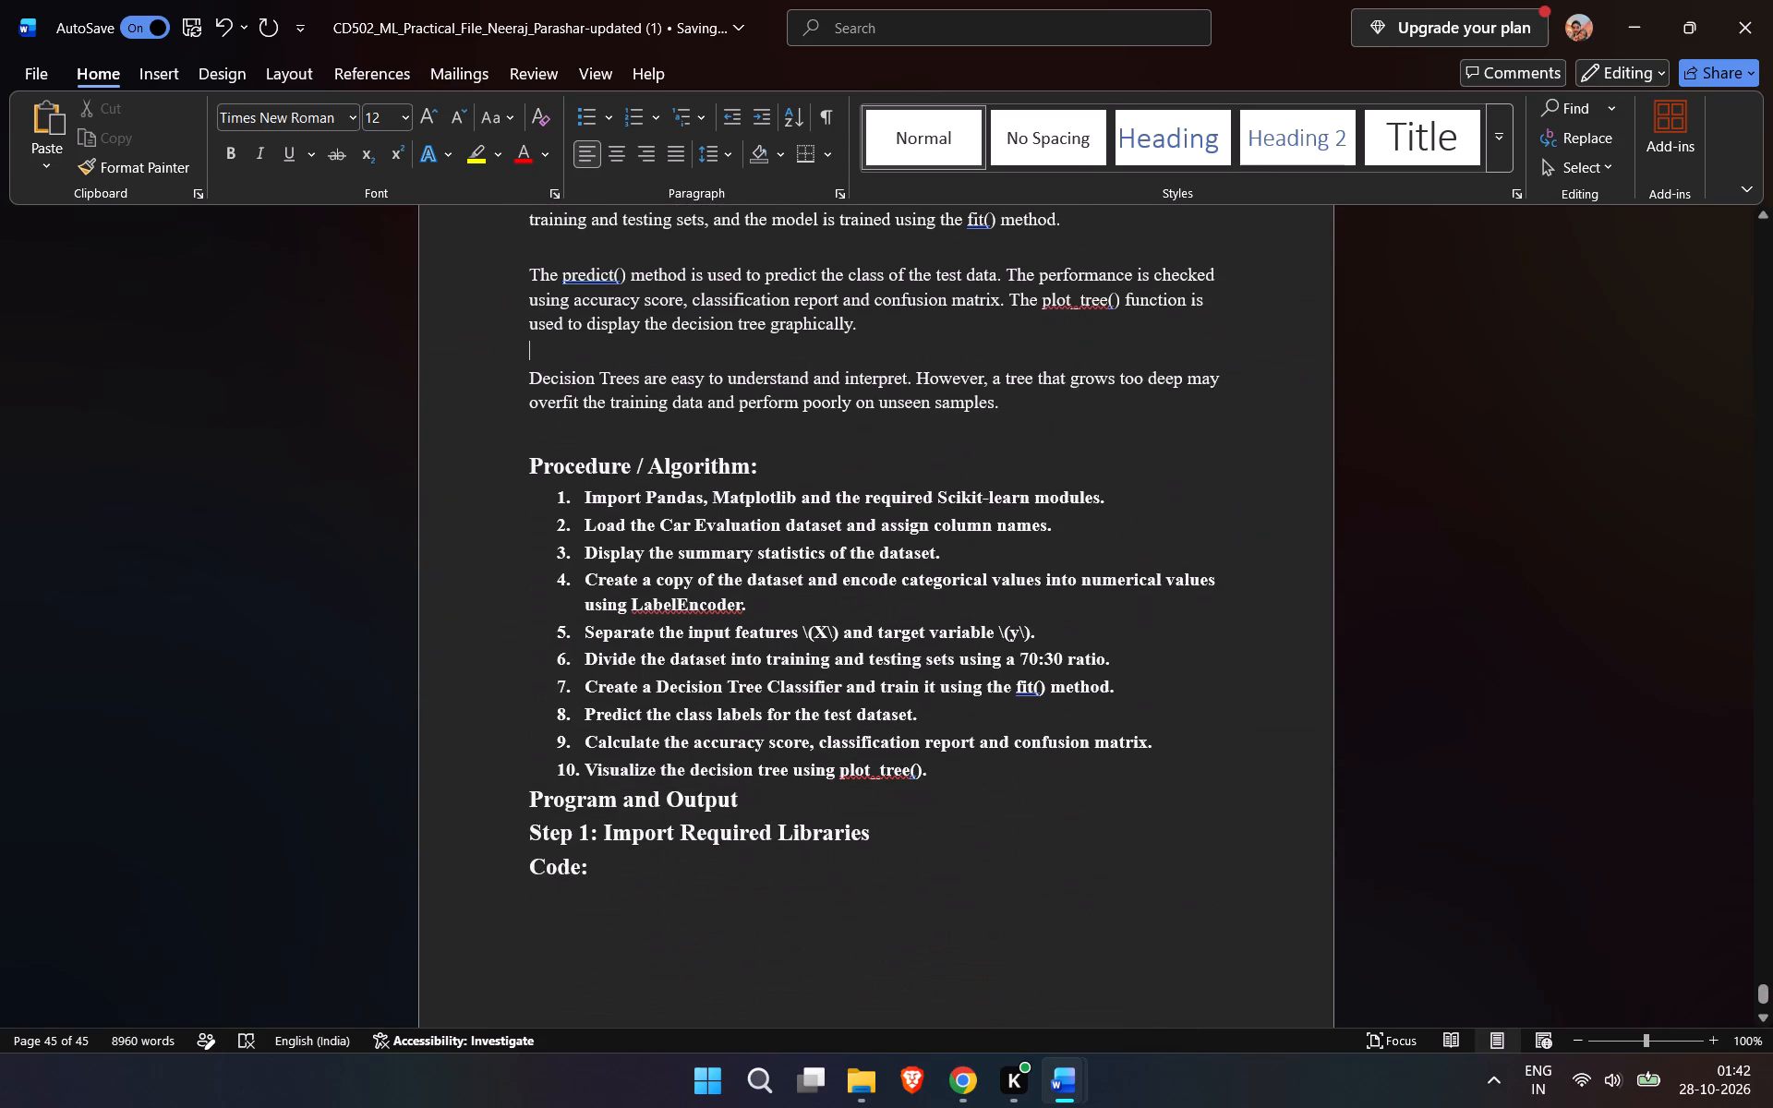
scroll(935, 593, down, 1)
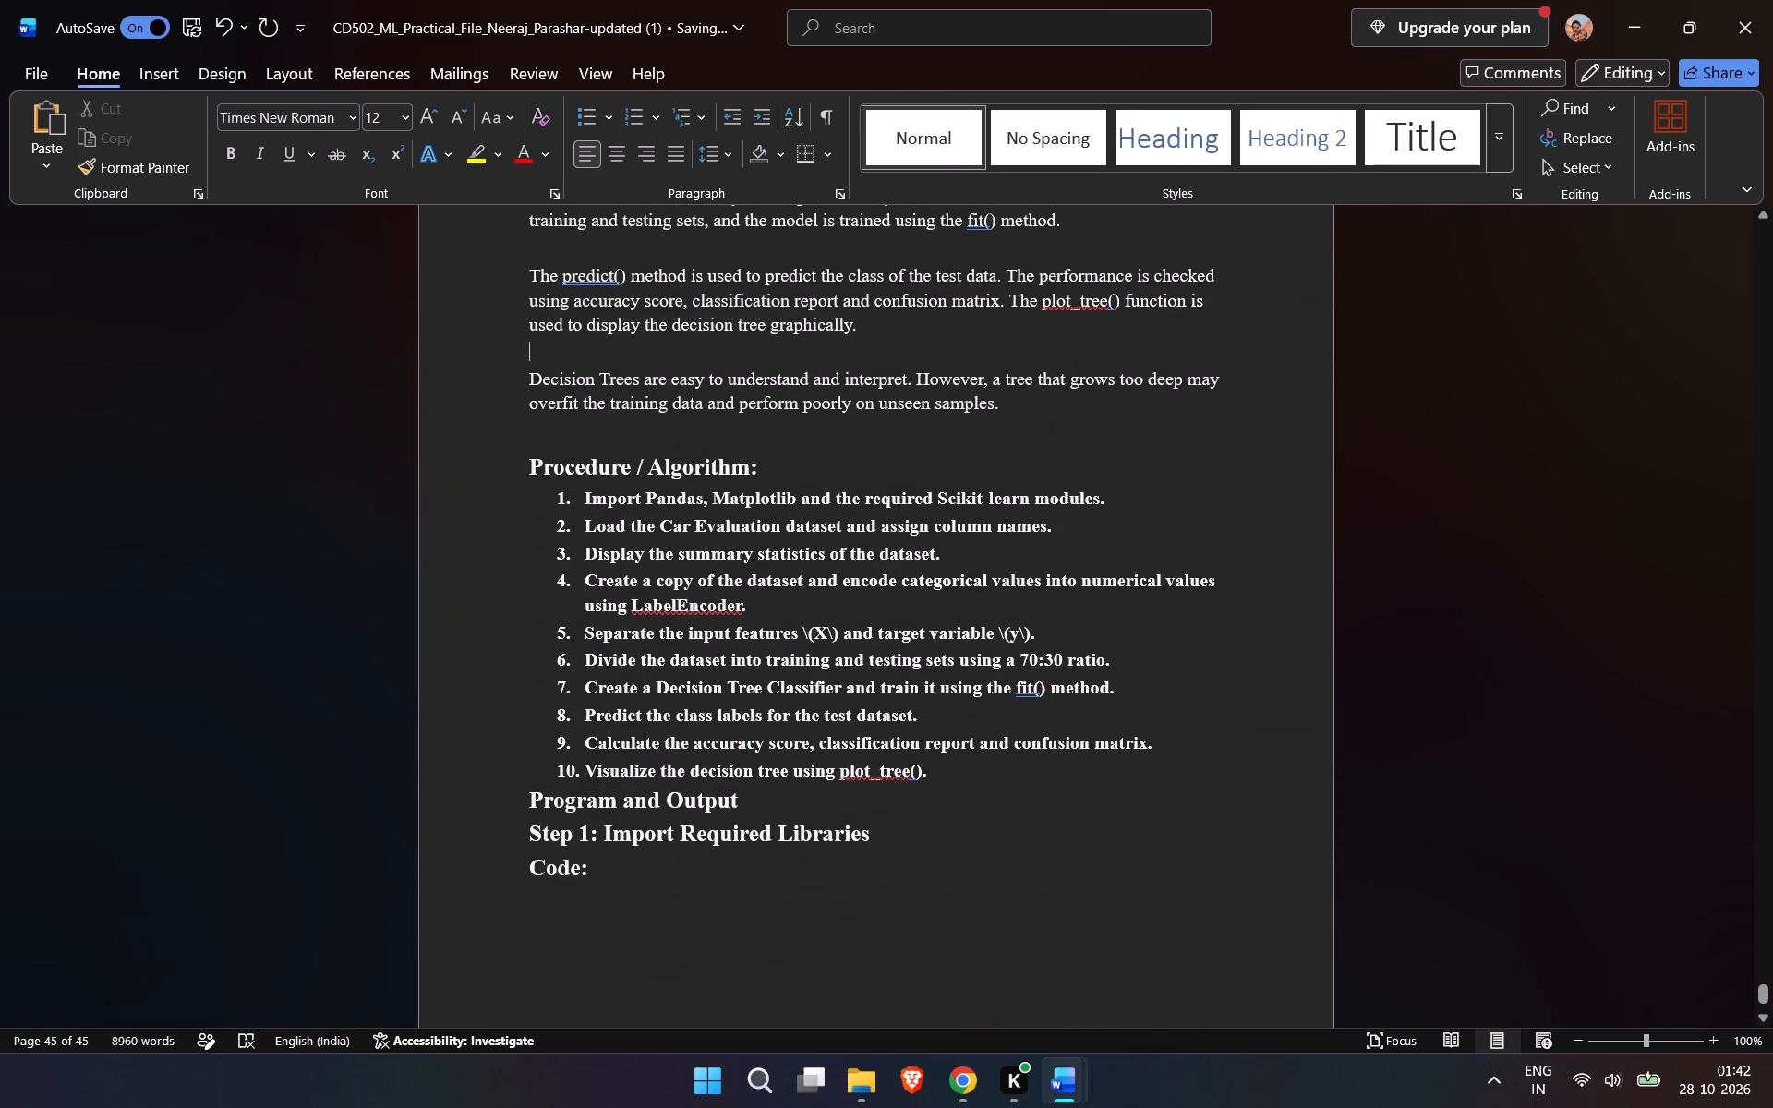
drag(959, 787, 948, 777)
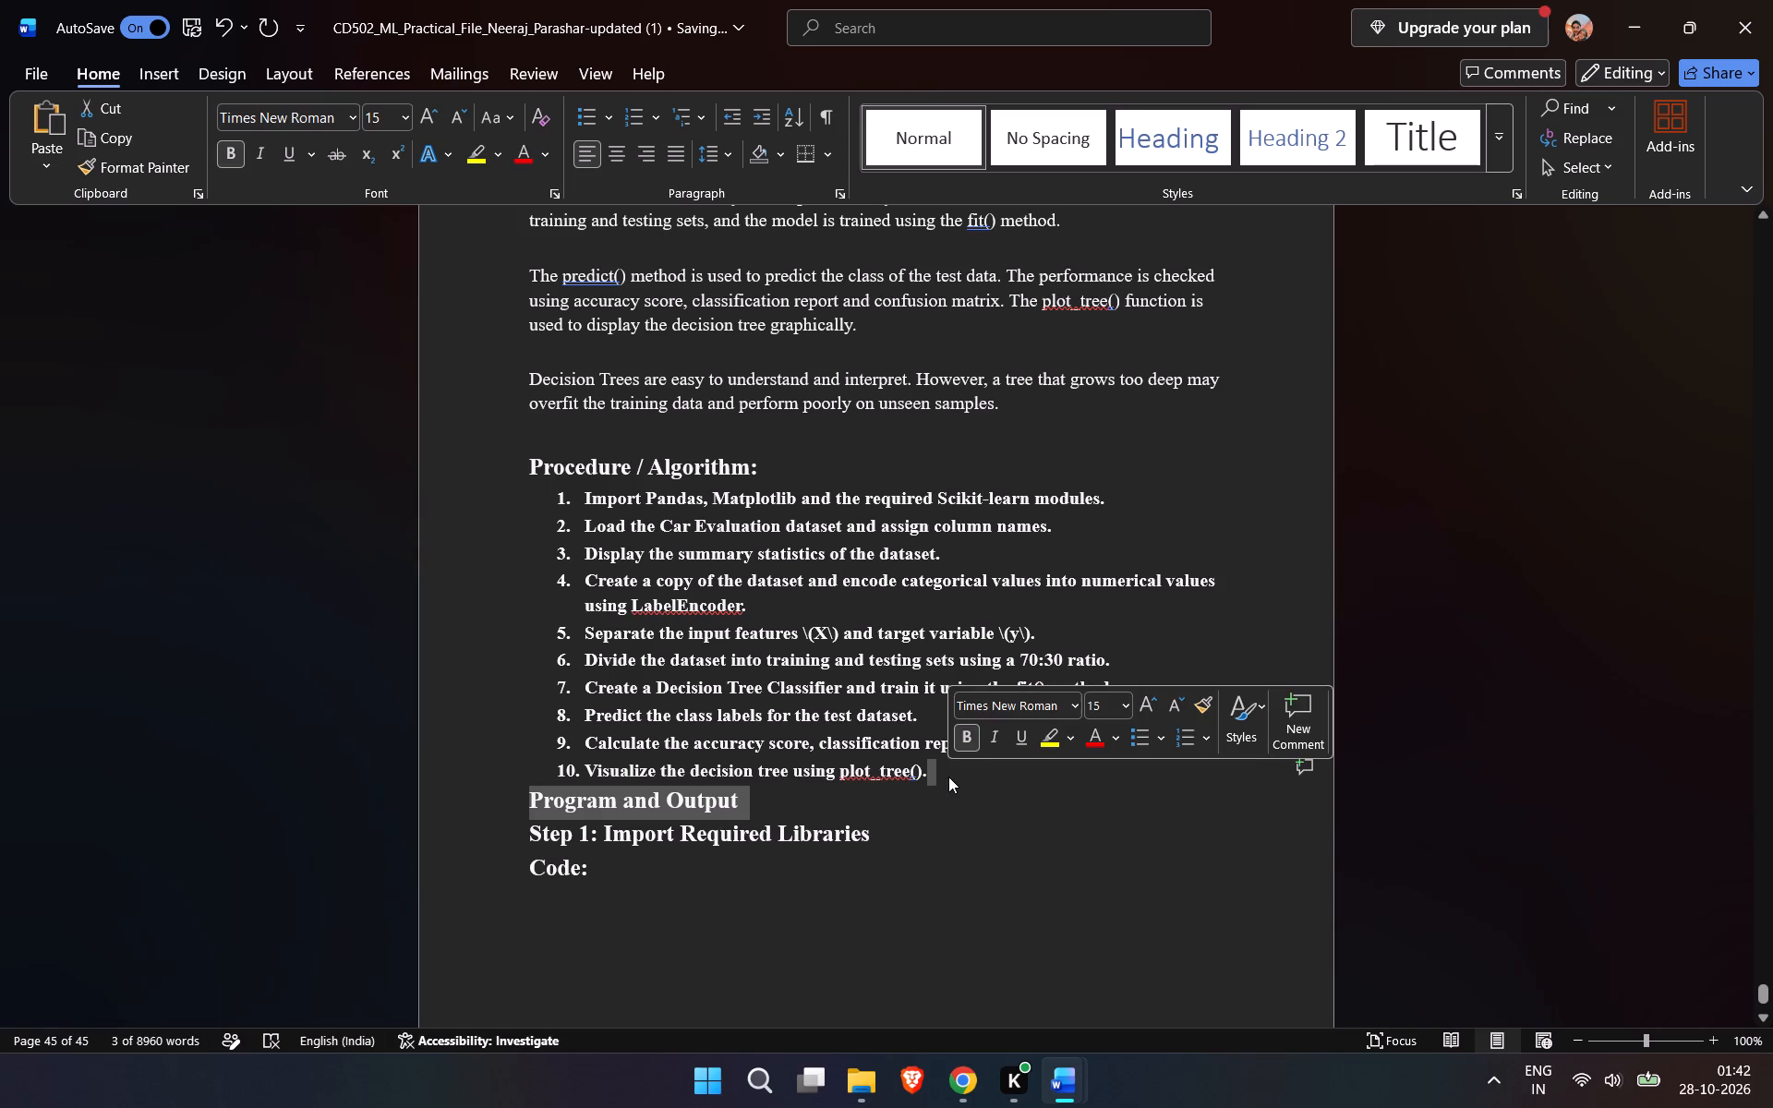
click(948, 777)
drag(948, 777, 546, 498)
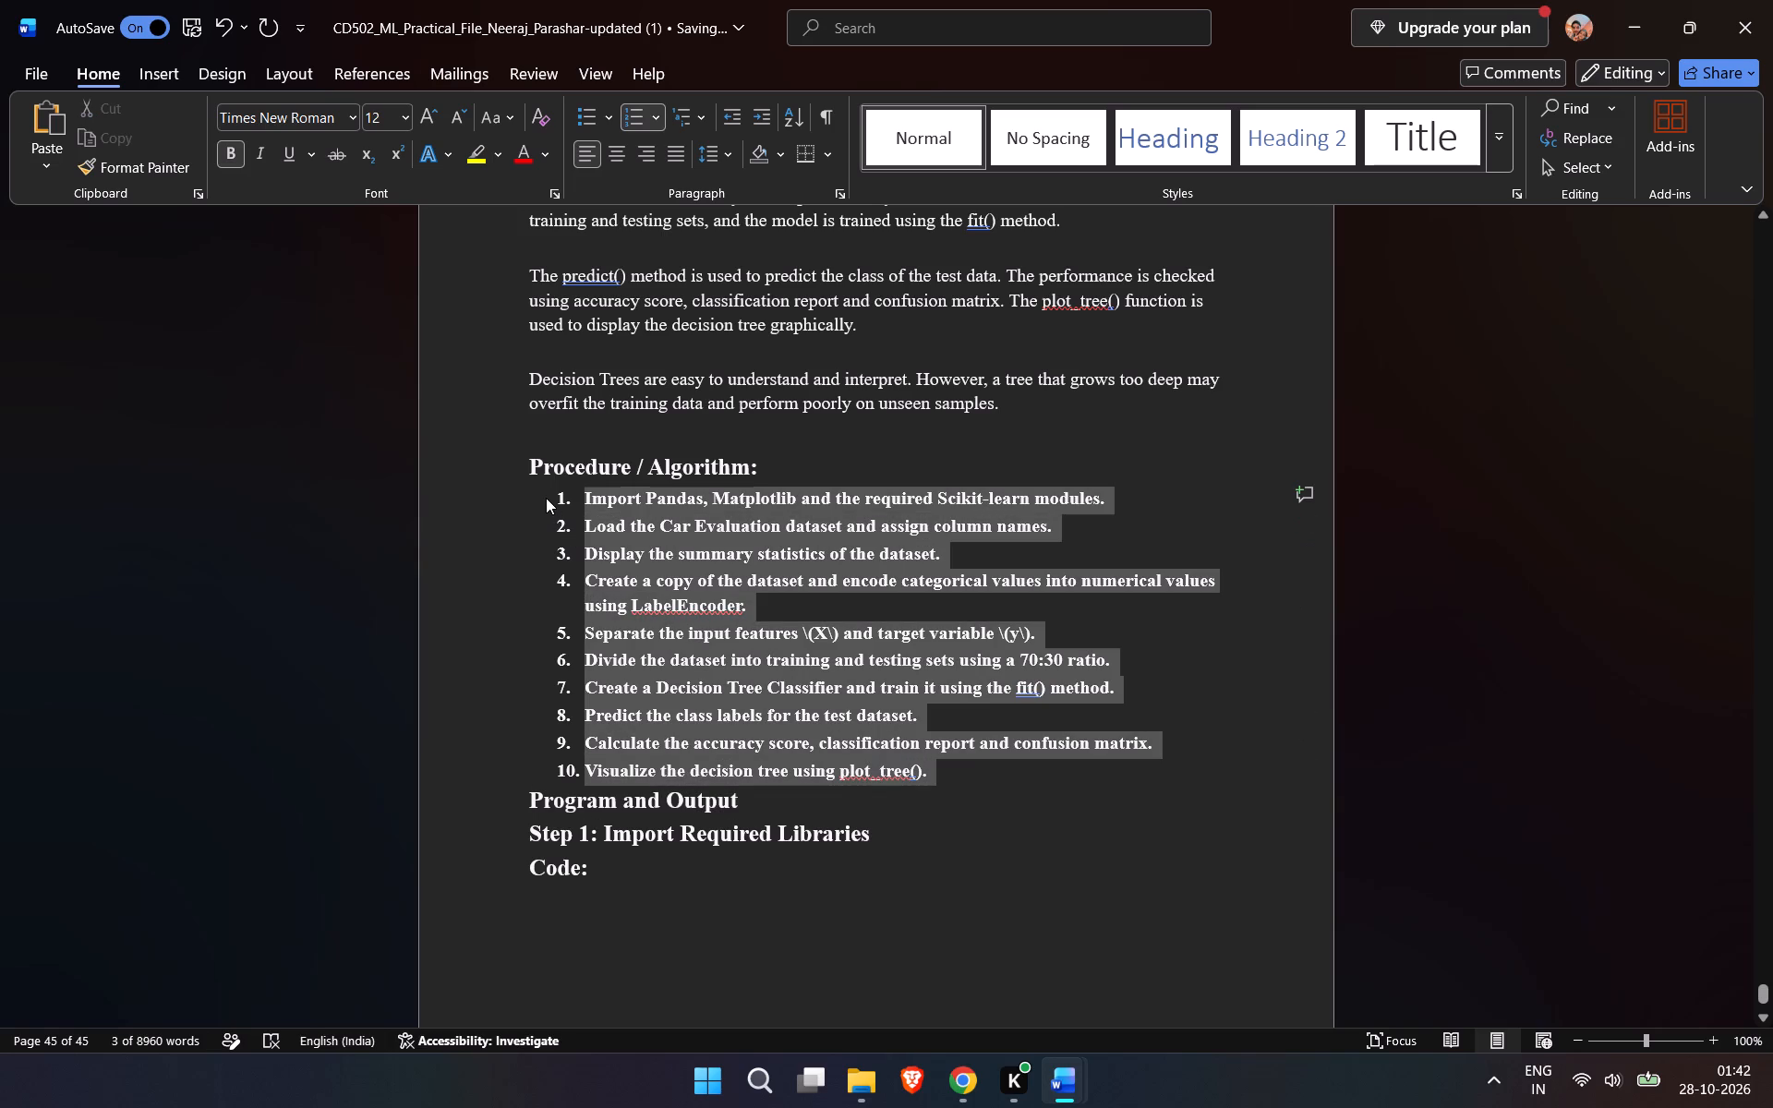
drag(546, 498, 542, 489)
click(567, 452)
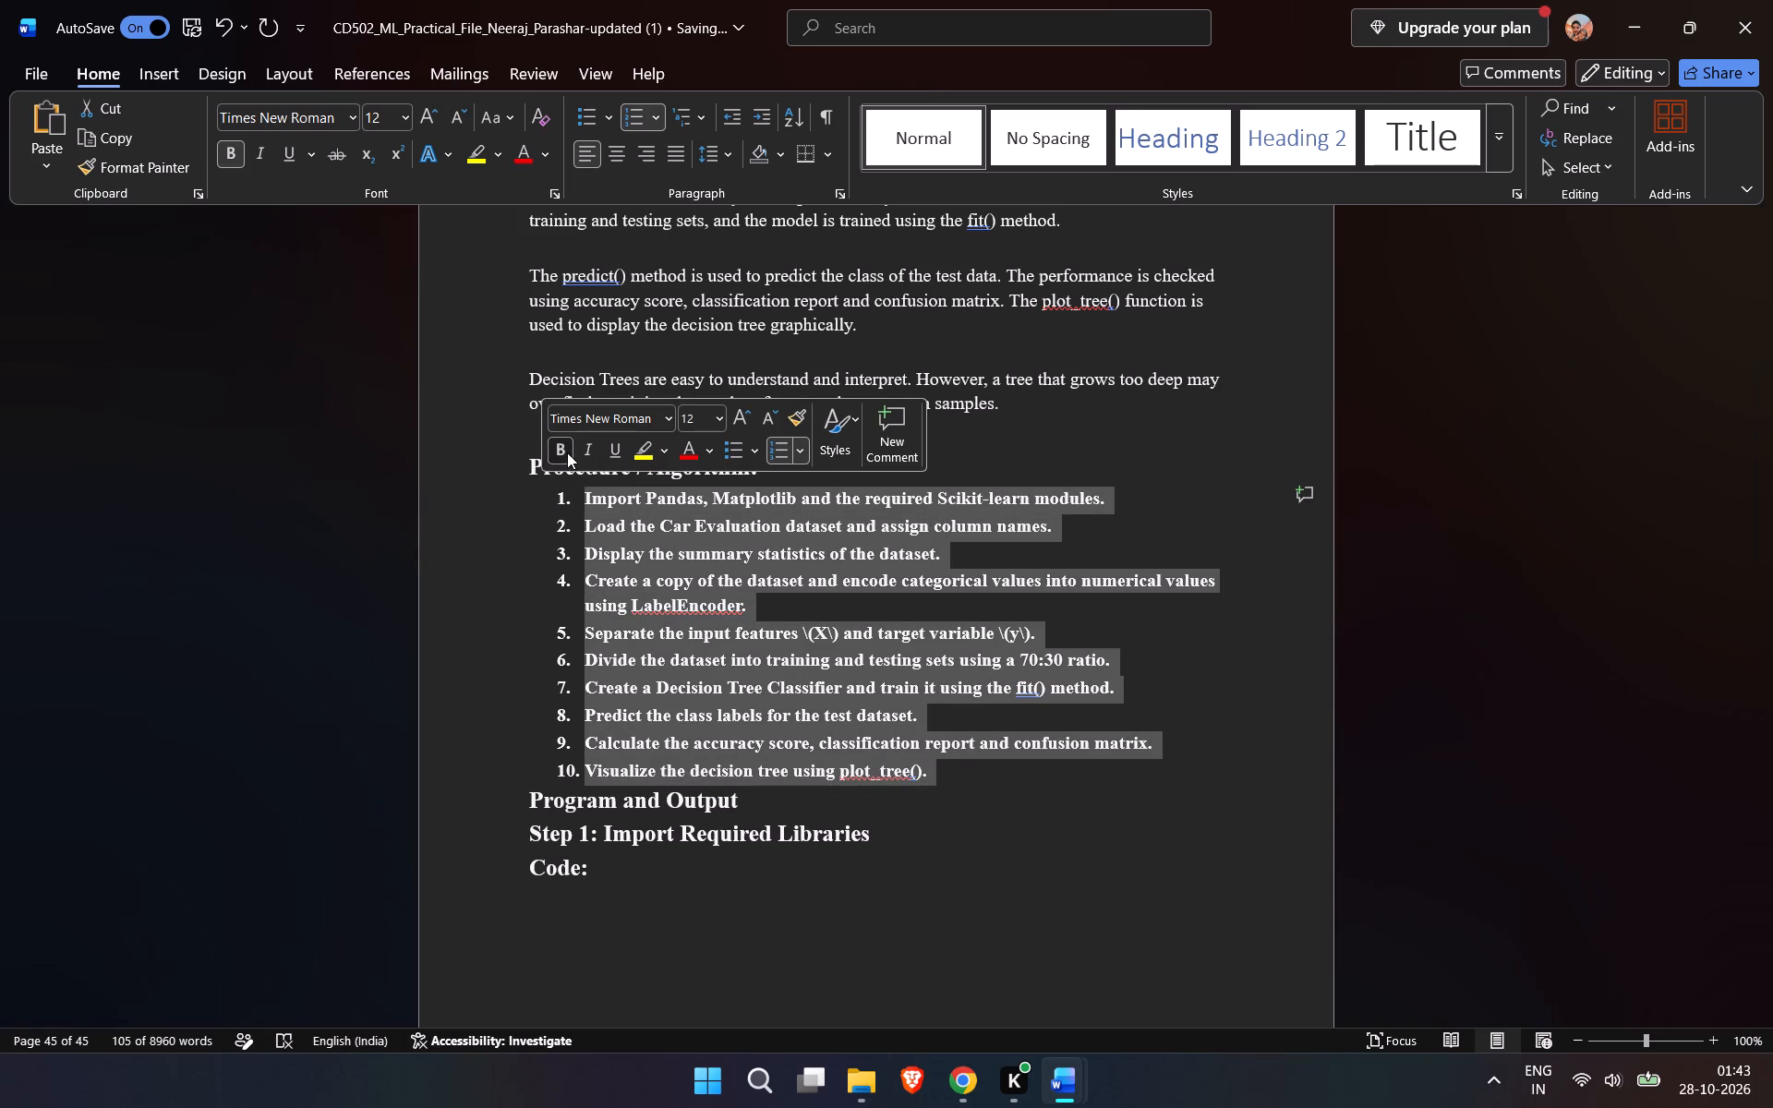
click(513, 553)
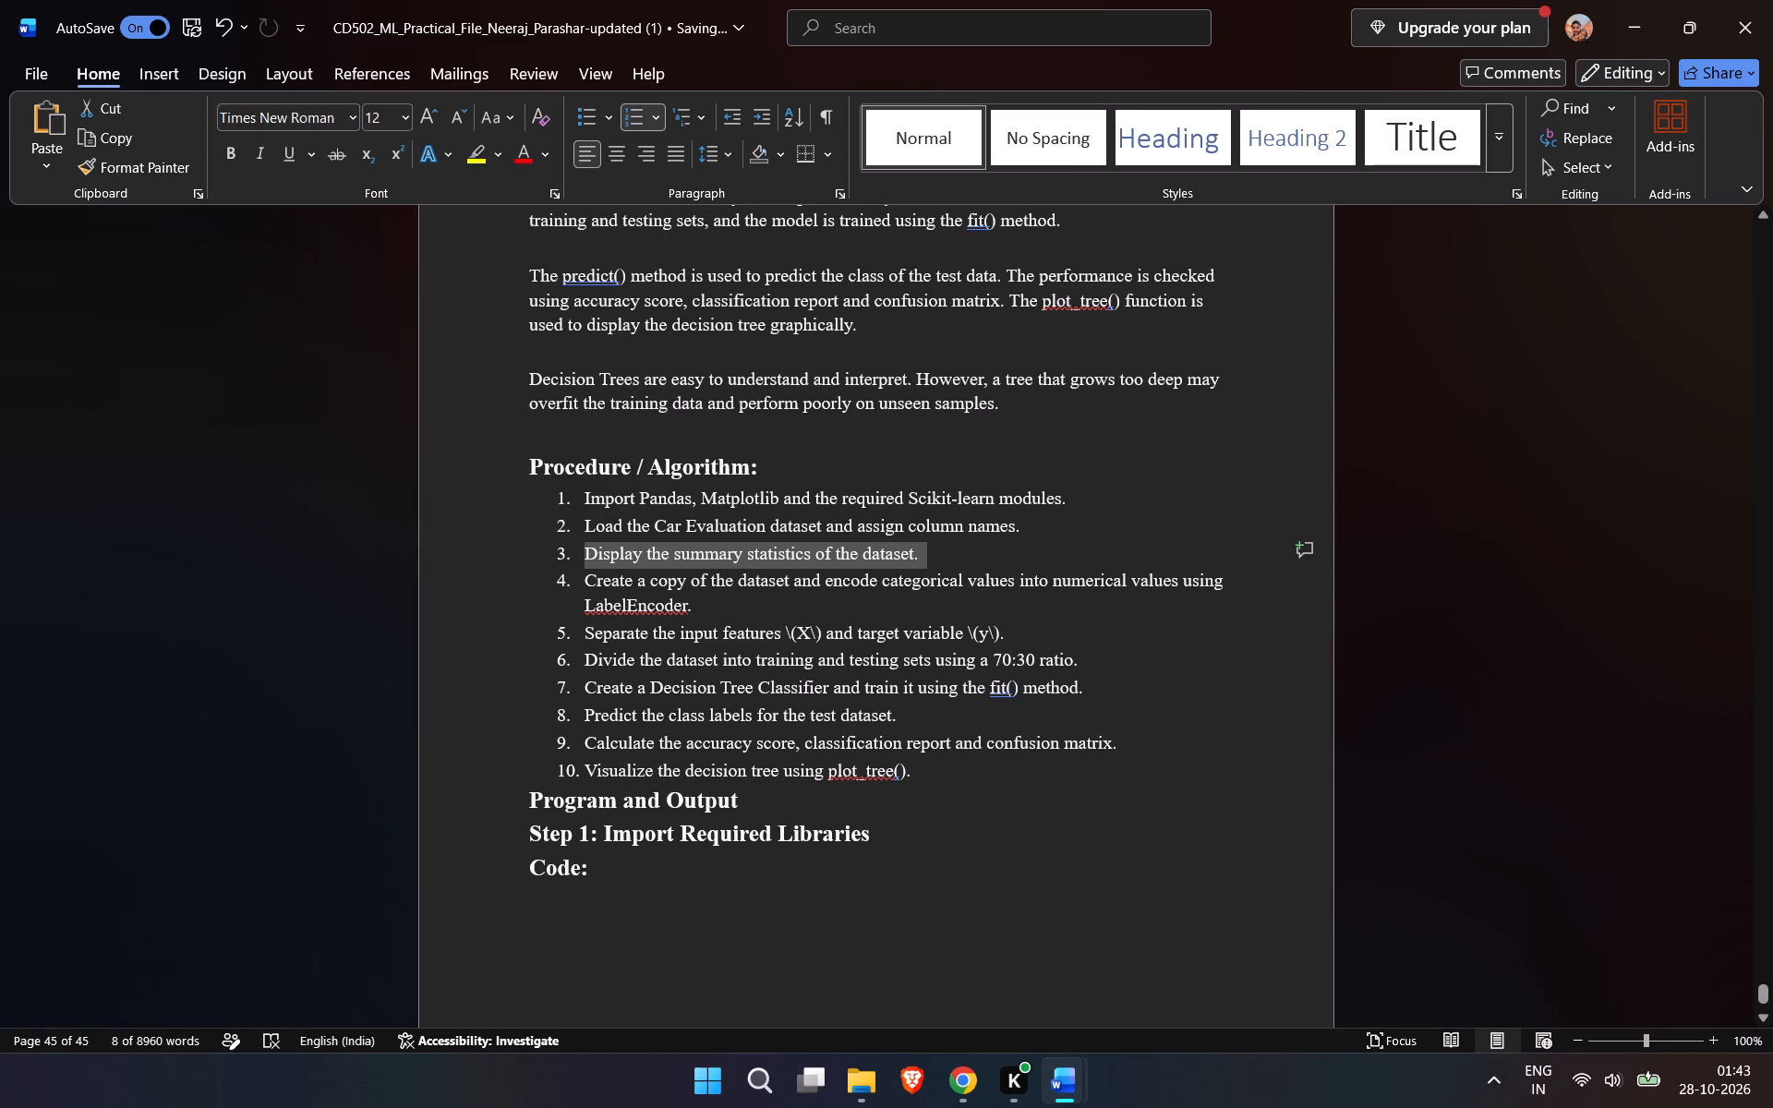
Insert an unnumbered blank line between step 10 of the procedure and the "Program and Output" heading.
drag(634, 871, 640, 873)
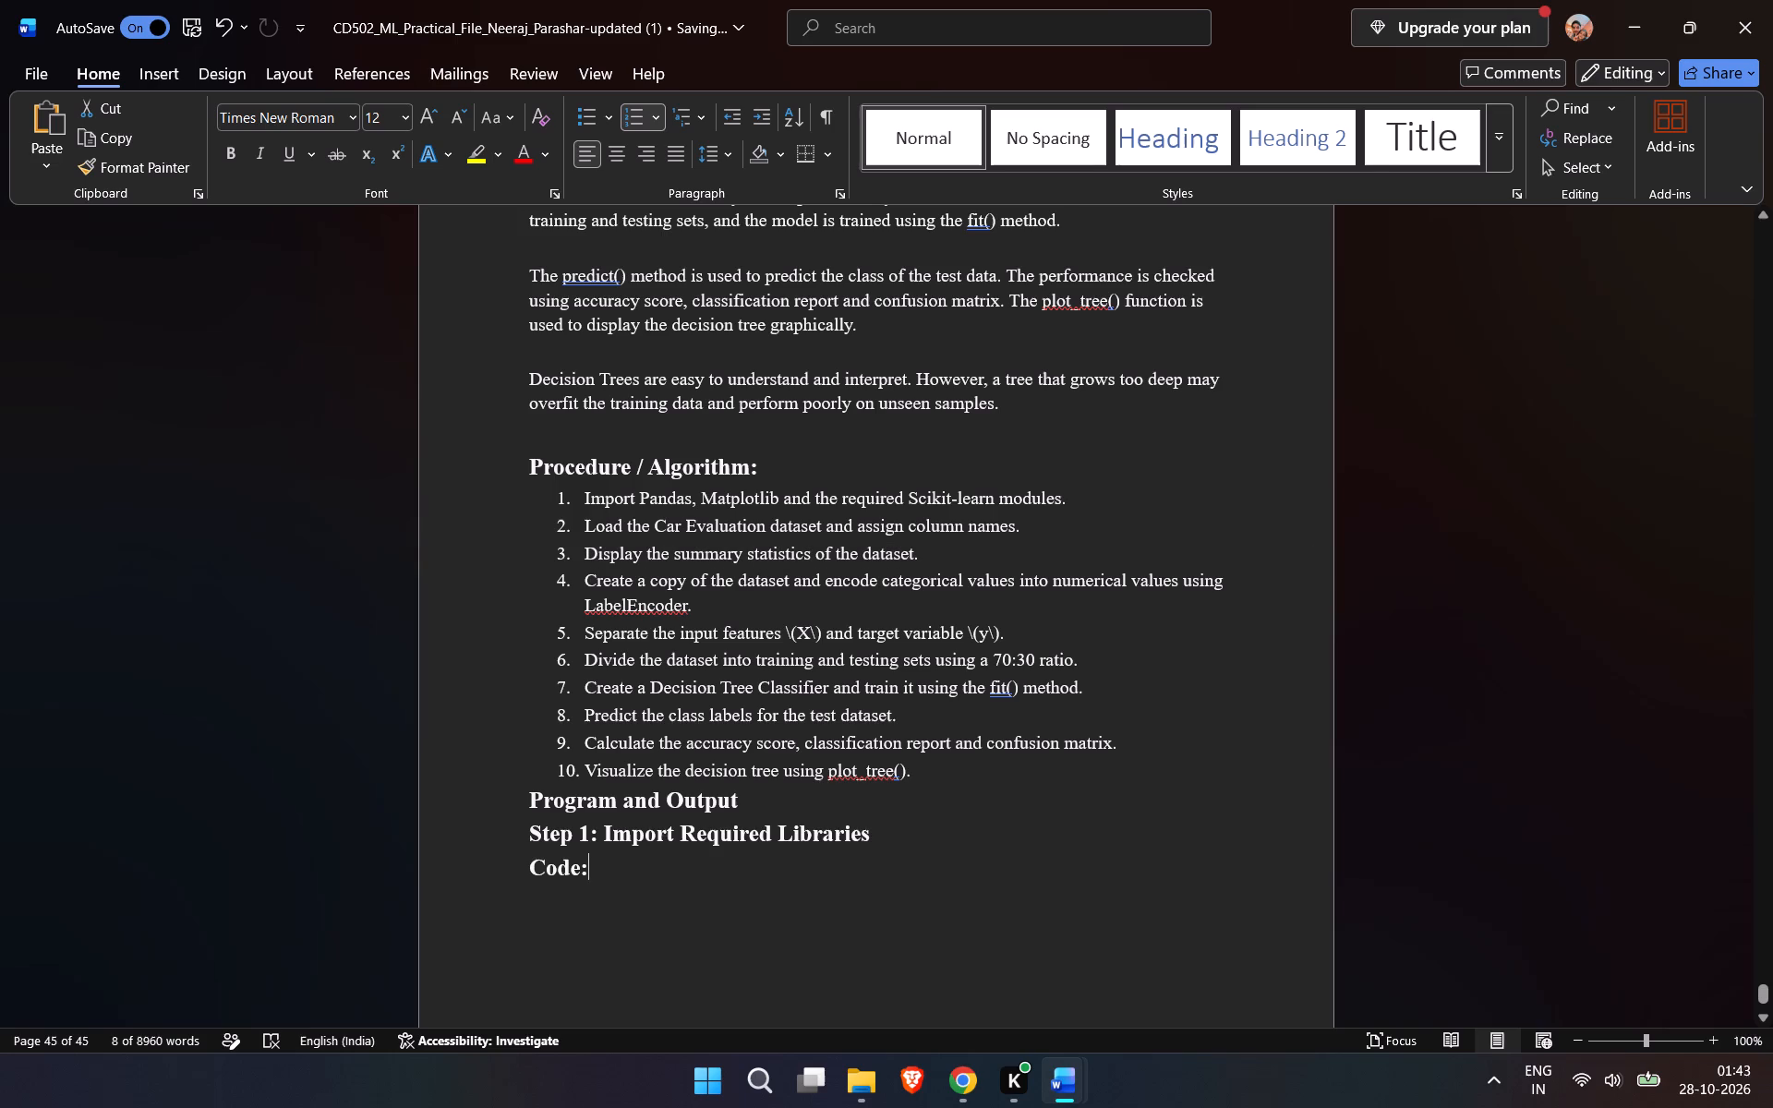
drag(640, 873, 645, 874)
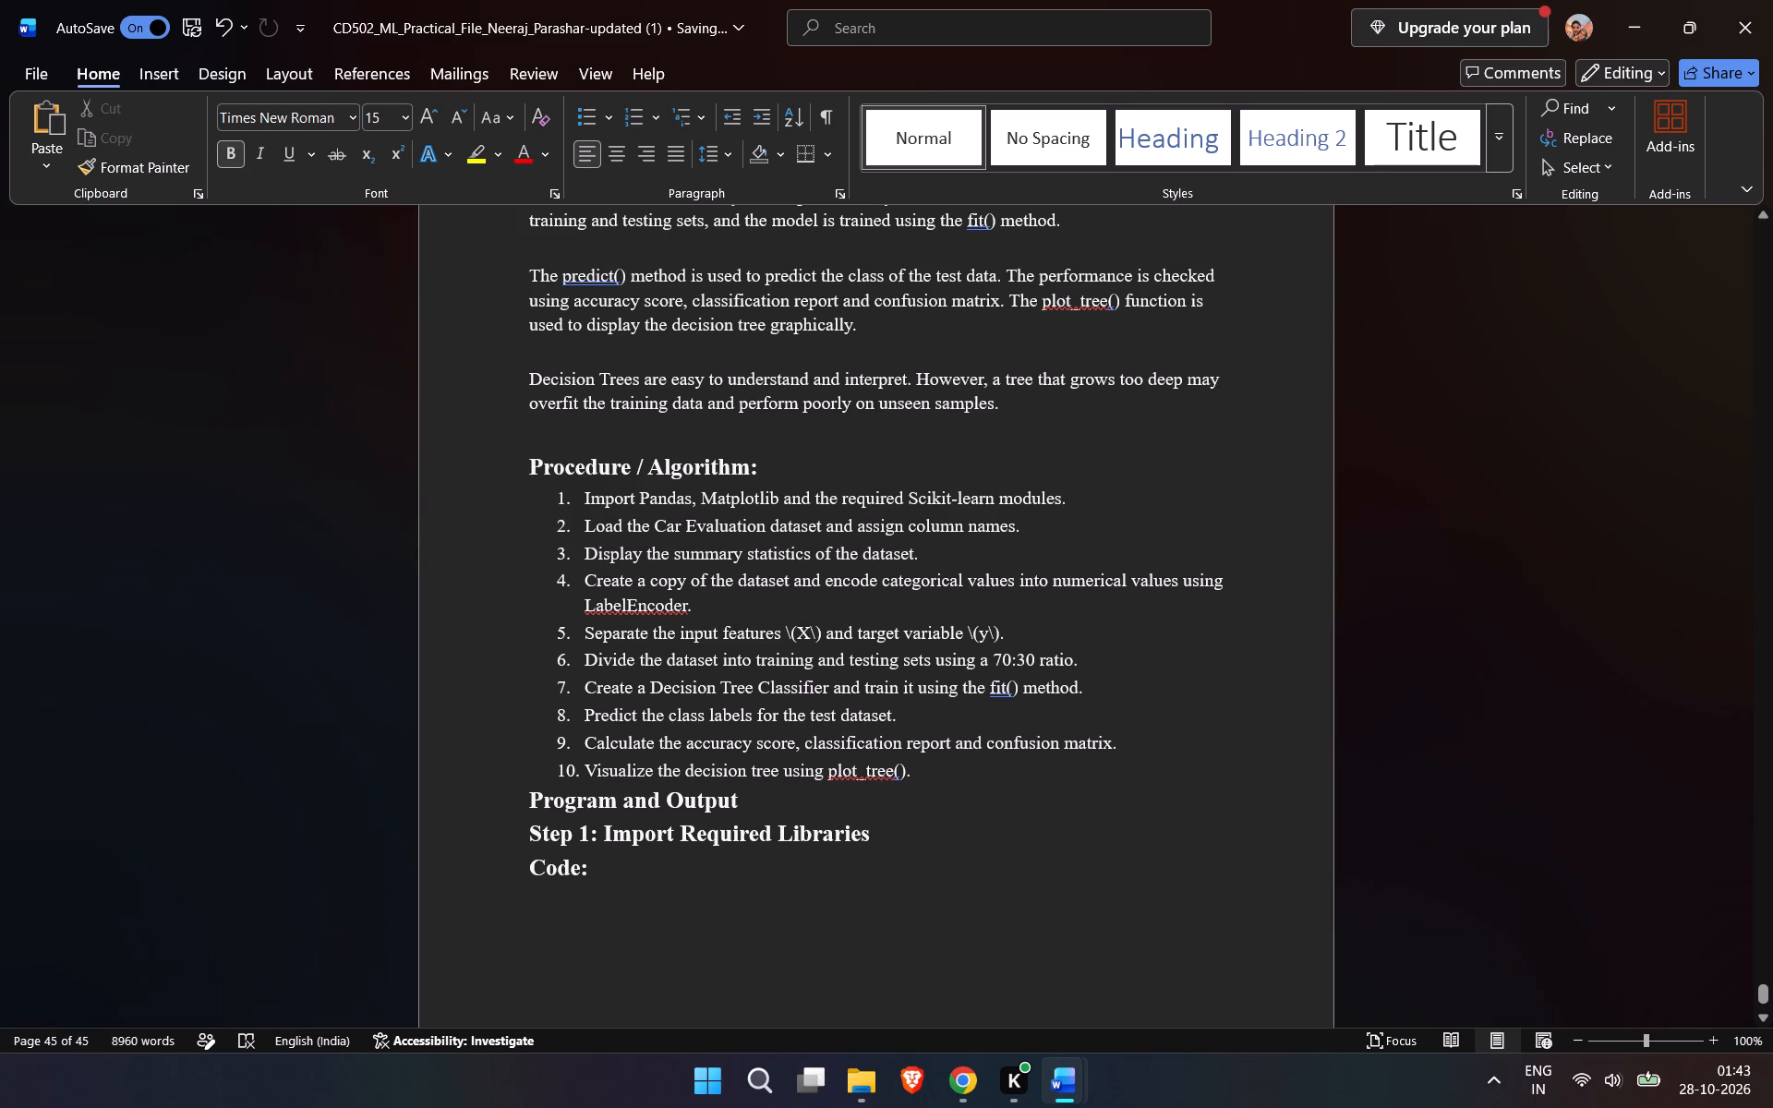
click(964, 769)
key(Return)
key(BackSpace)
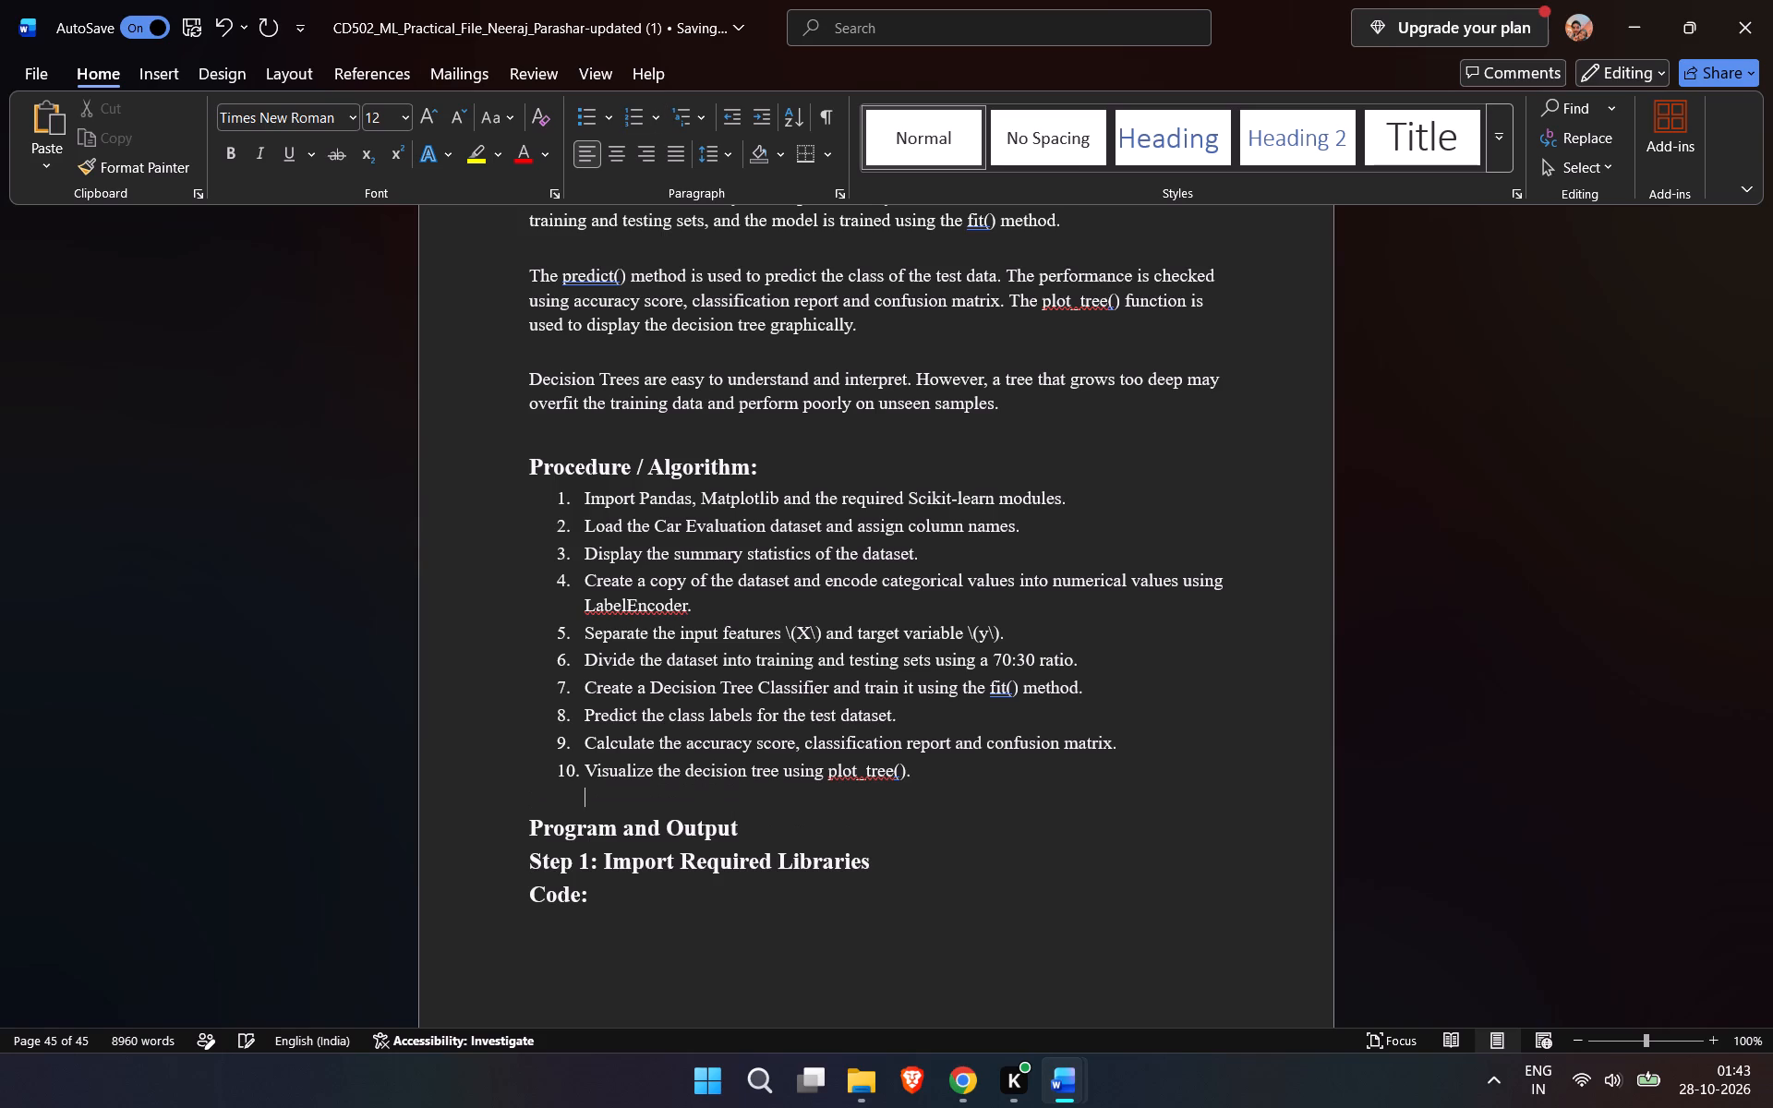
Append ":-" to the "Program and Output" heading.
click(811, 837)
key(shift+colon)
key(minus)
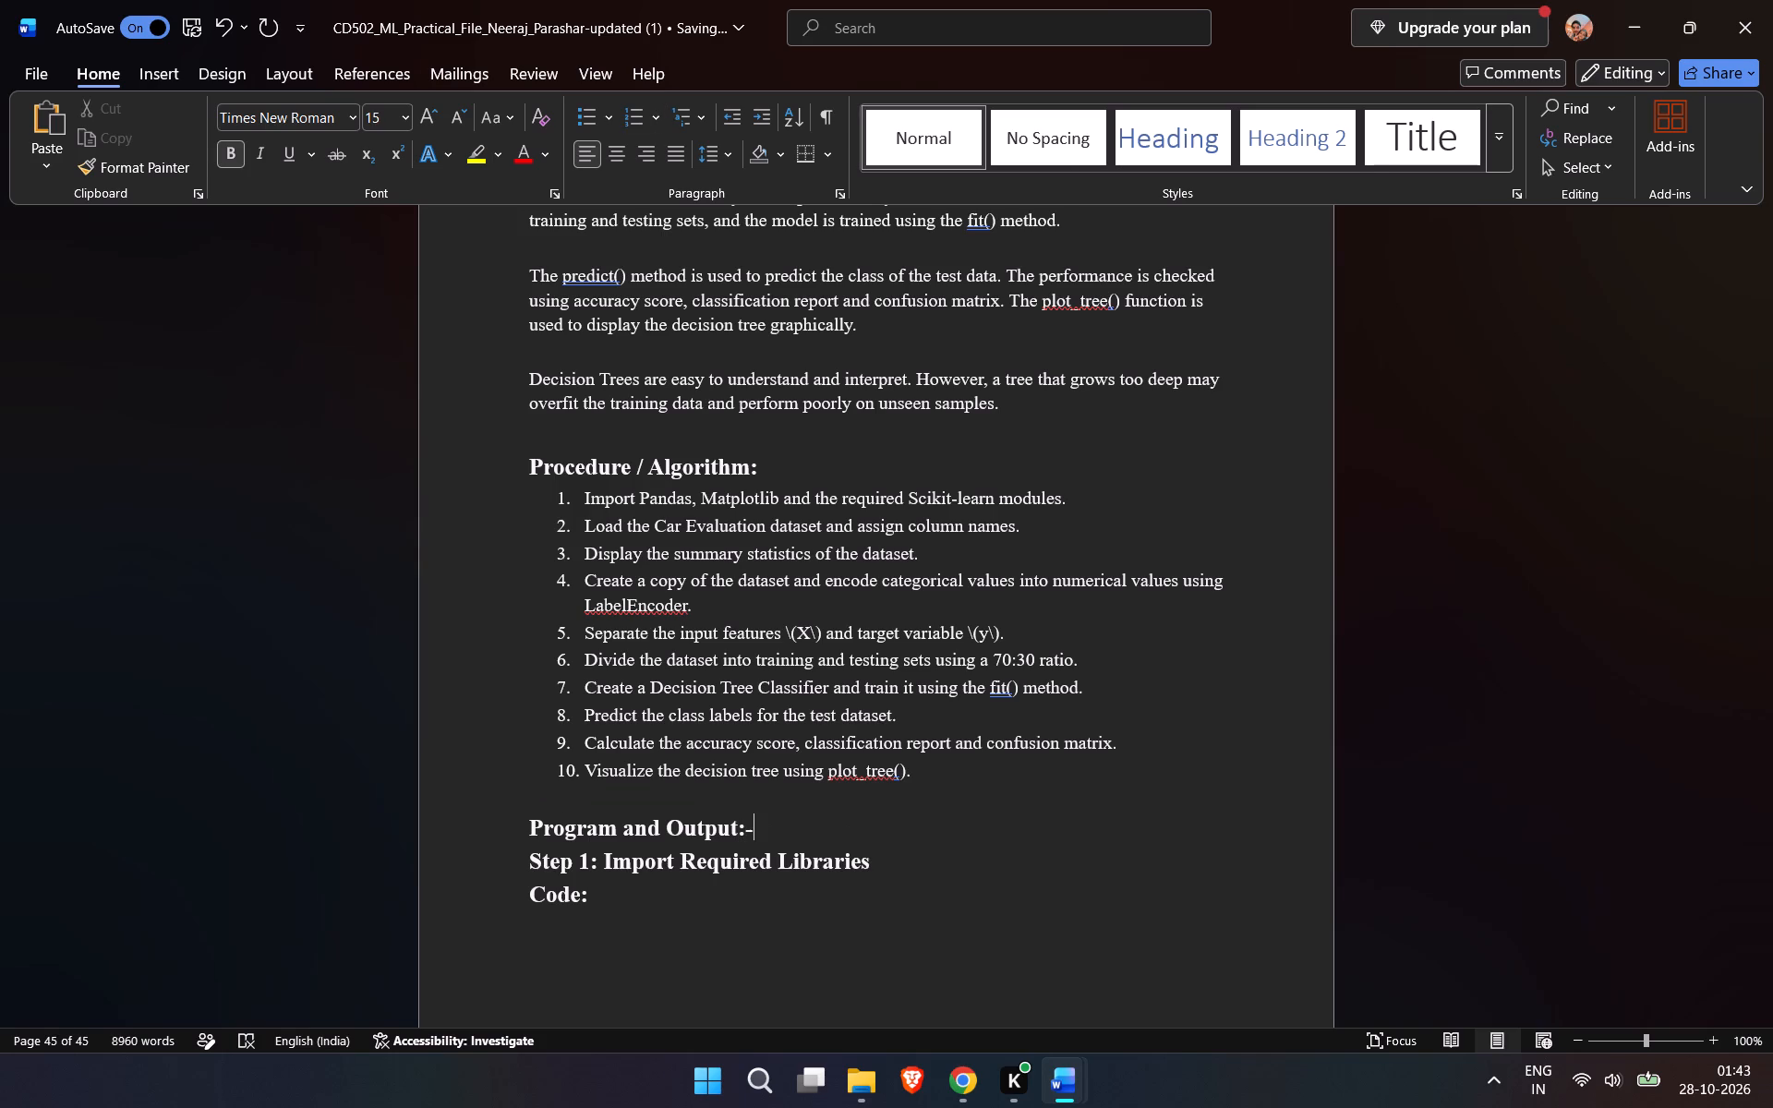
Set the "Program and Output:-" heading to font size 14.
triple_click(788, 831)
click(941, 757)
click(941, 757)
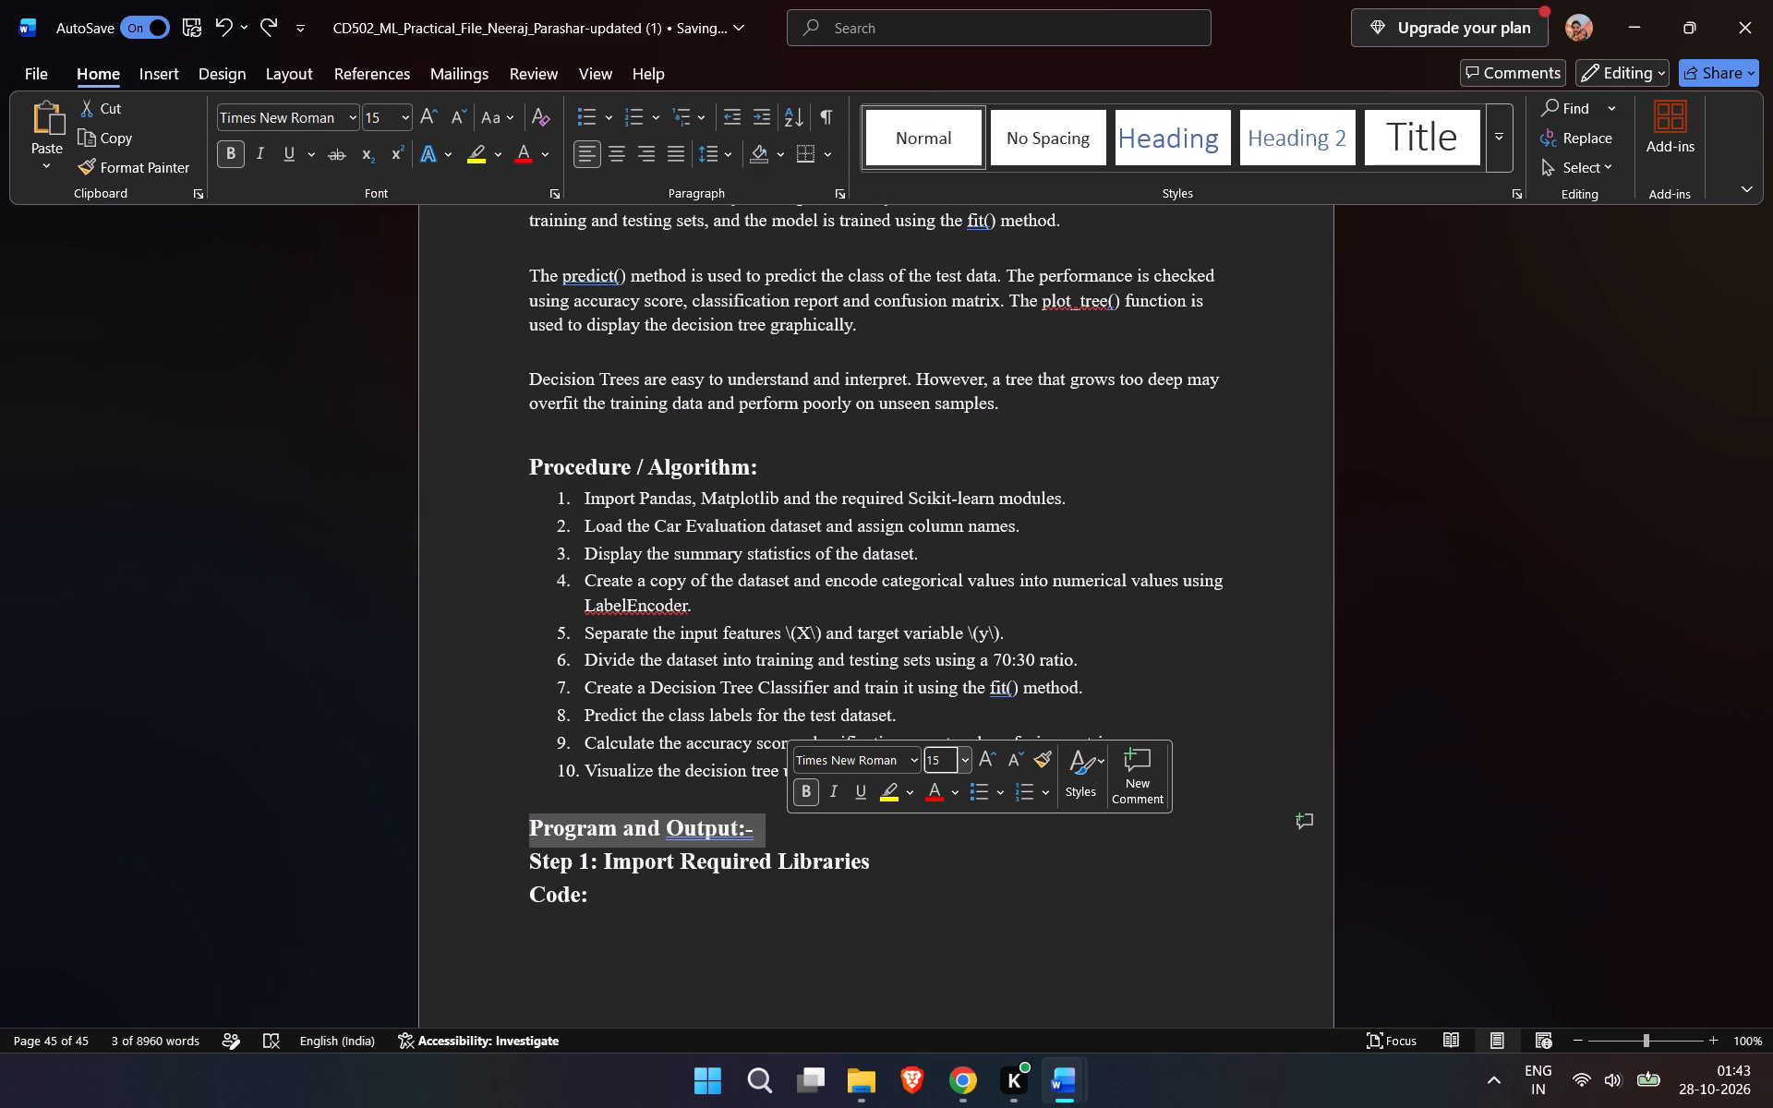
key(BackSpace)
key(3)
key(BackSpace)
key(4)
click(964, 858)
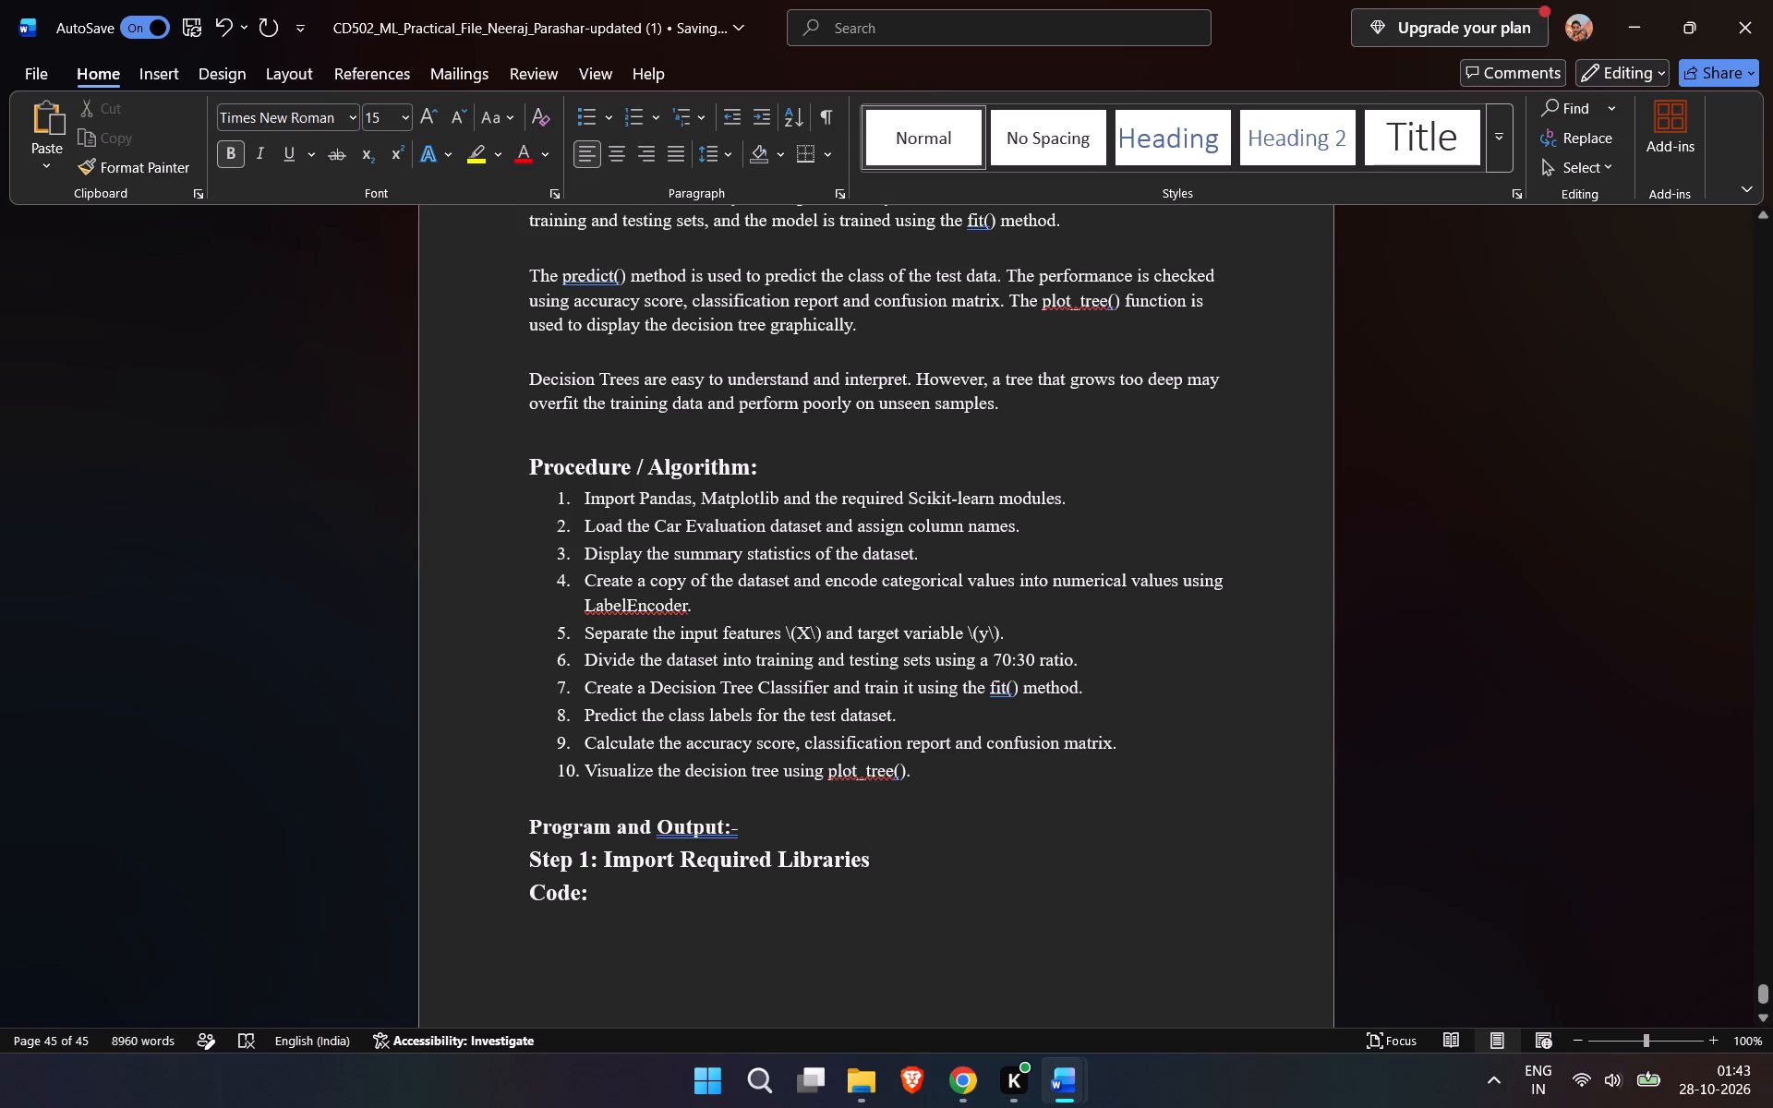
Set the "Step 1: Import Required Libraries" and "Code:" lines to font size 13.
drag(612, 892, 537, 855)
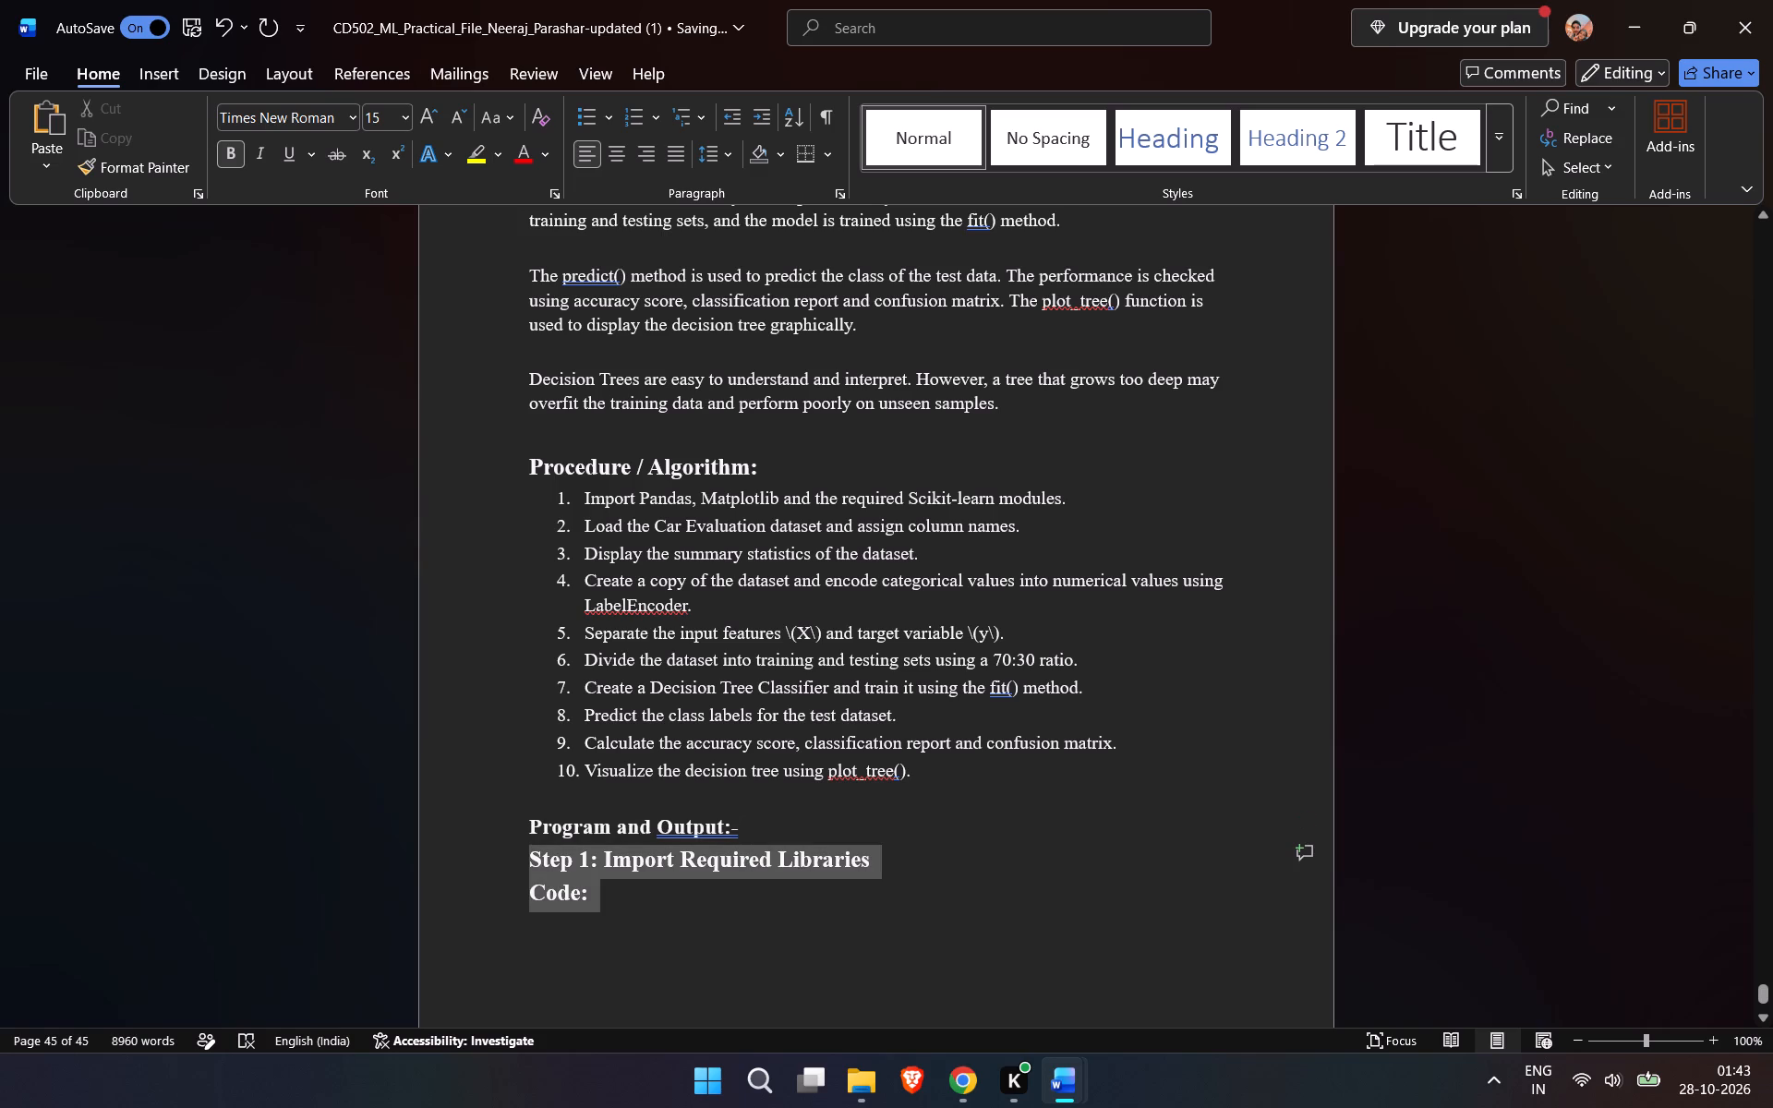
drag(537, 855, 536, 855)
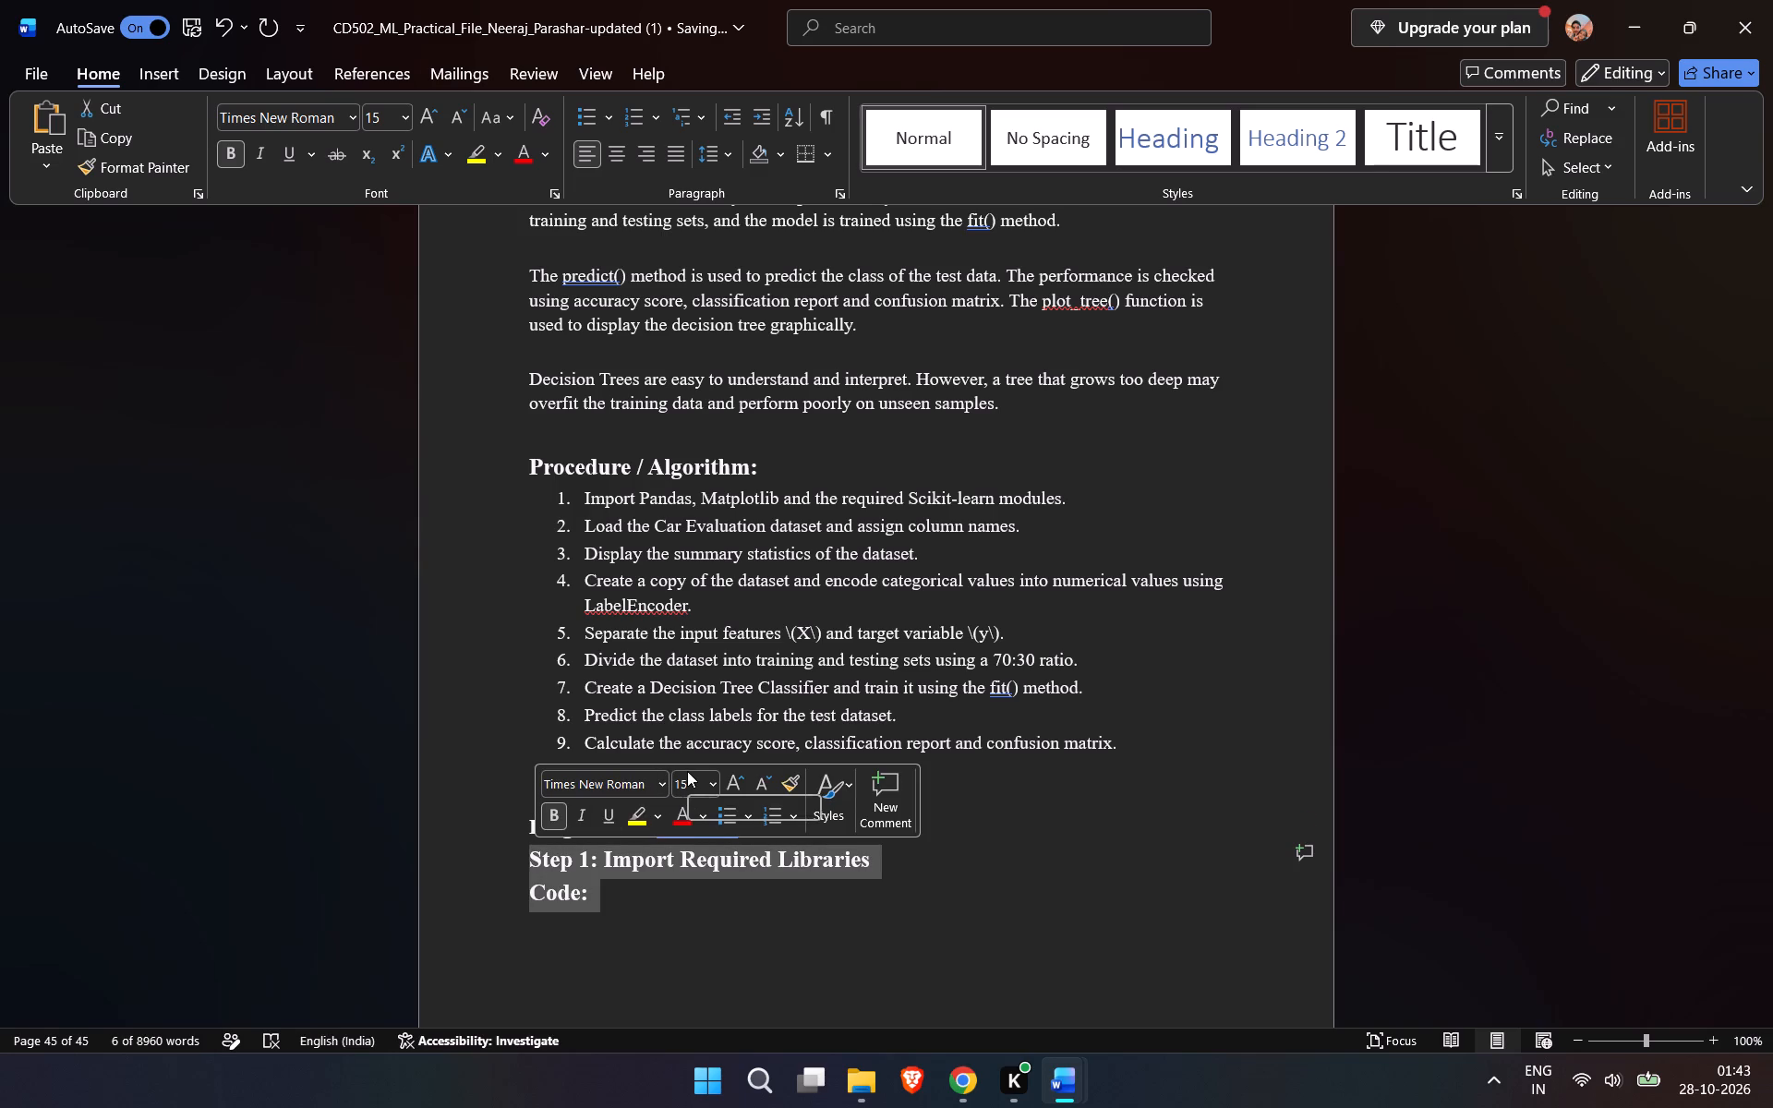
click(687, 776)
click(687, 776)
key(BackSpace)
key(3)
click(933, 933)
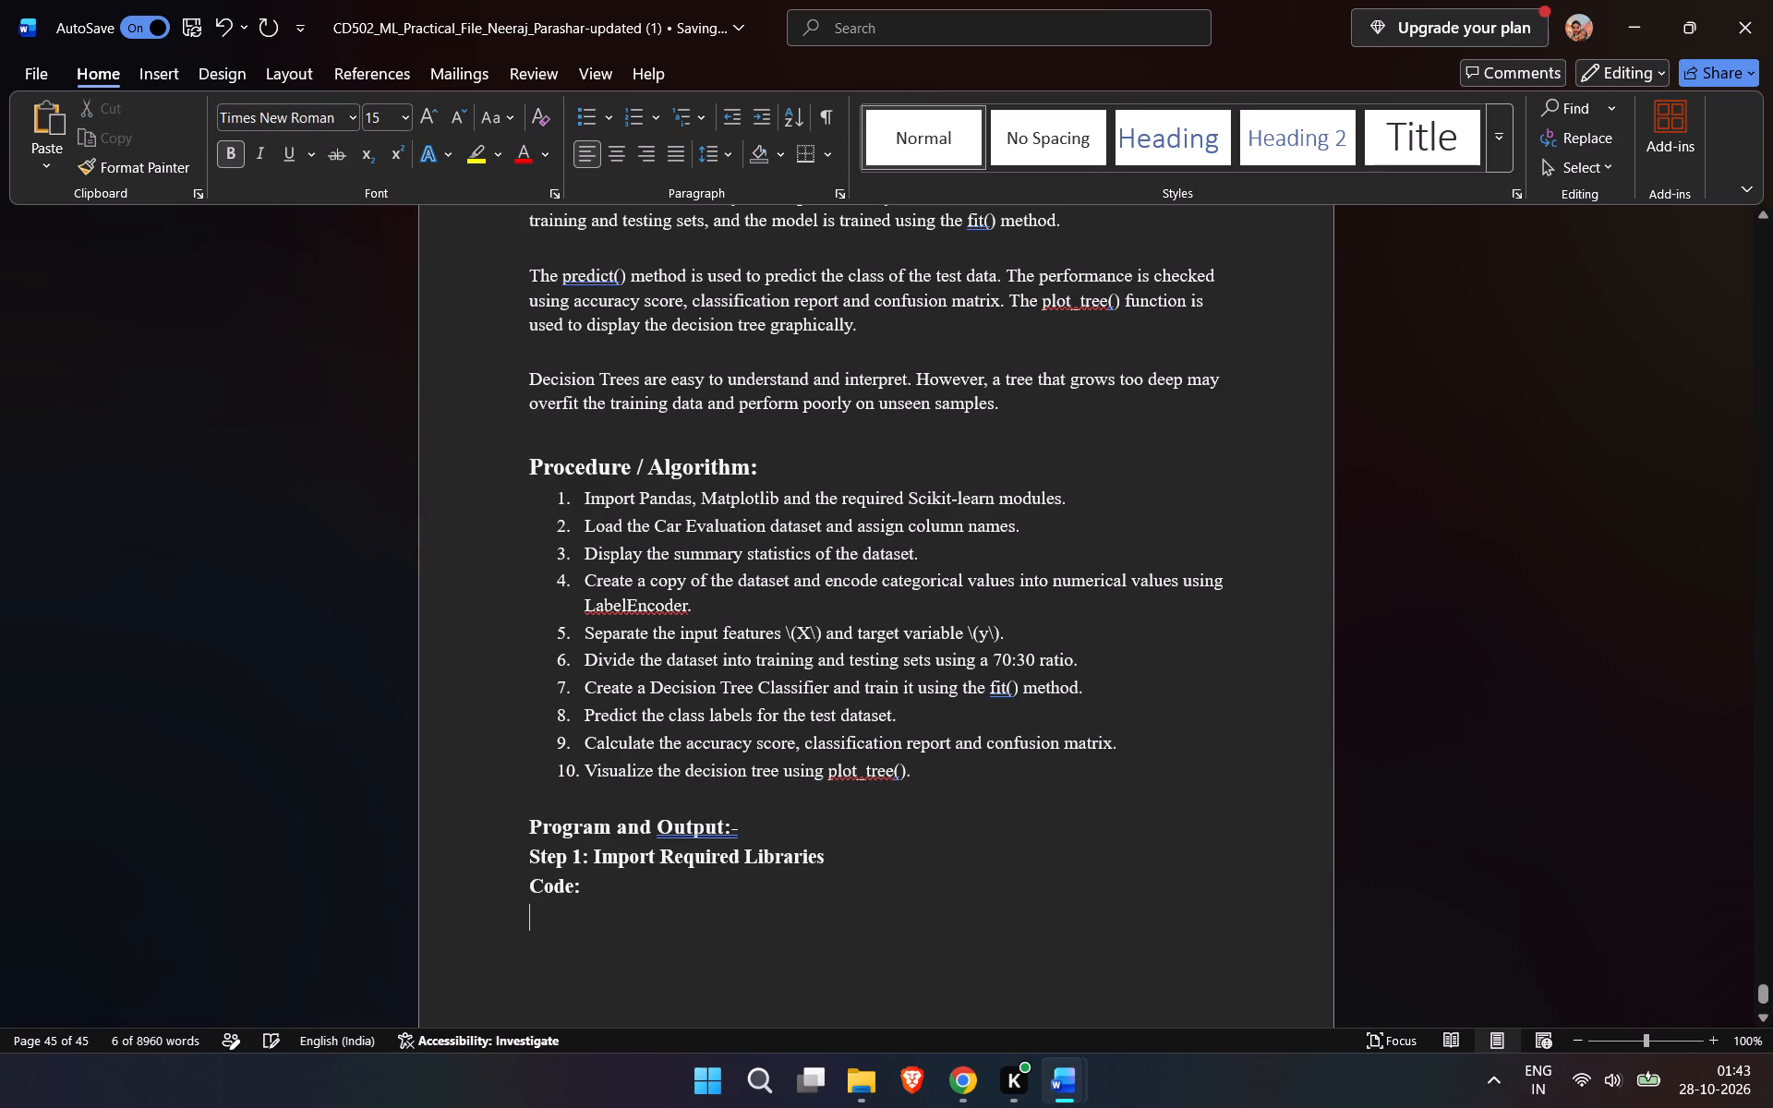
Set the "Step 1: Import Required Libraries" heading to font size 12.
scroll(807, 882, down, 1)
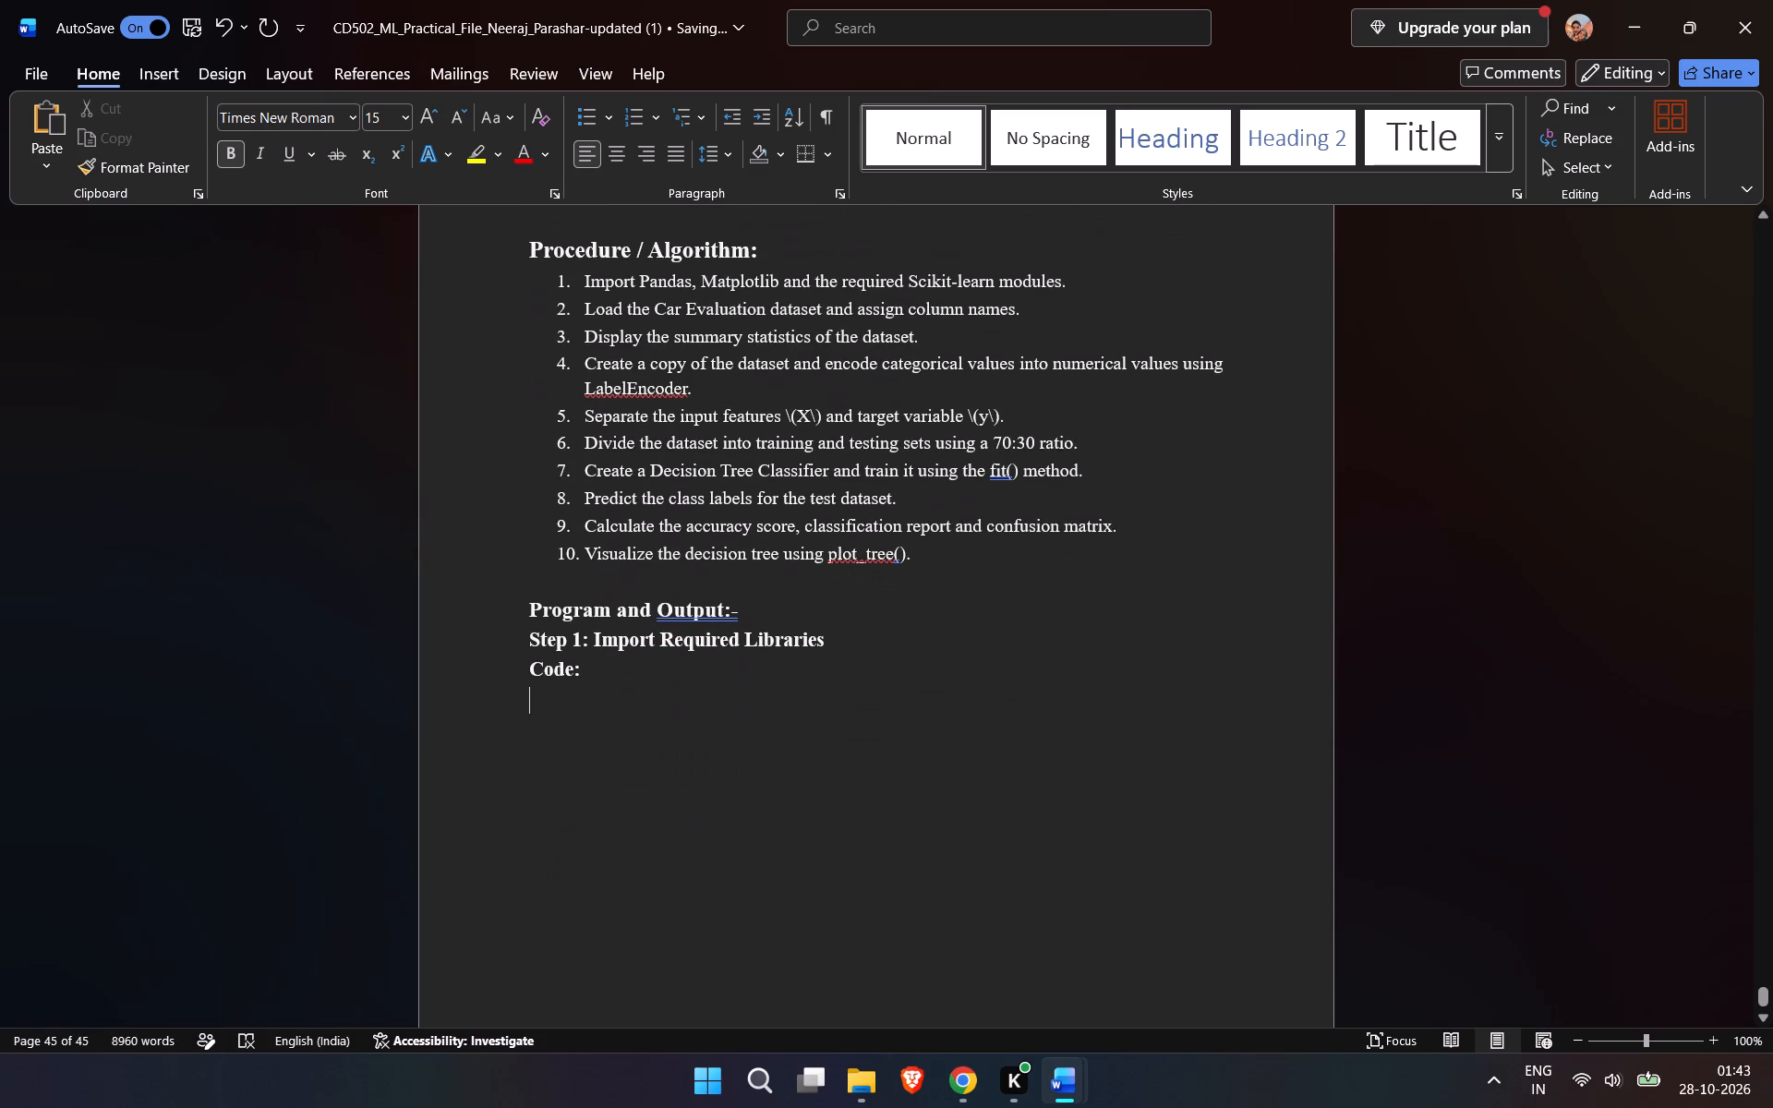
click(664, 669)
triple_click(850, 638)
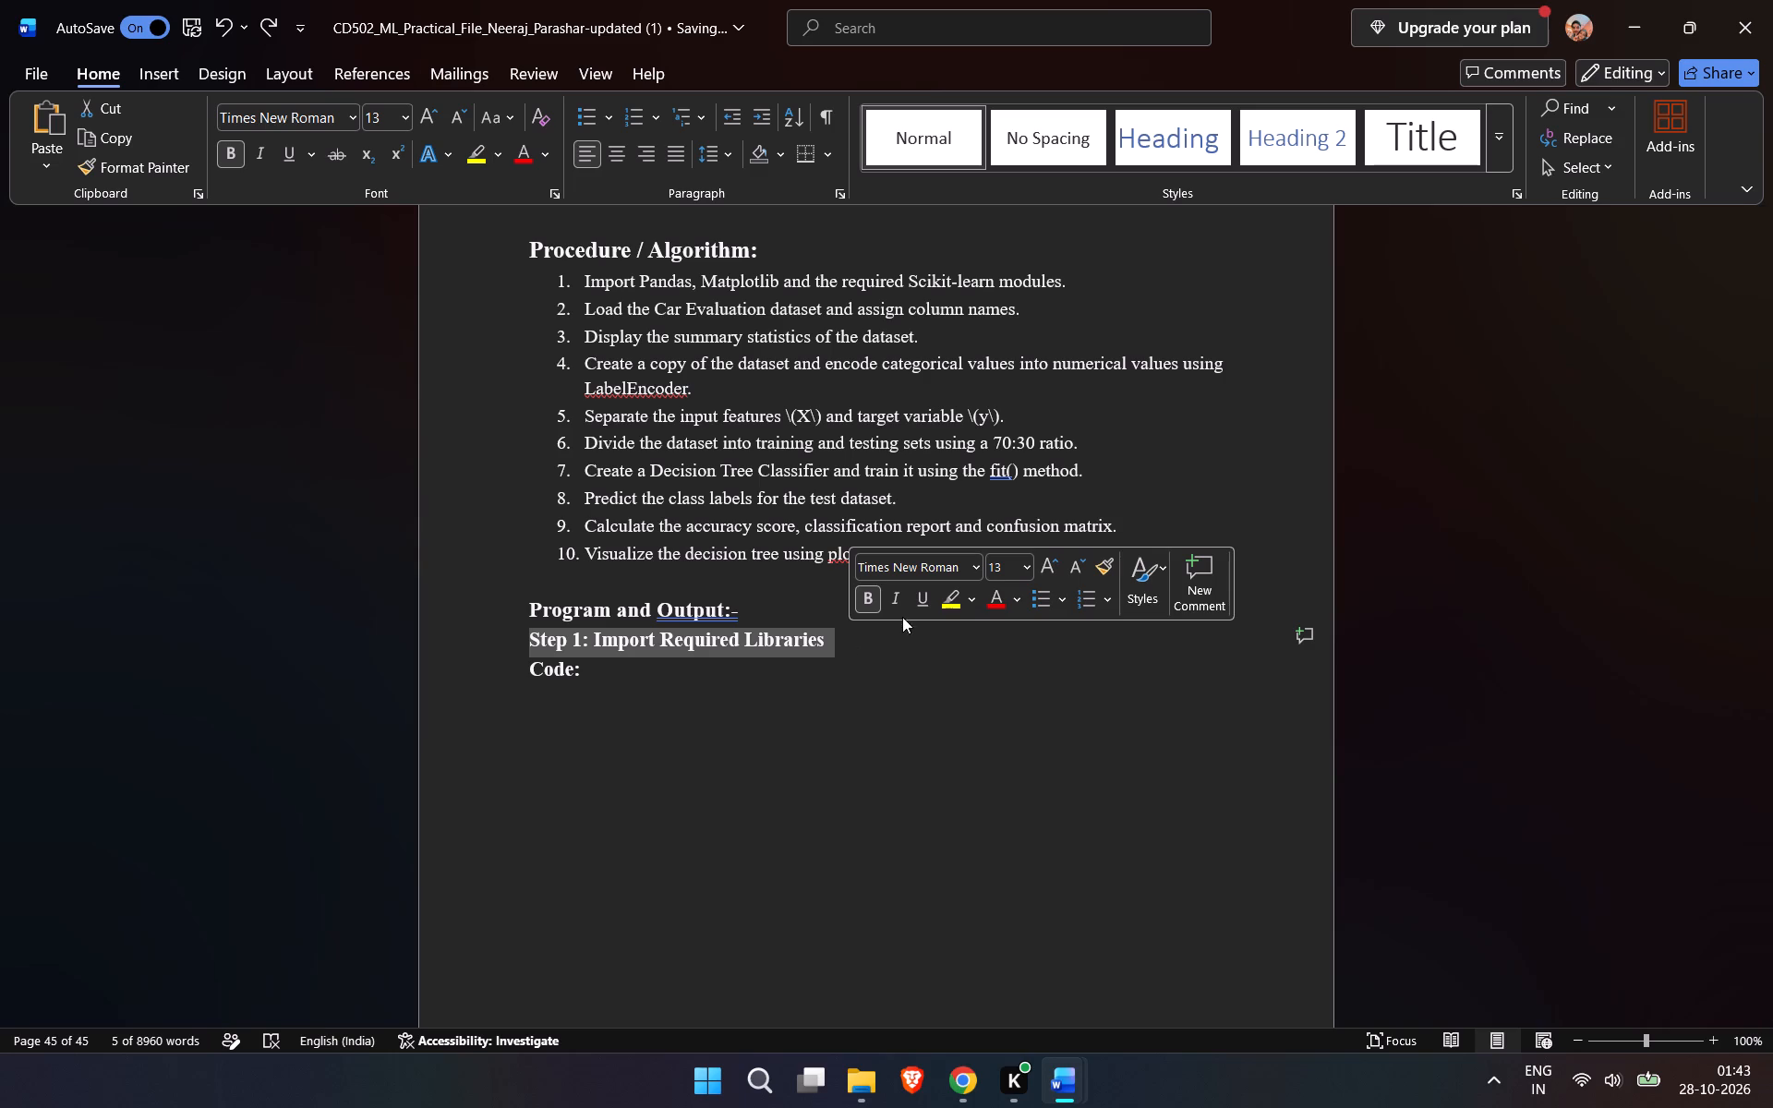
double_click(1008, 563)
key(BackSpace)
key(2)
Move the "Code:" line above the "Step 1: Import Required Libraries" heading and rewrite it as "Code:-".
click(679, 684)
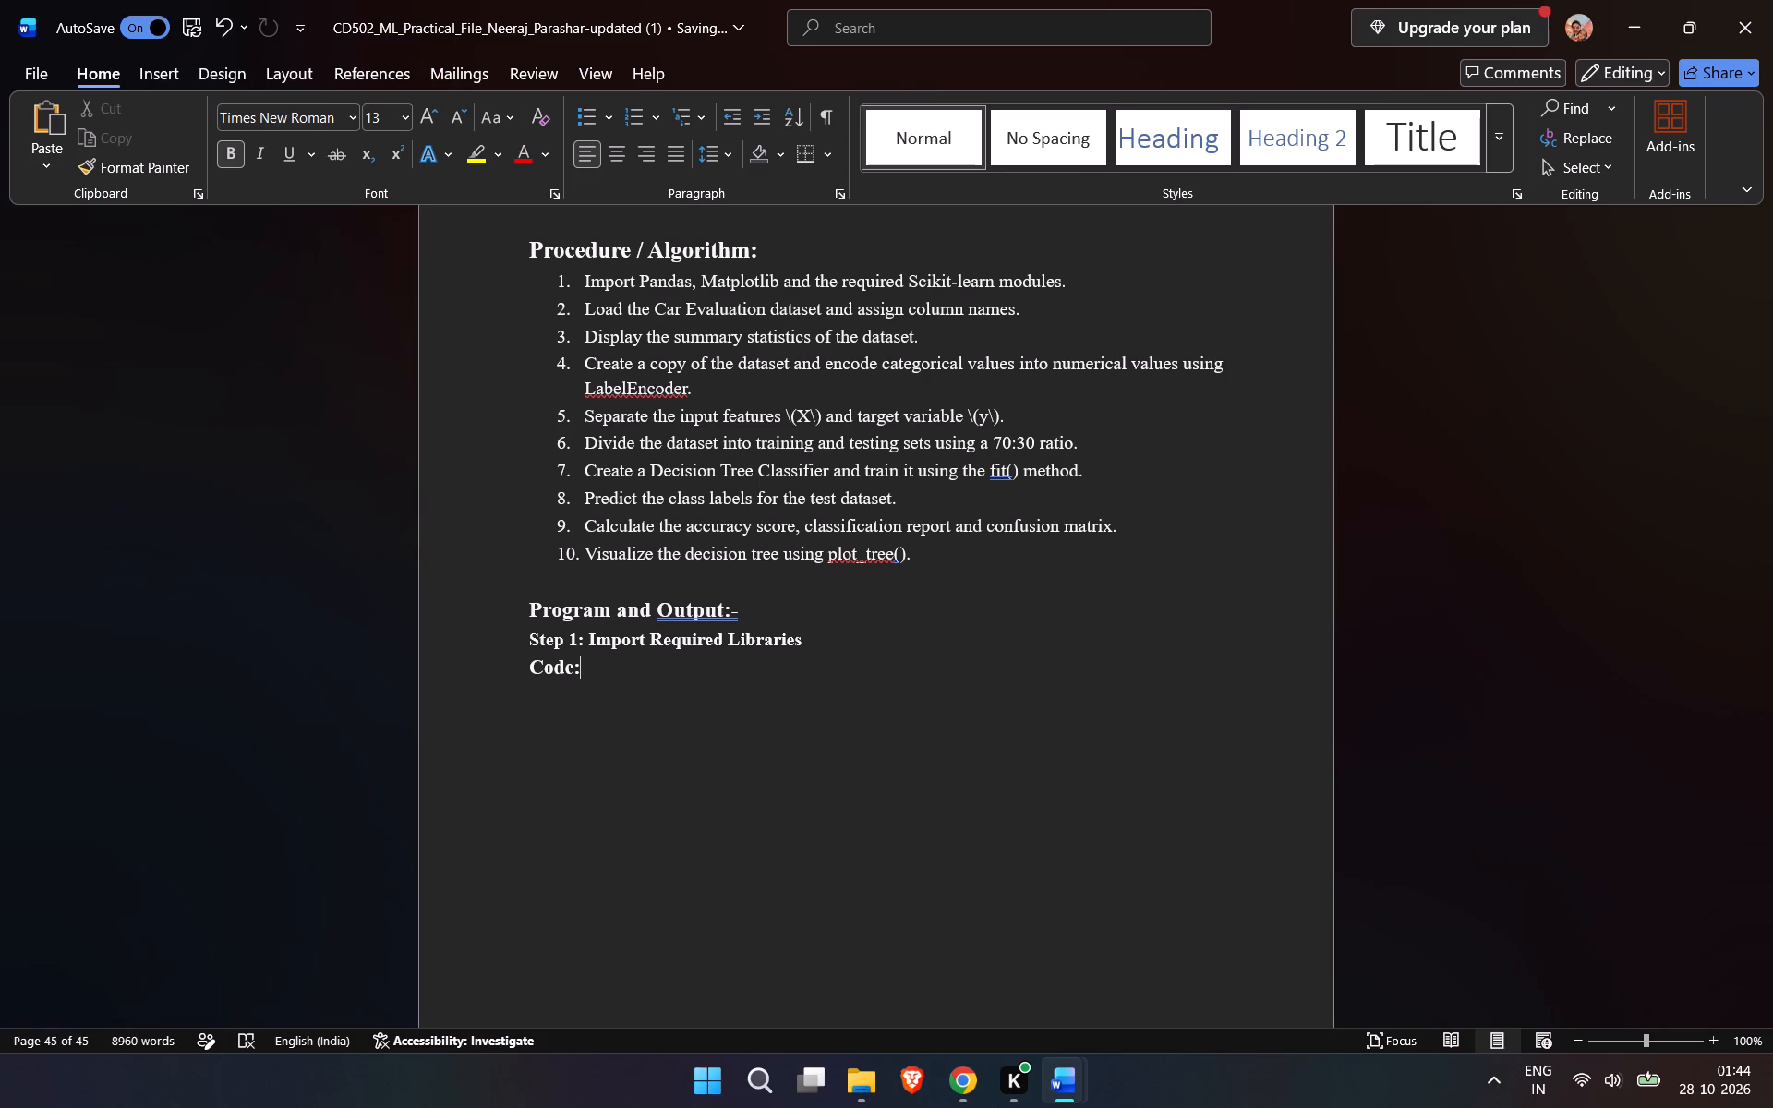
key(alt+shift+Up)
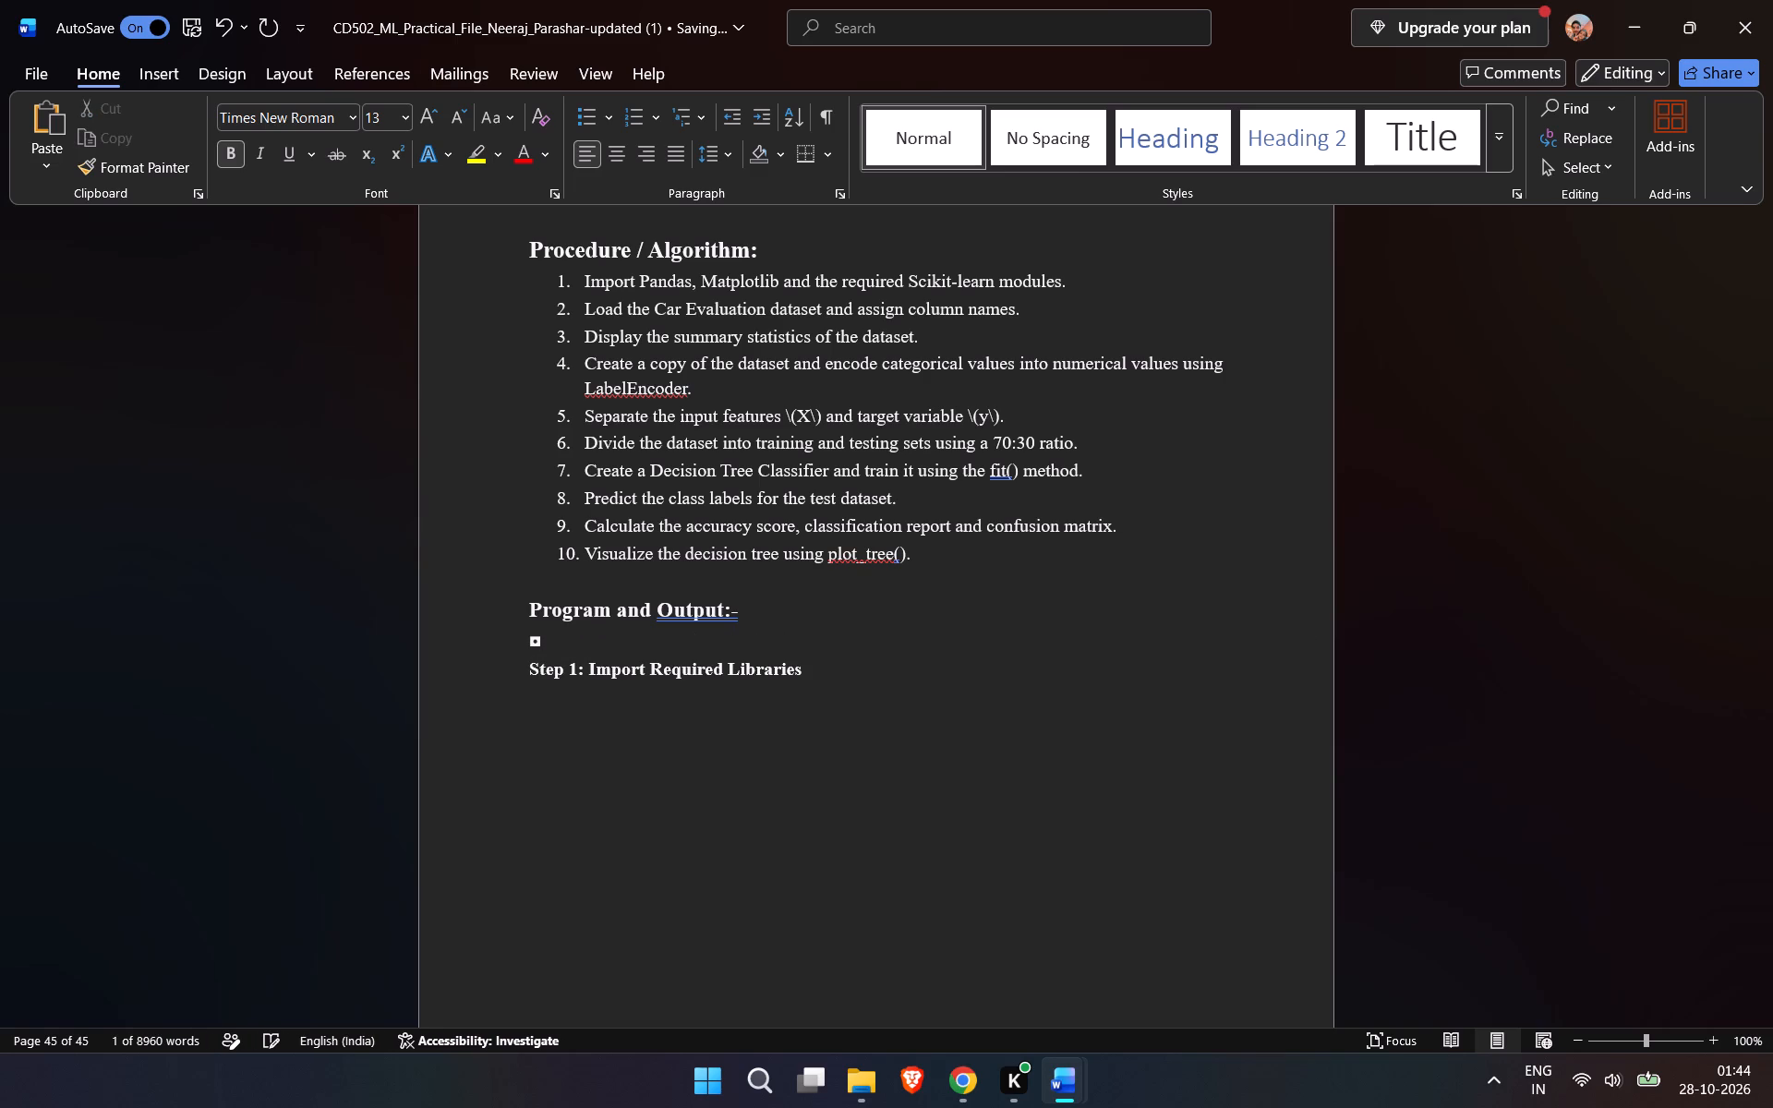
key(BackSpace)
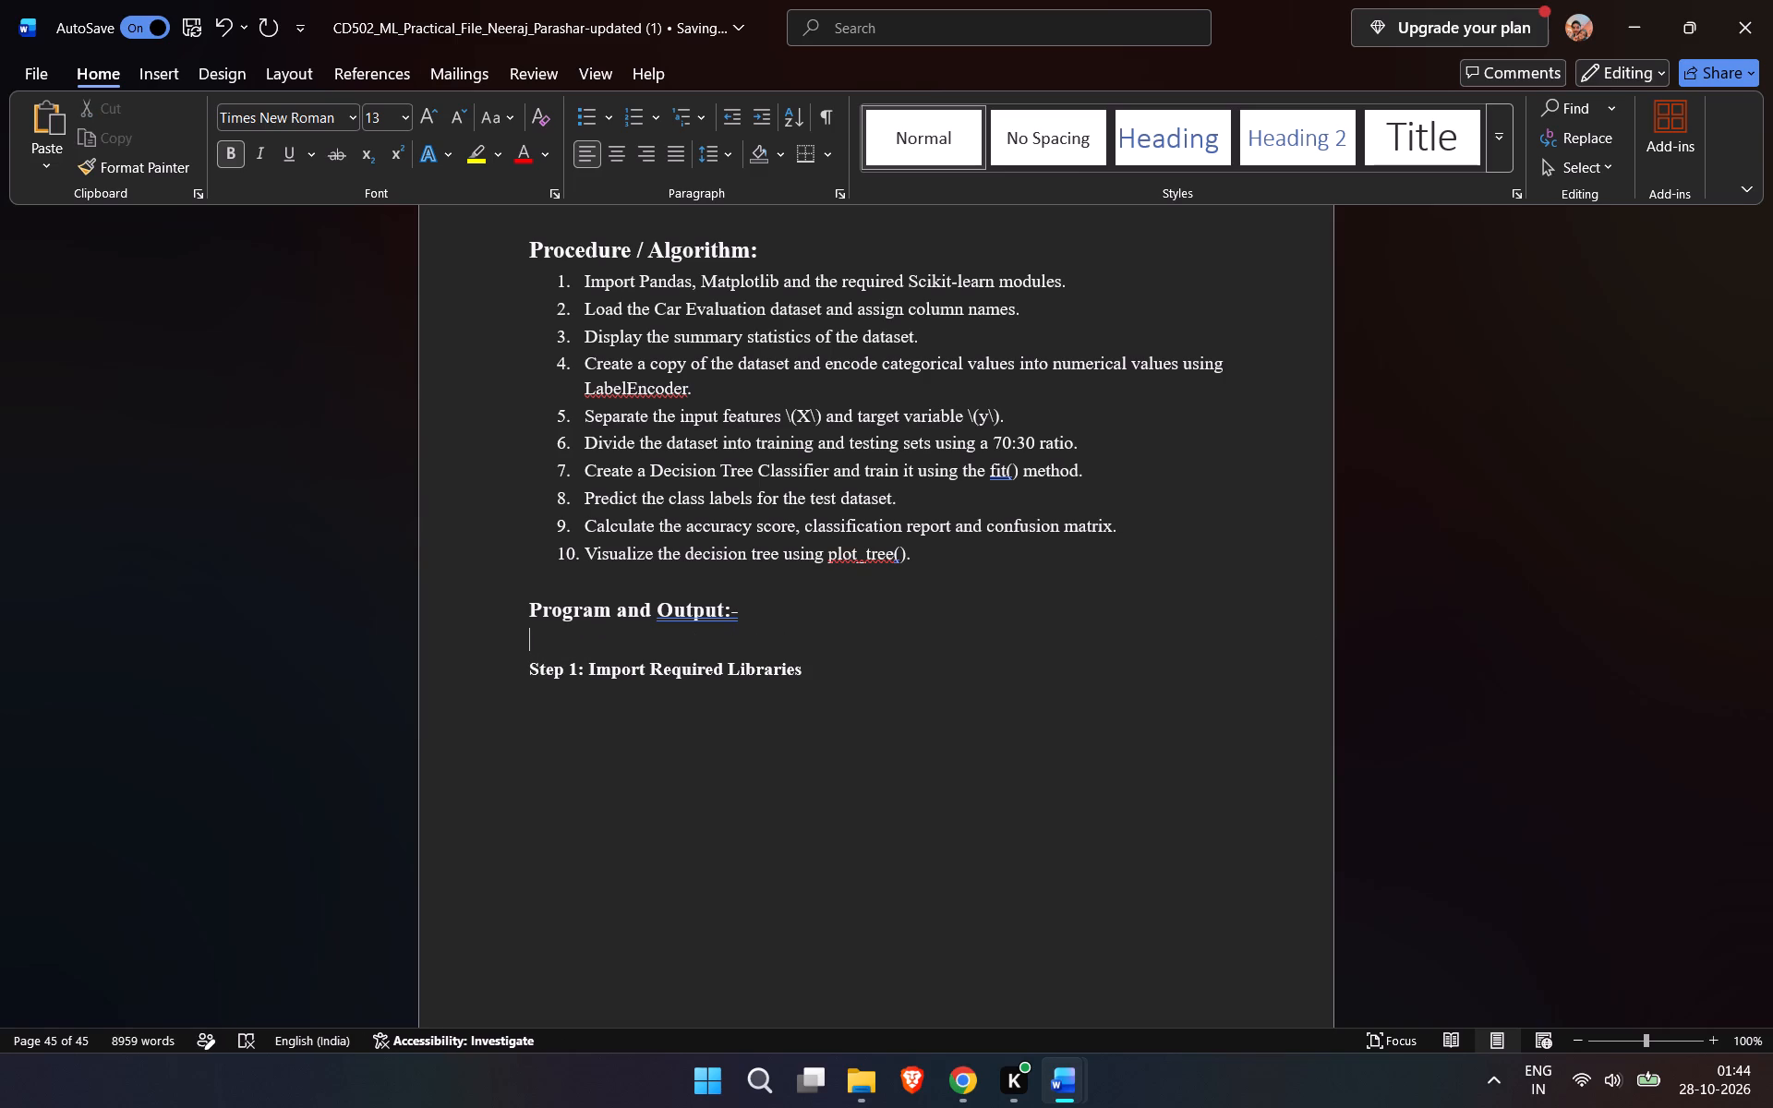
key(shift+c)
text(ode)
text(:-)
click(891, 660)
key(Return)
click(139, 73)
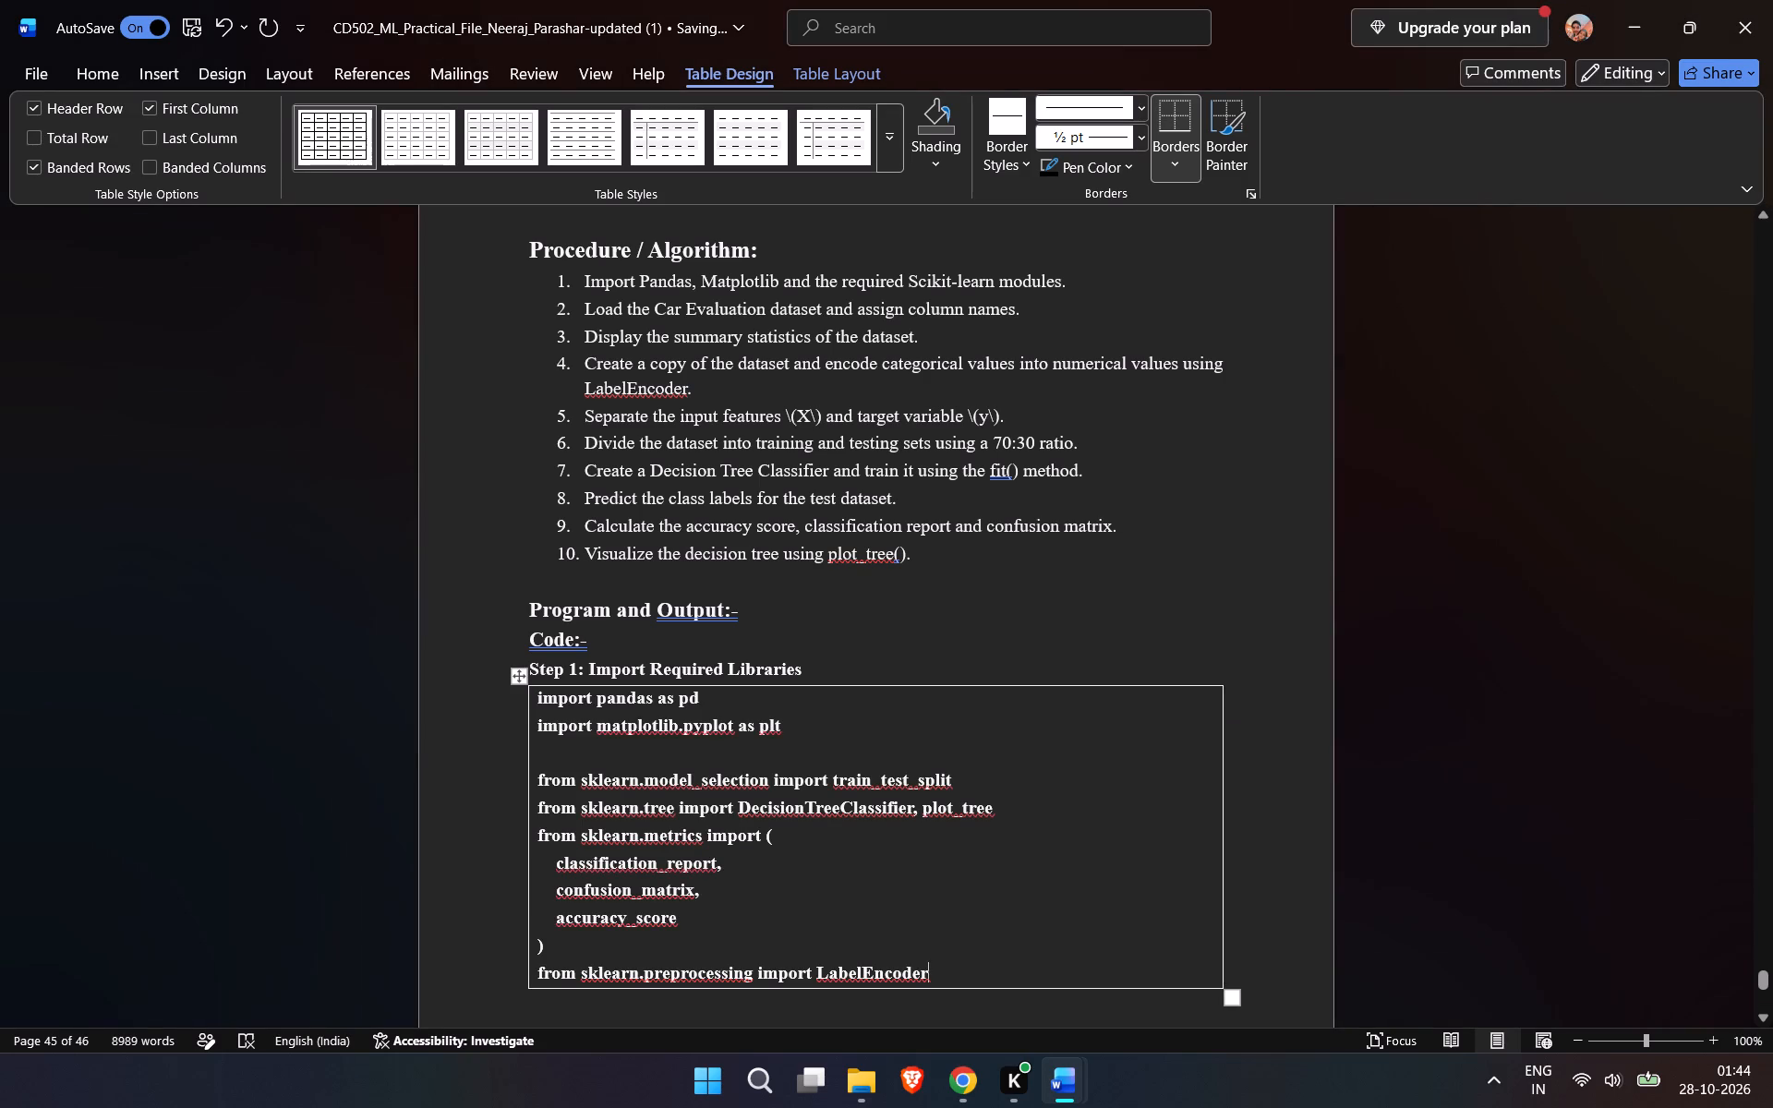
Format the import code in the table cell as Consolas at font size 9.5.
drag(969, 972, 529, 705)
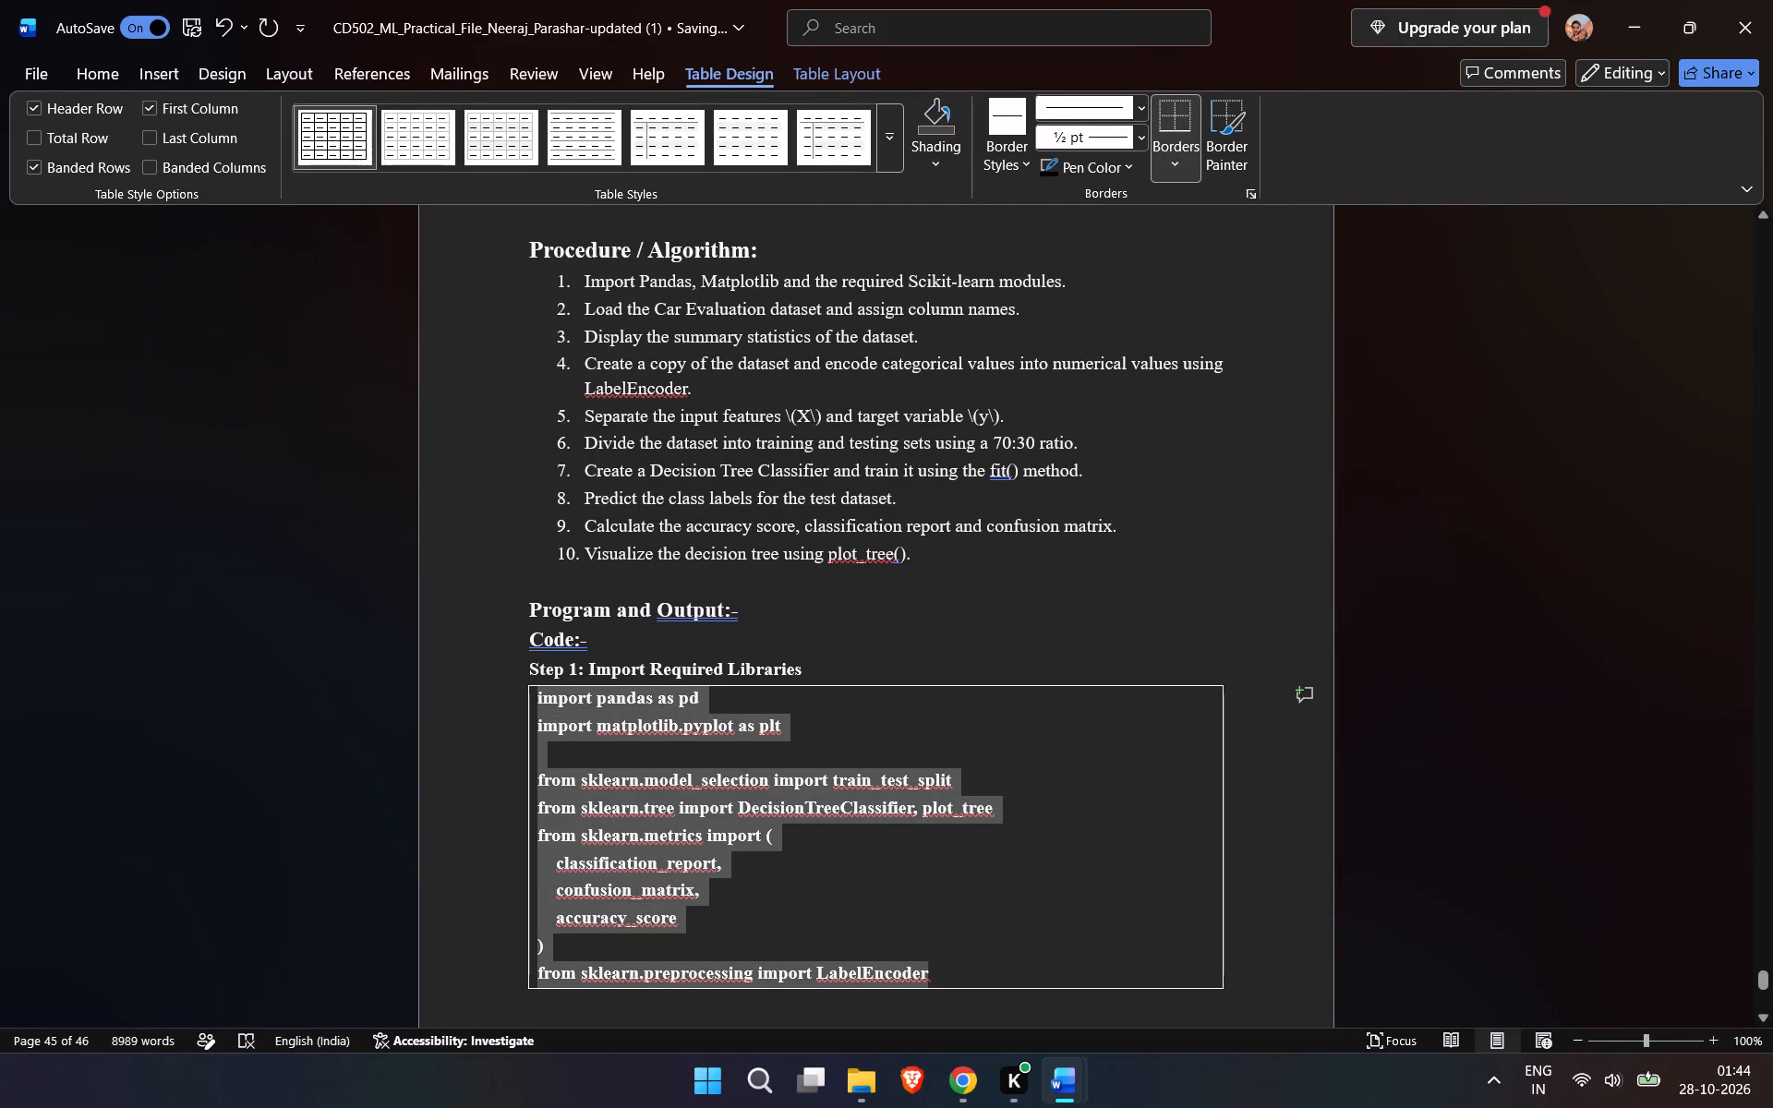
drag(529, 705, 529, 703)
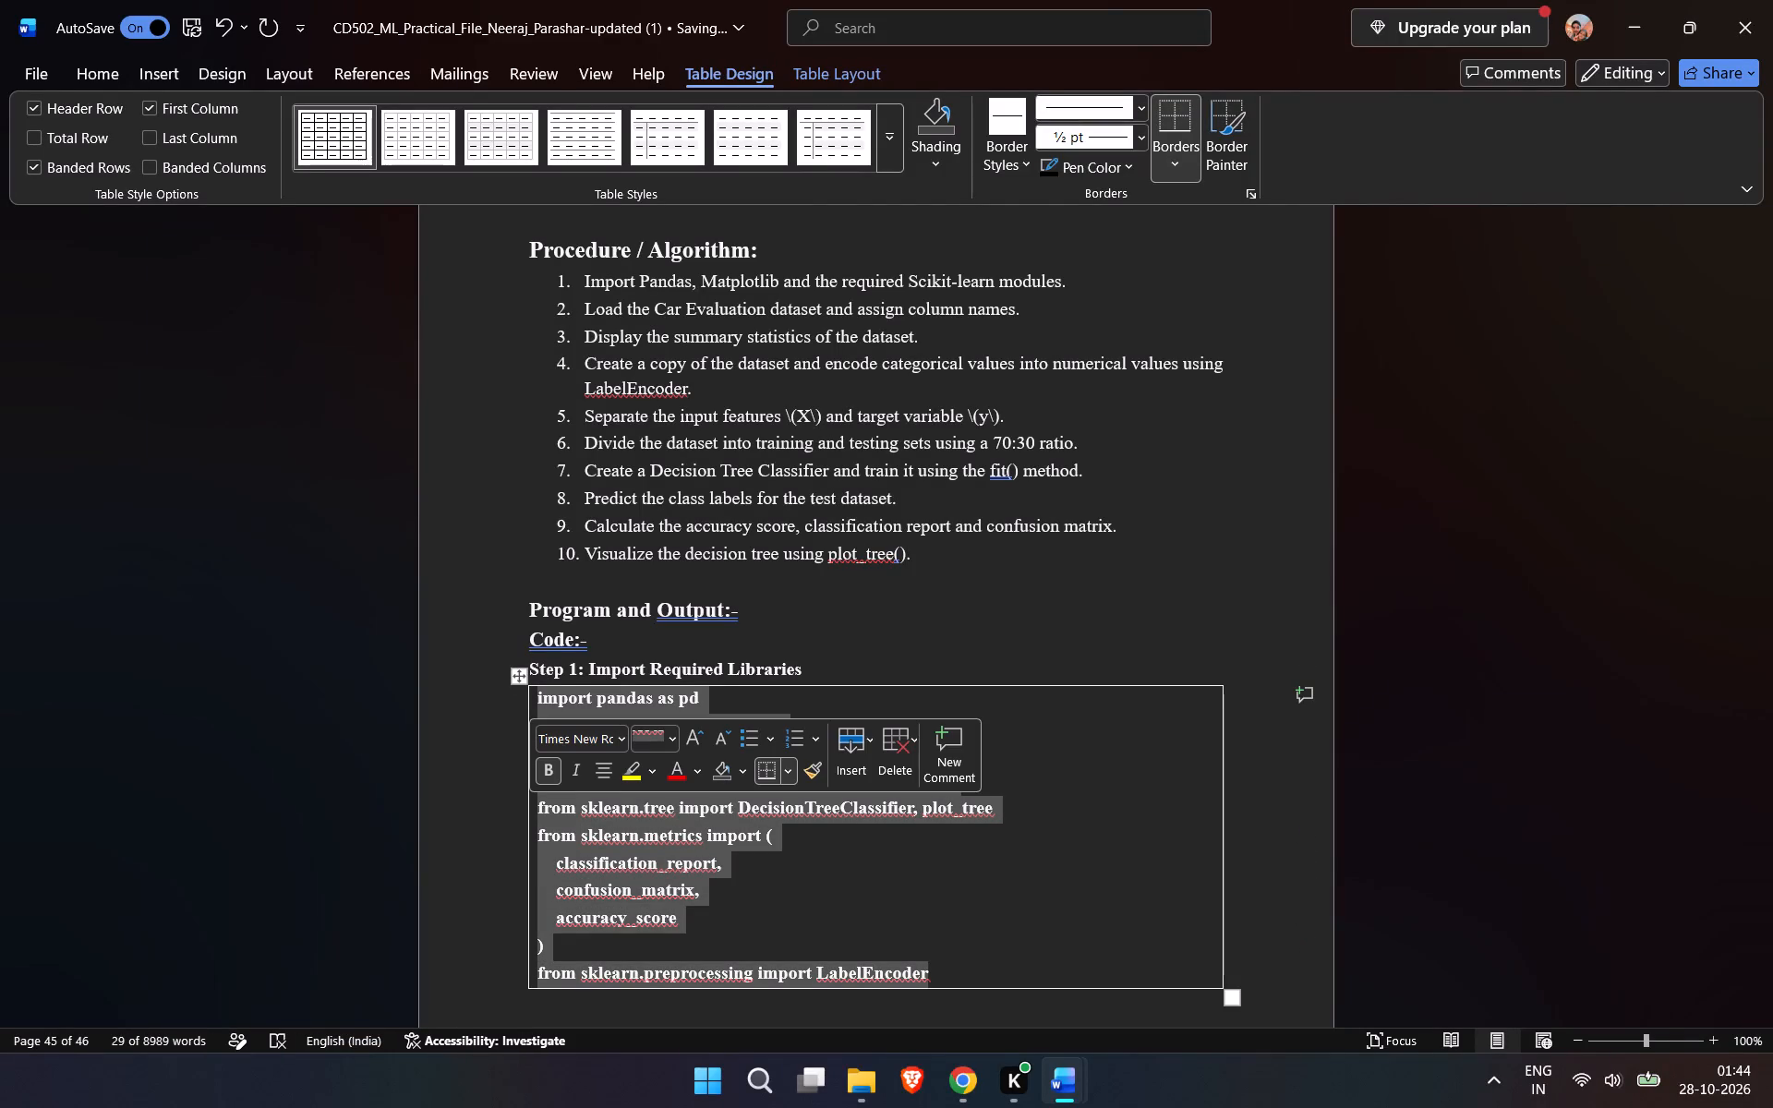
double_click(657, 740)
key(BackSpace)
key(BackSpace)
key(9)
text(.5)
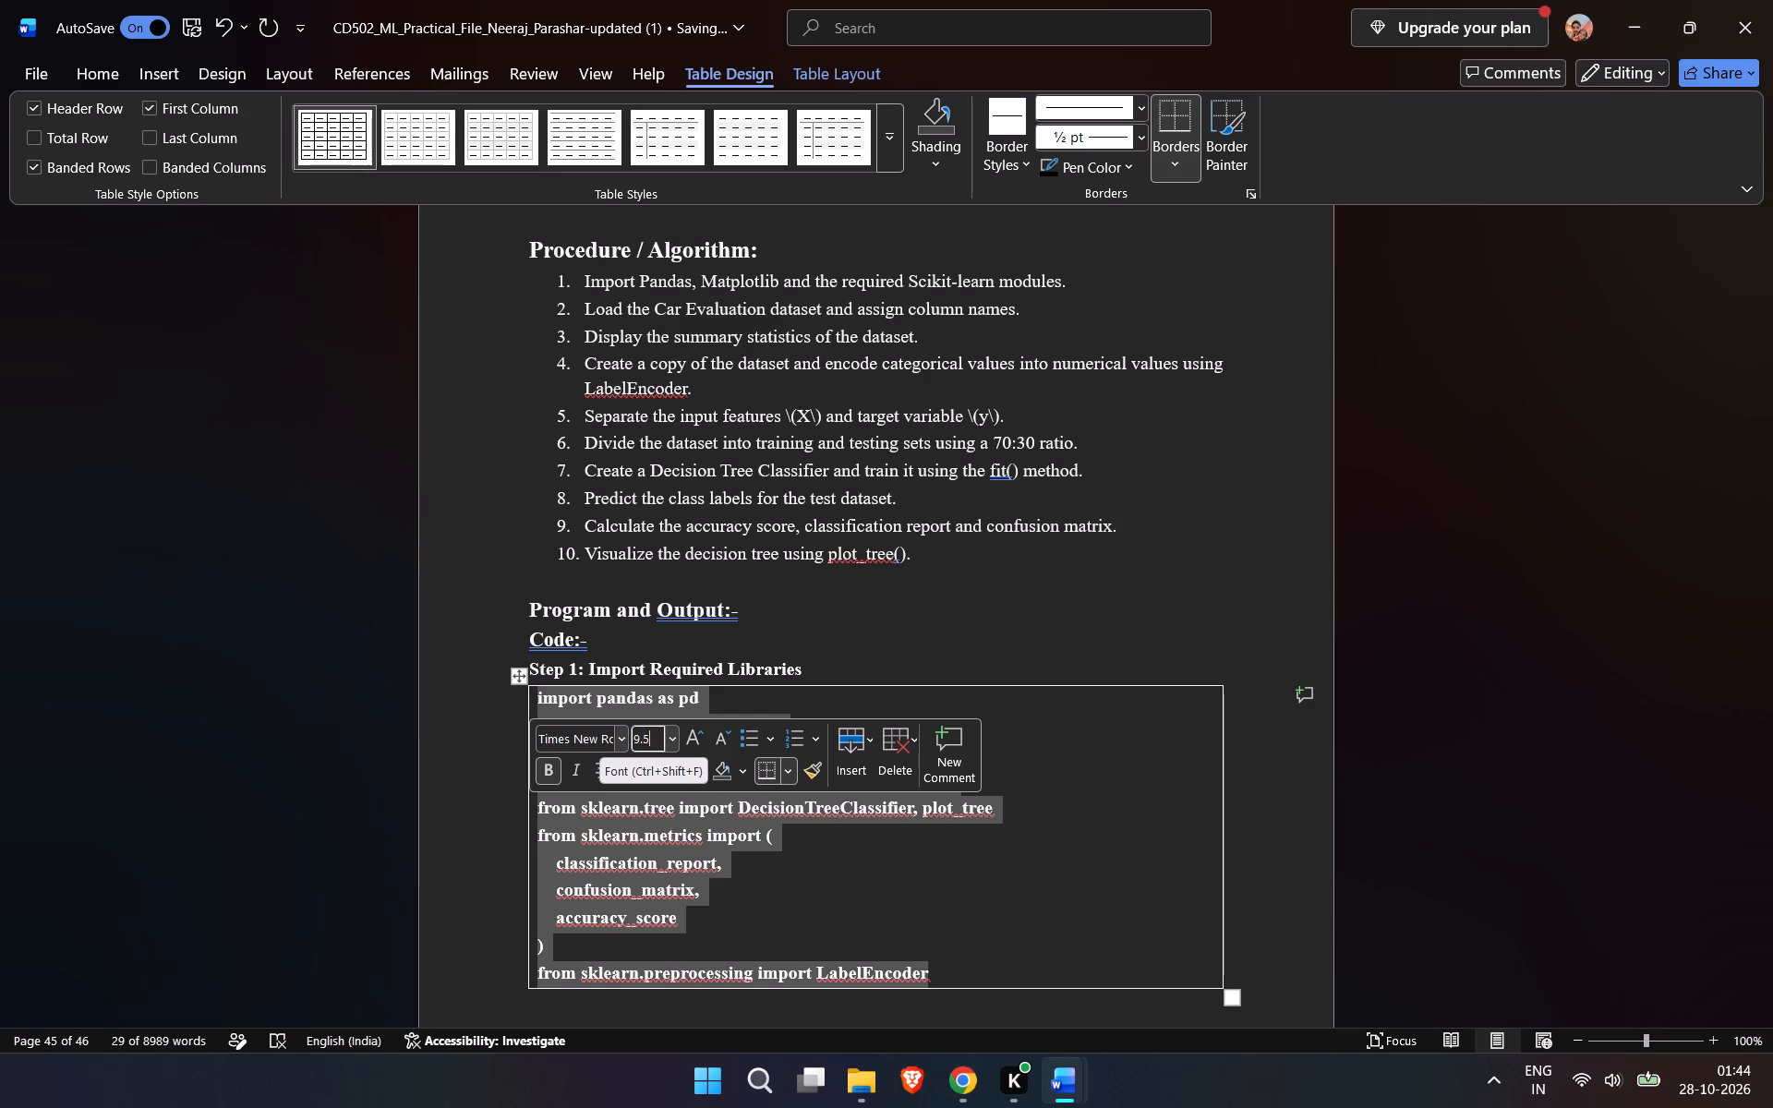
click(621, 739)
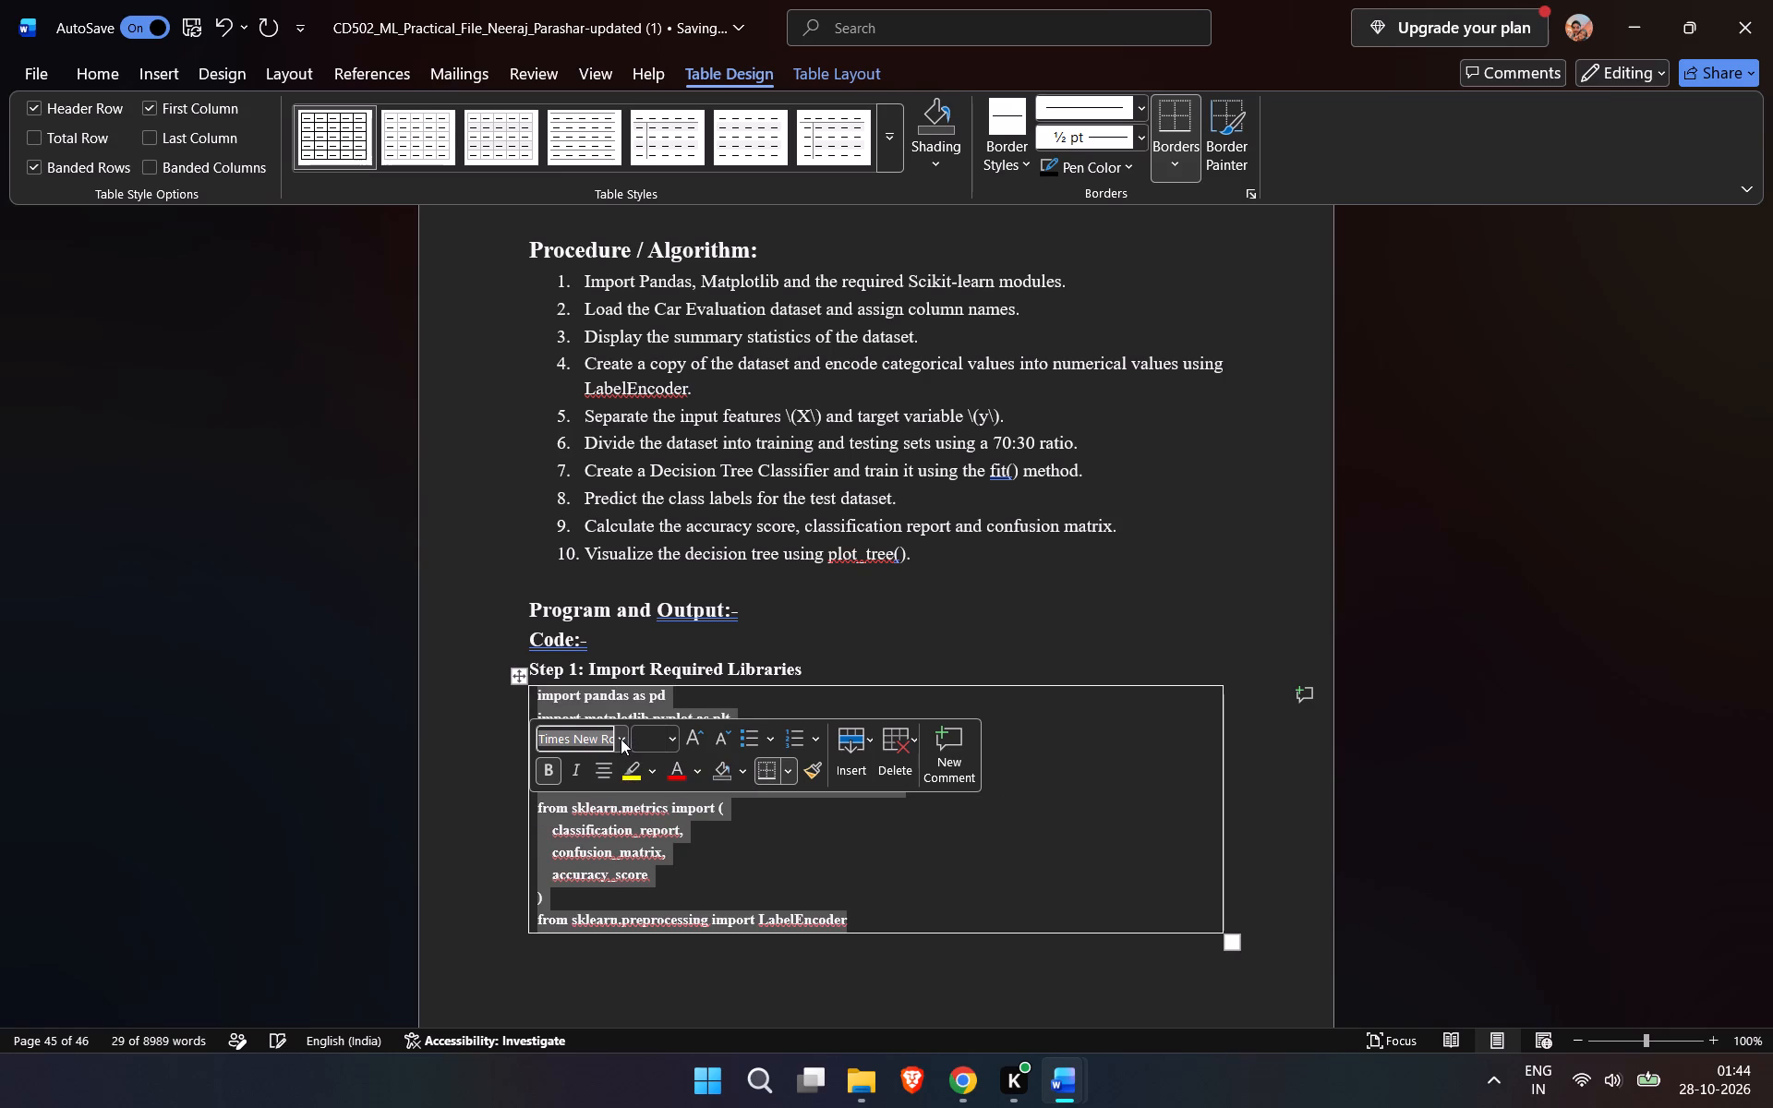
click(618, 733)
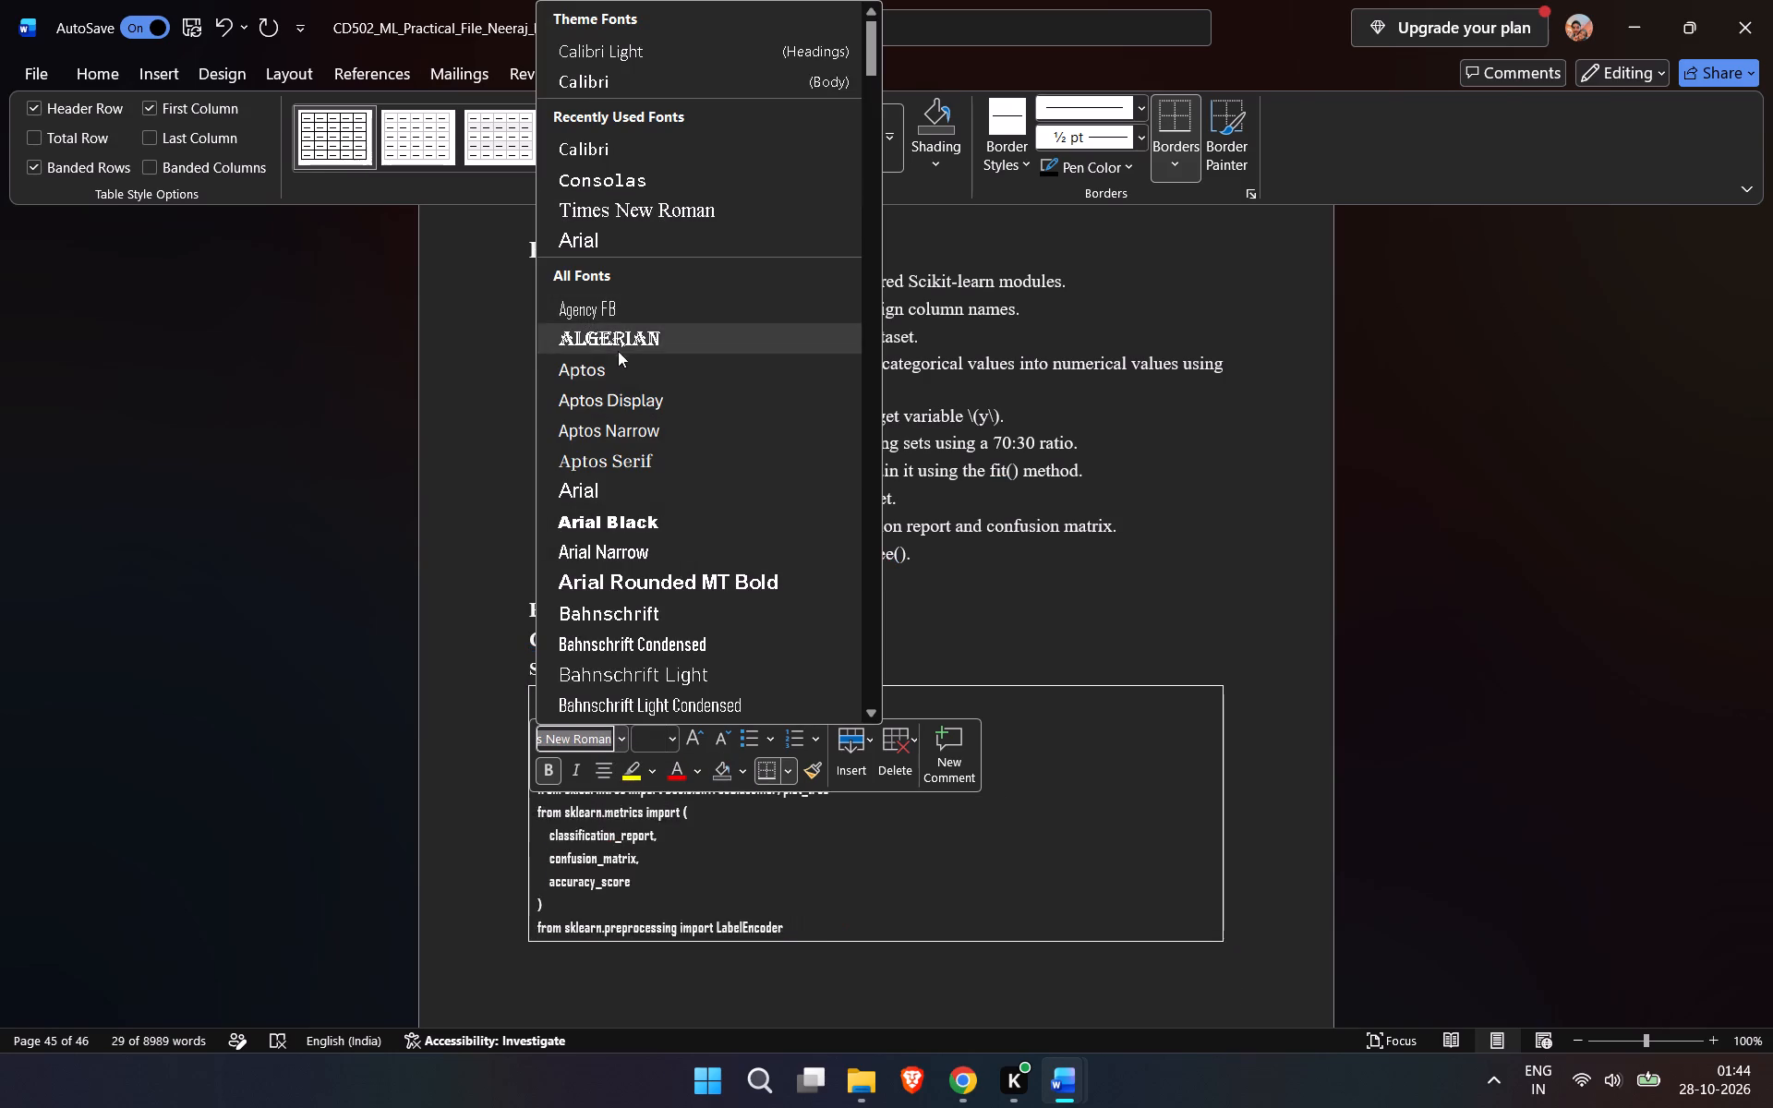
click(631, 182)
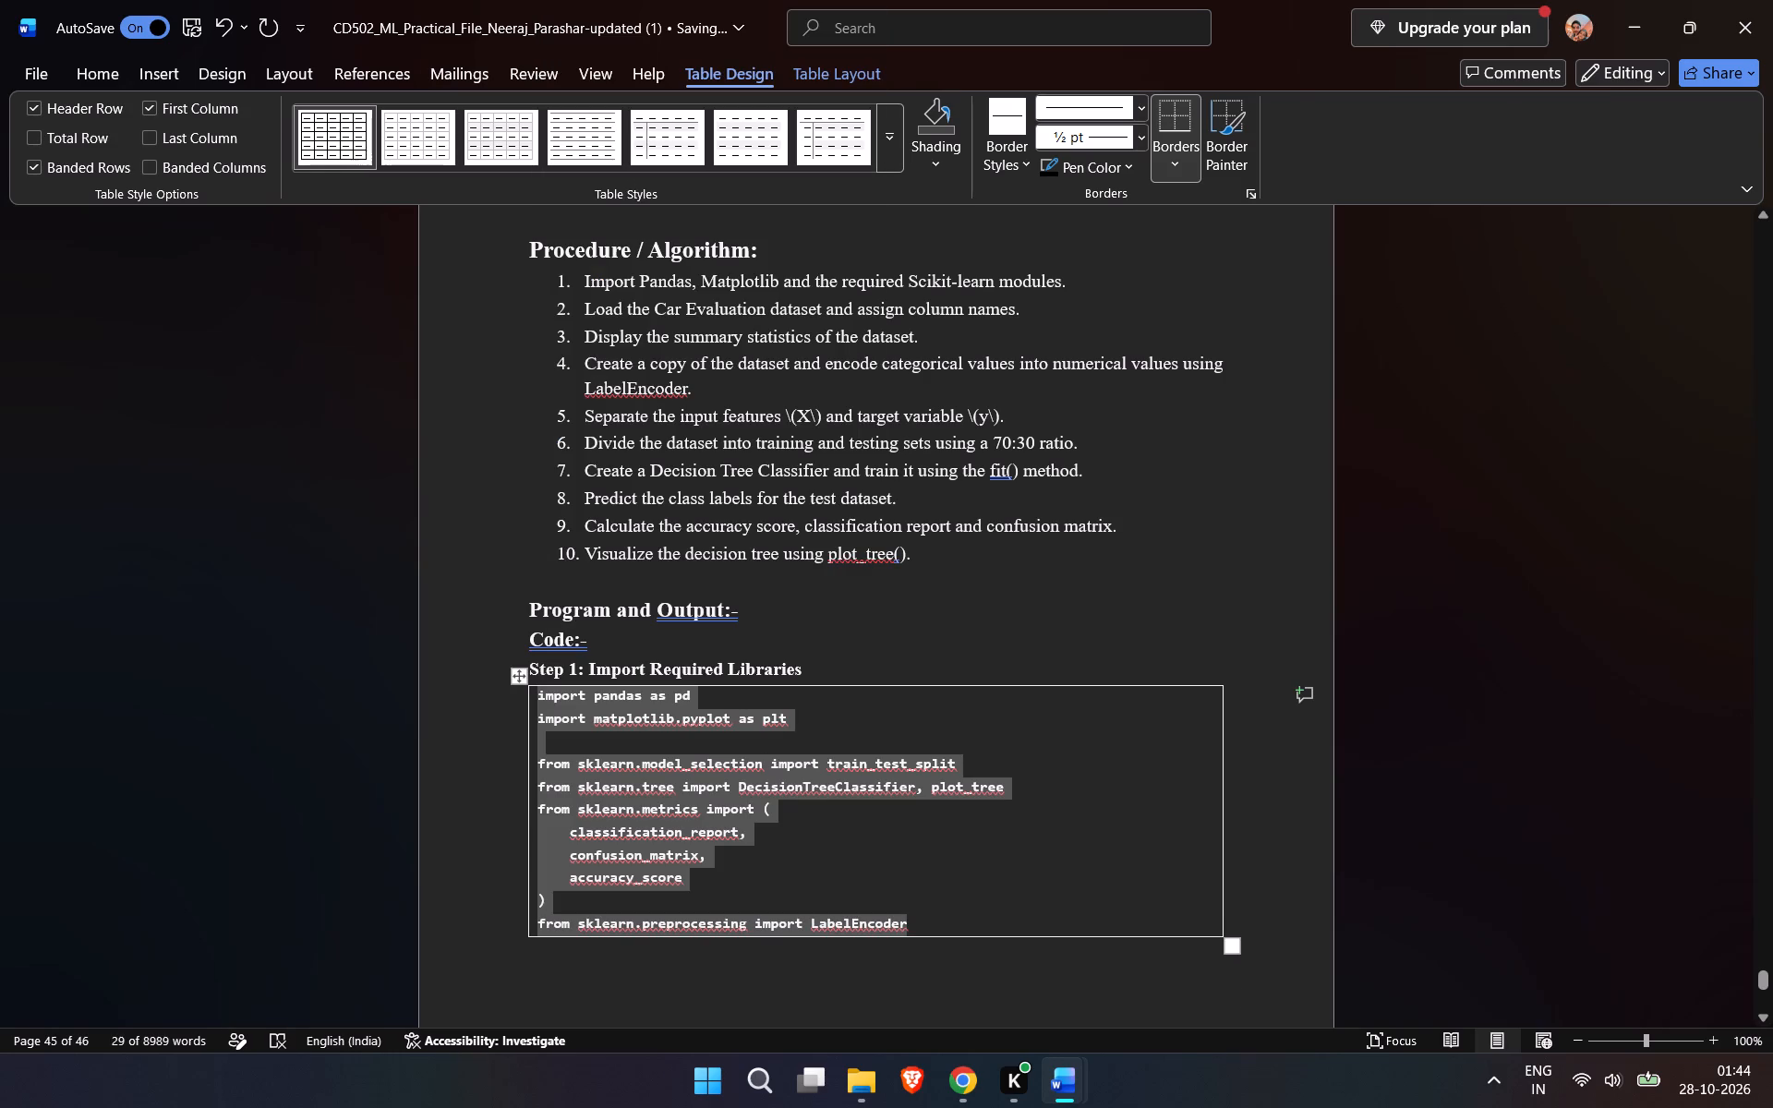
Remove bold from the import code in the table cell.
right_click(736, 810)
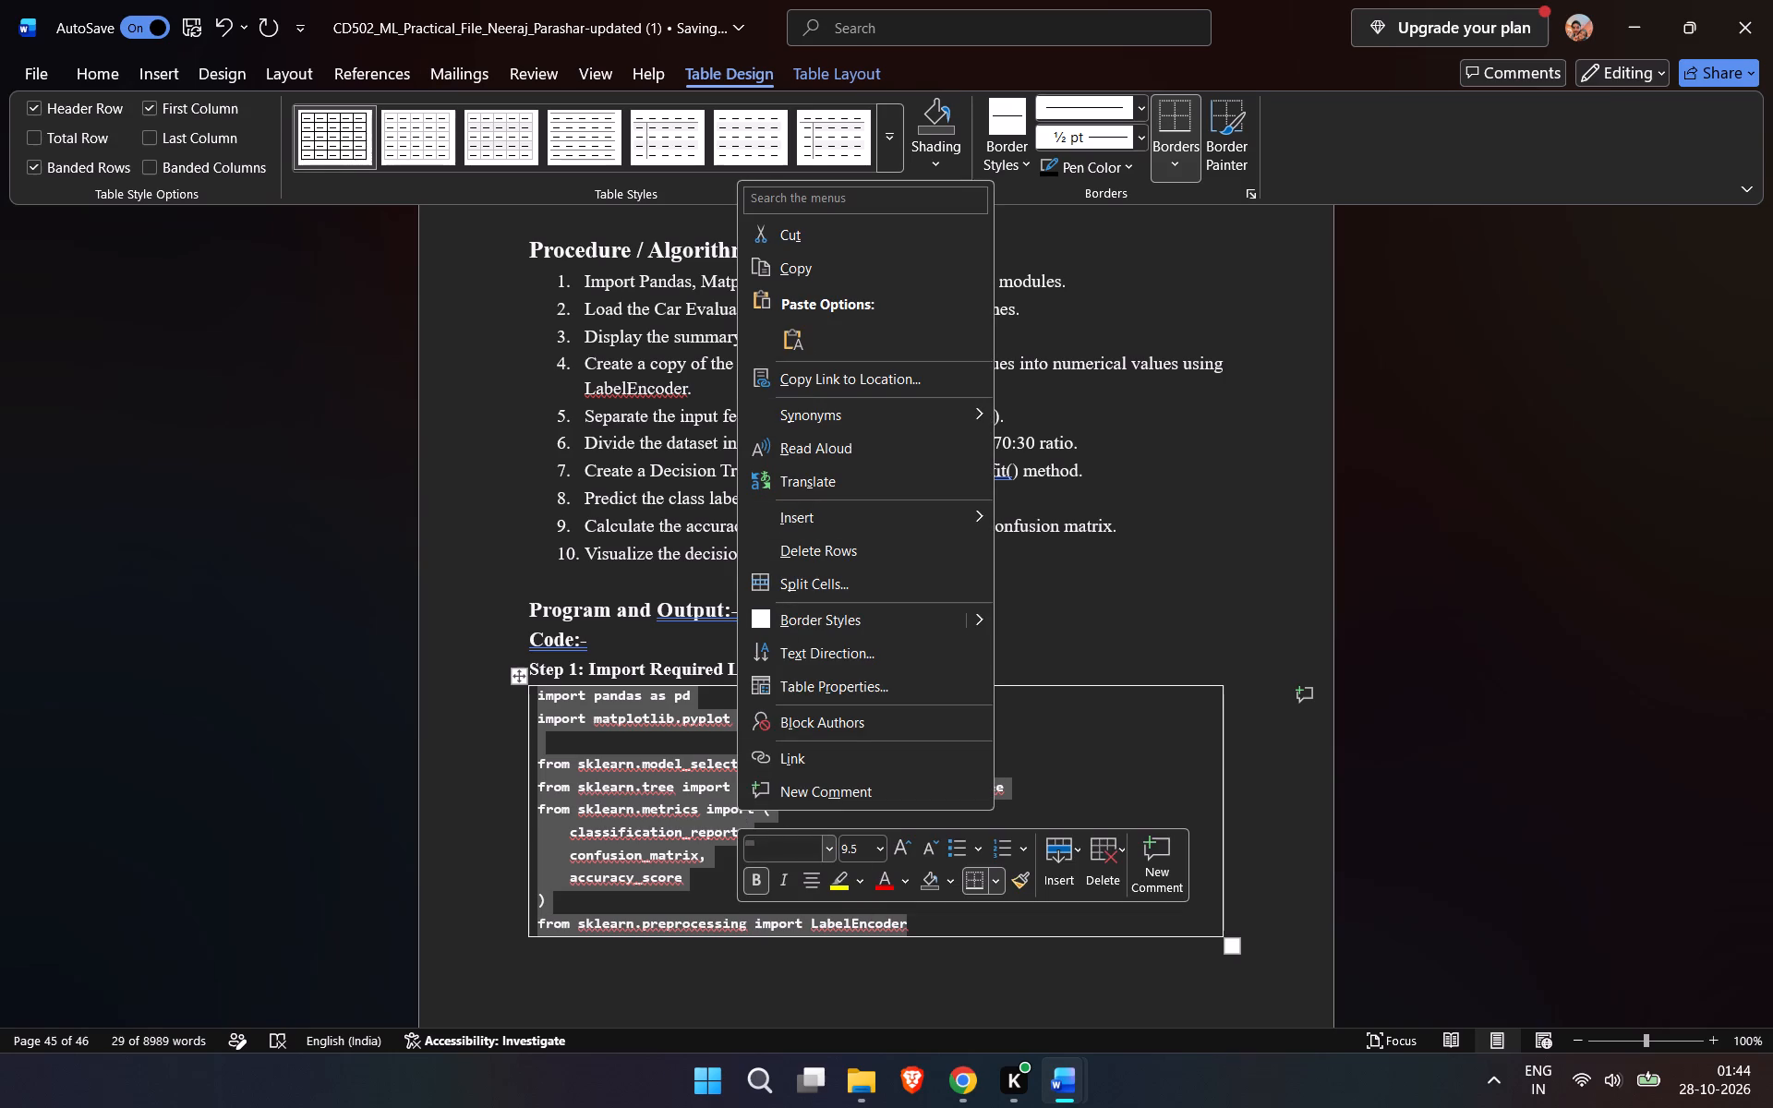
click(761, 877)
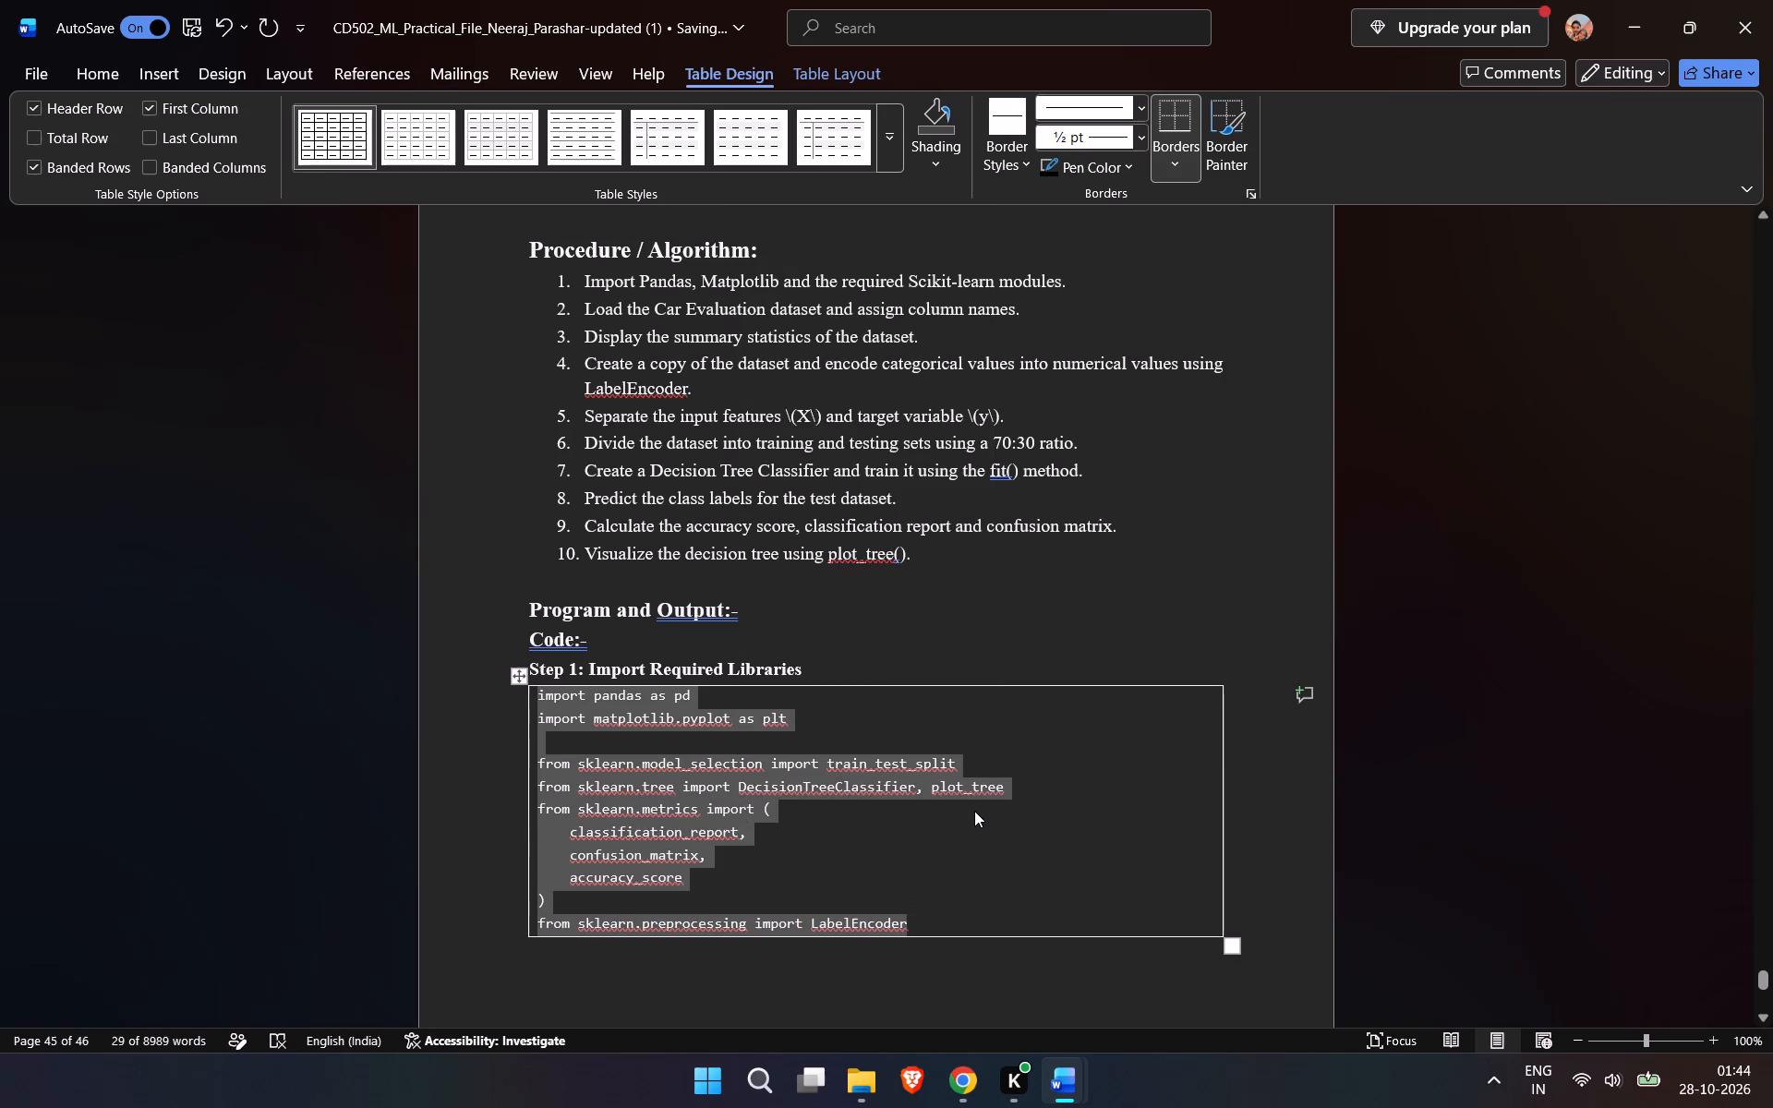
click(974, 811)
Review the code and output box formatting in the preceding KNN experiment and the Step 1 code in the ChatGPT conversation in Chrome.
scroll(974, 811, up, 1)
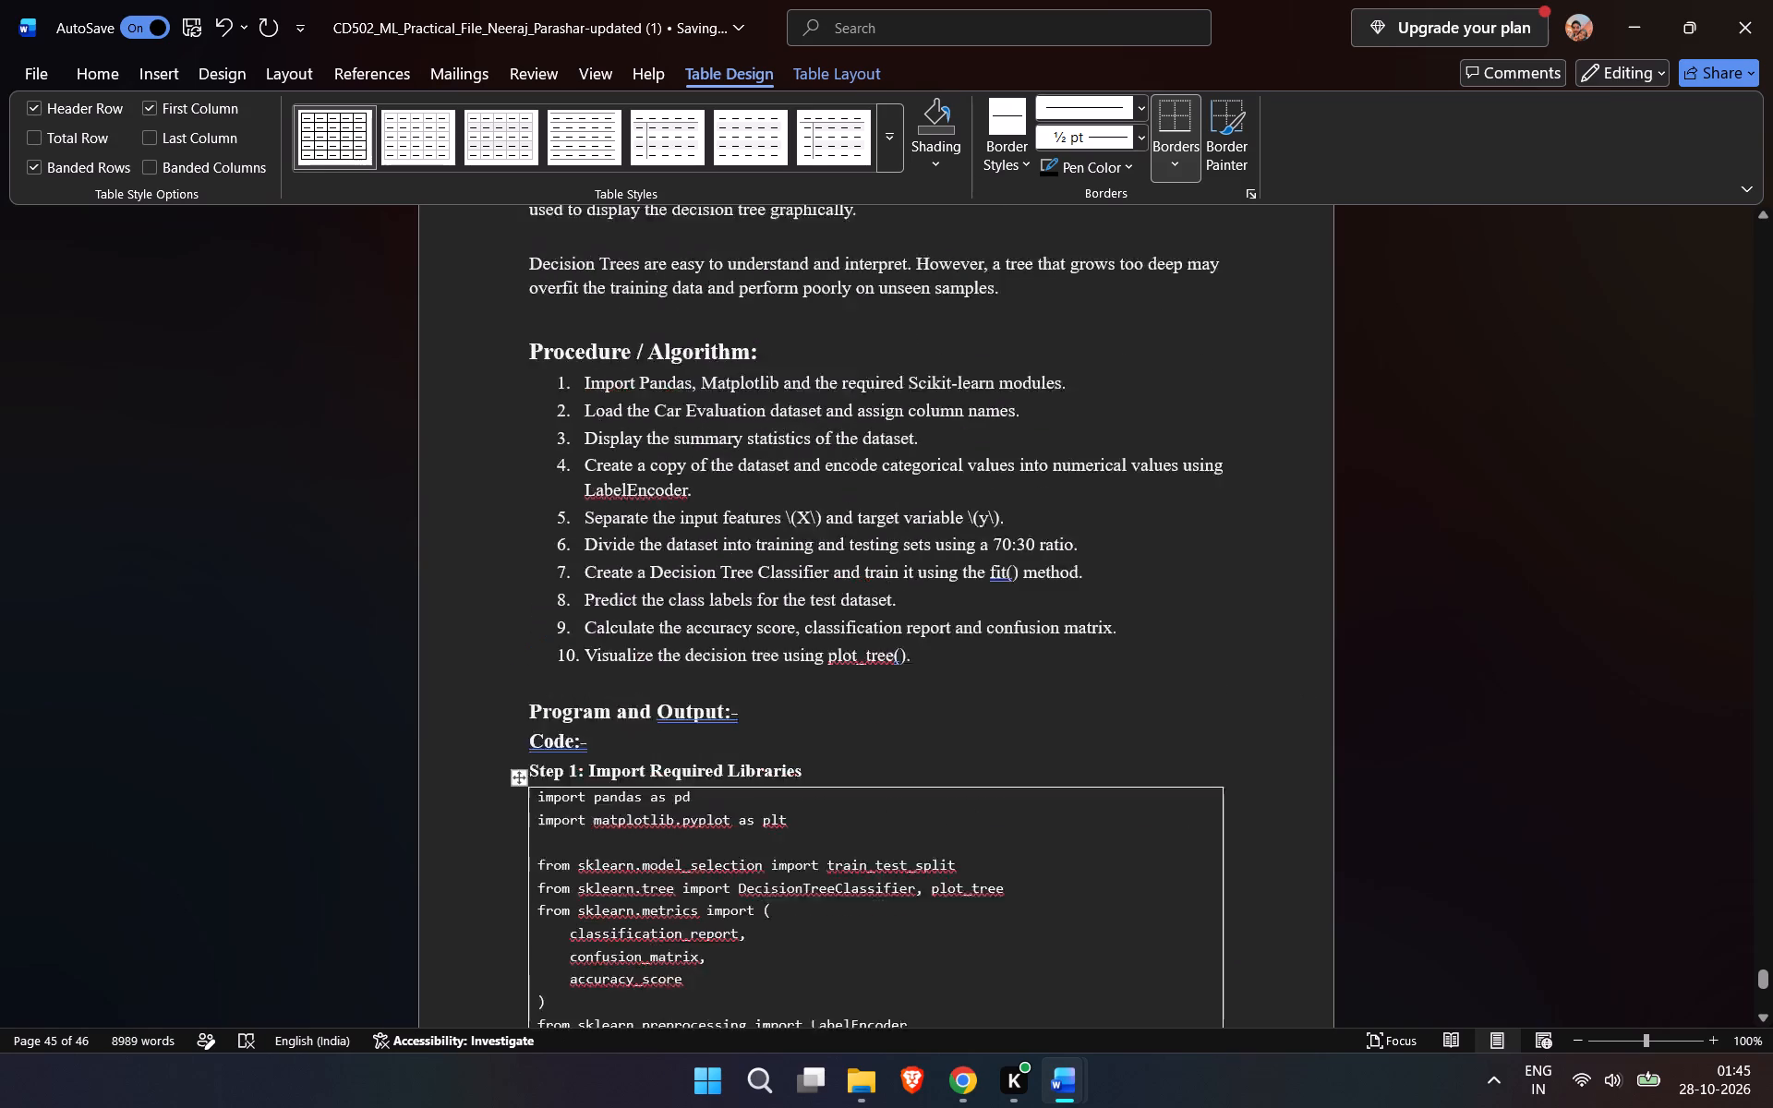
scroll(974, 811, up, 11)
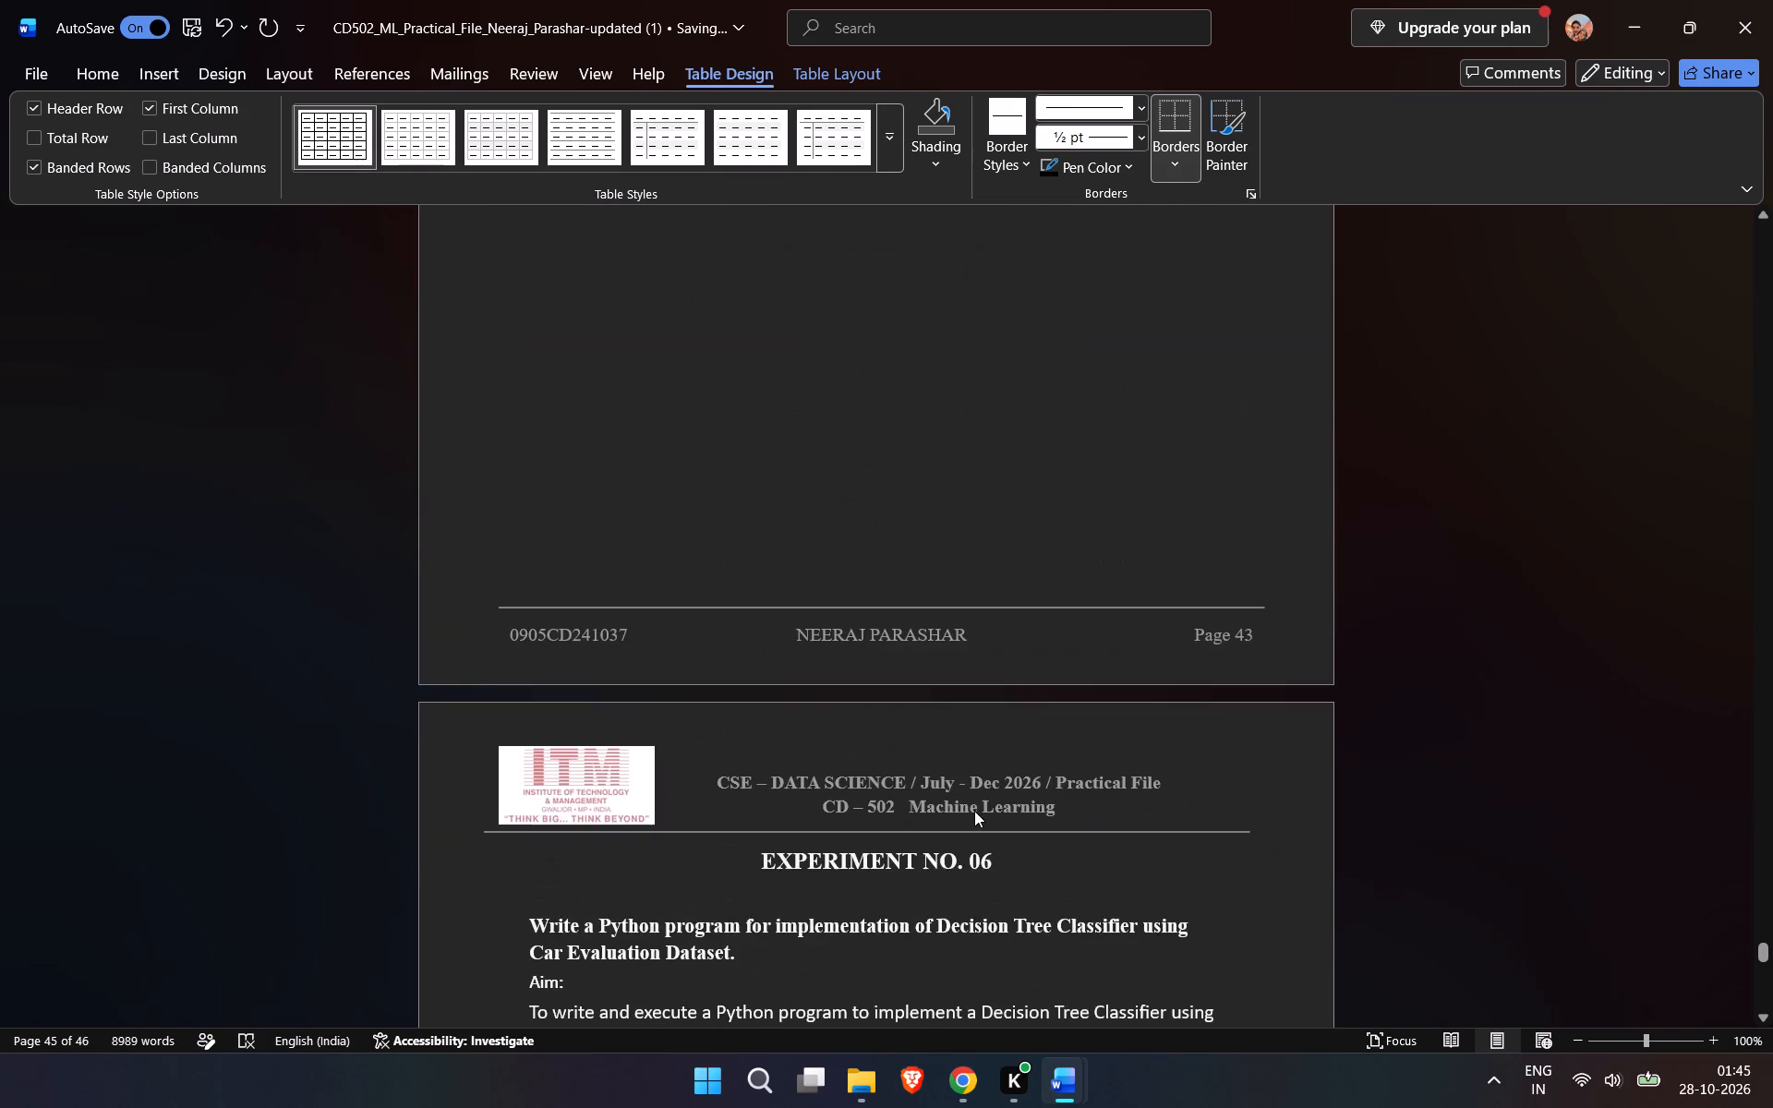
scroll(974, 811, up, 7)
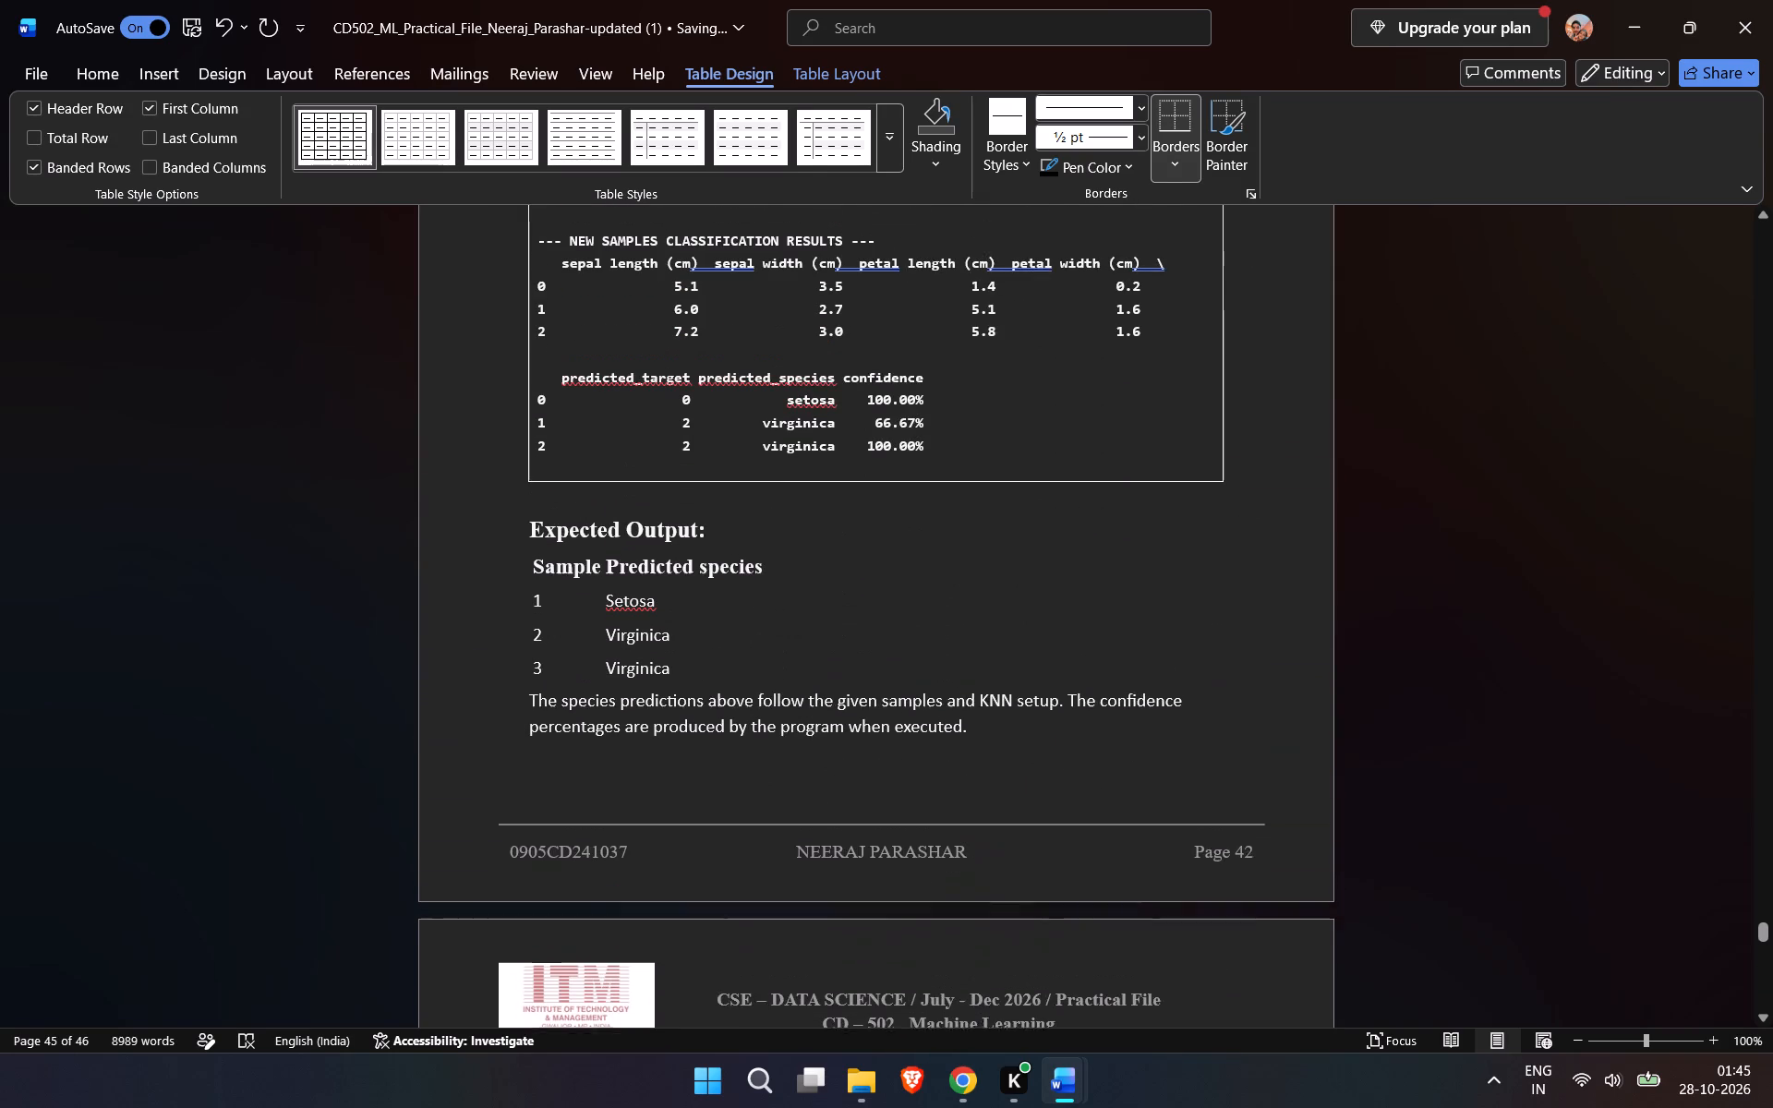
scroll(974, 811, up, 4)
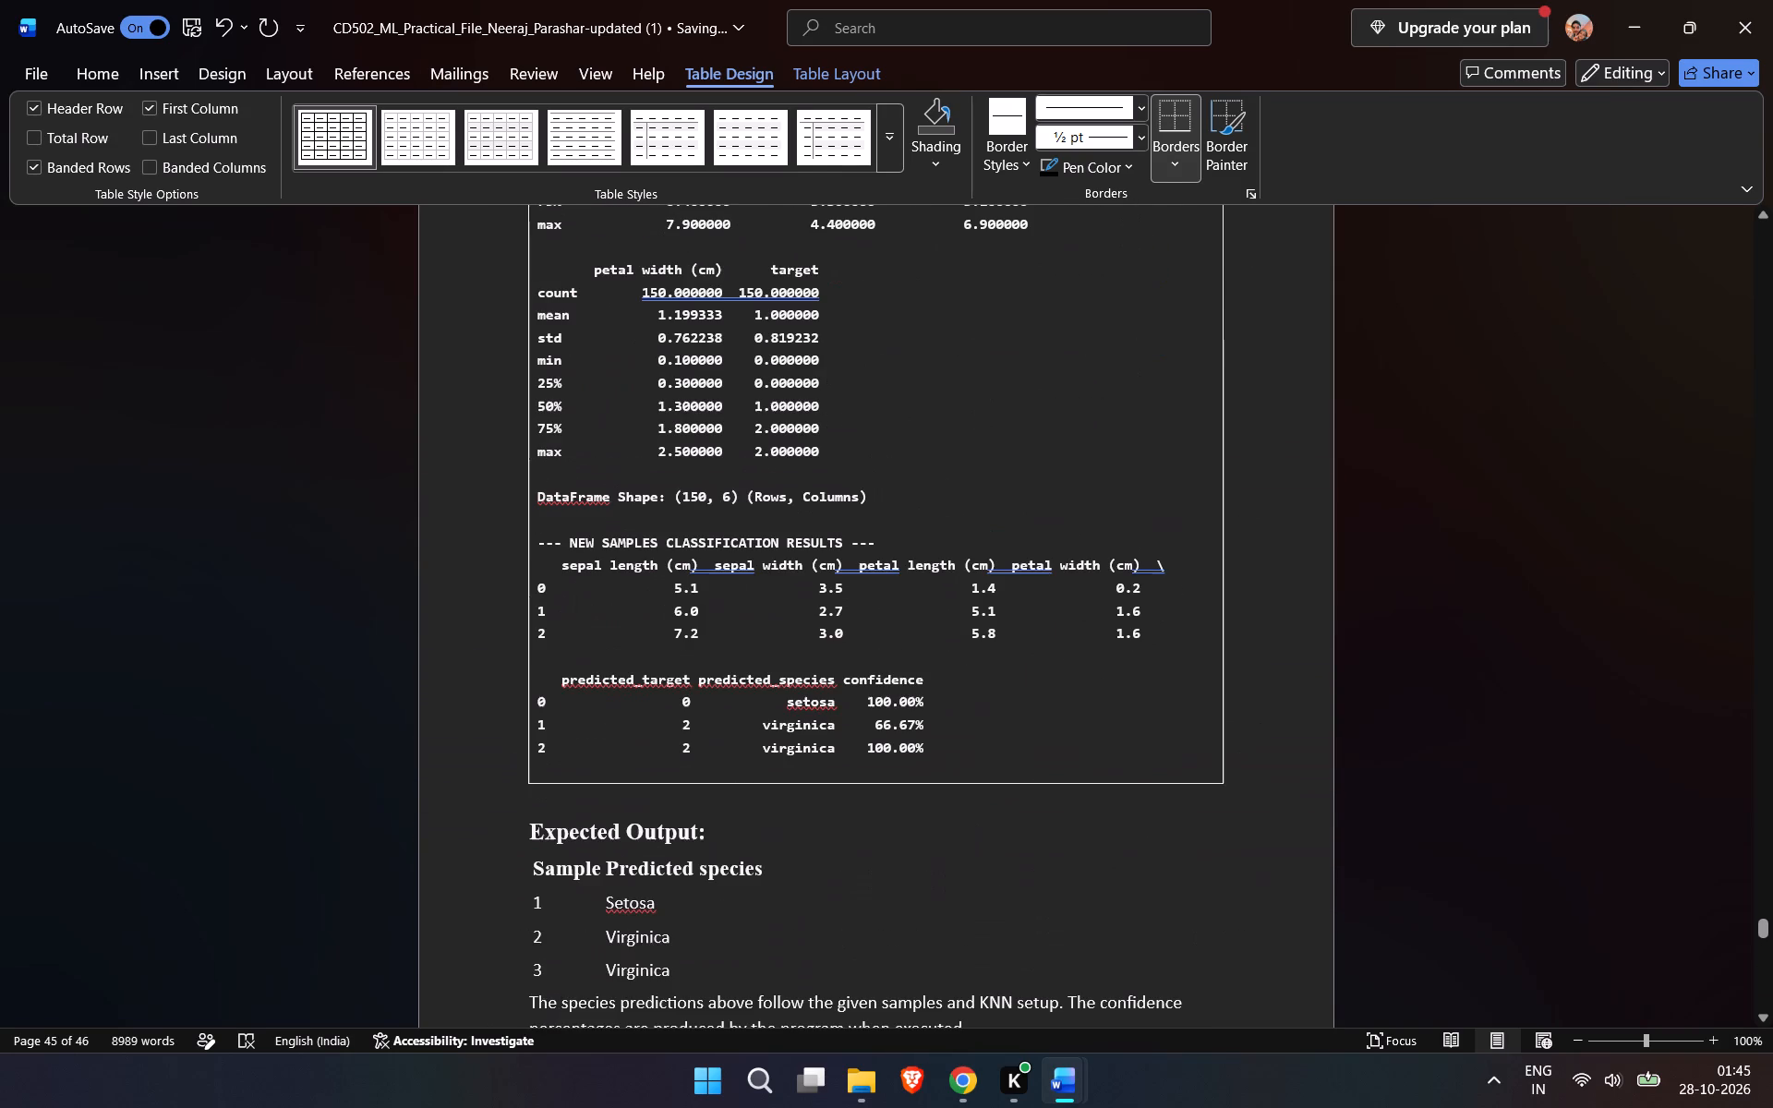
scroll(974, 811, up, 6)
scroll(974, 811, down, 1)
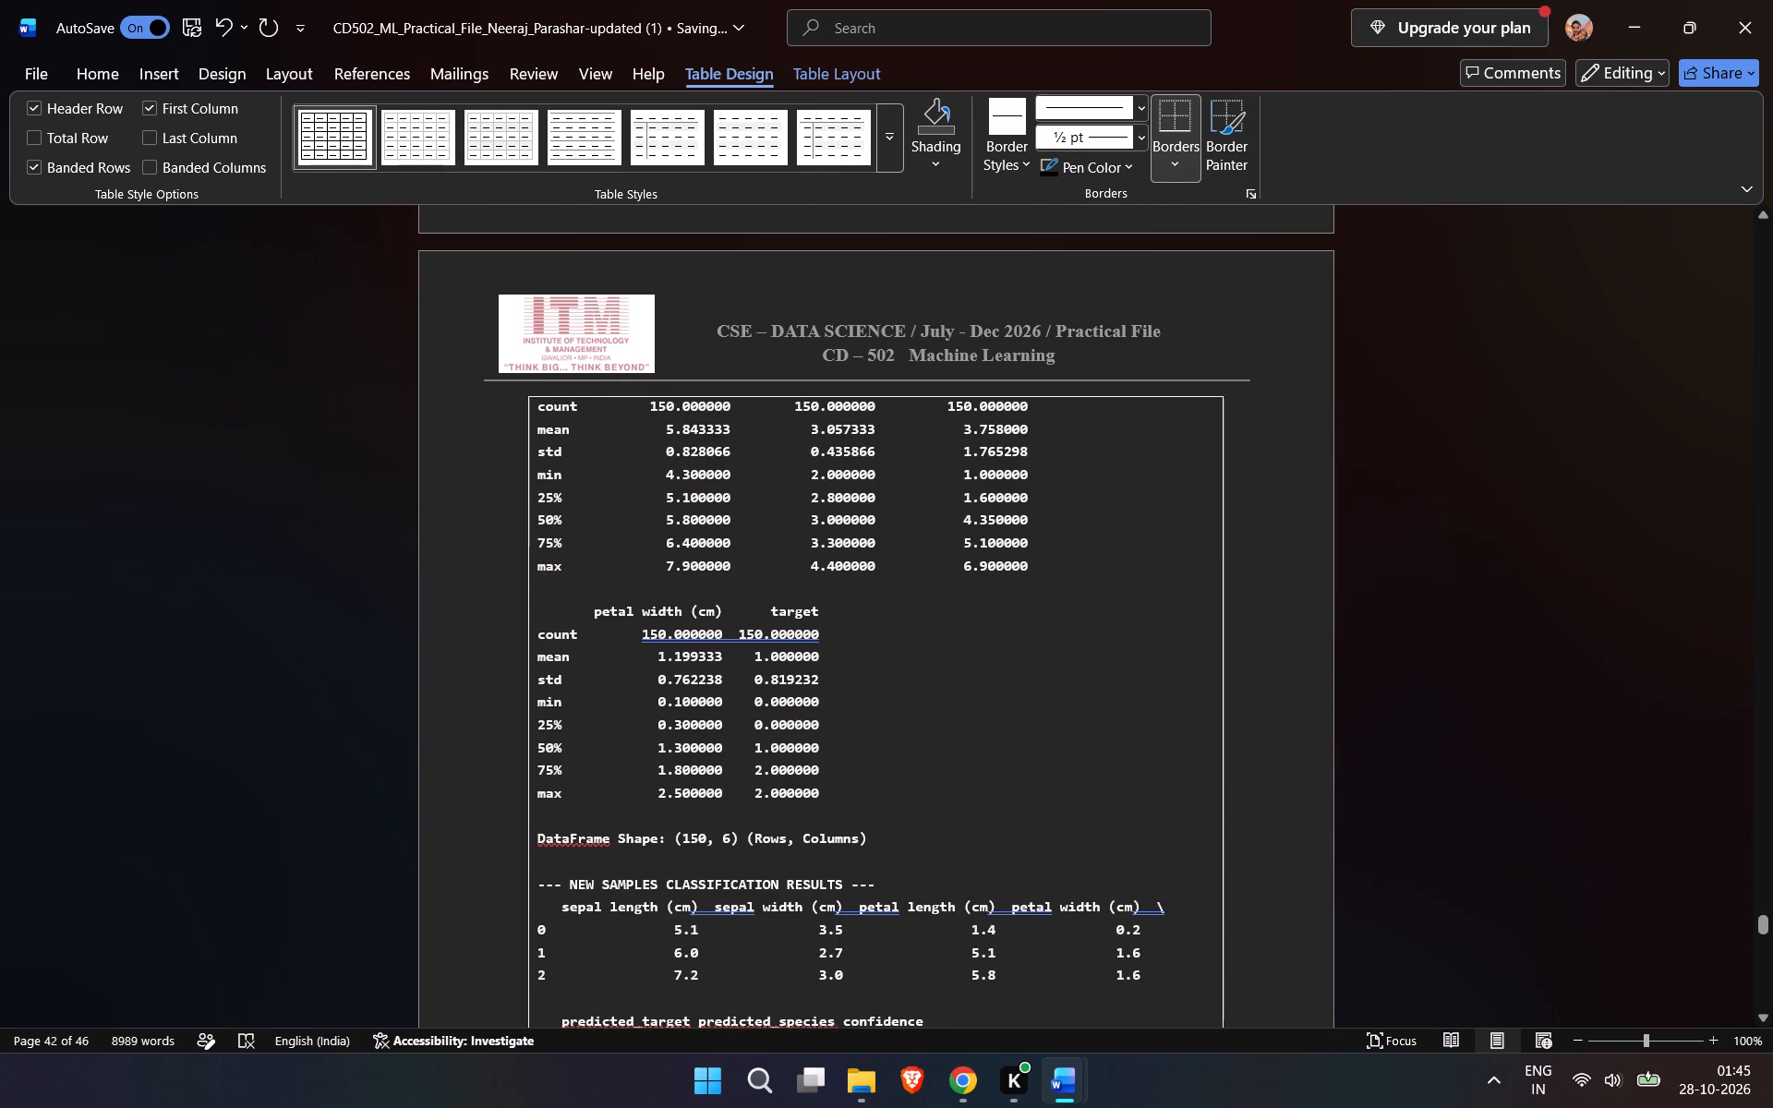
scroll(974, 811, up, 1)
scroll(974, 811, down, 4)
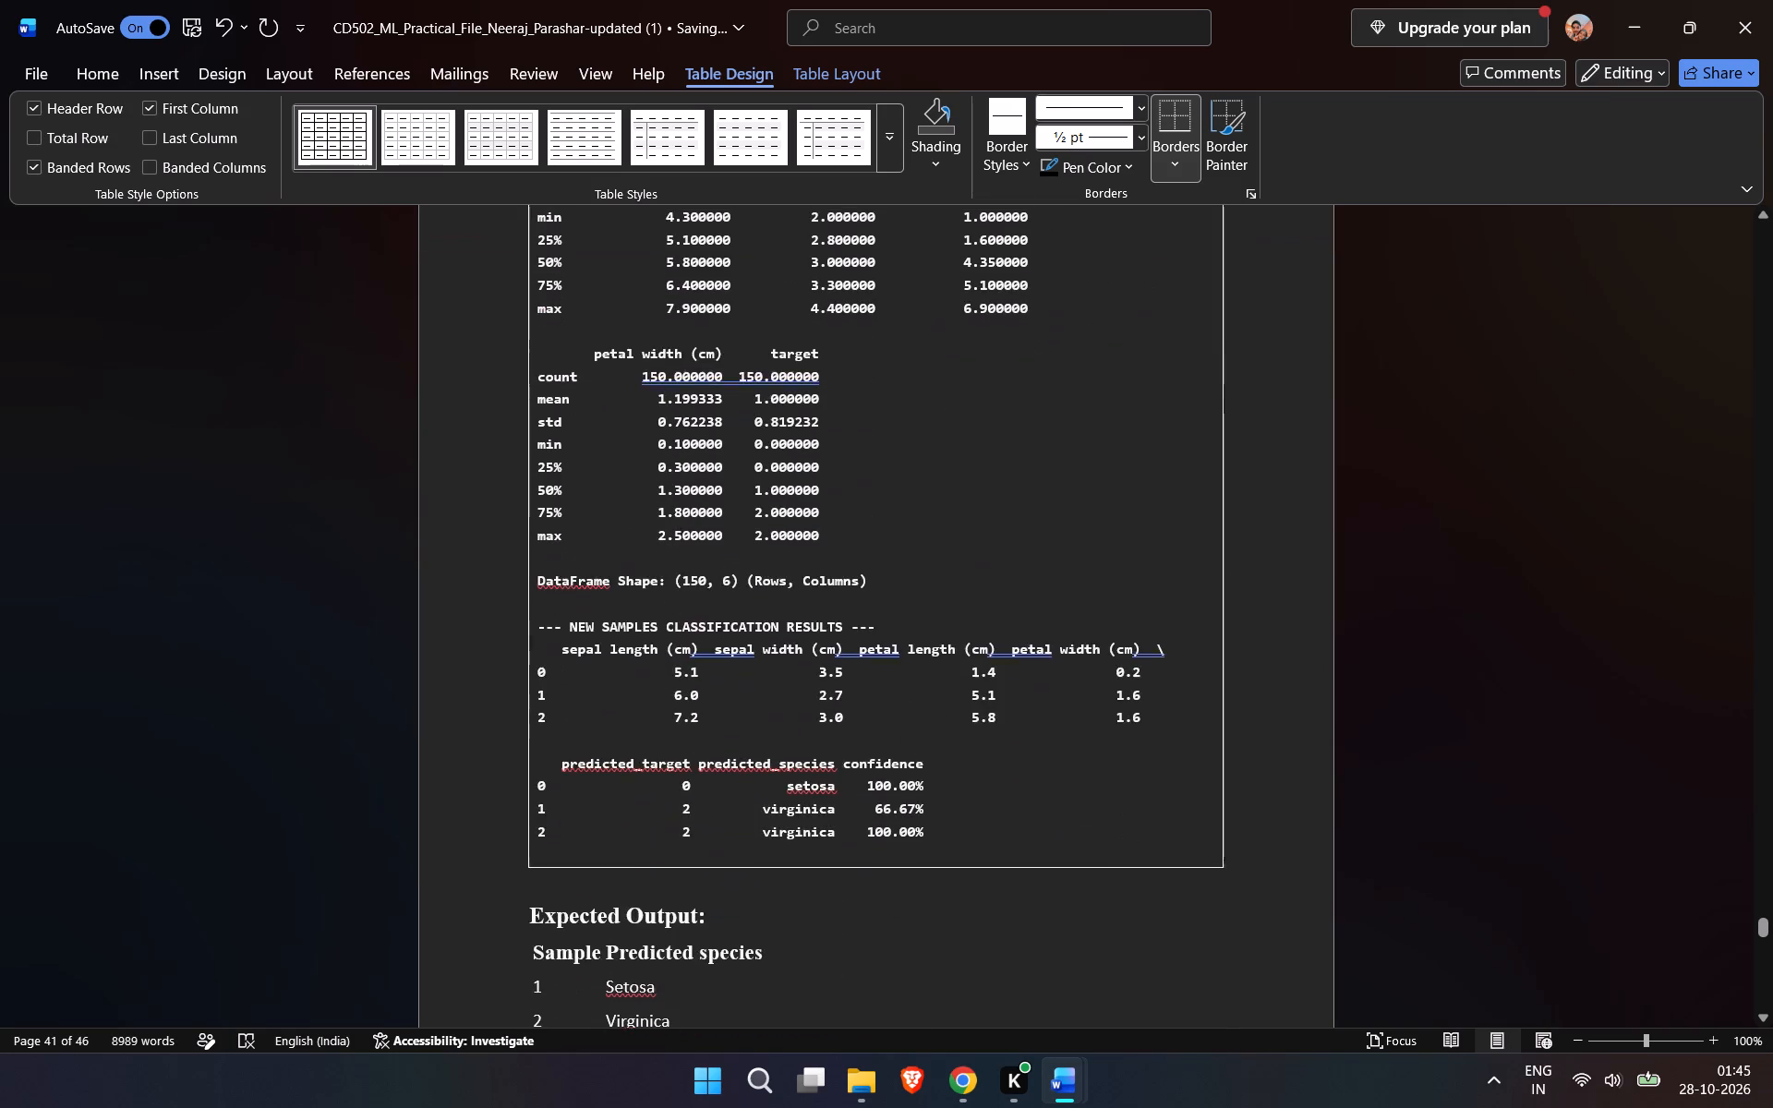
scroll(974, 811, down, 1)
scroll(974, 811, up, 20)
scroll(974, 811, up, 3)
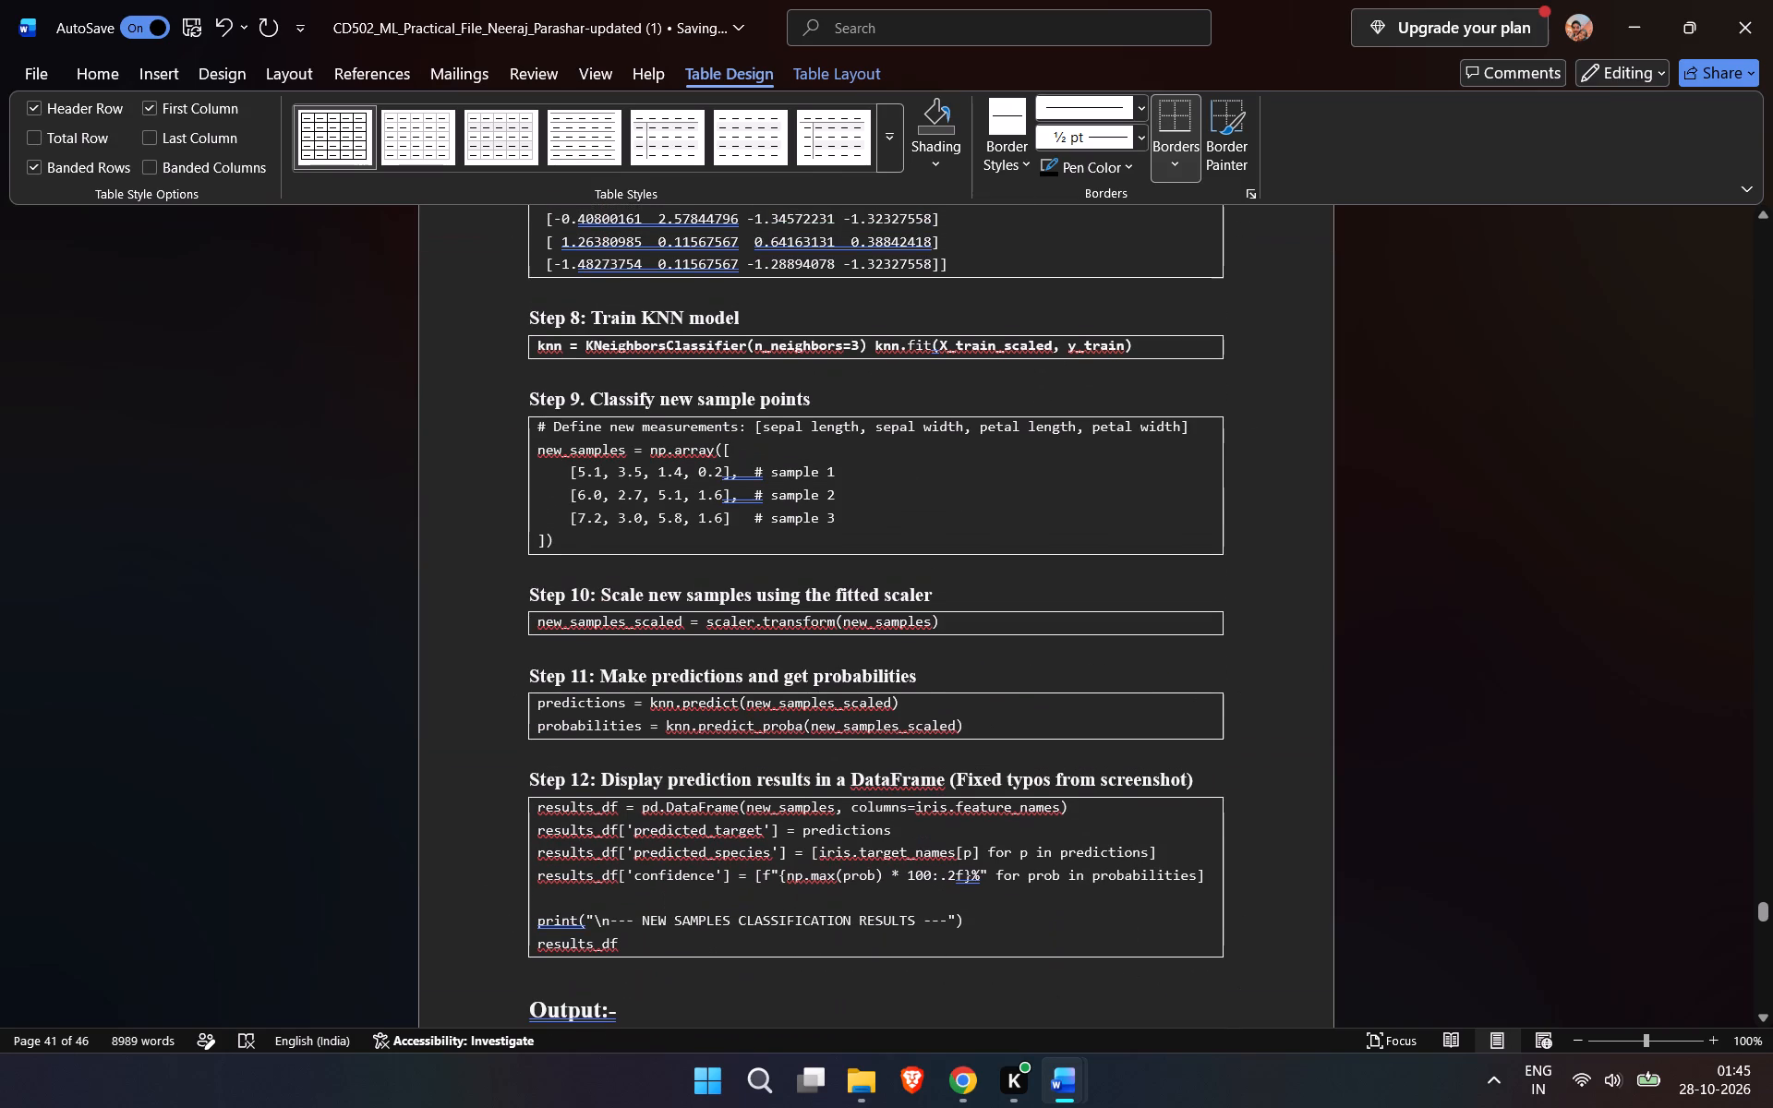
scroll(974, 811, up, 2)
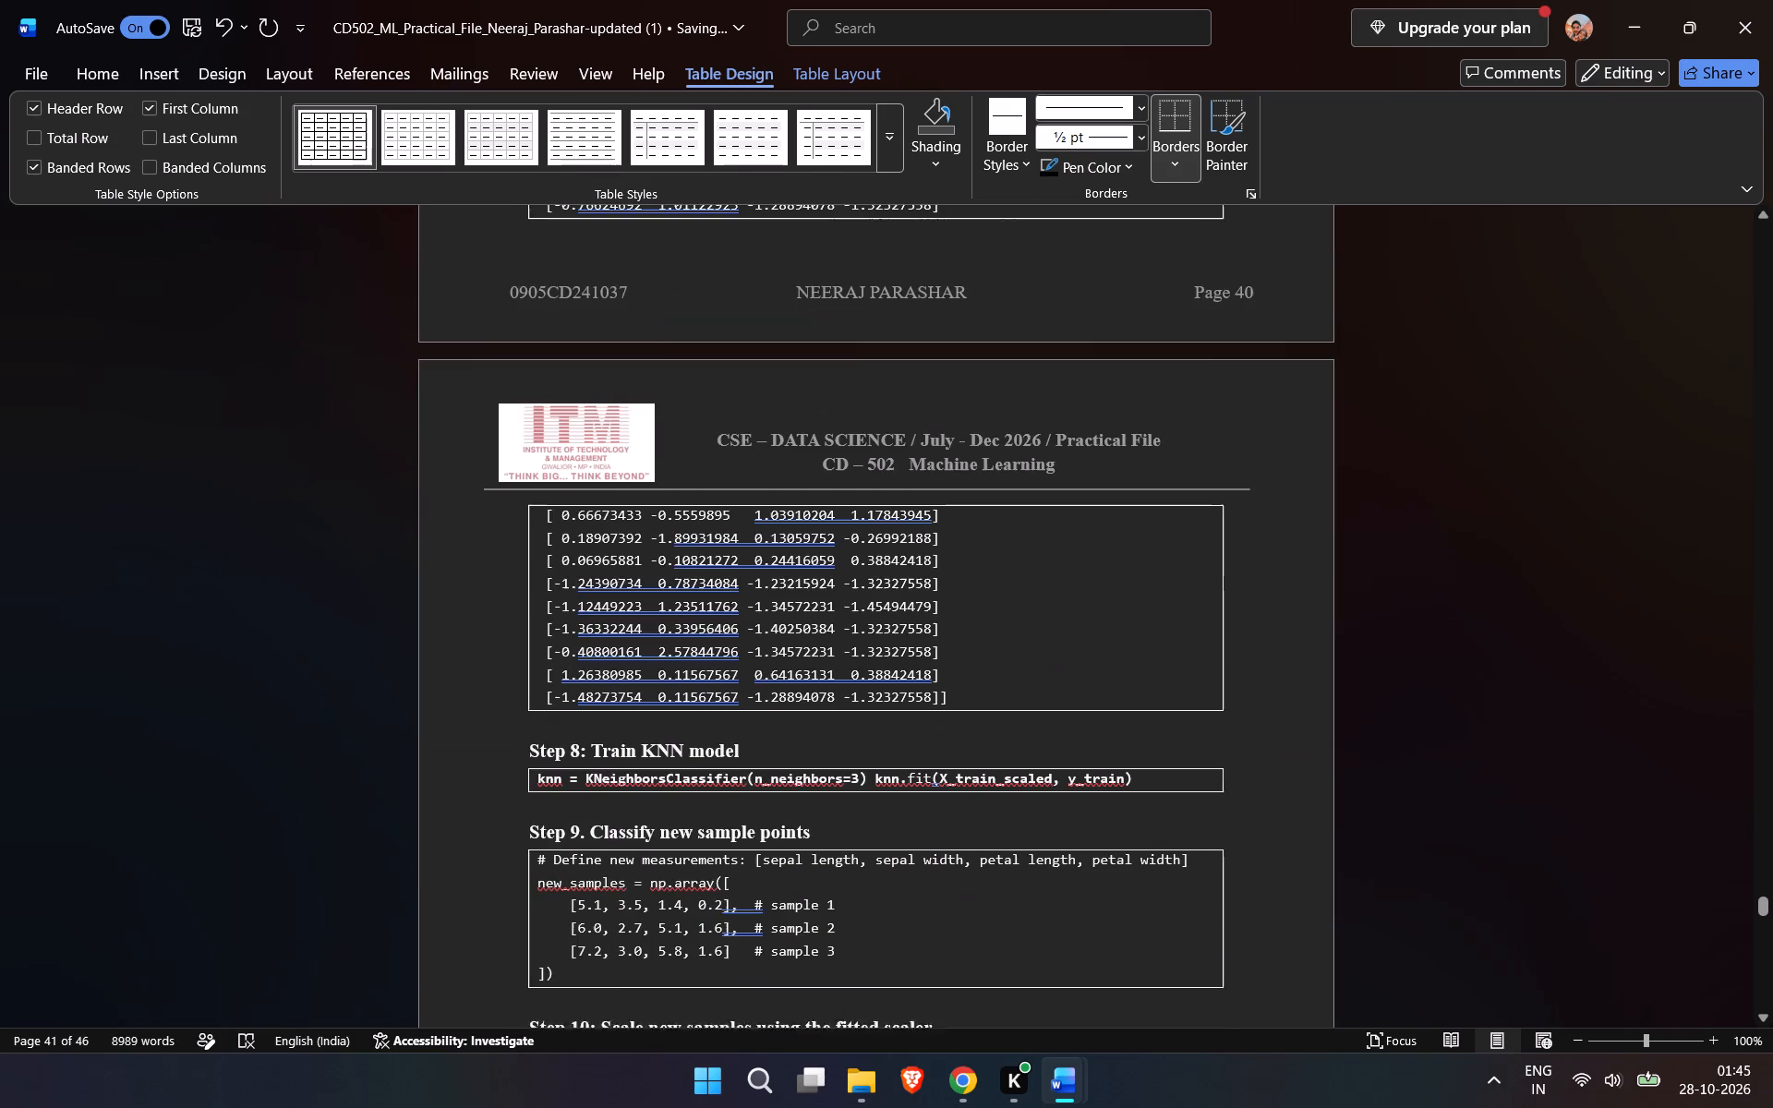
scroll(974, 811, up, 4)
scroll(974, 811, down, 1)
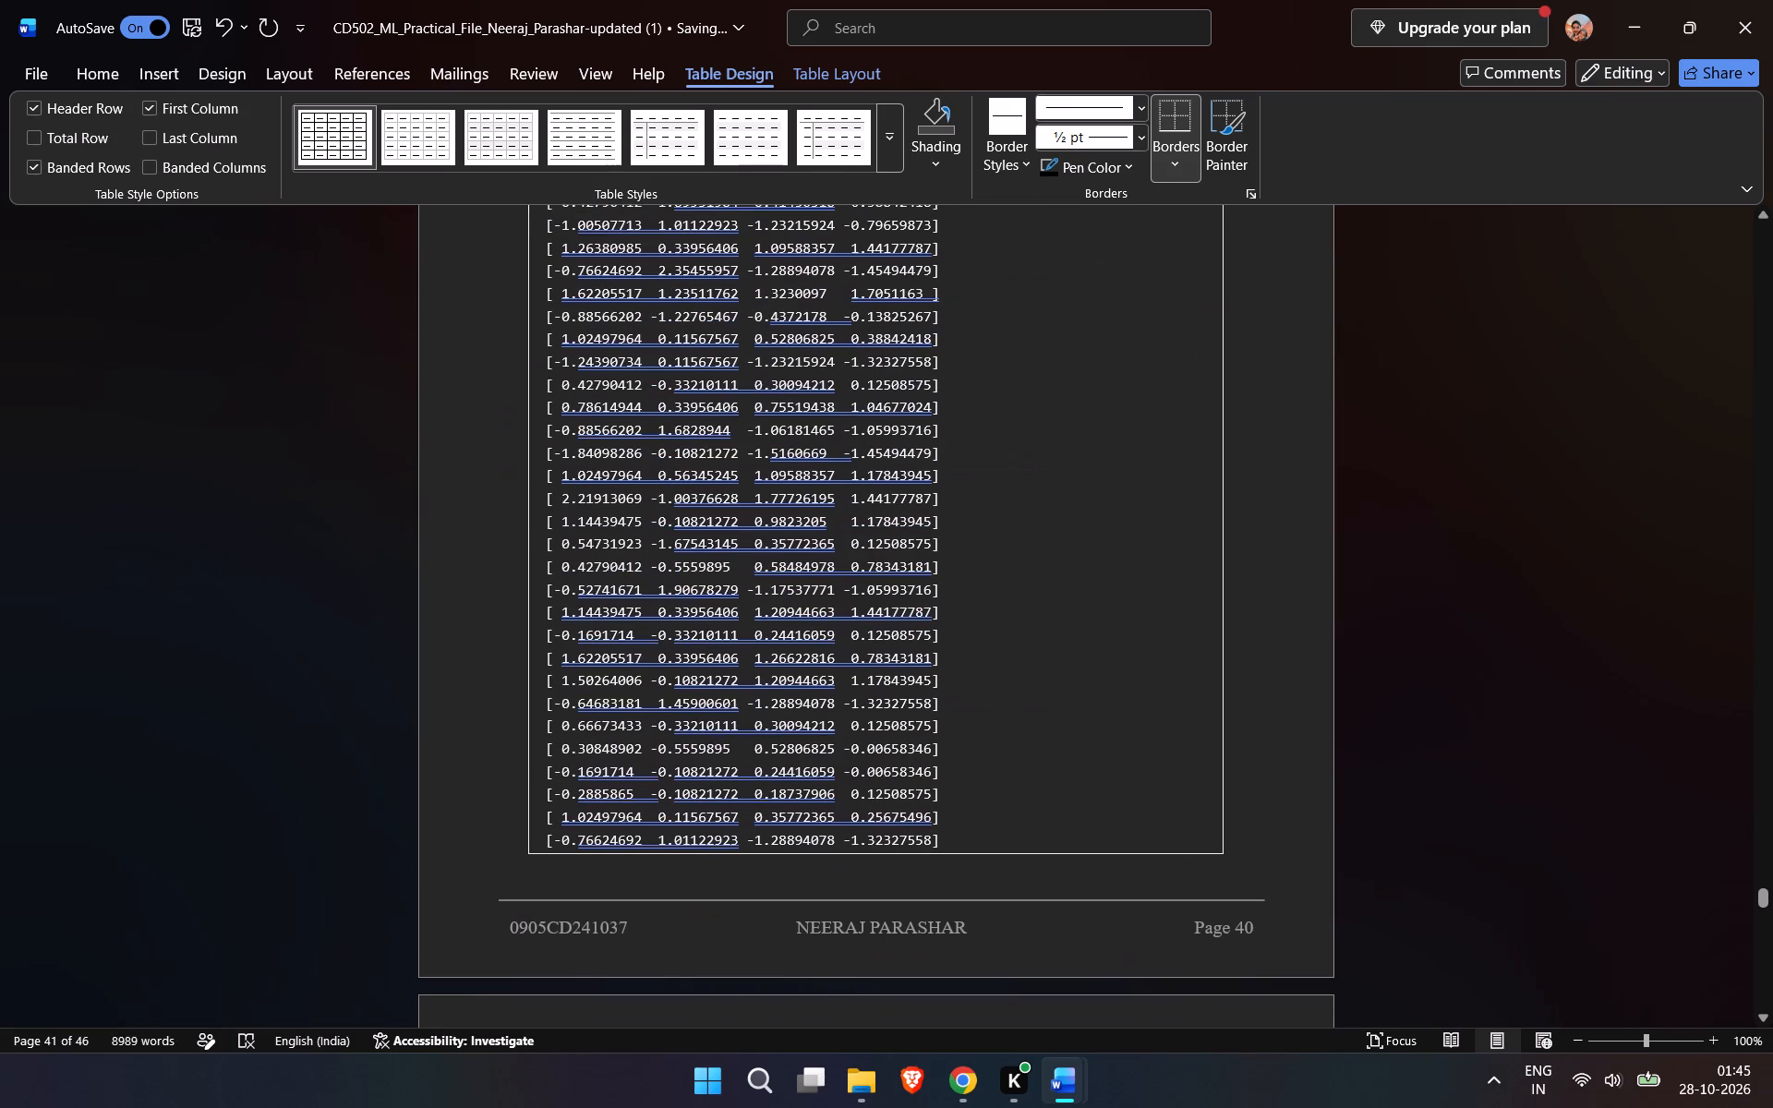
scroll(974, 811, down, 10)
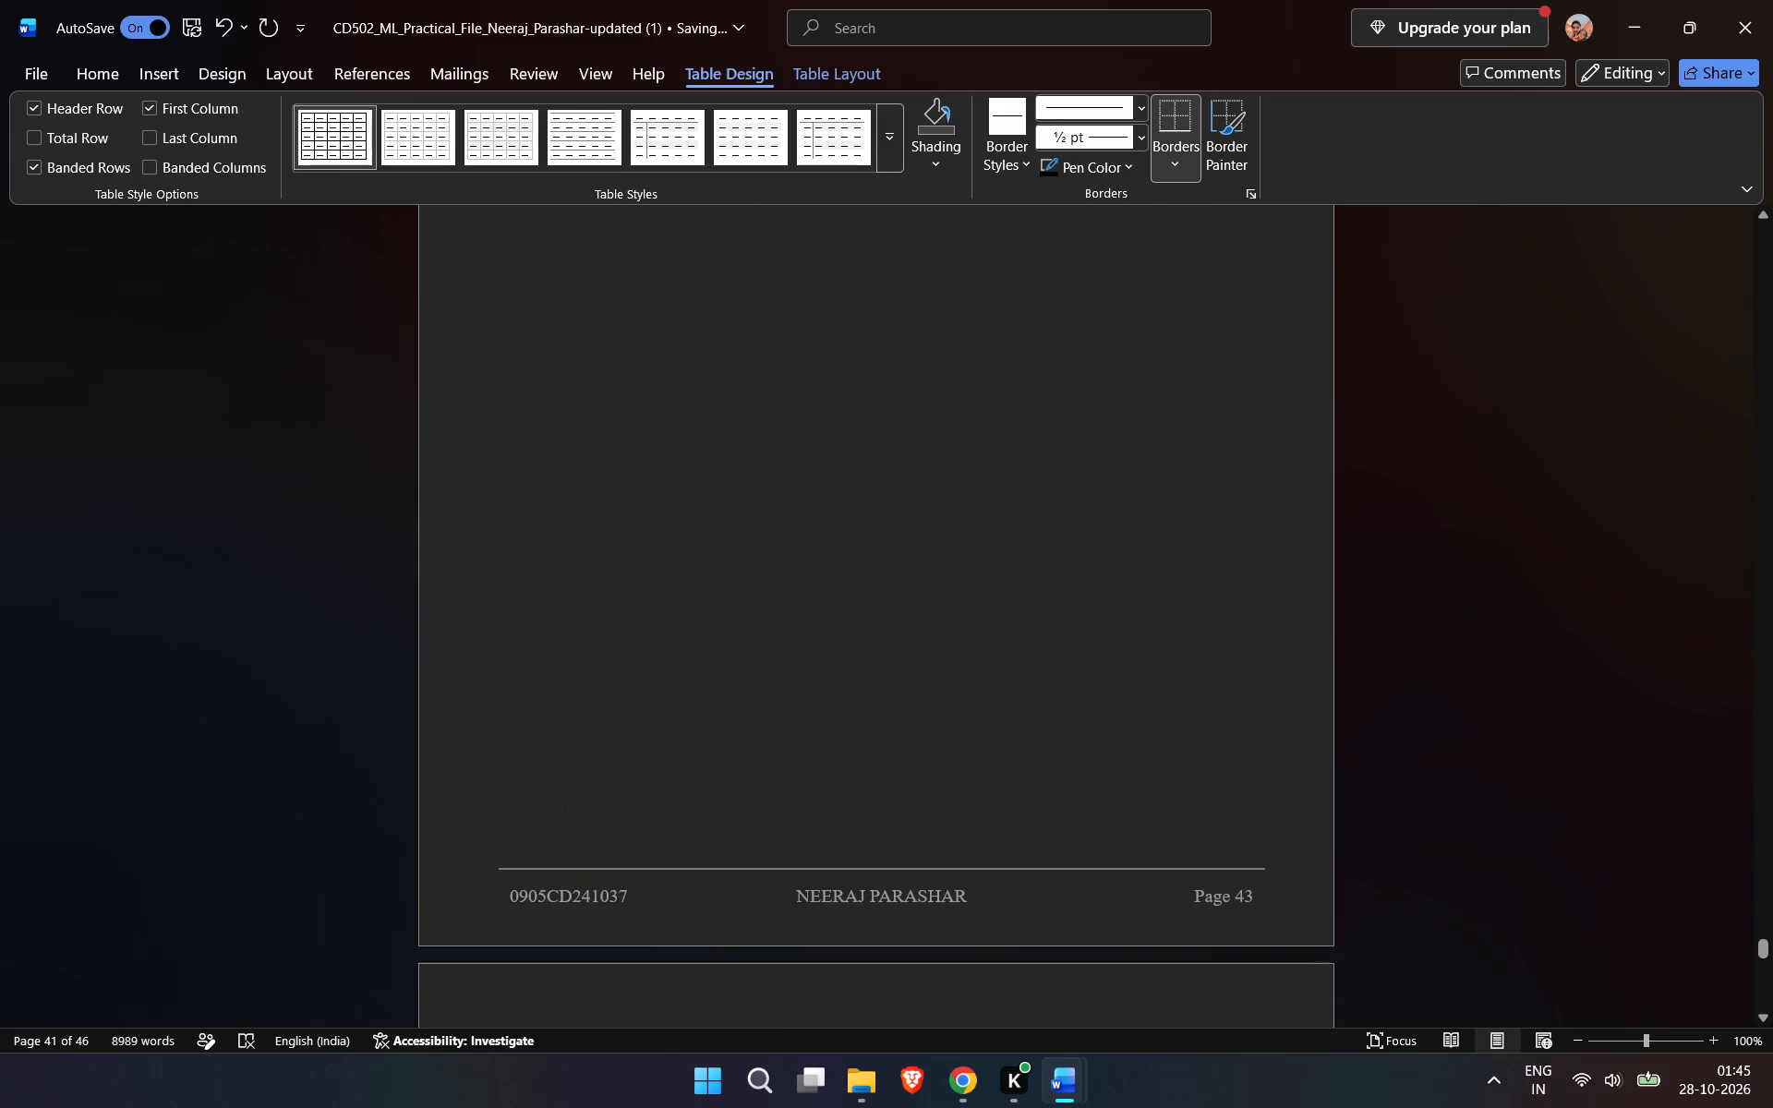
scroll(974, 811, down, 5)
scroll(974, 811, up, 1)
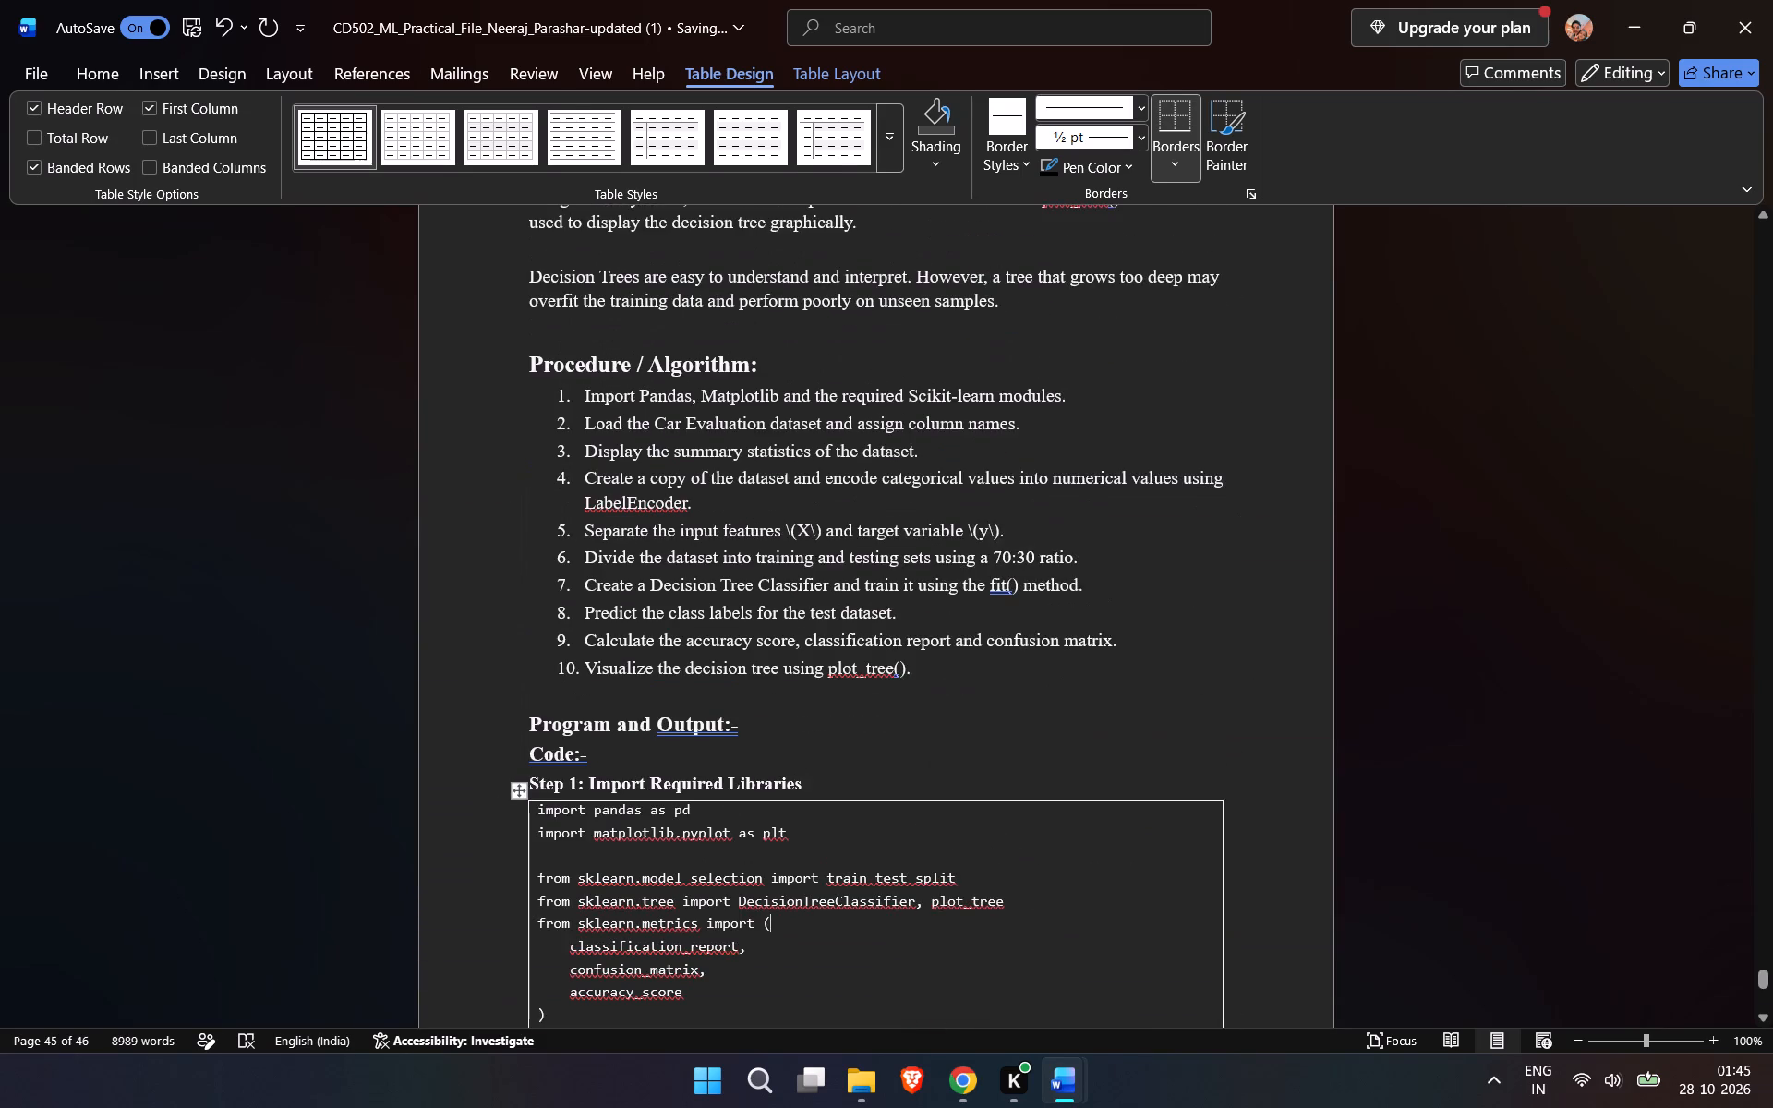
scroll(974, 811, up, 1)
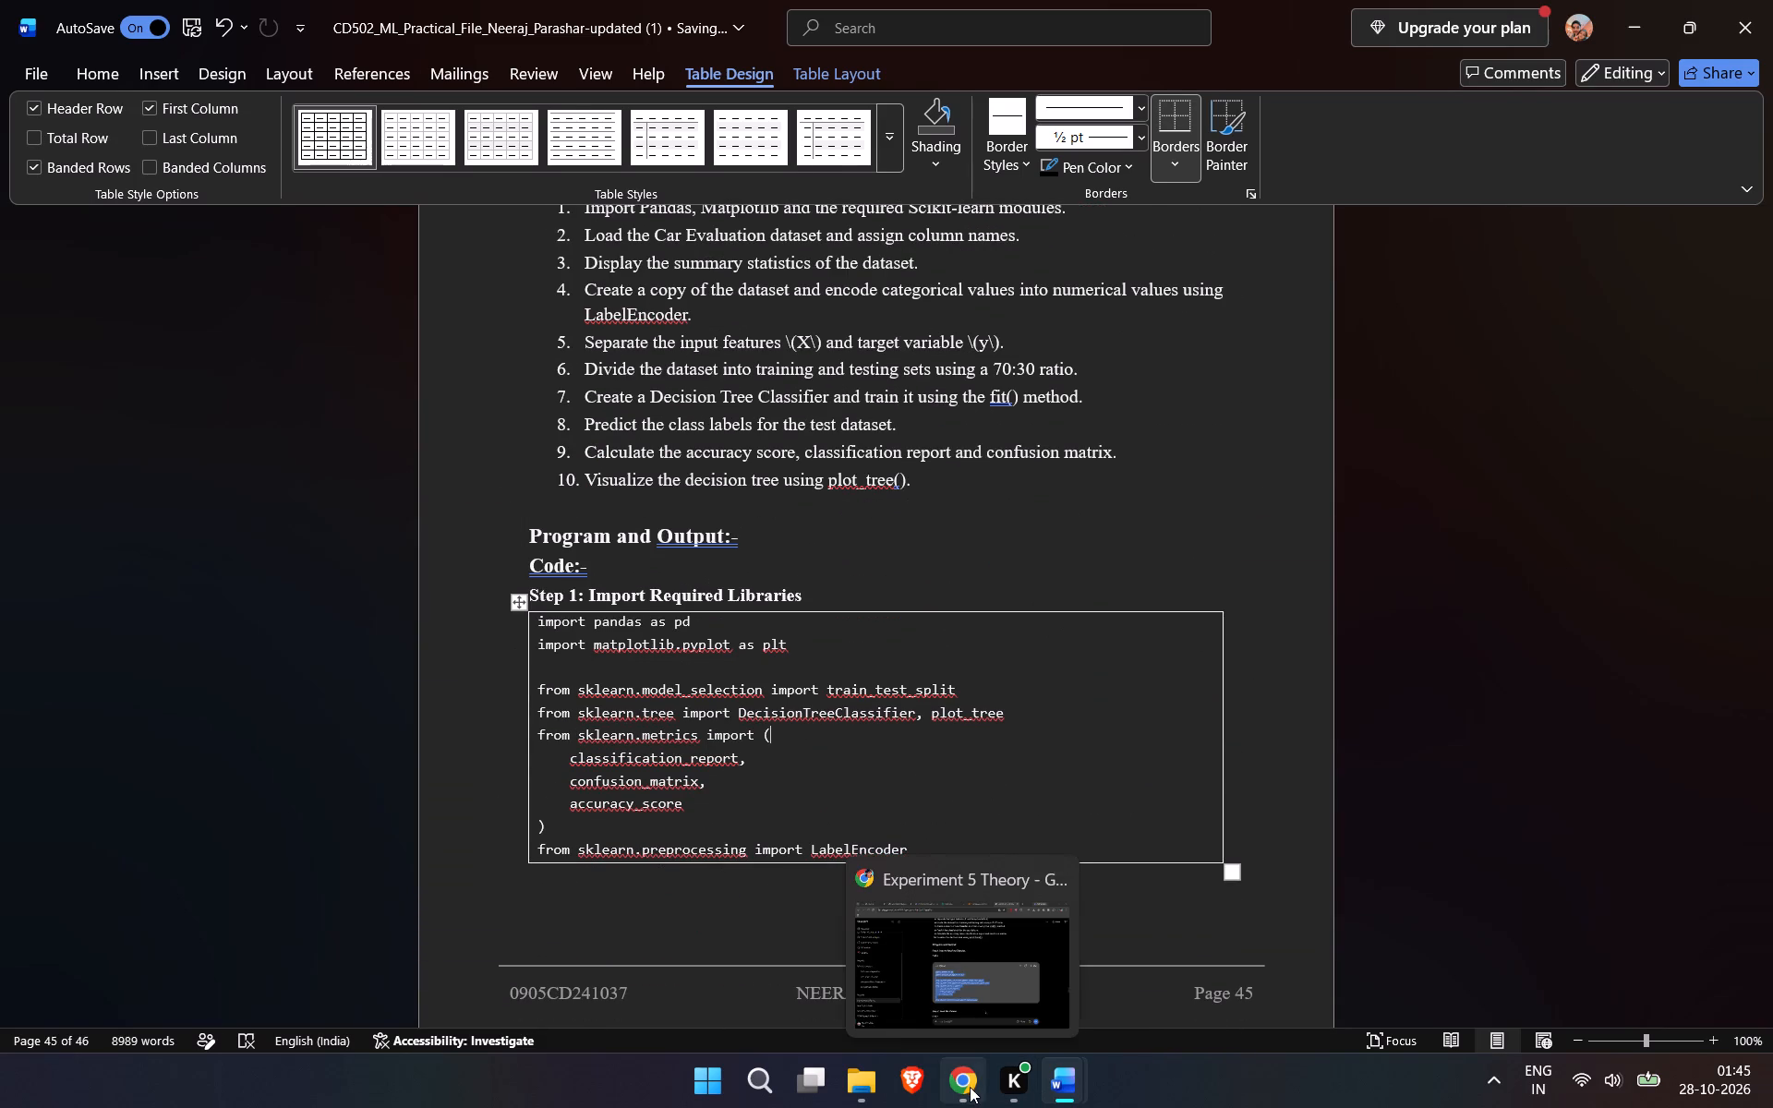
click(904, 947)
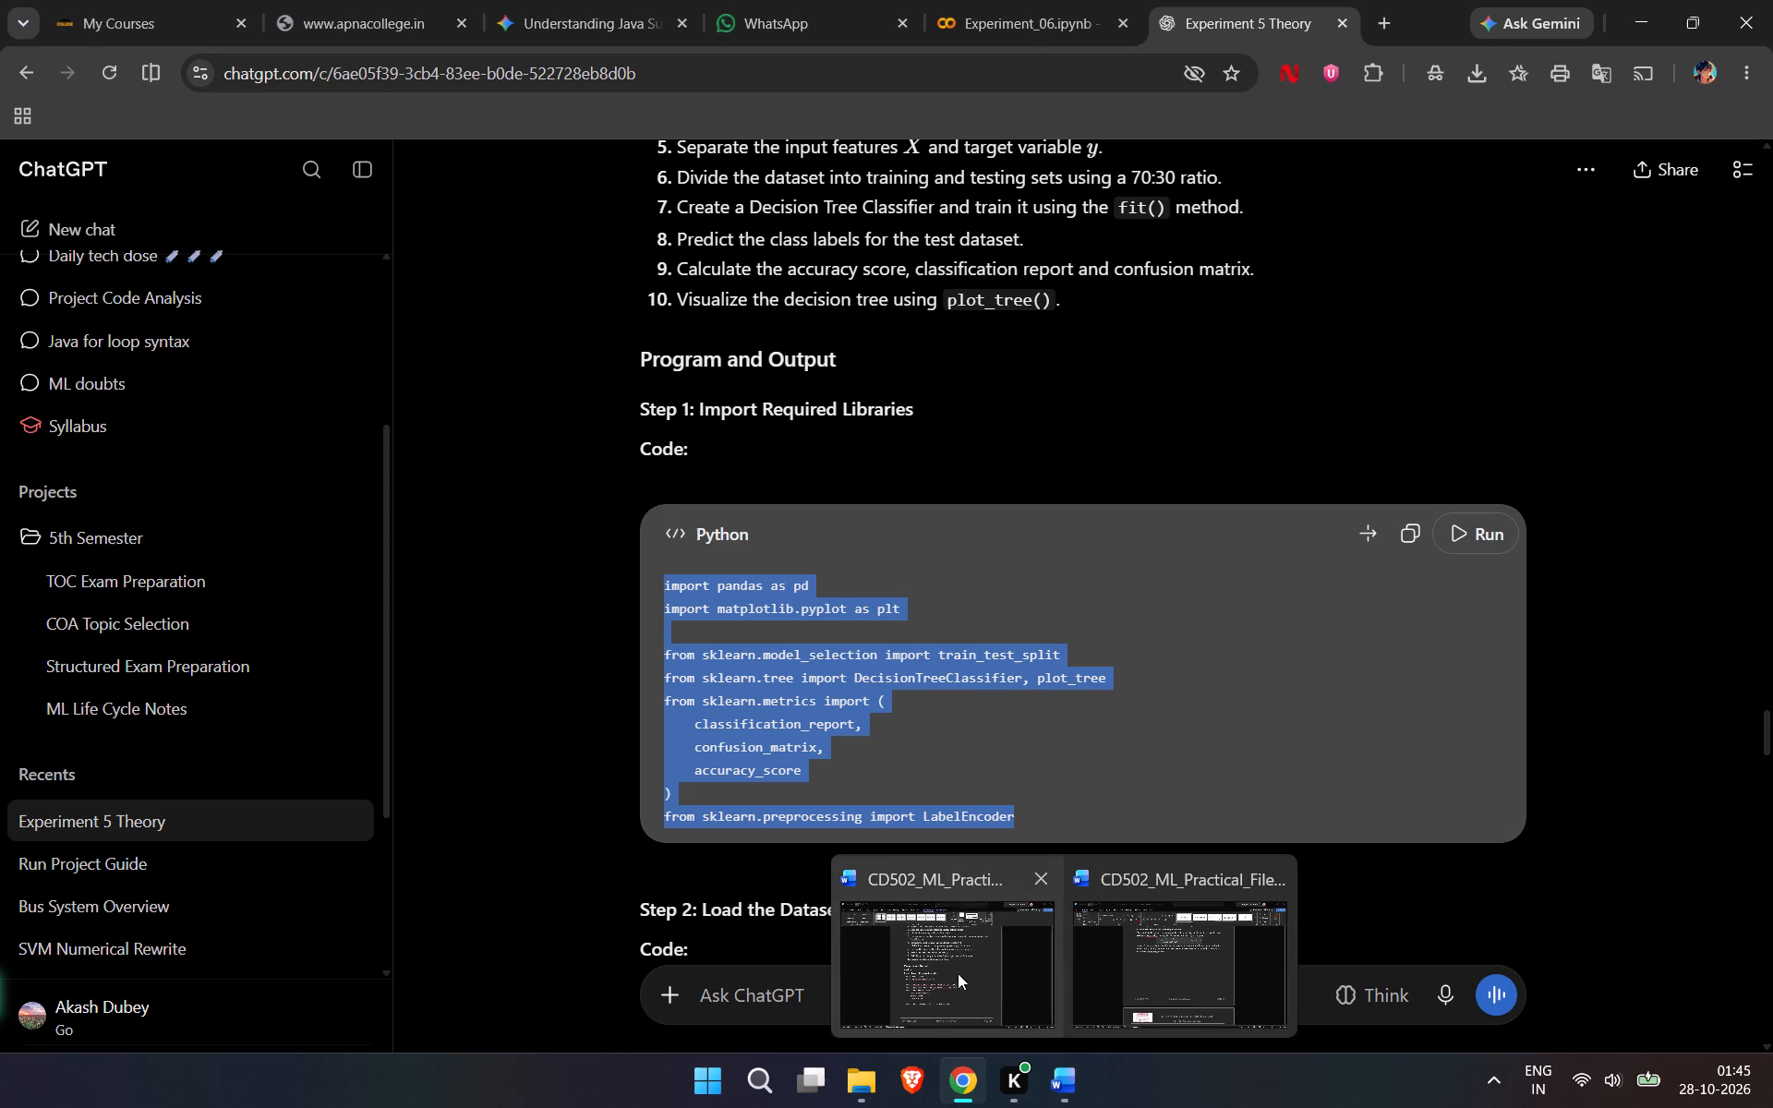
click(952, 966)
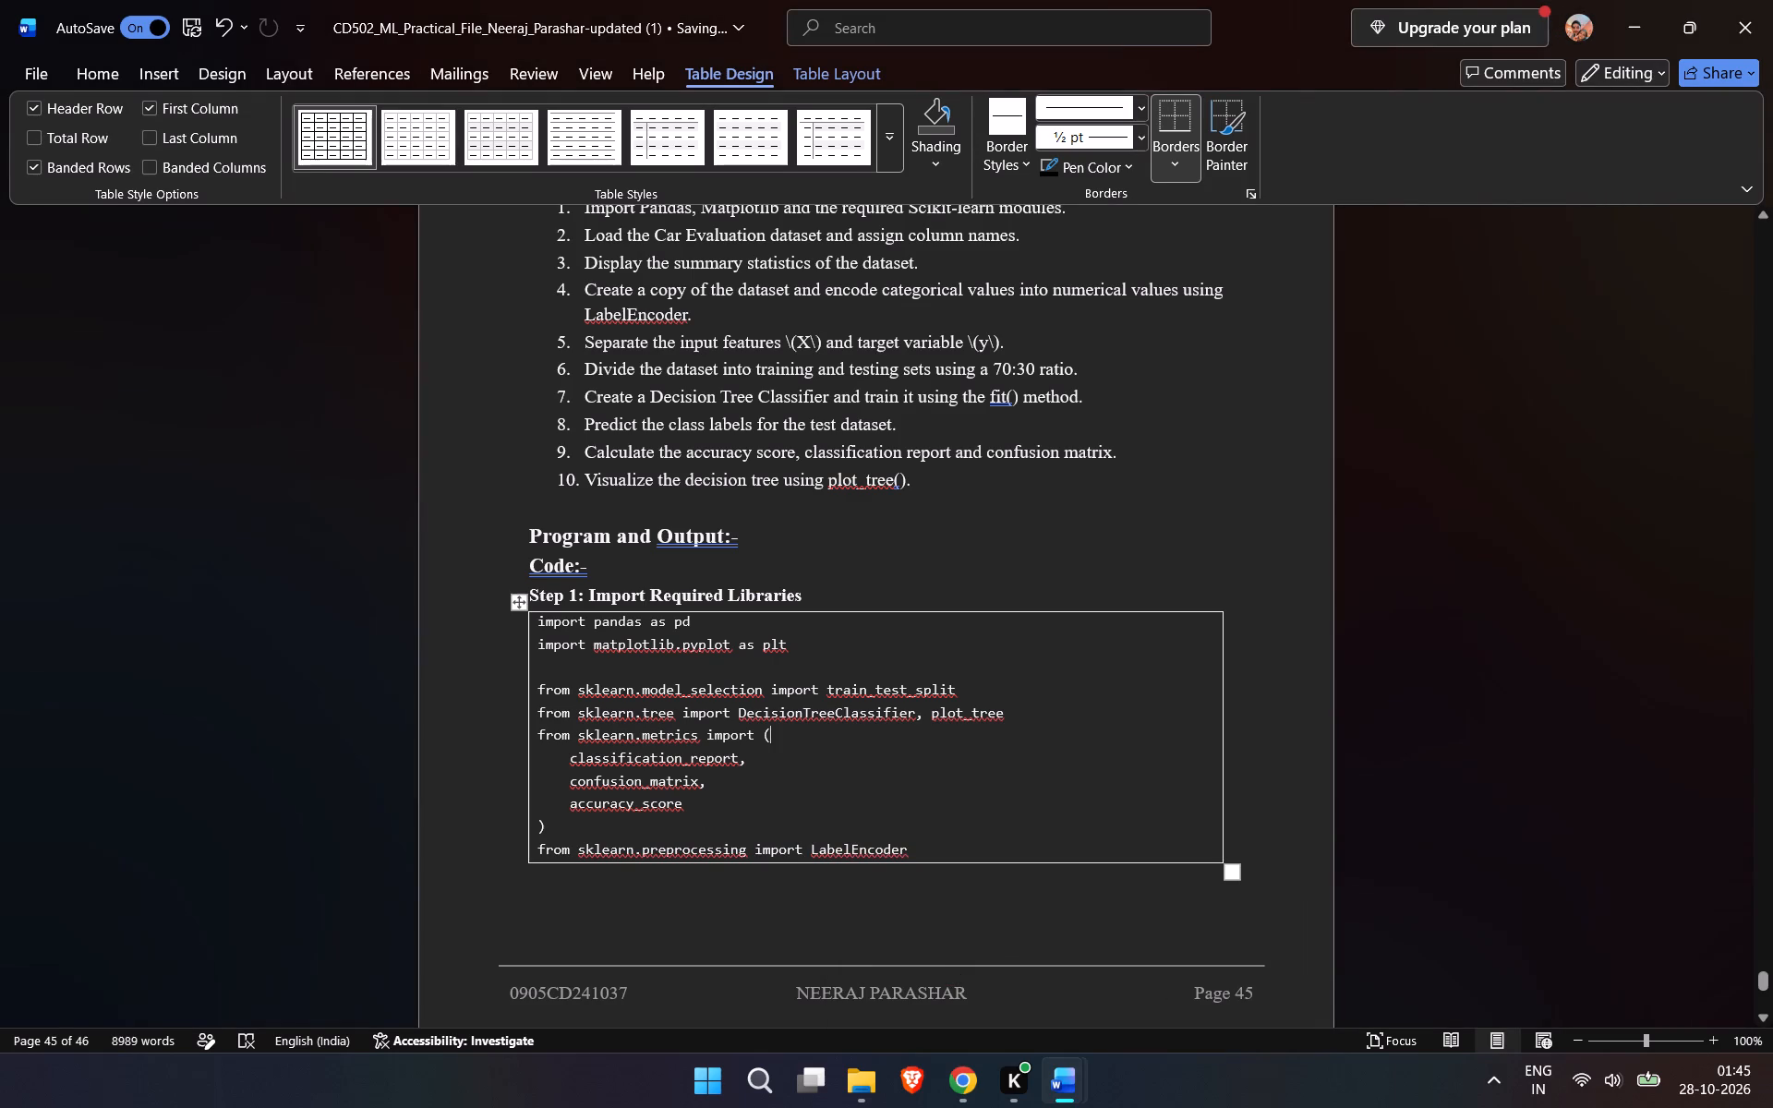
Set the default paragraph format for this document only to multiple line spacing of 1.05 with 1 pt spacing after.
click(890, 660)
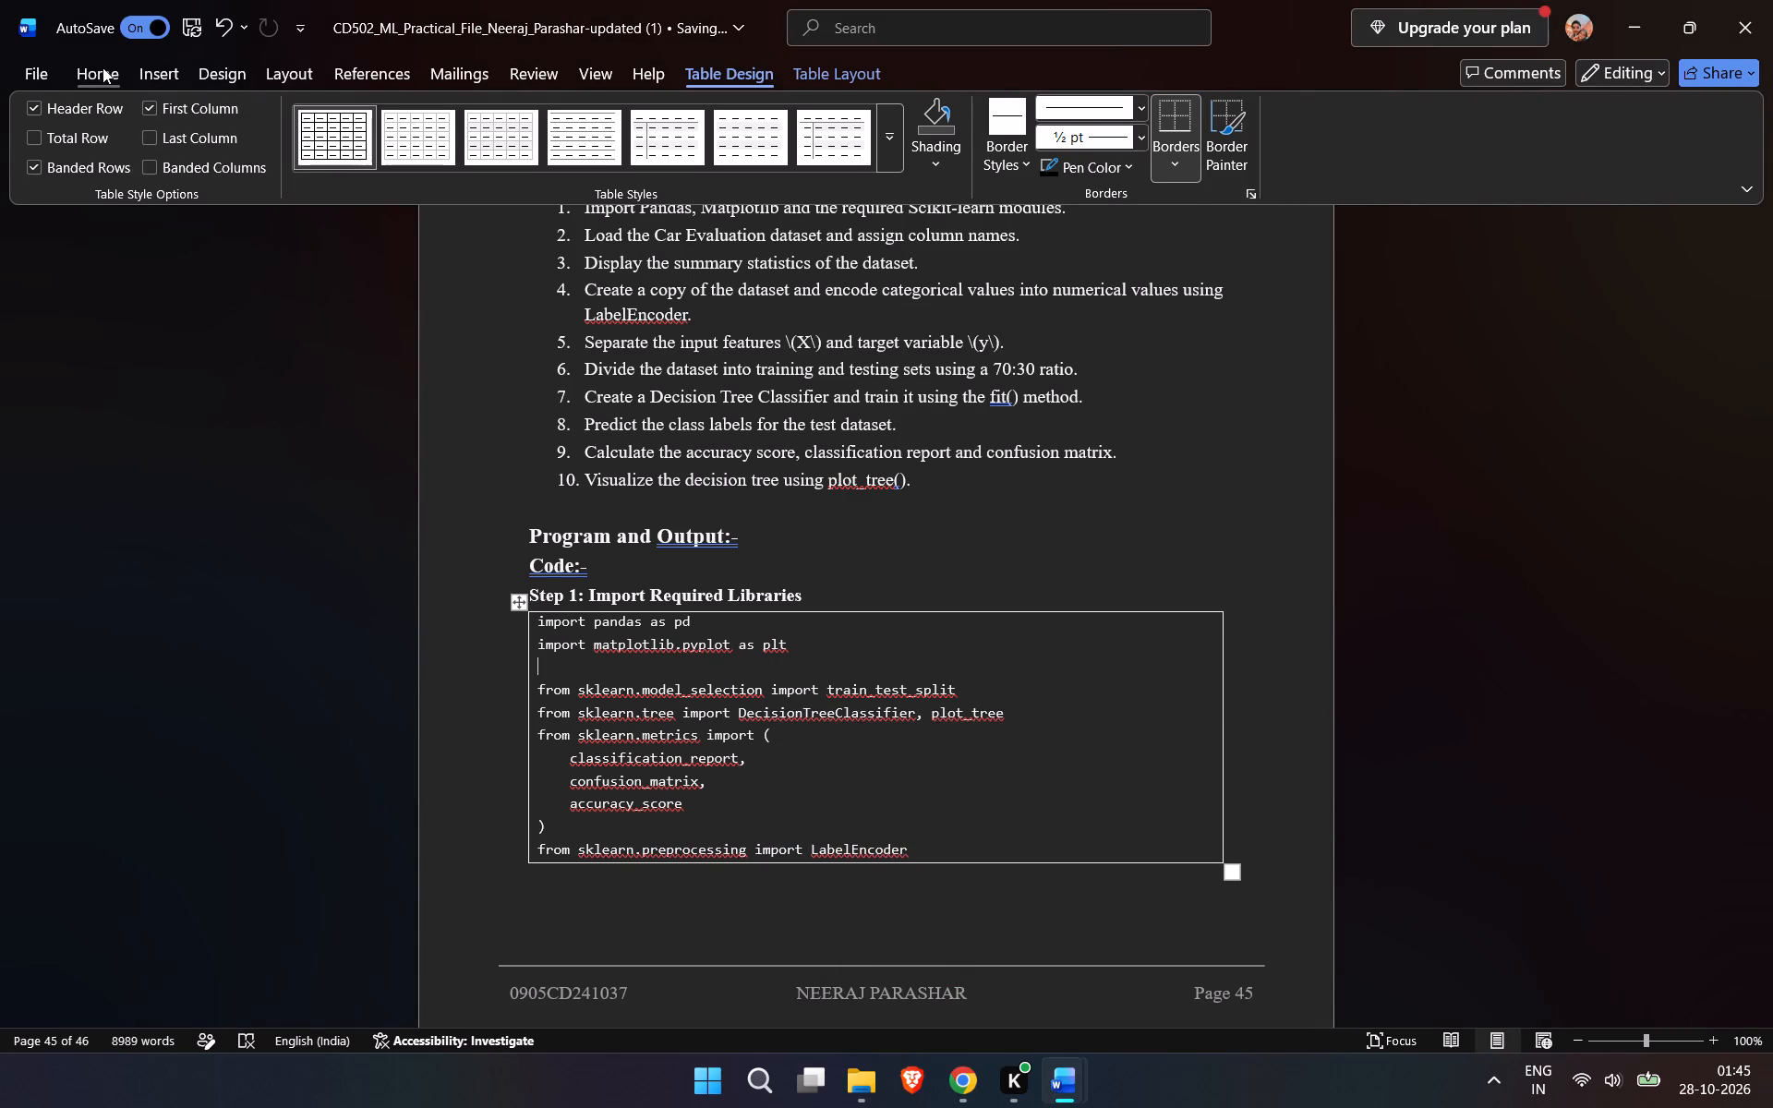
click(97, 66)
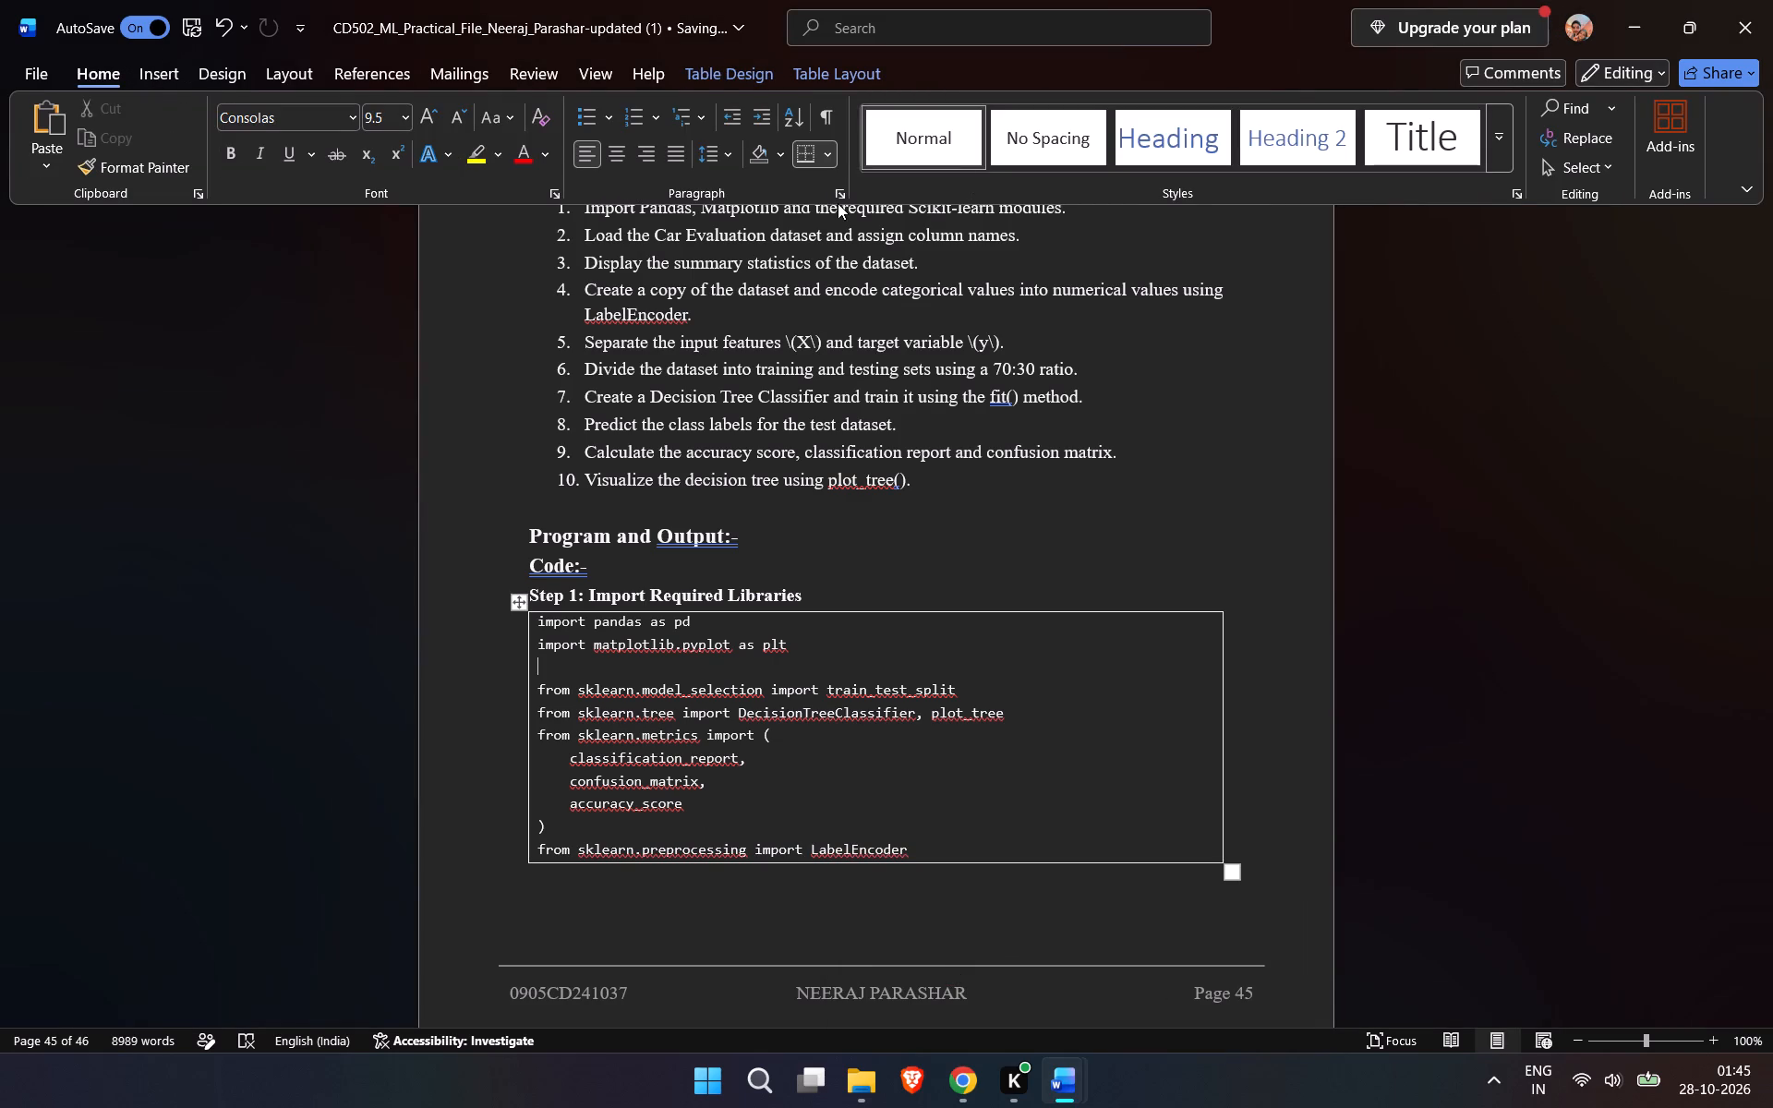
click(838, 187)
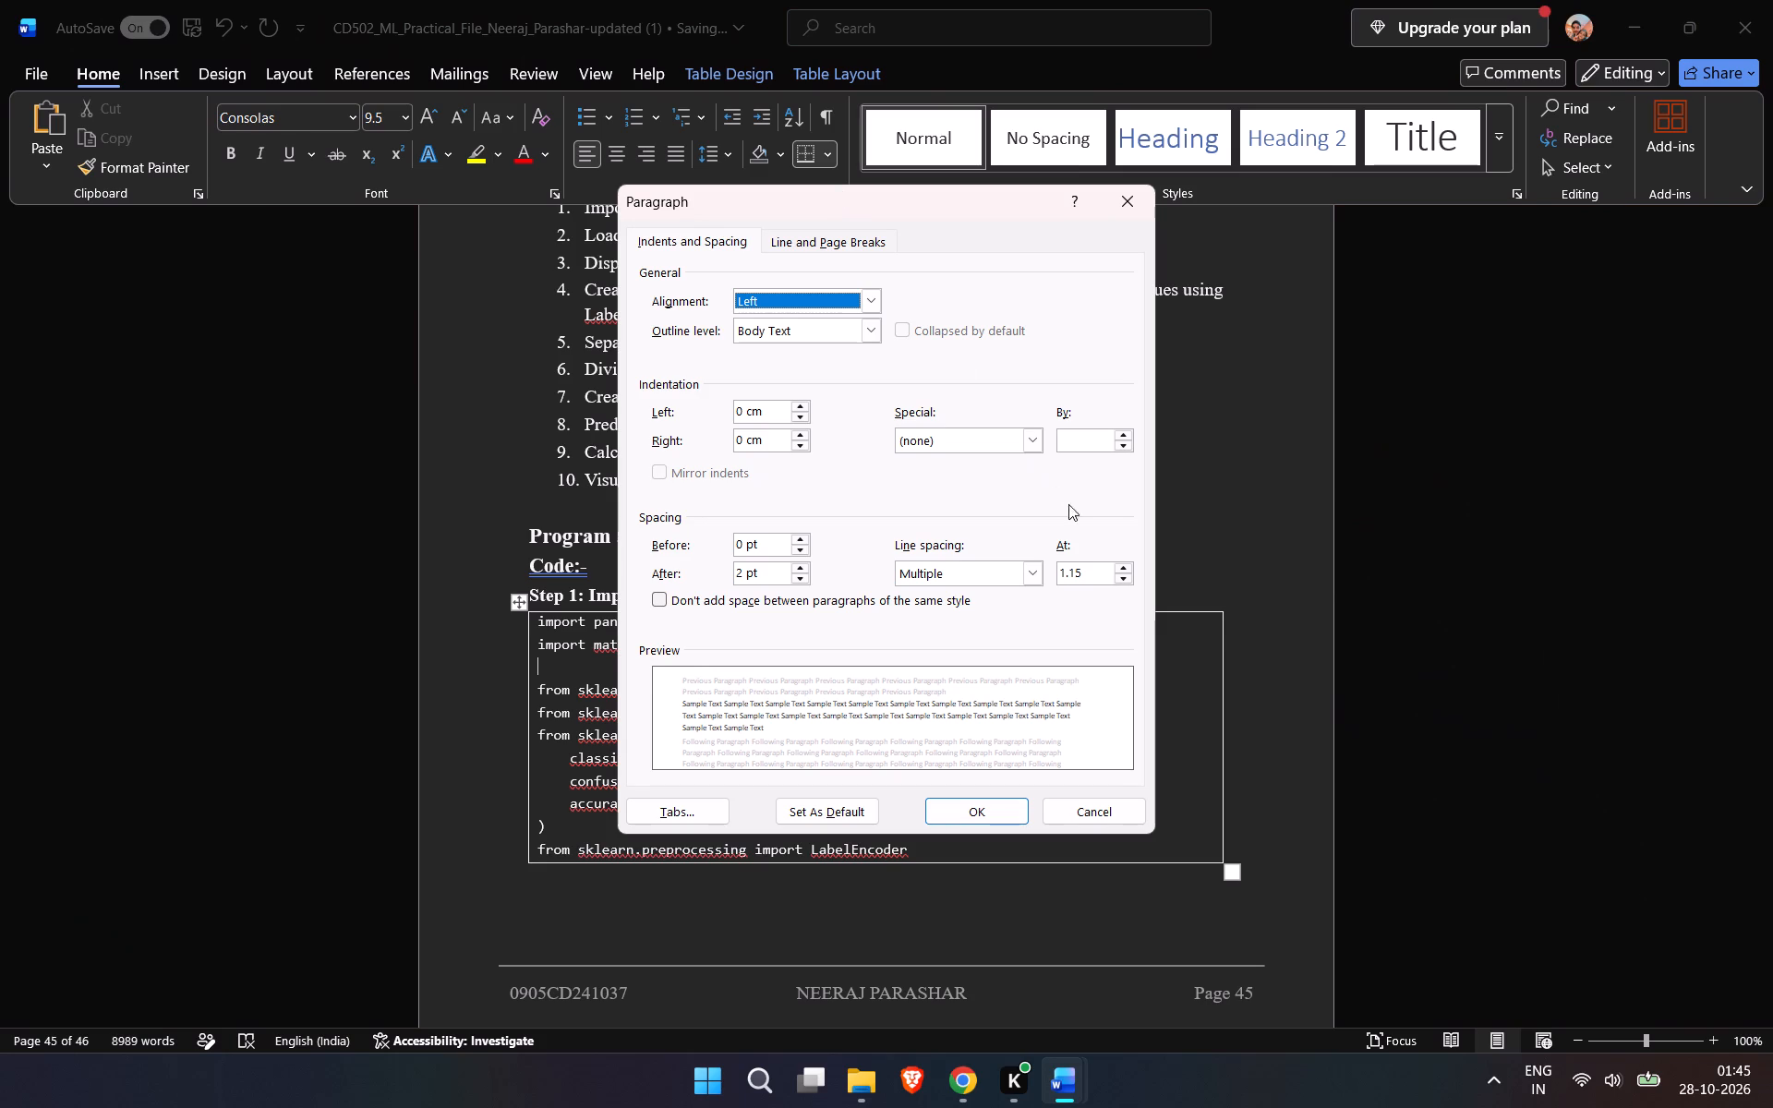
click(1072, 577)
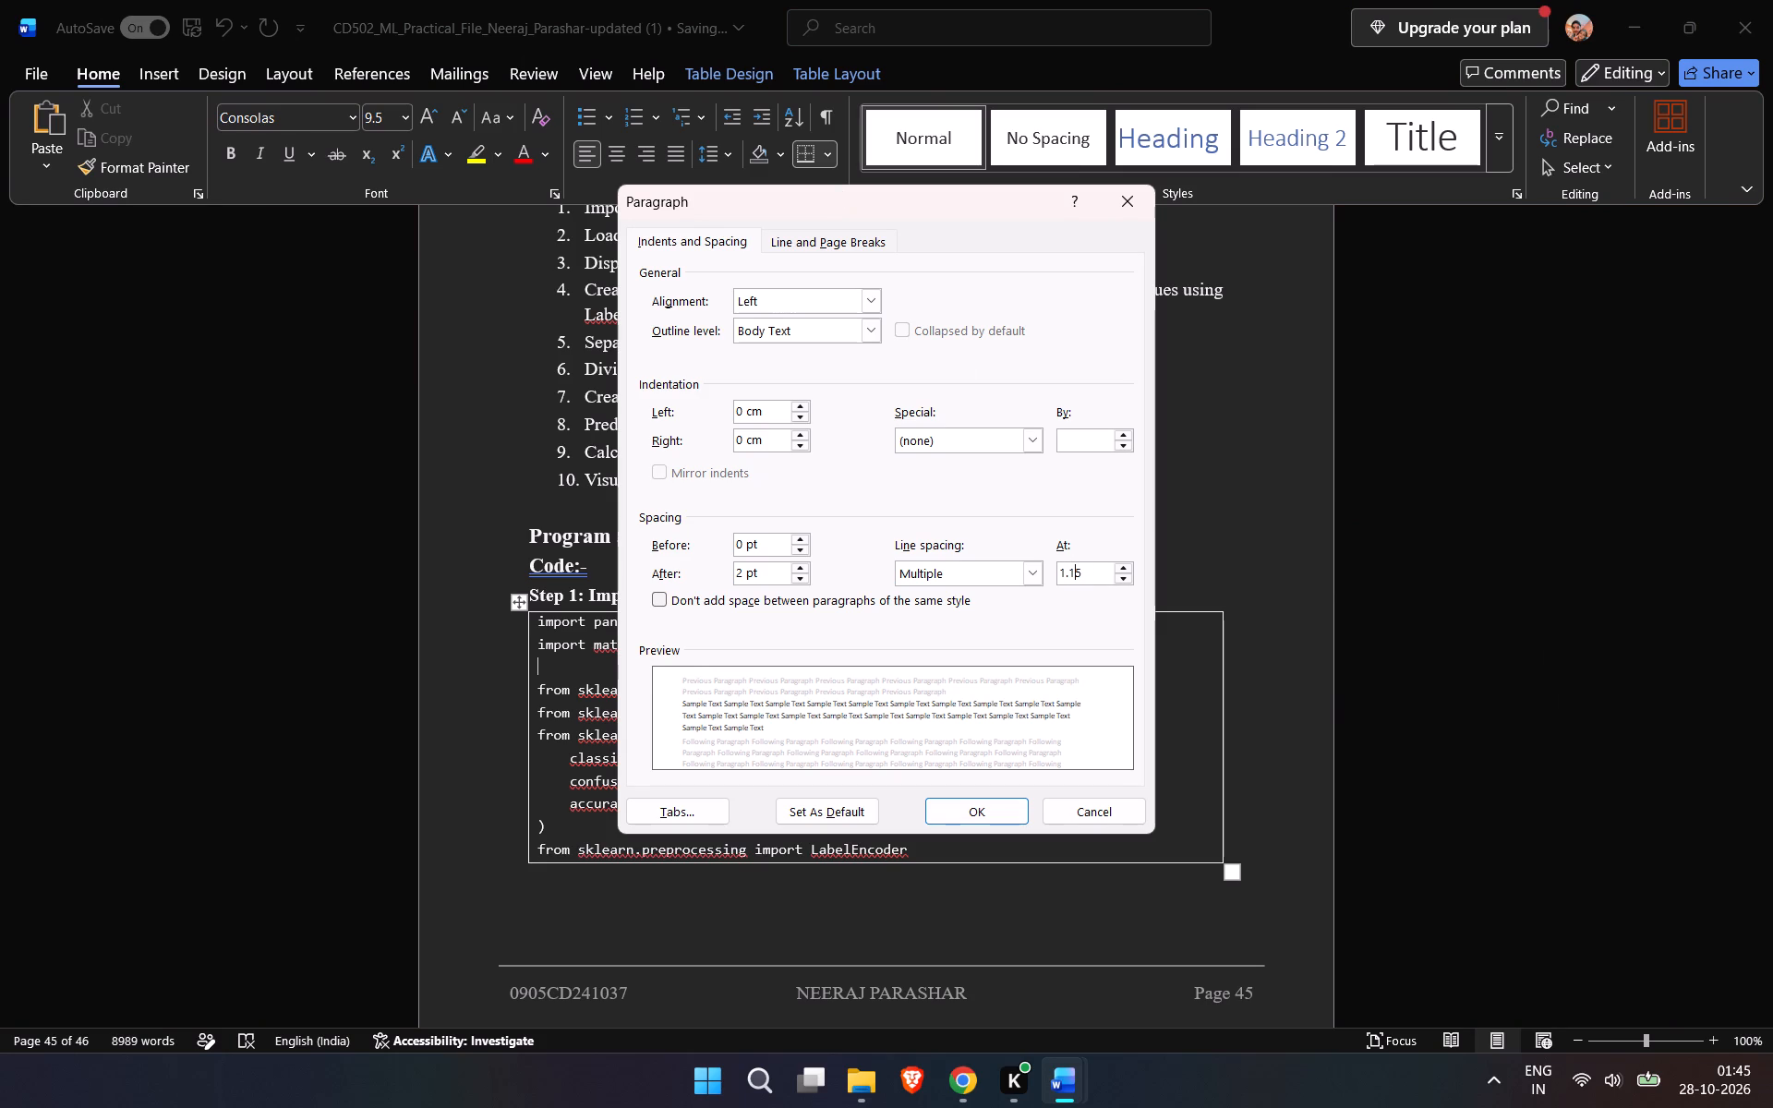
key(BackSpace)
key(0)
click(800, 578)
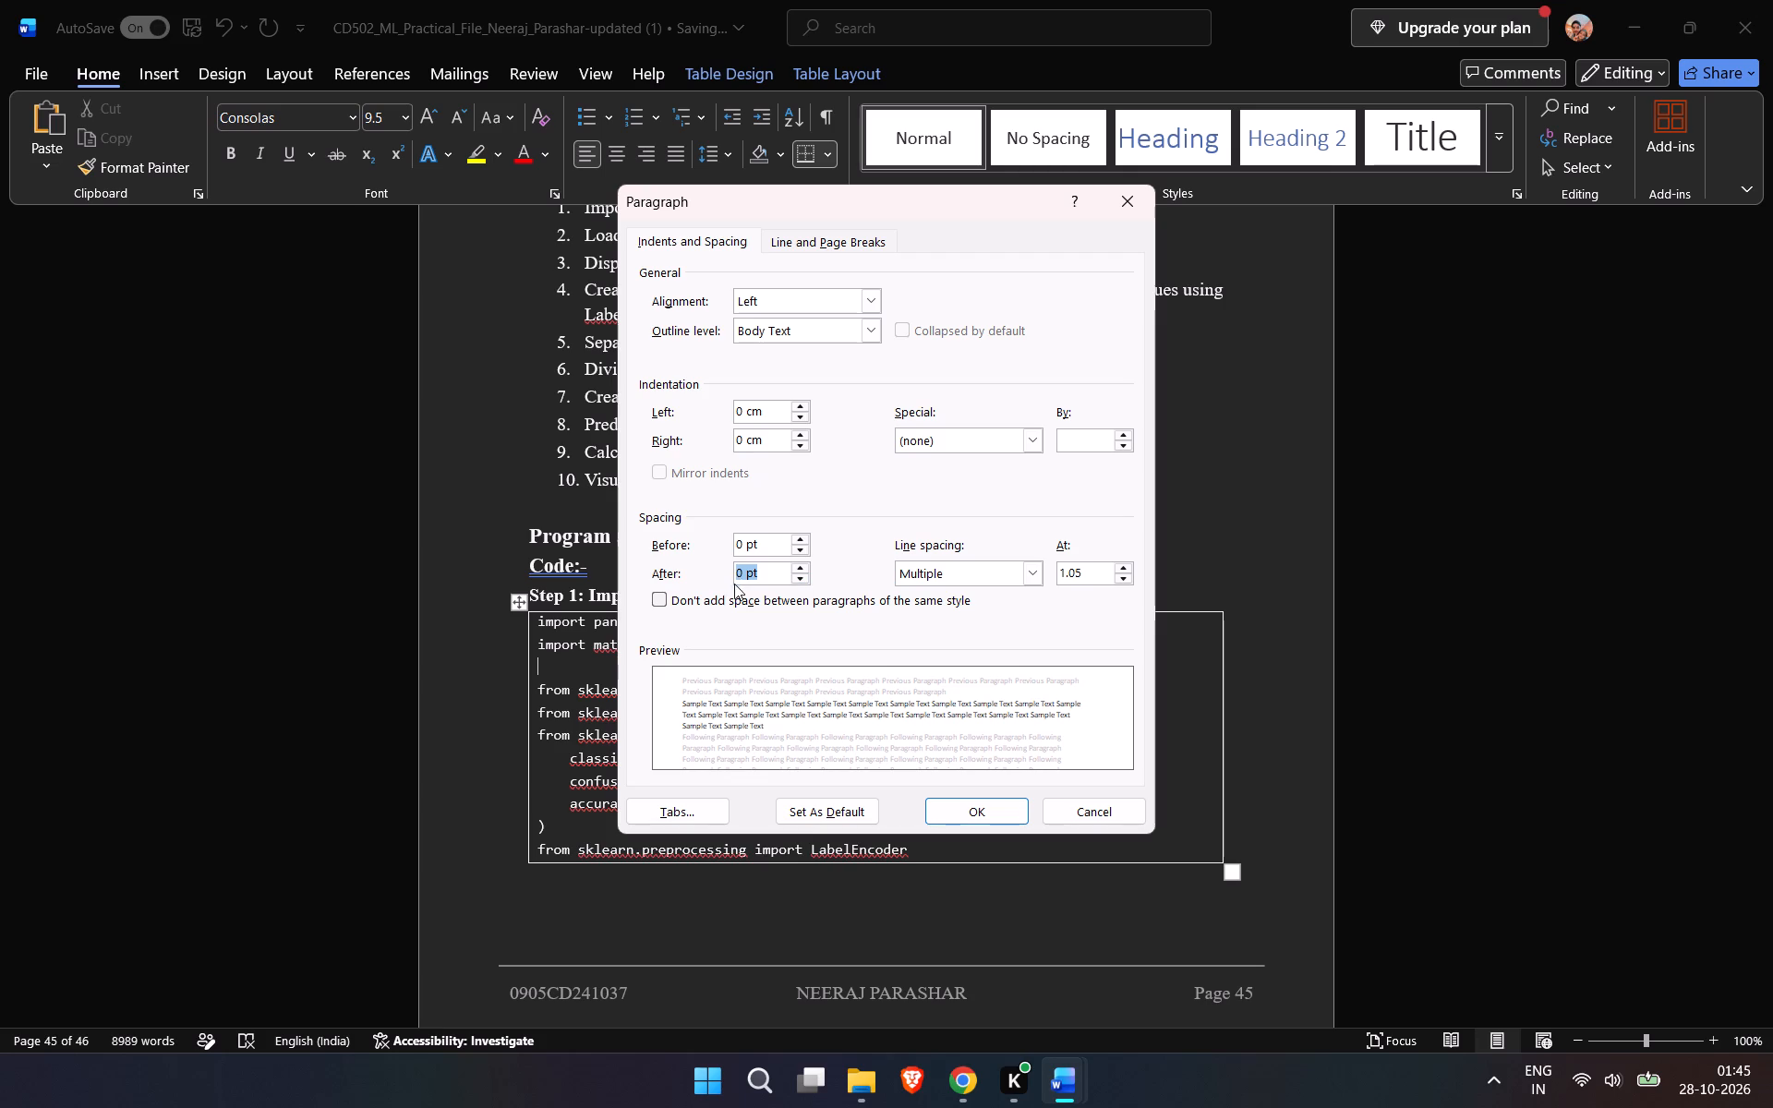
click(740, 573)
key(BackSpace)
key(1)
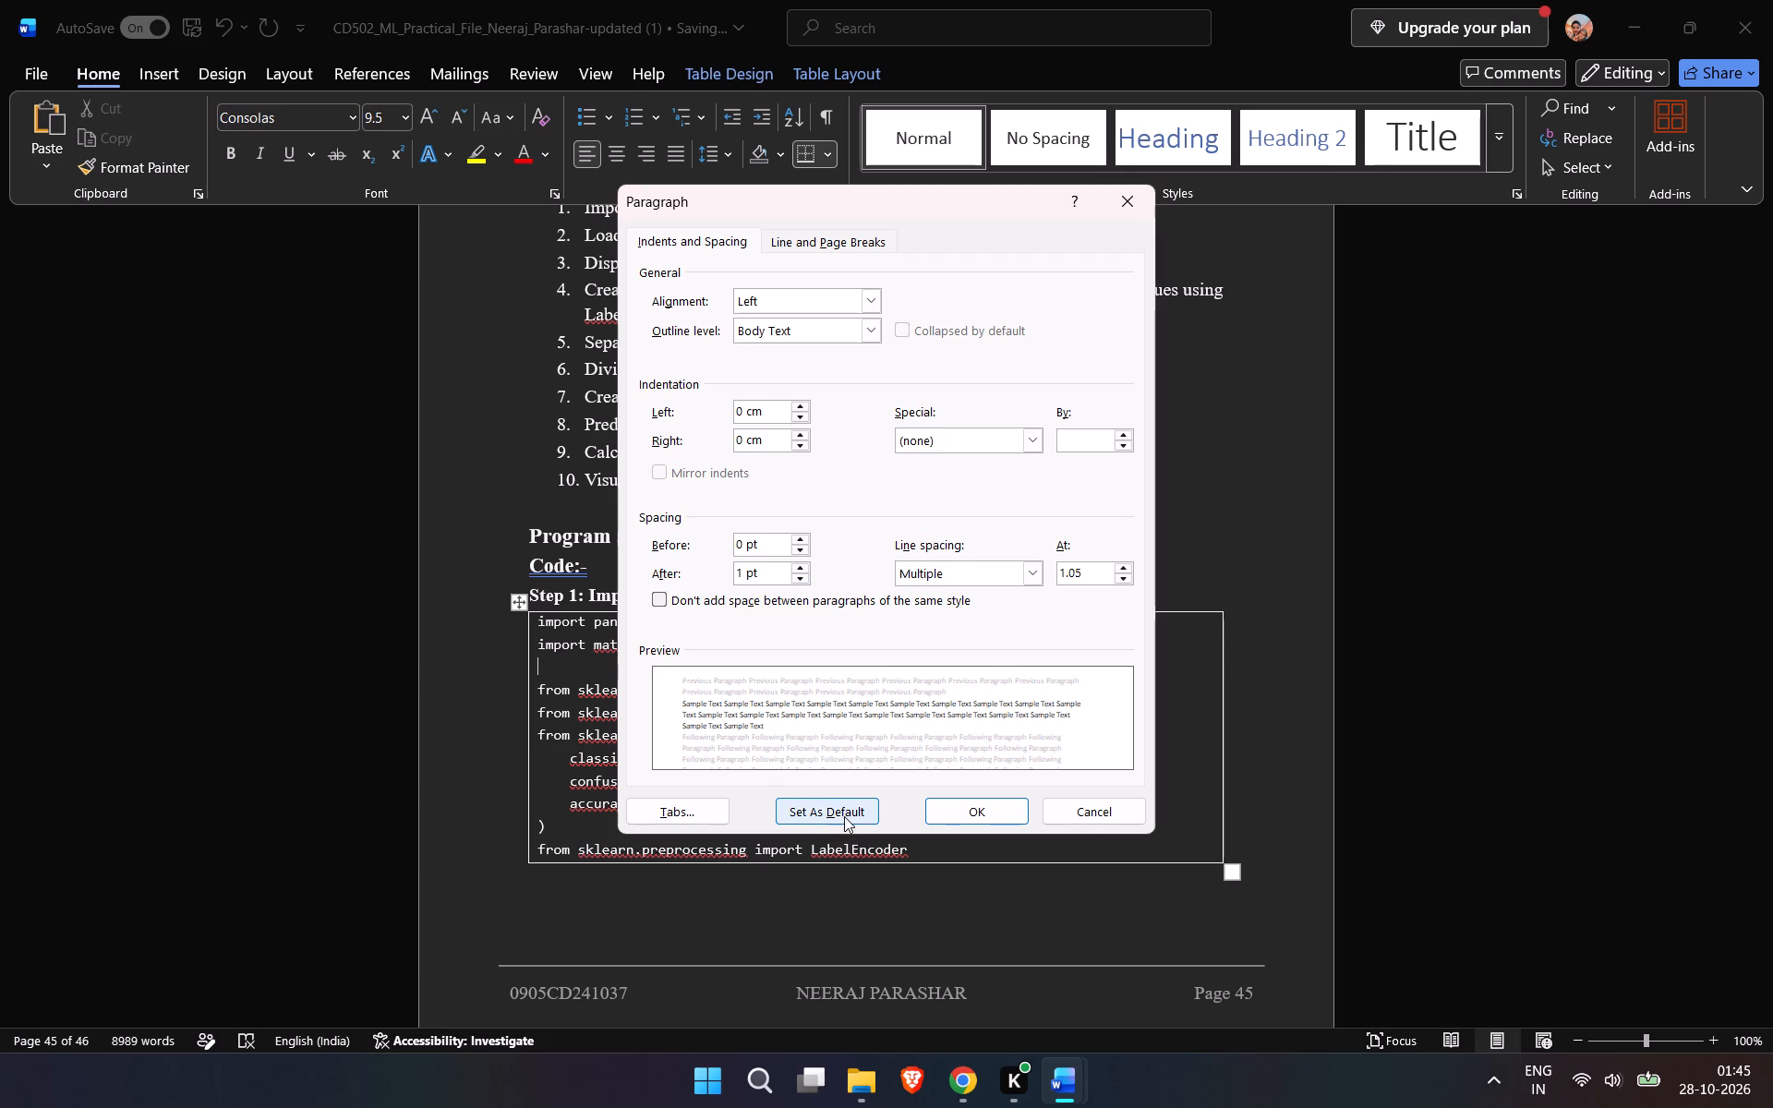
click(844, 816)
click(844, 816)
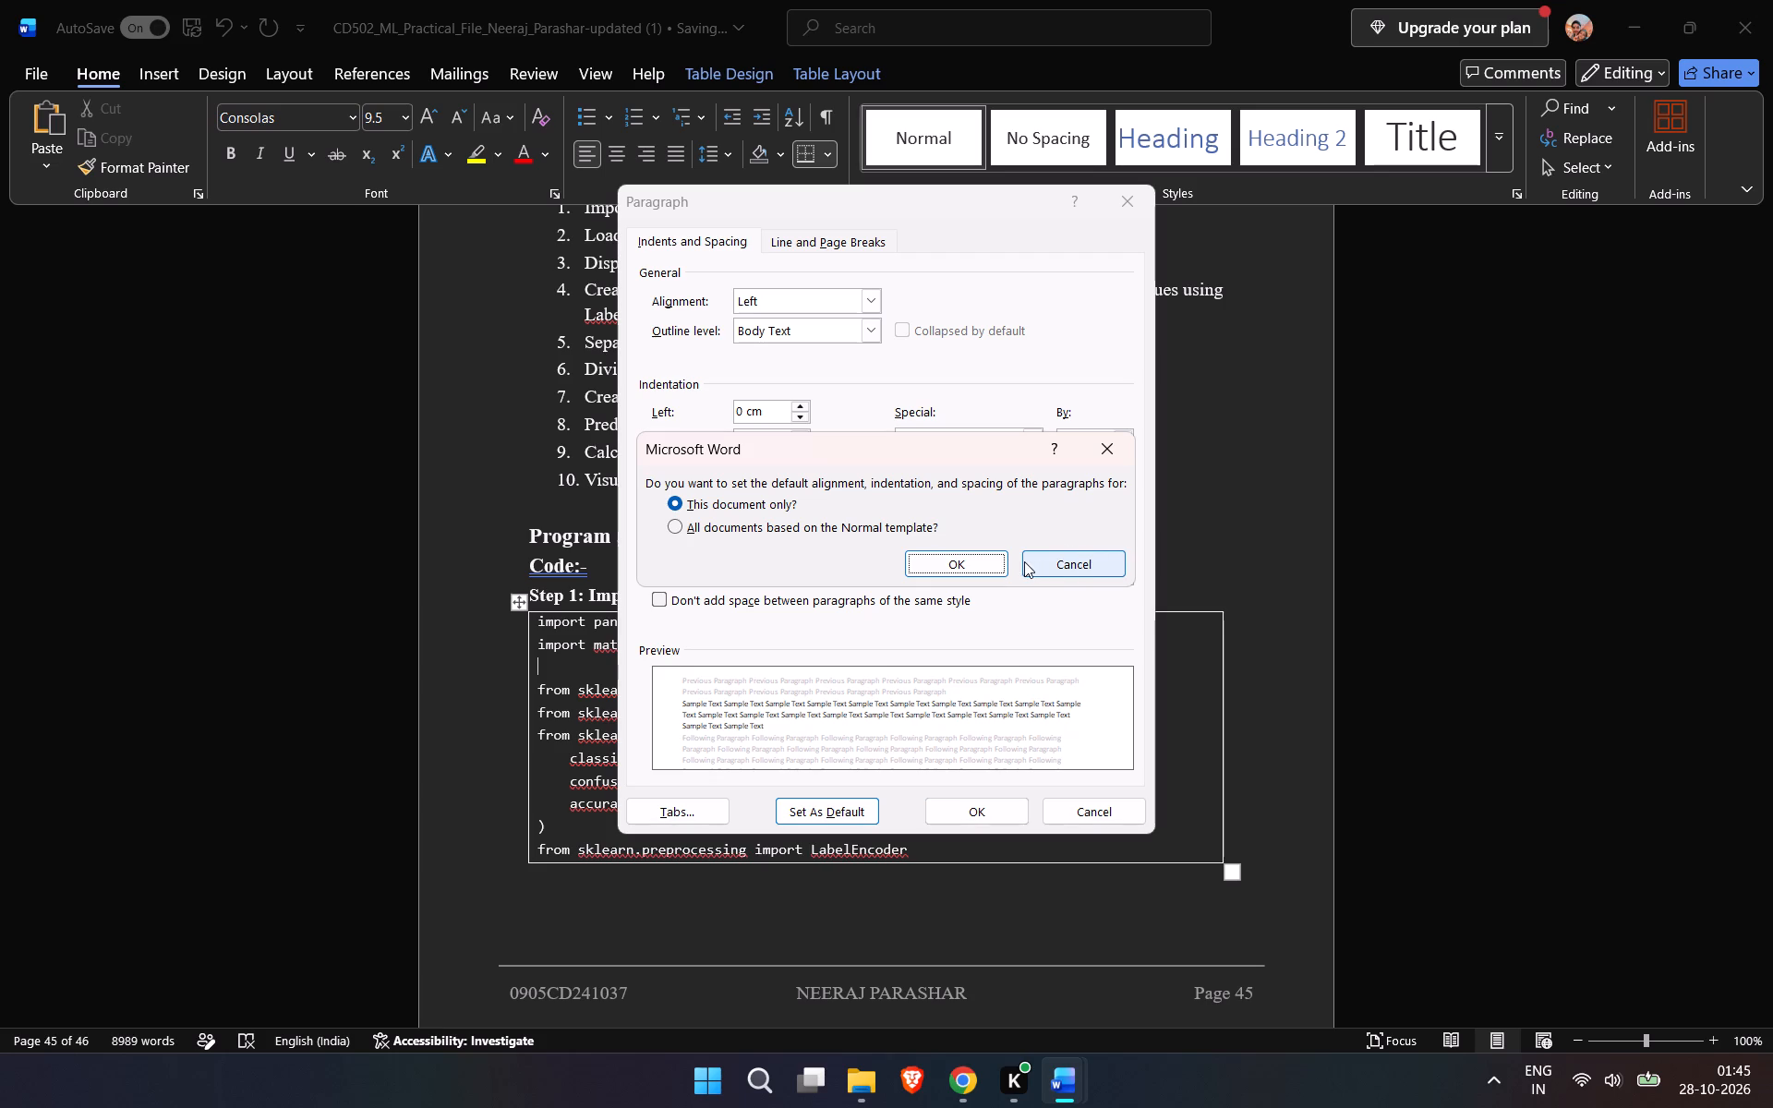
click(957, 566)
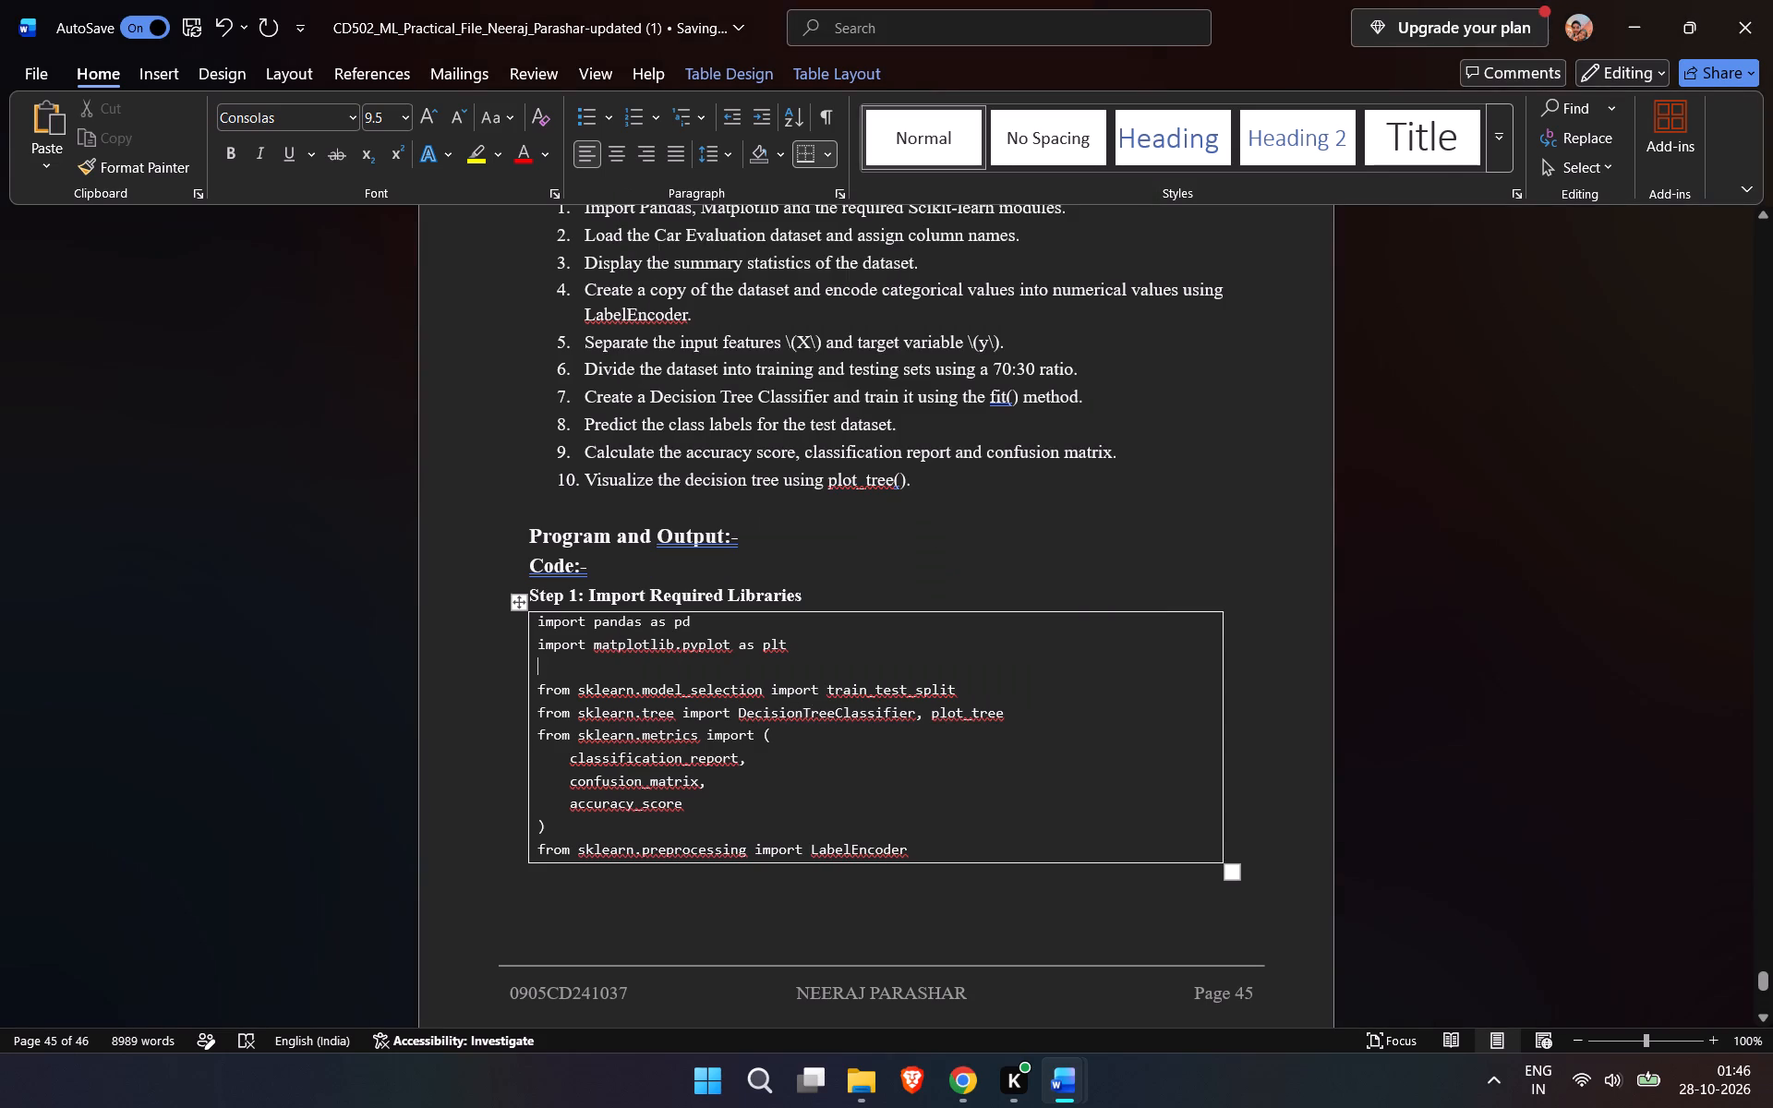
Delete the blank line between the matplotlib import and the sklearn imports in the Step 1 code box.
key(BackSpace)
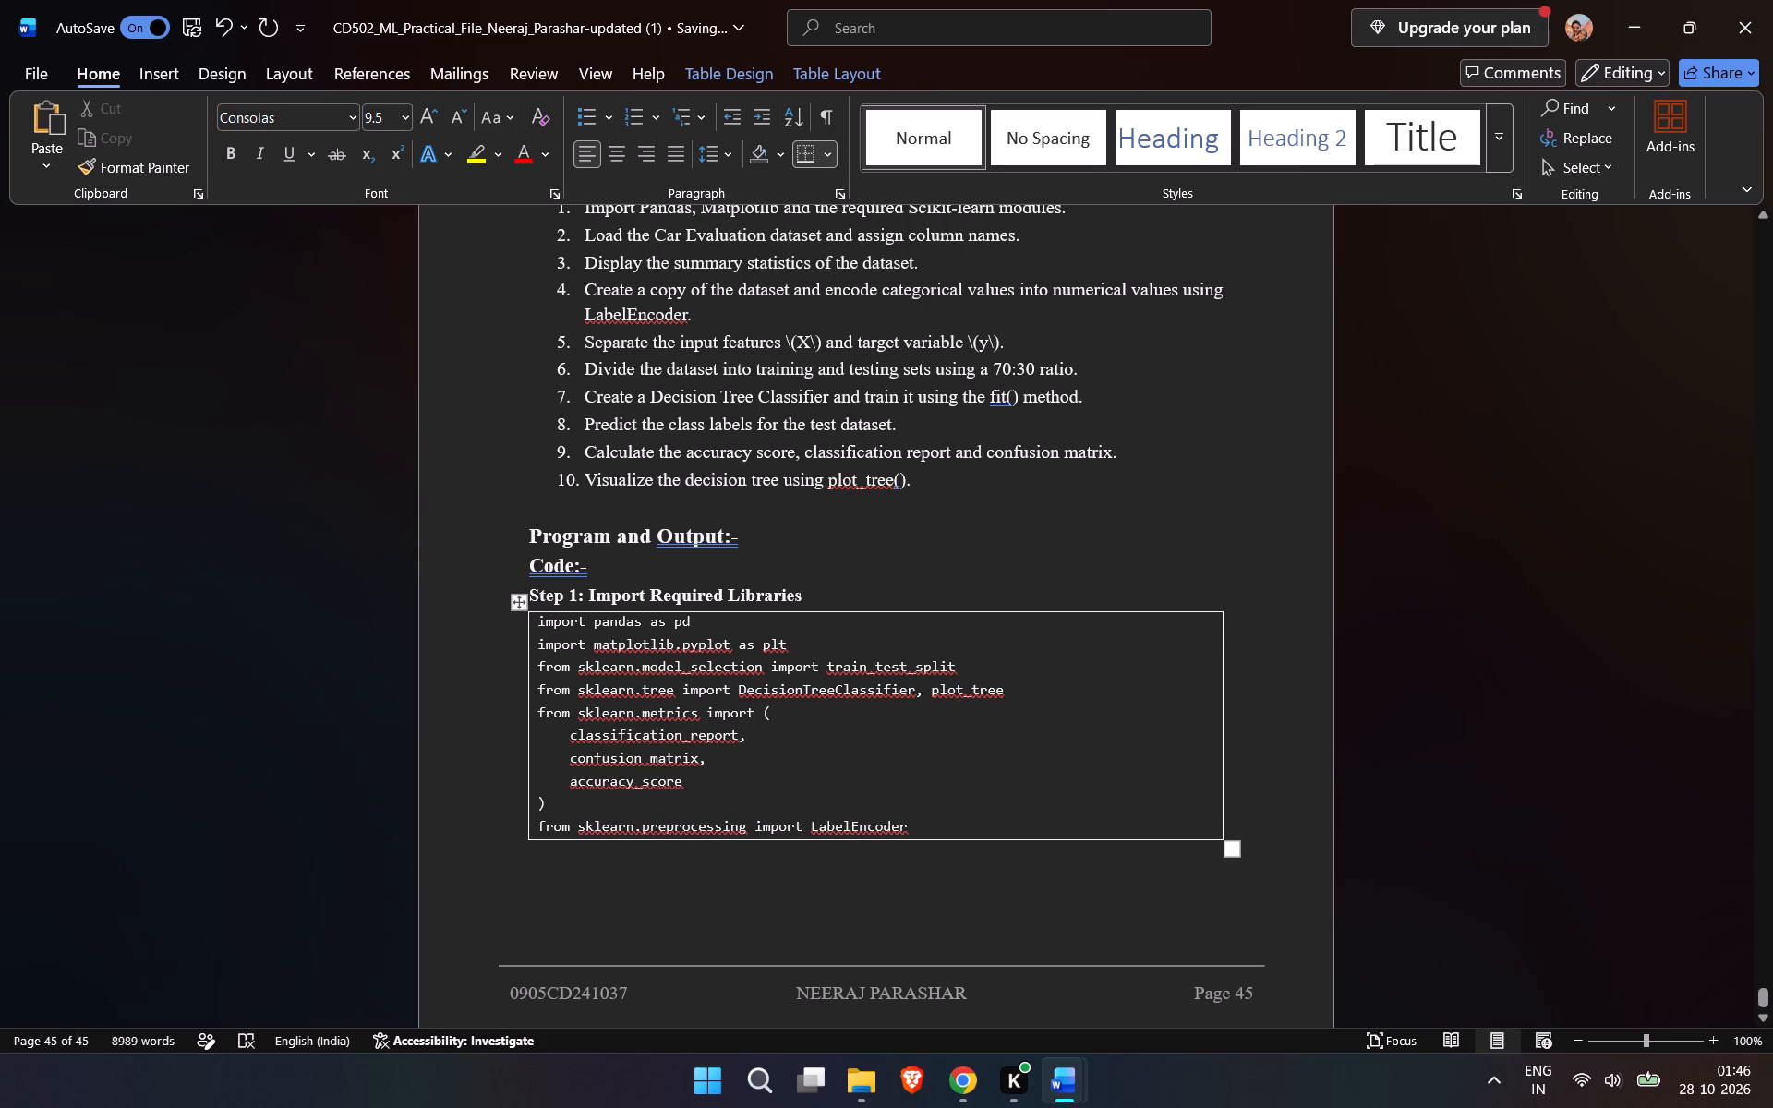
click(940, 886)
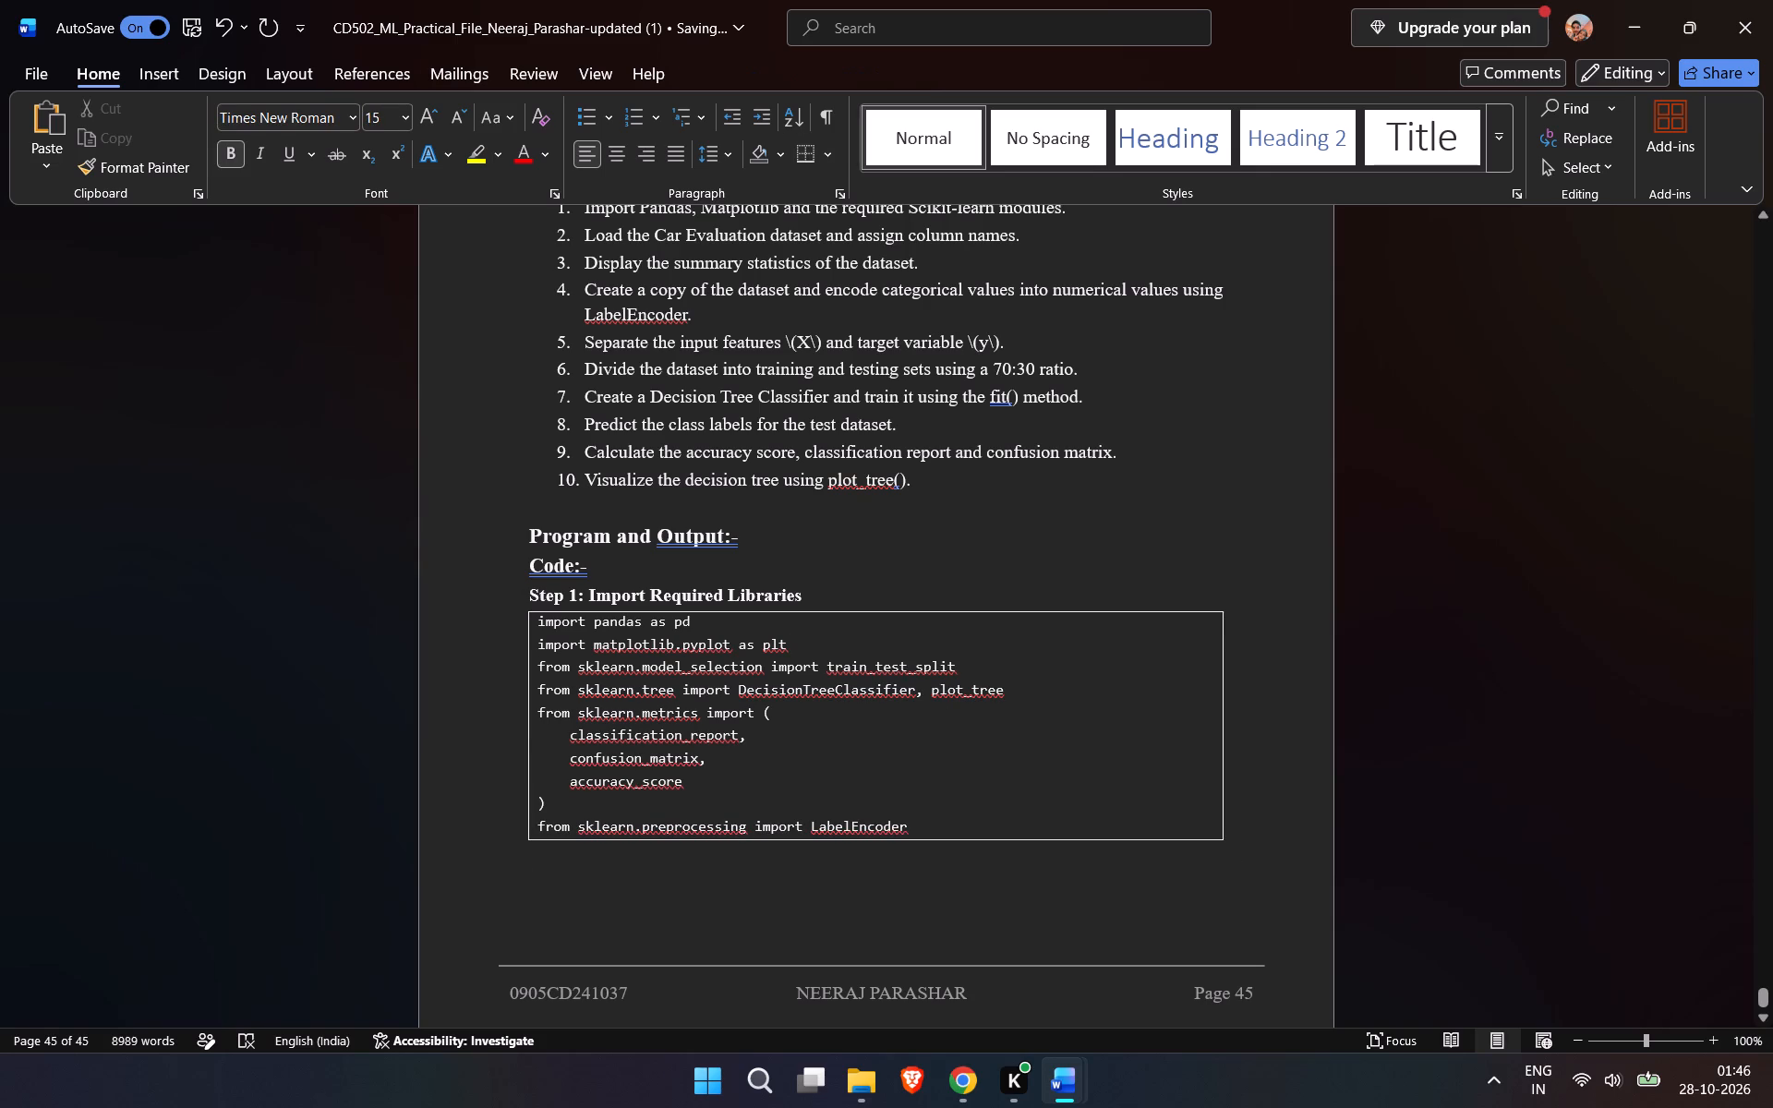
Remove bold from the train_test_split code in the KNN experiment's "Step 6: Train-Test split" box.
scroll(940, 886, up, 20)
scroll(940, 886, up, 6)
scroll(940, 886, down, 4)
scroll(940, 886, up, 20)
scroll(940, 886, up, 20)
scroll(940, 886, up, 18)
scroll(940, 886, down, 1)
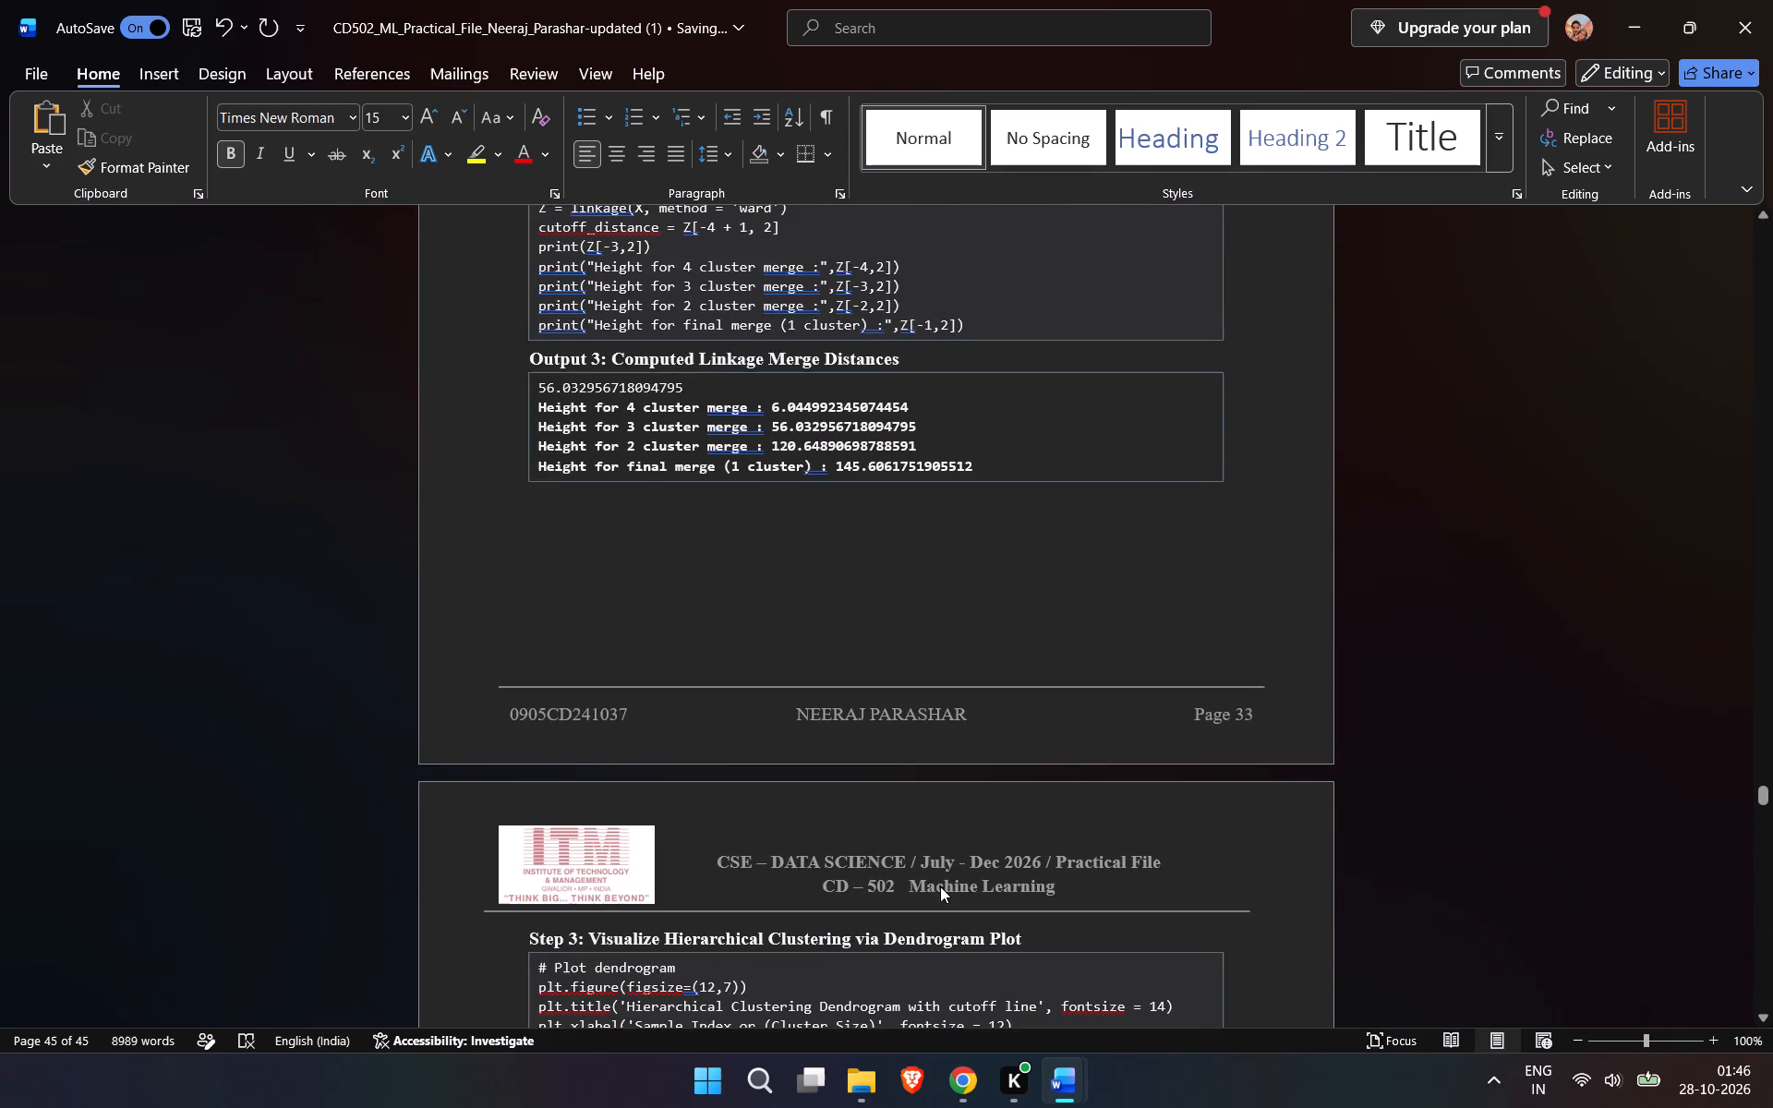
scroll(940, 886, down, 1)
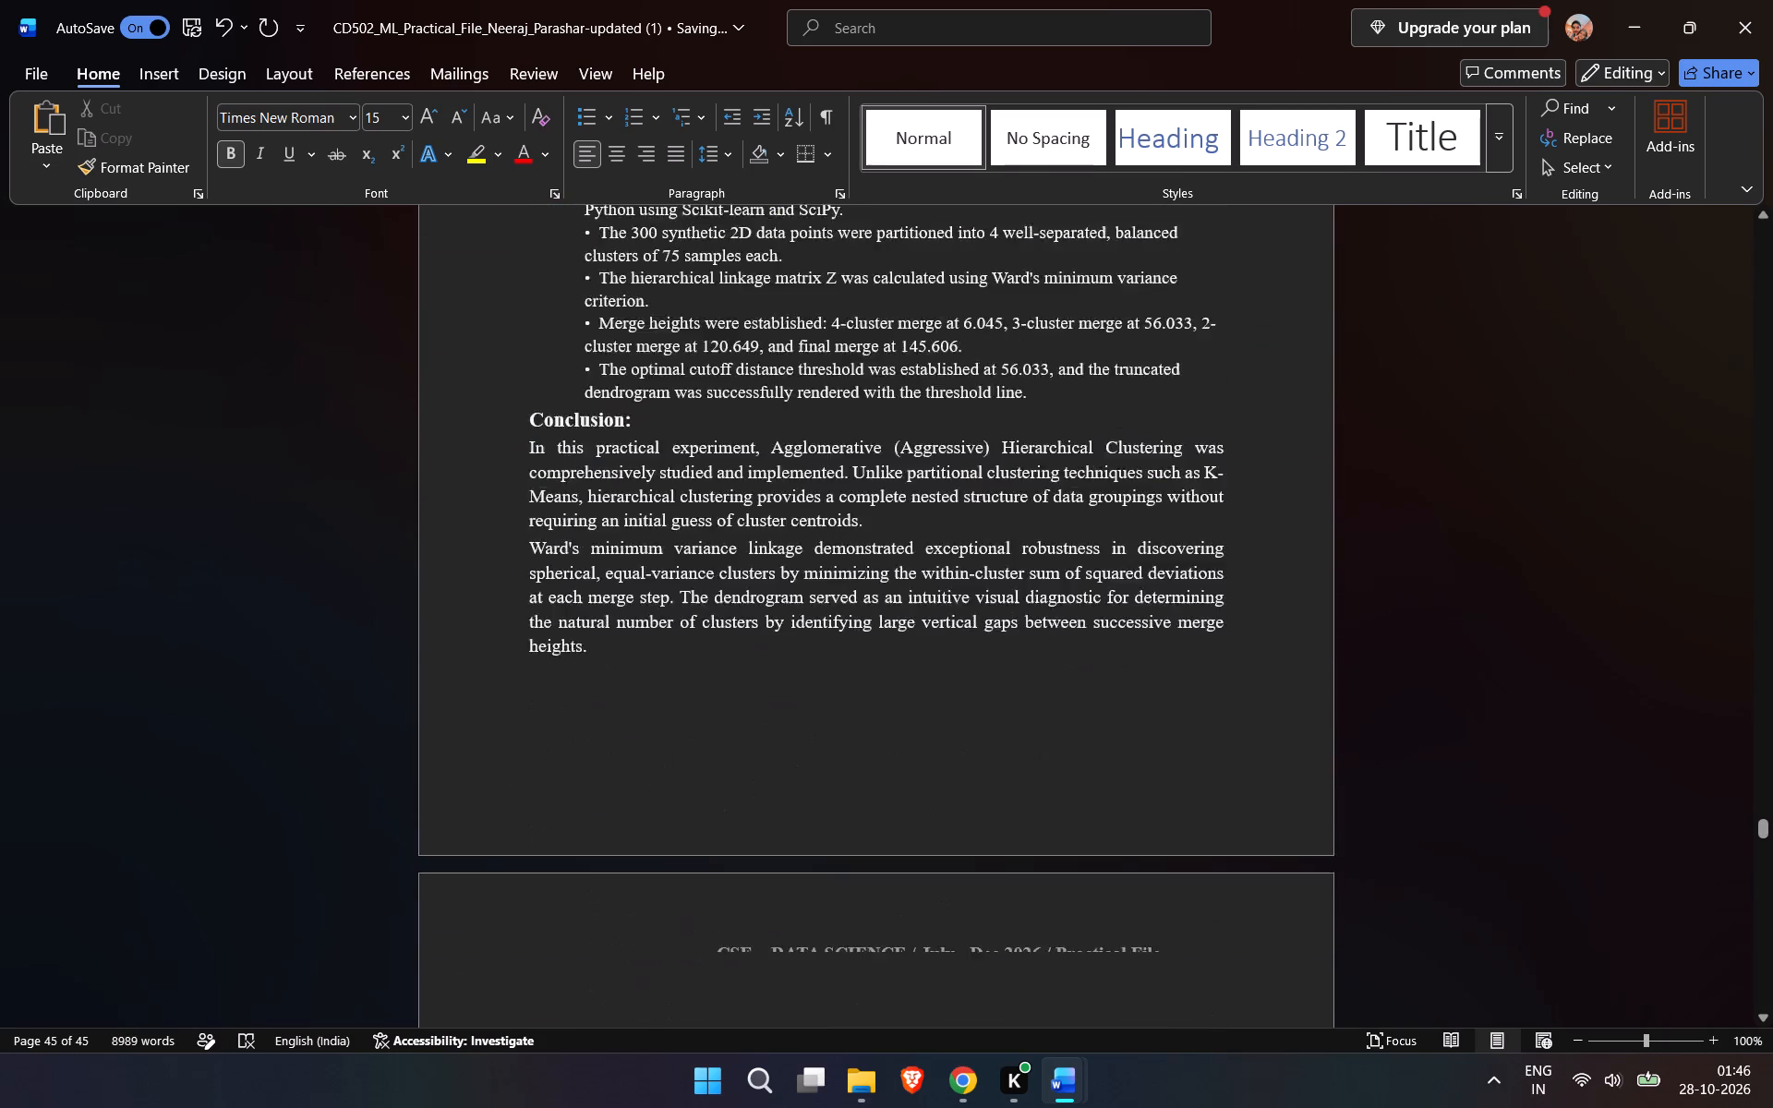
scroll(940, 886, down, 4)
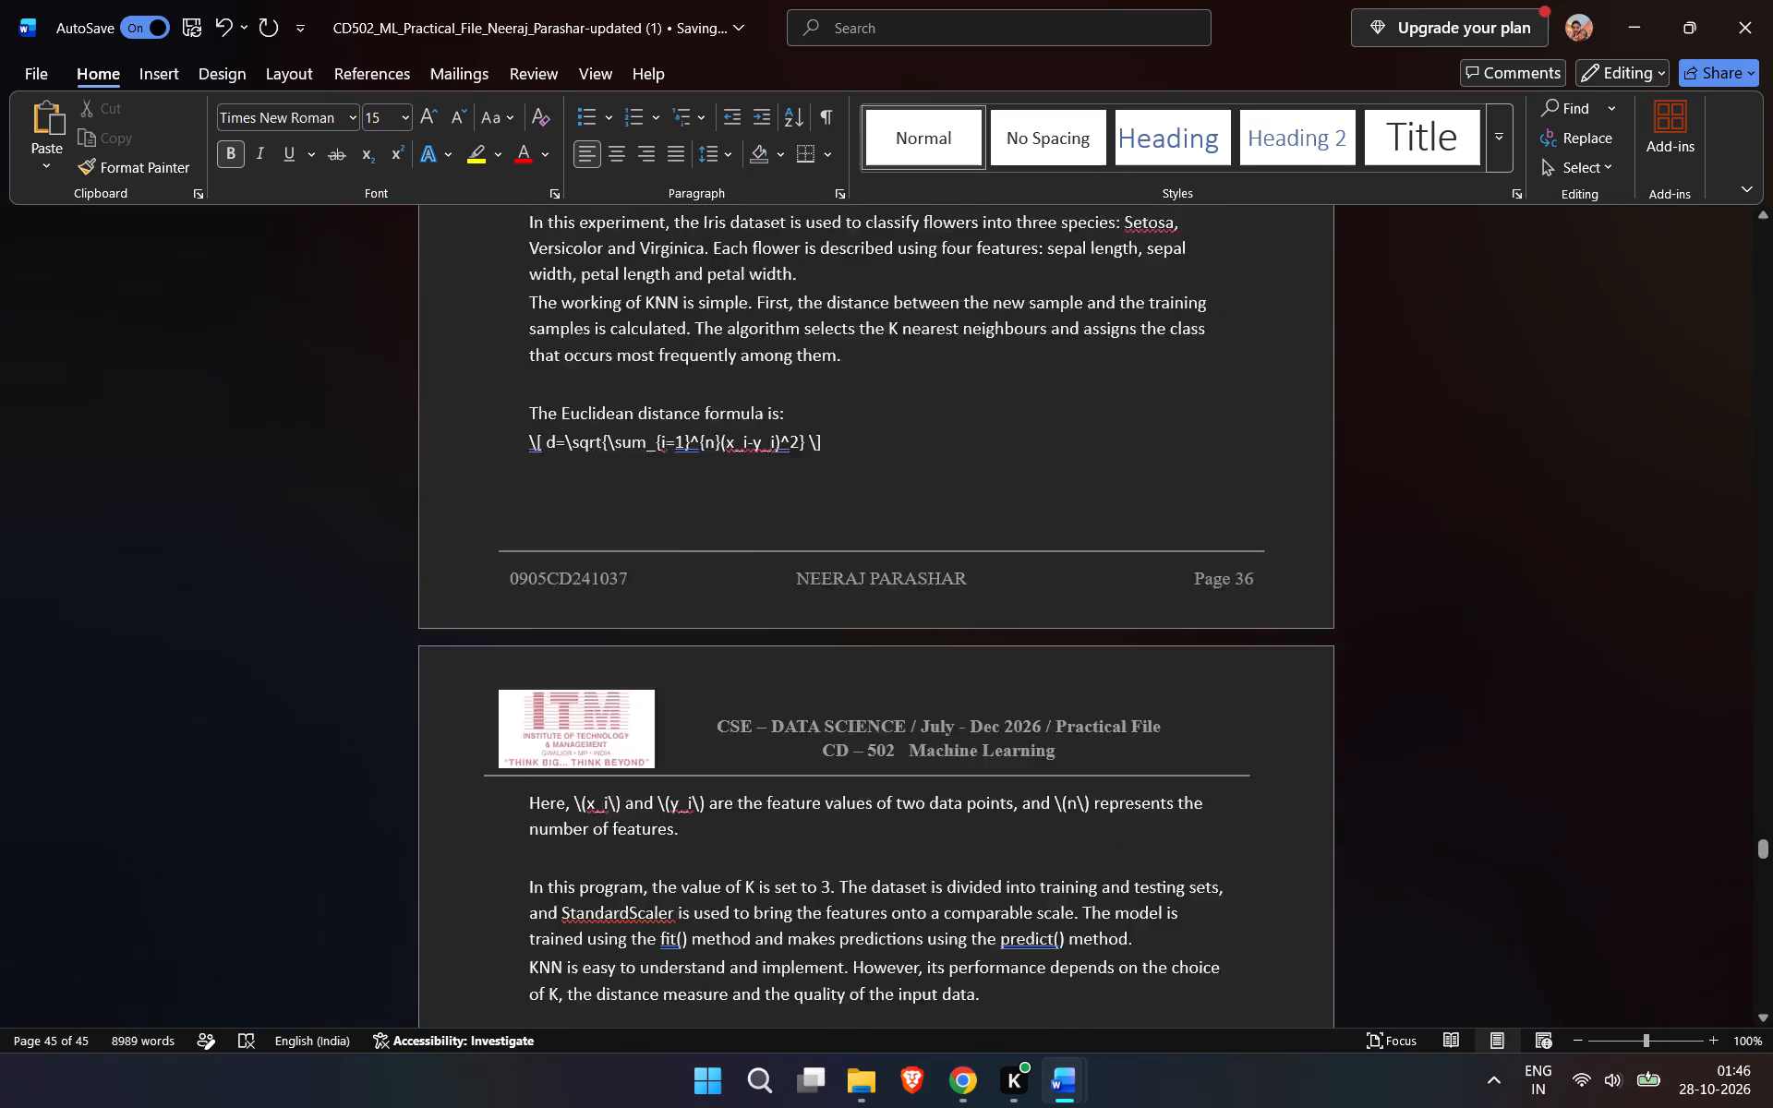
scroll(940, 886, down, 3)
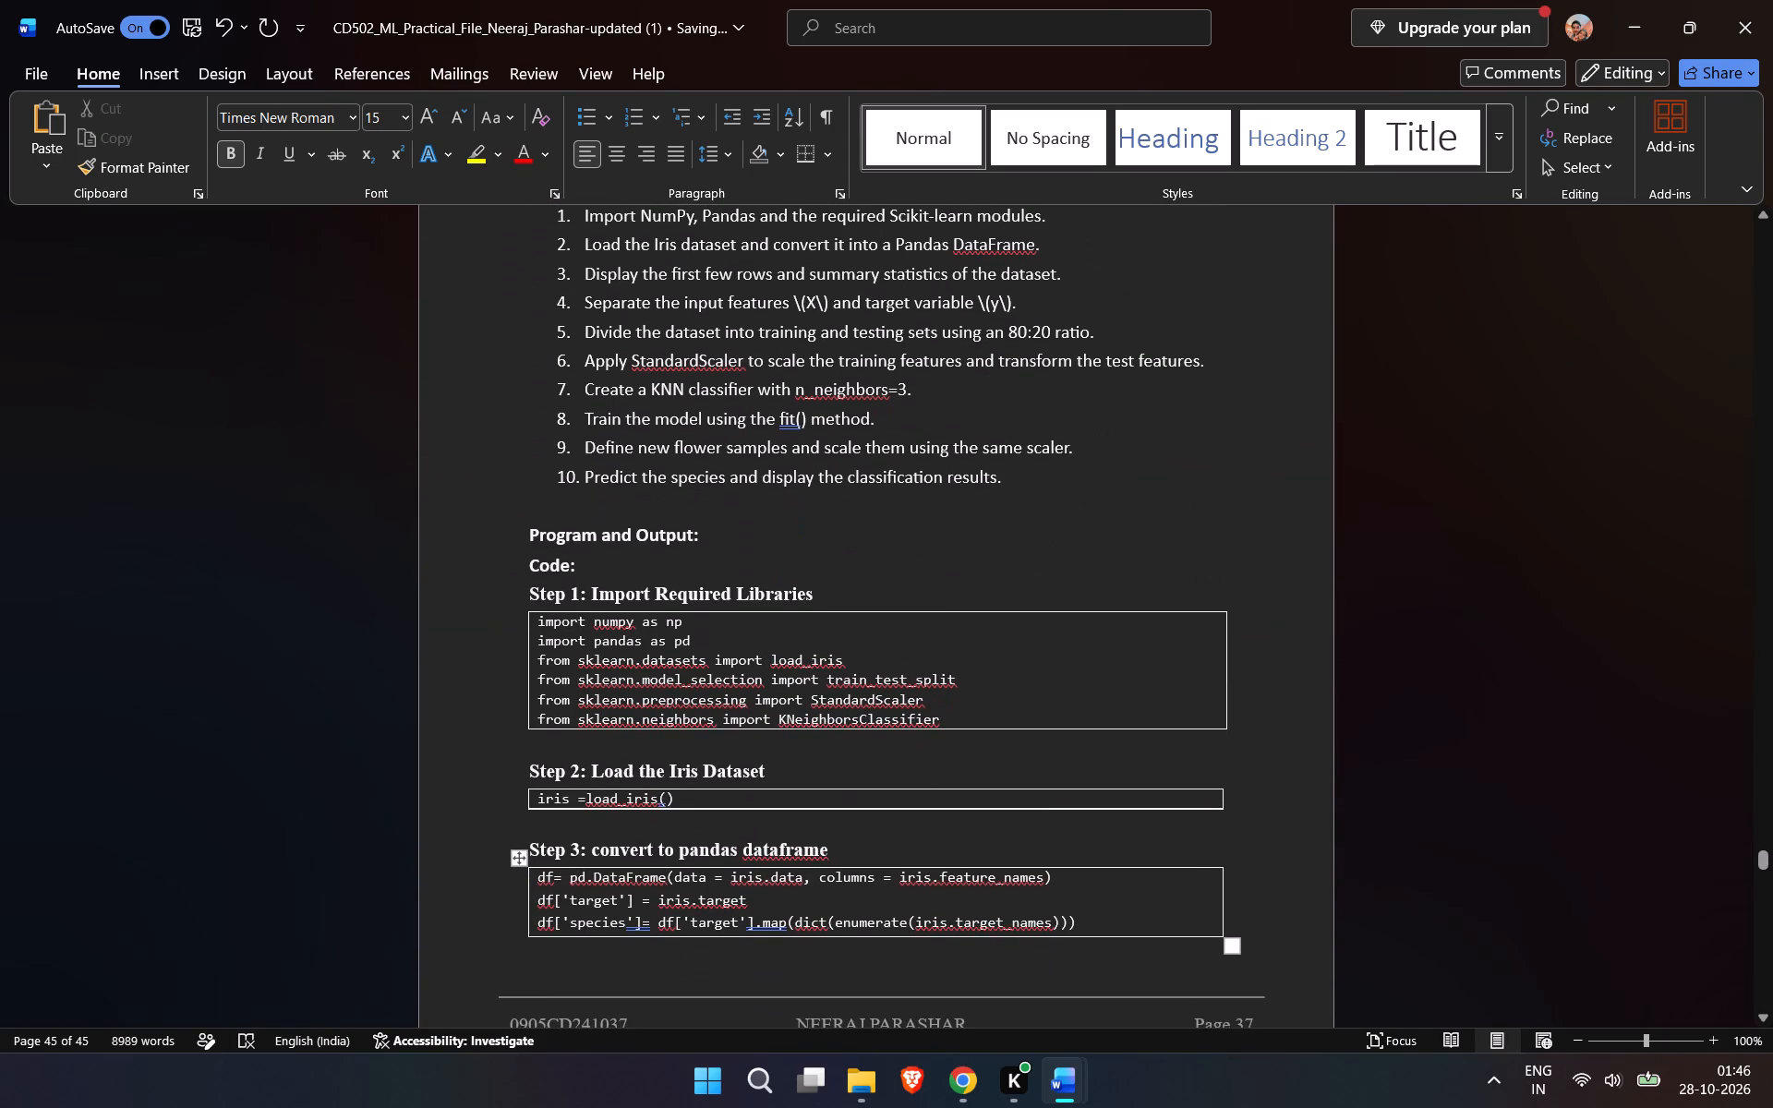
scroll(940, 886, down, 2)
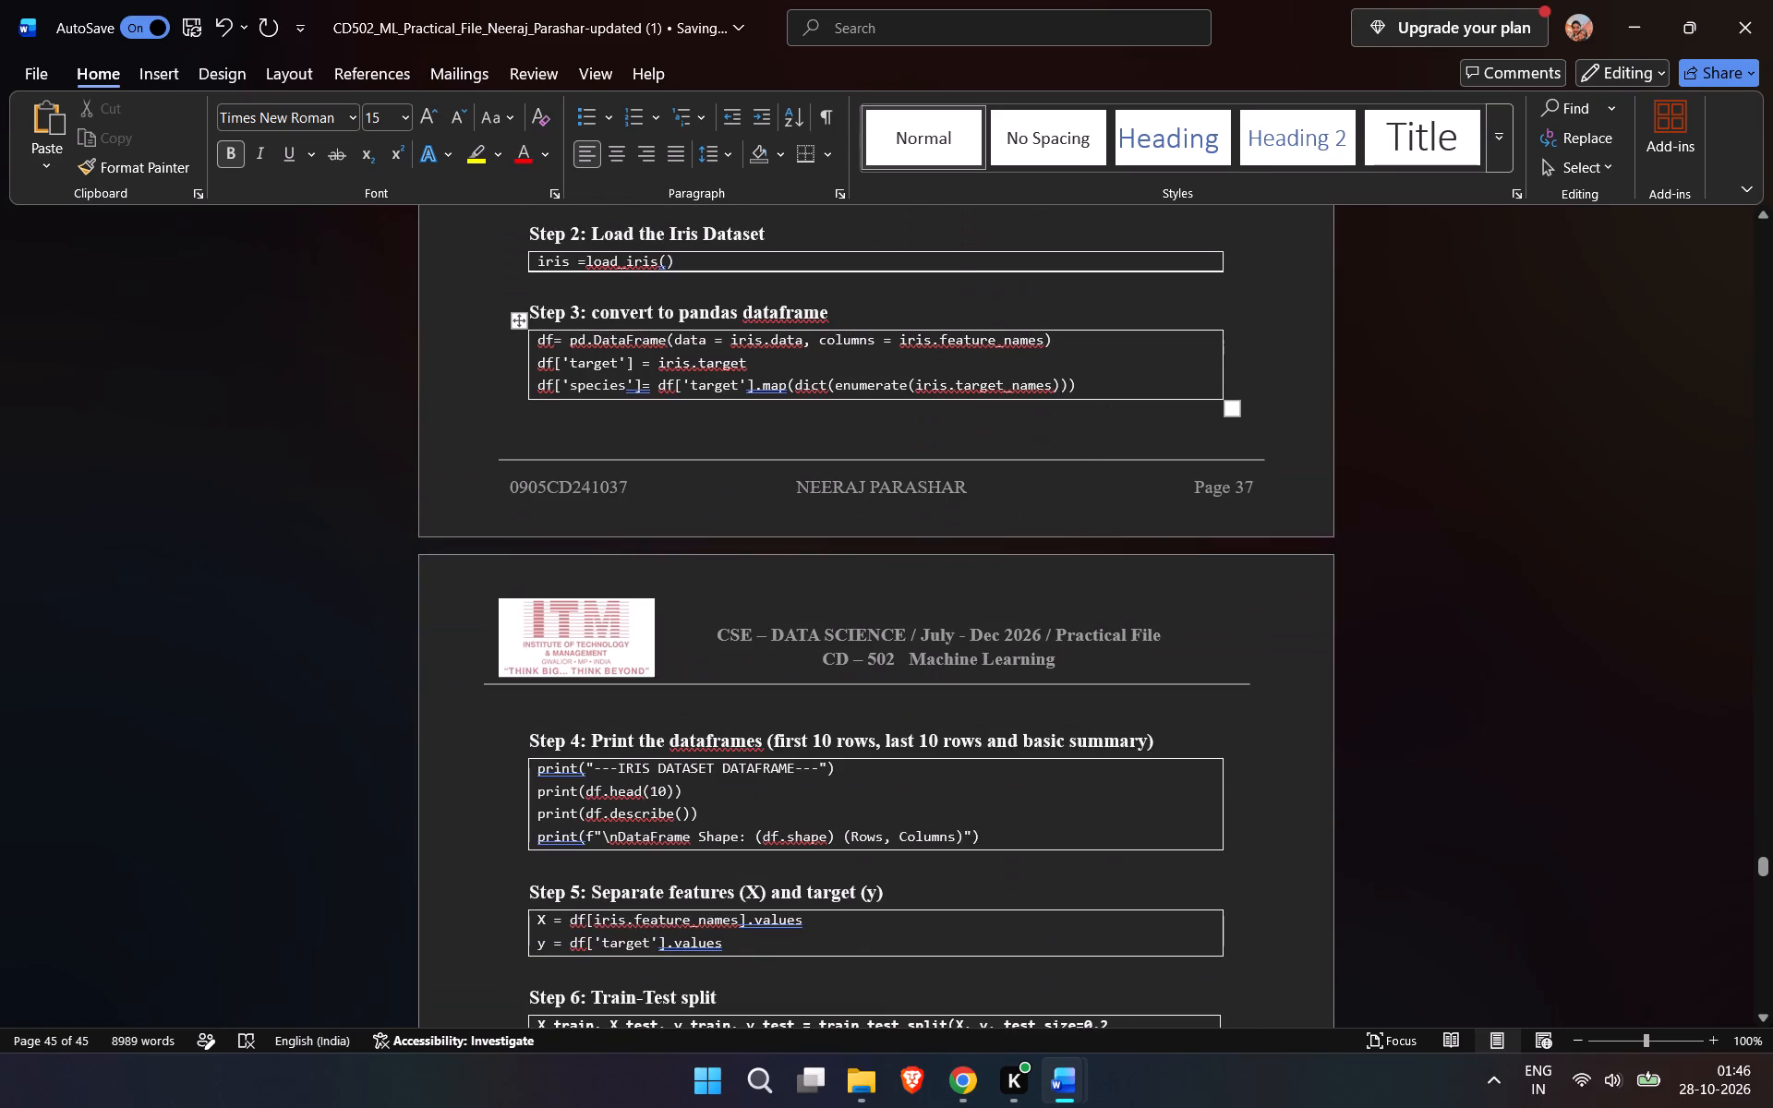
scroll(940, 886, down, 2)
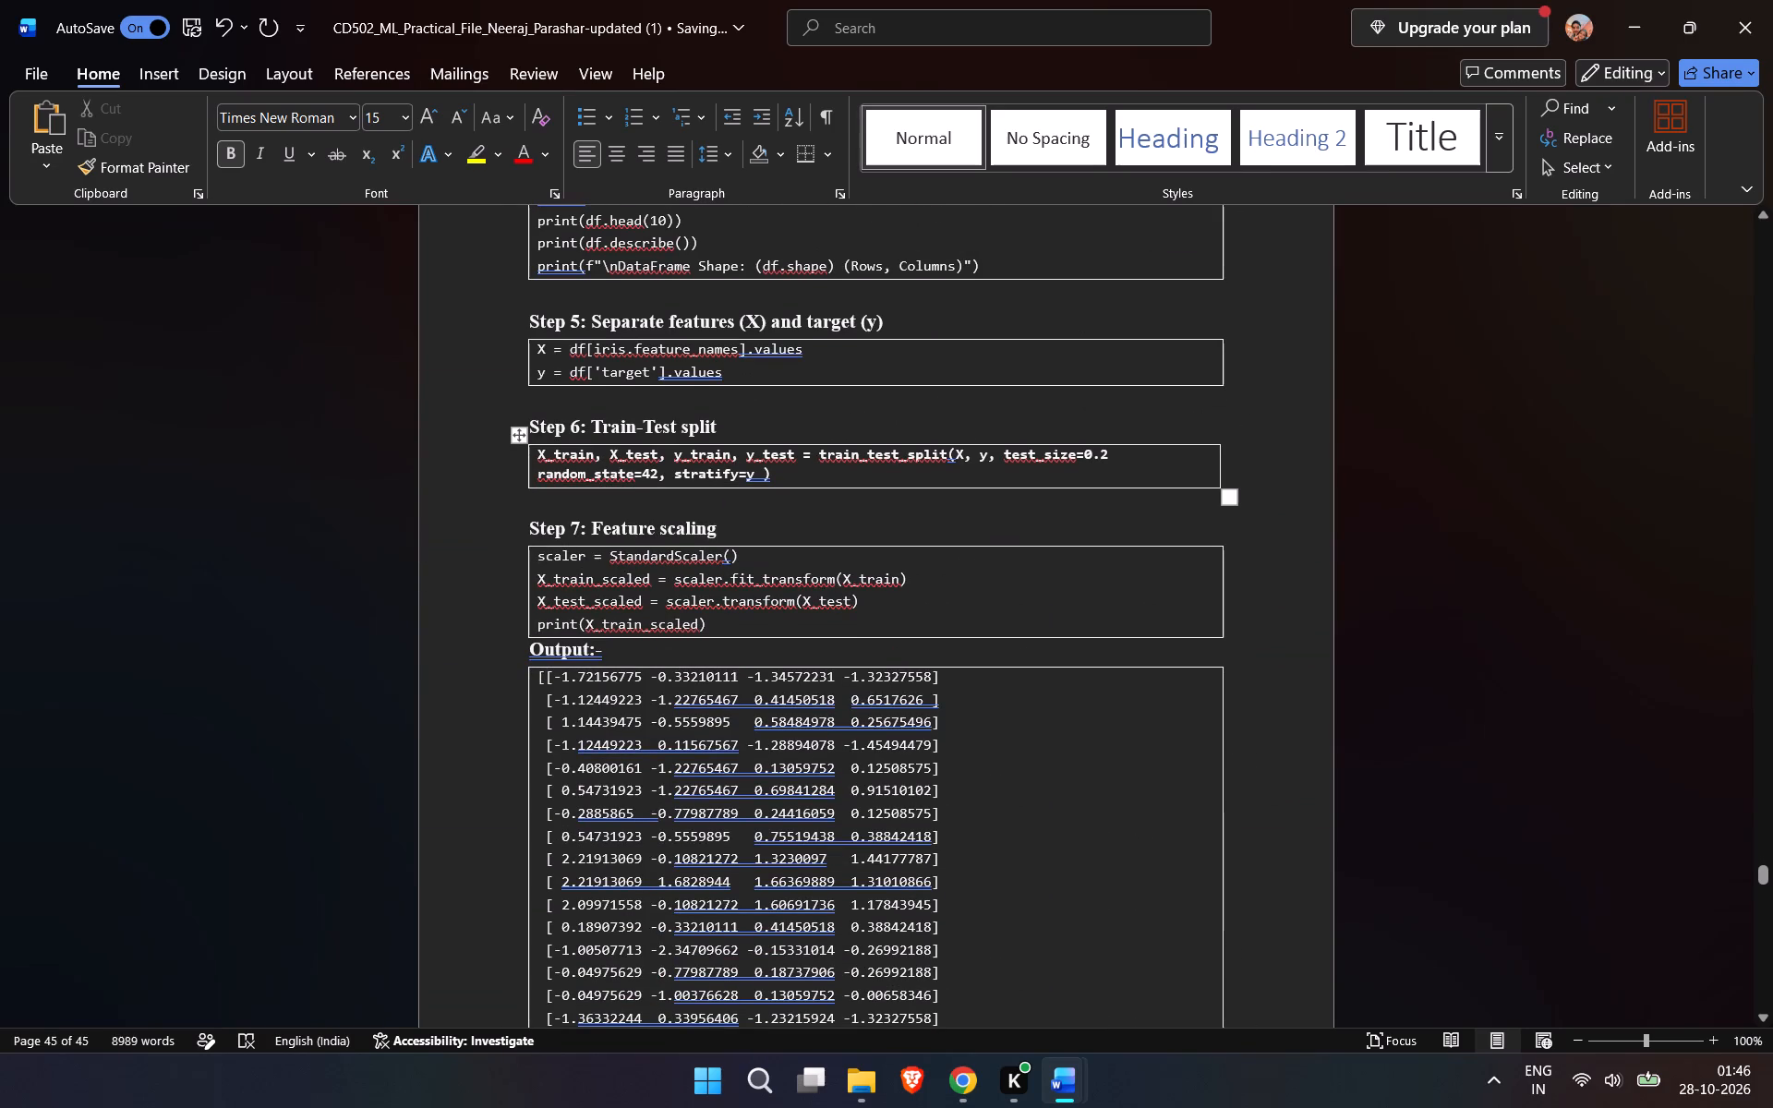
drag(819, 474, 534, 444)
click(555, 407)
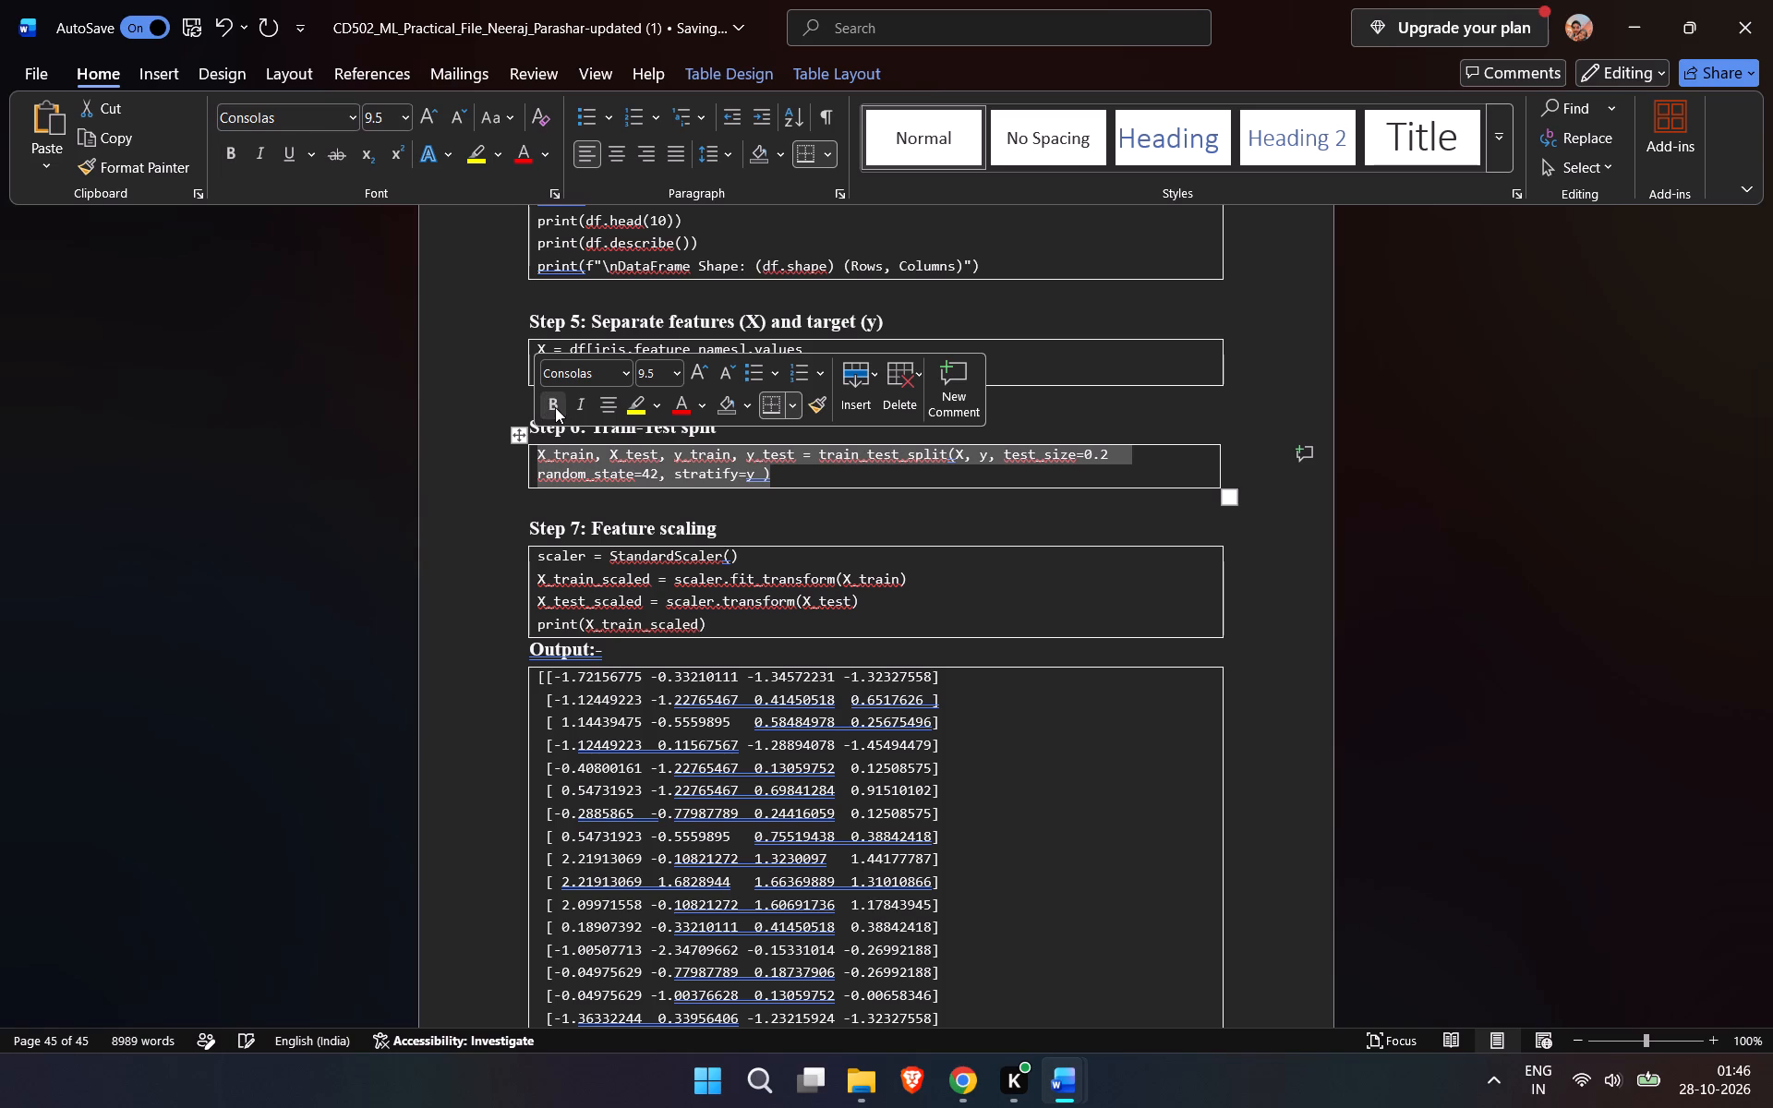
click(473, 660)
click(488, 733)
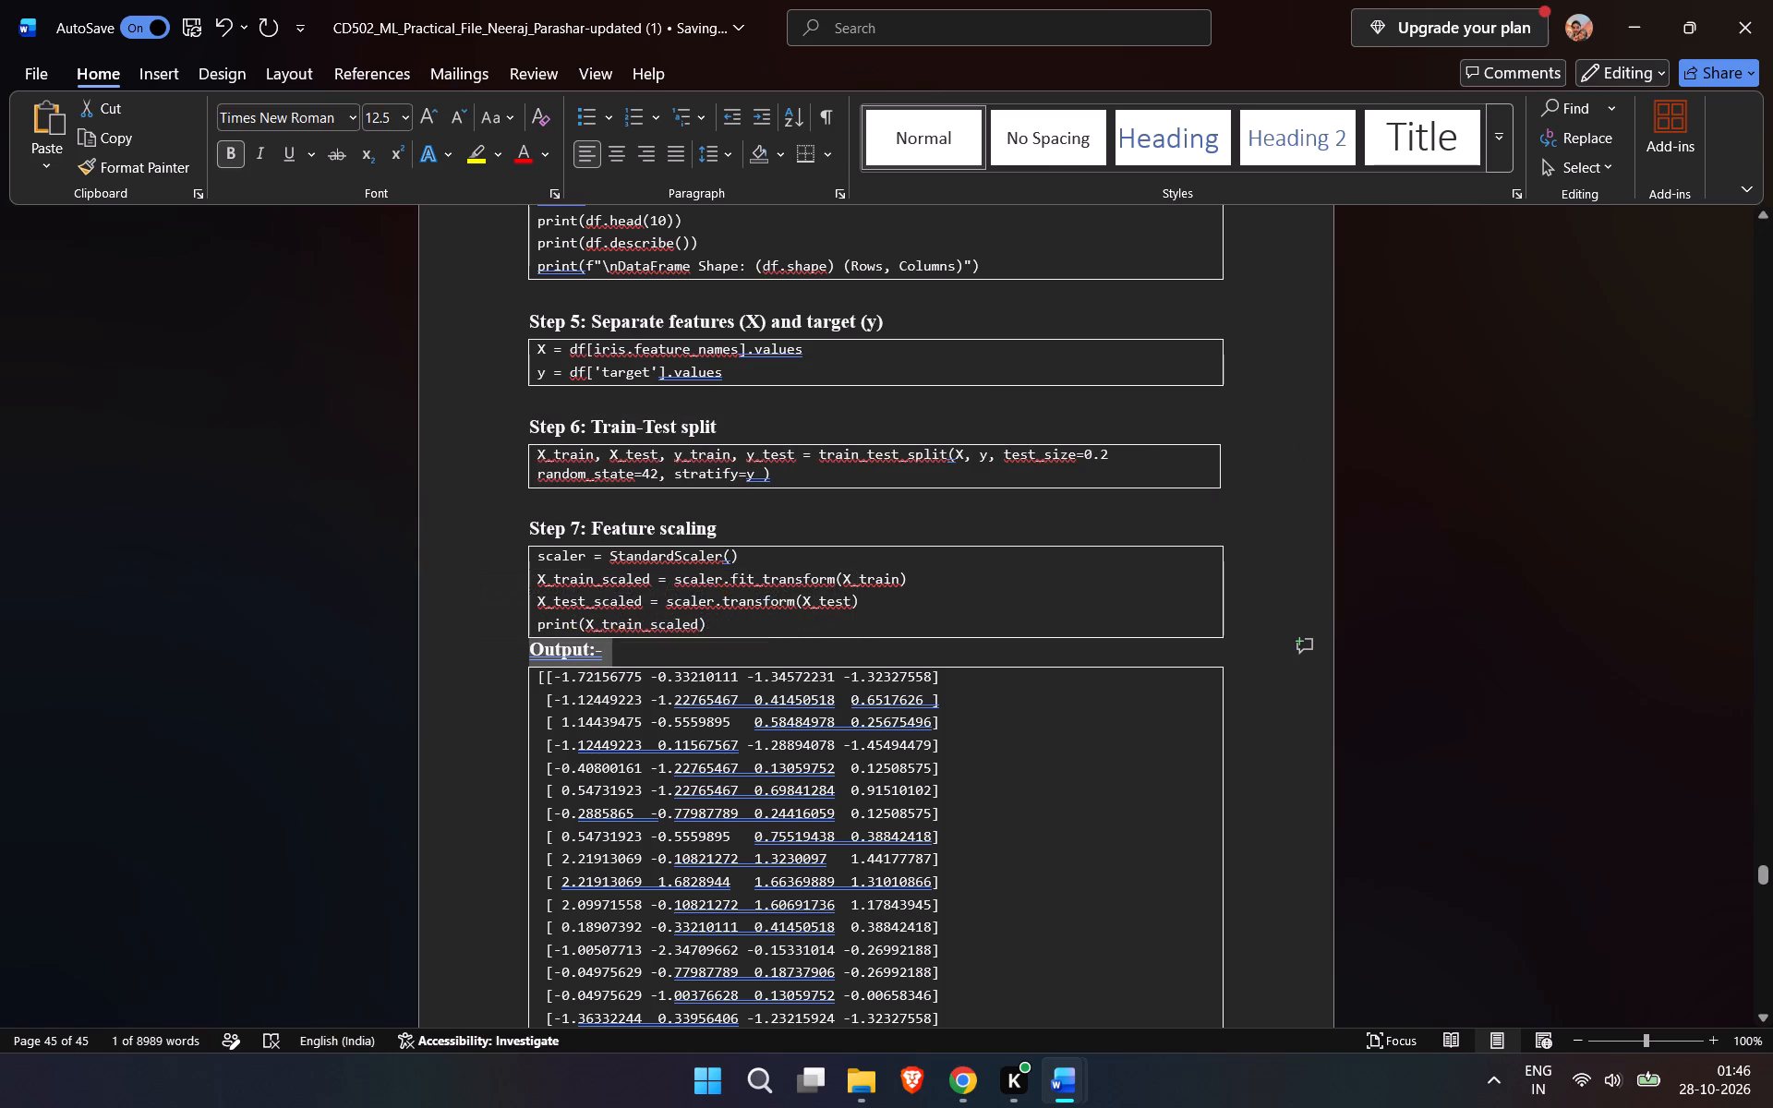
click(488, 733)
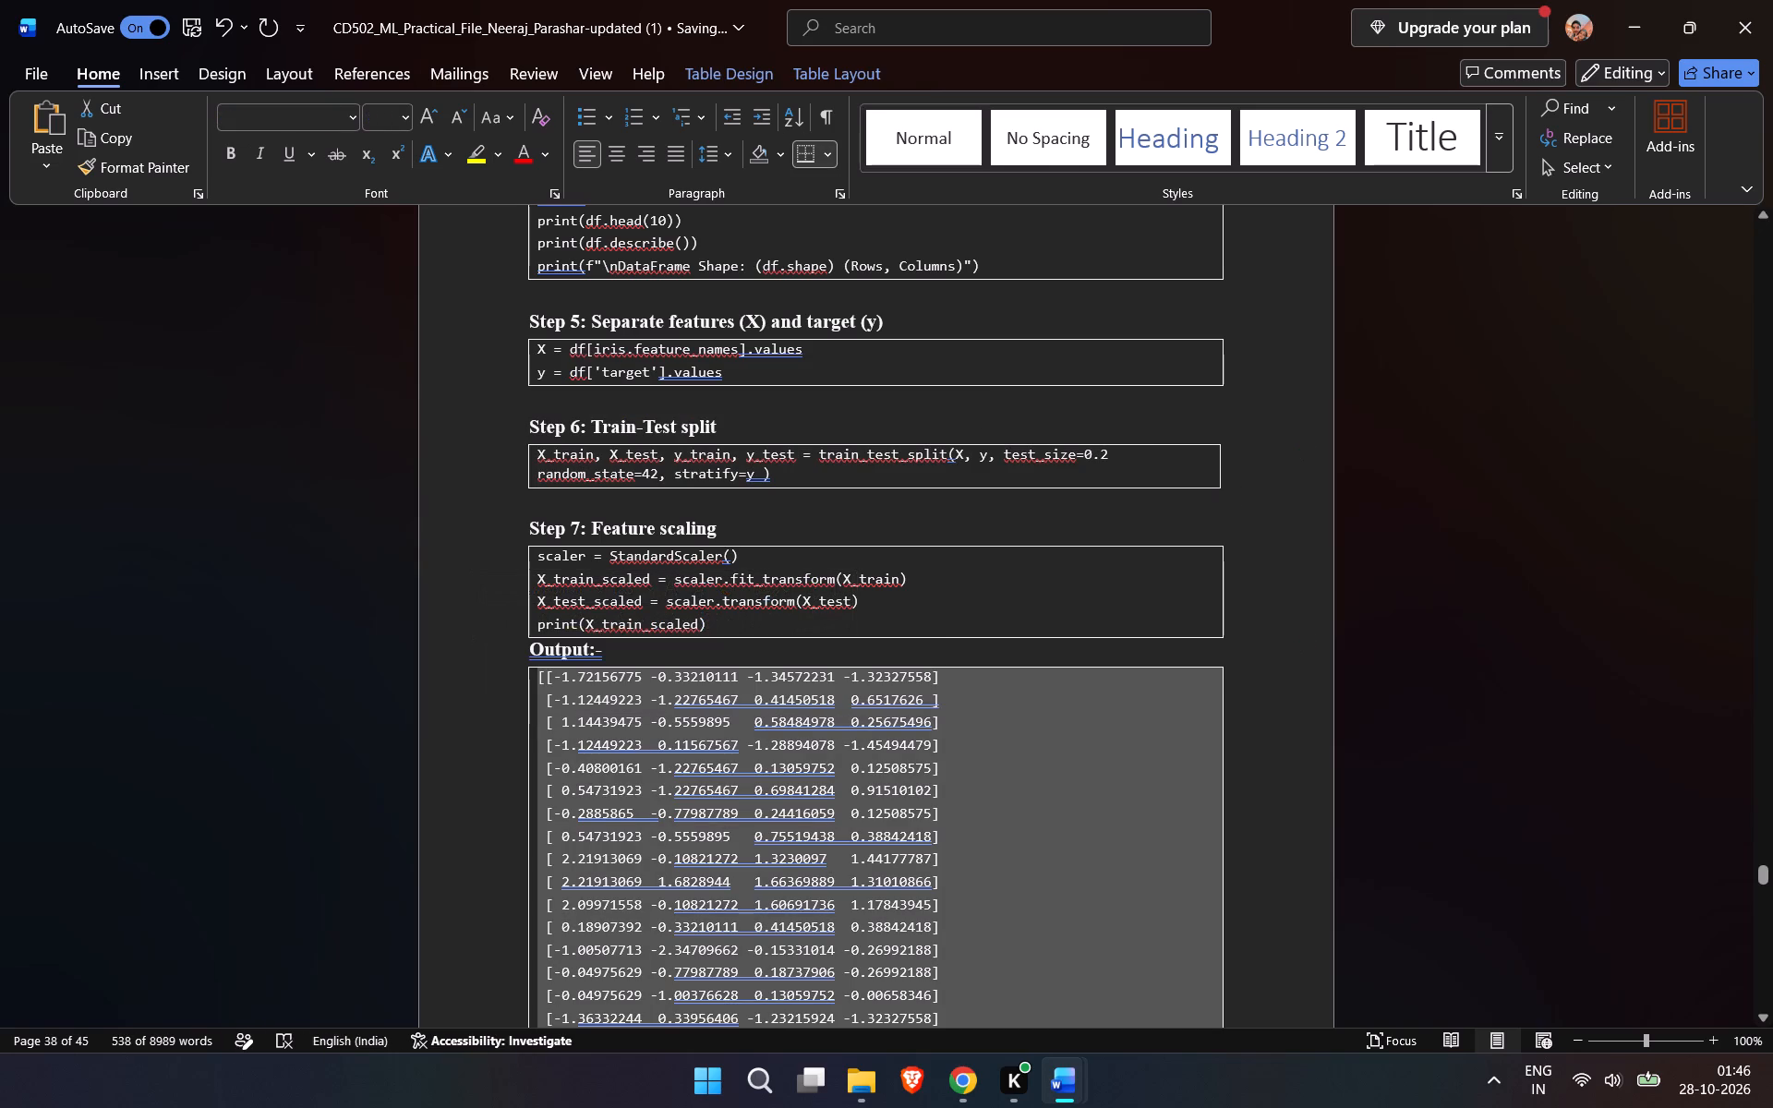
Set the default paragraph format for all documents based on the Normal template to multiple line spacing of 1.05 with 1 pt after.
click(1294, 659)
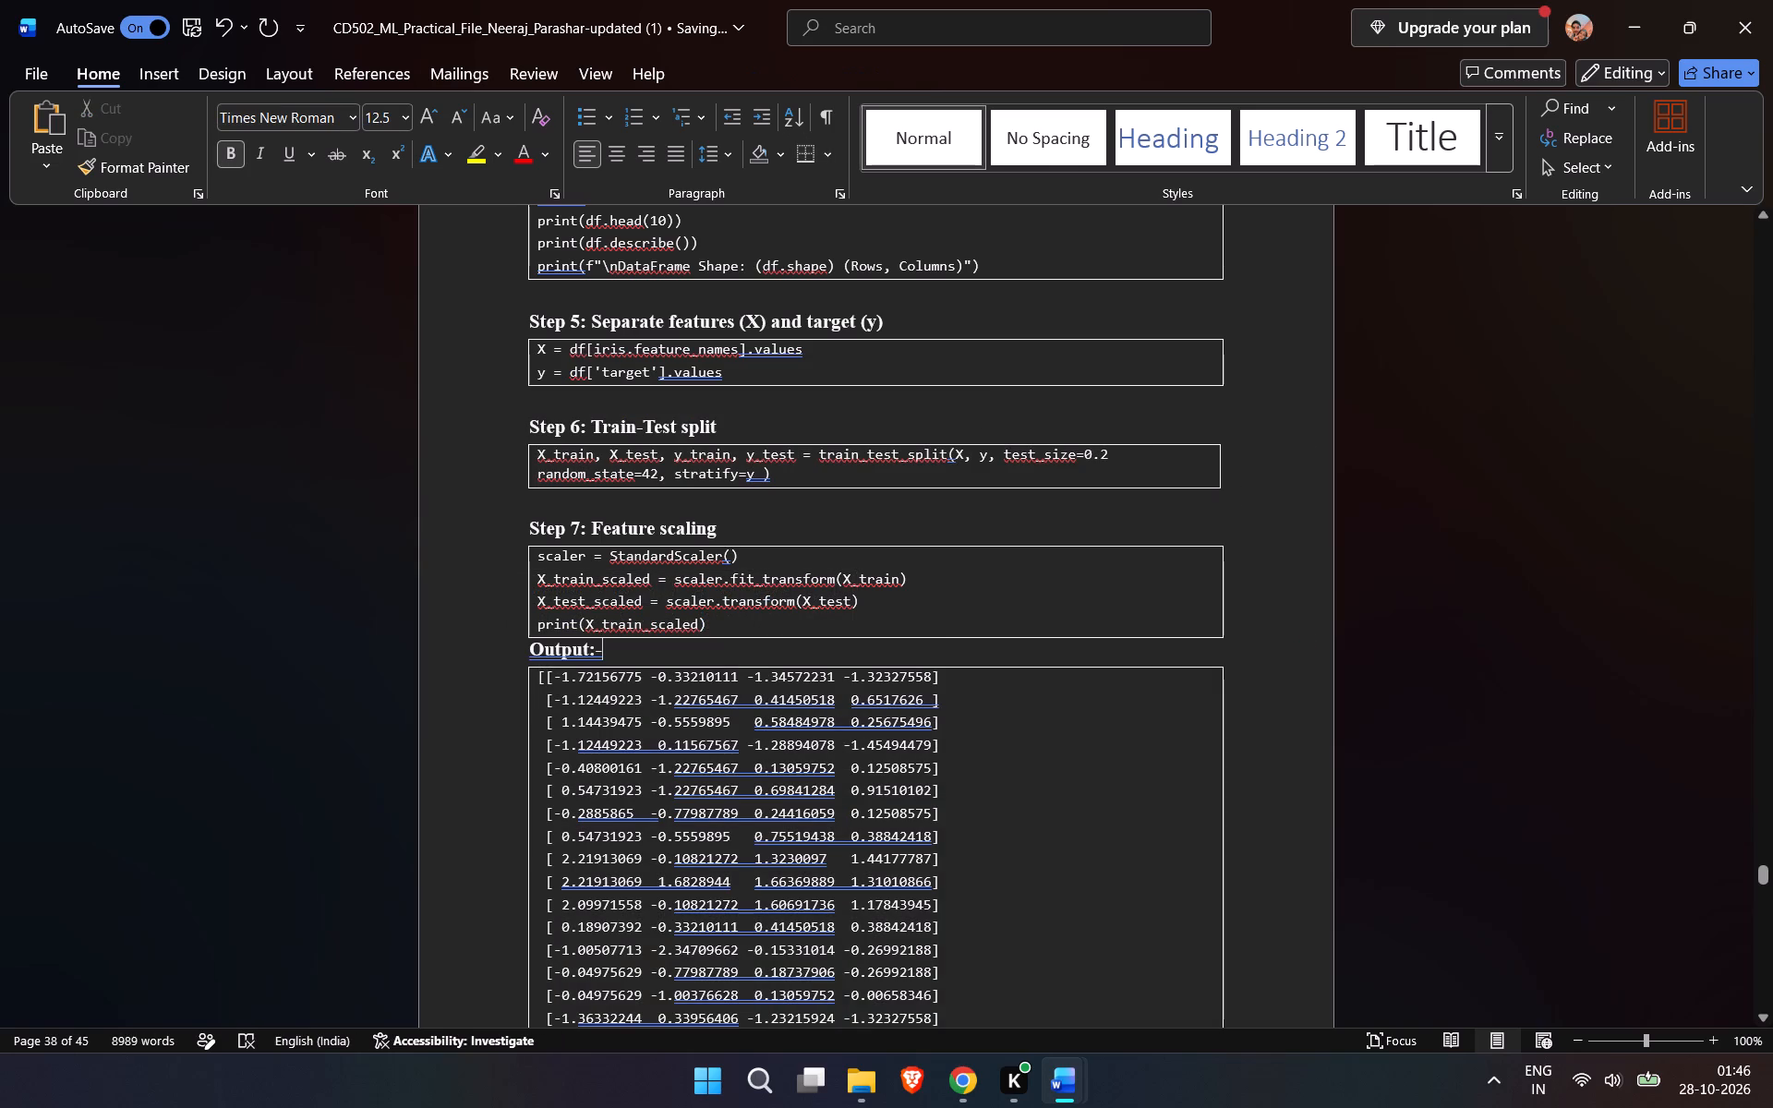
click(997, 790)
click(842, 189)
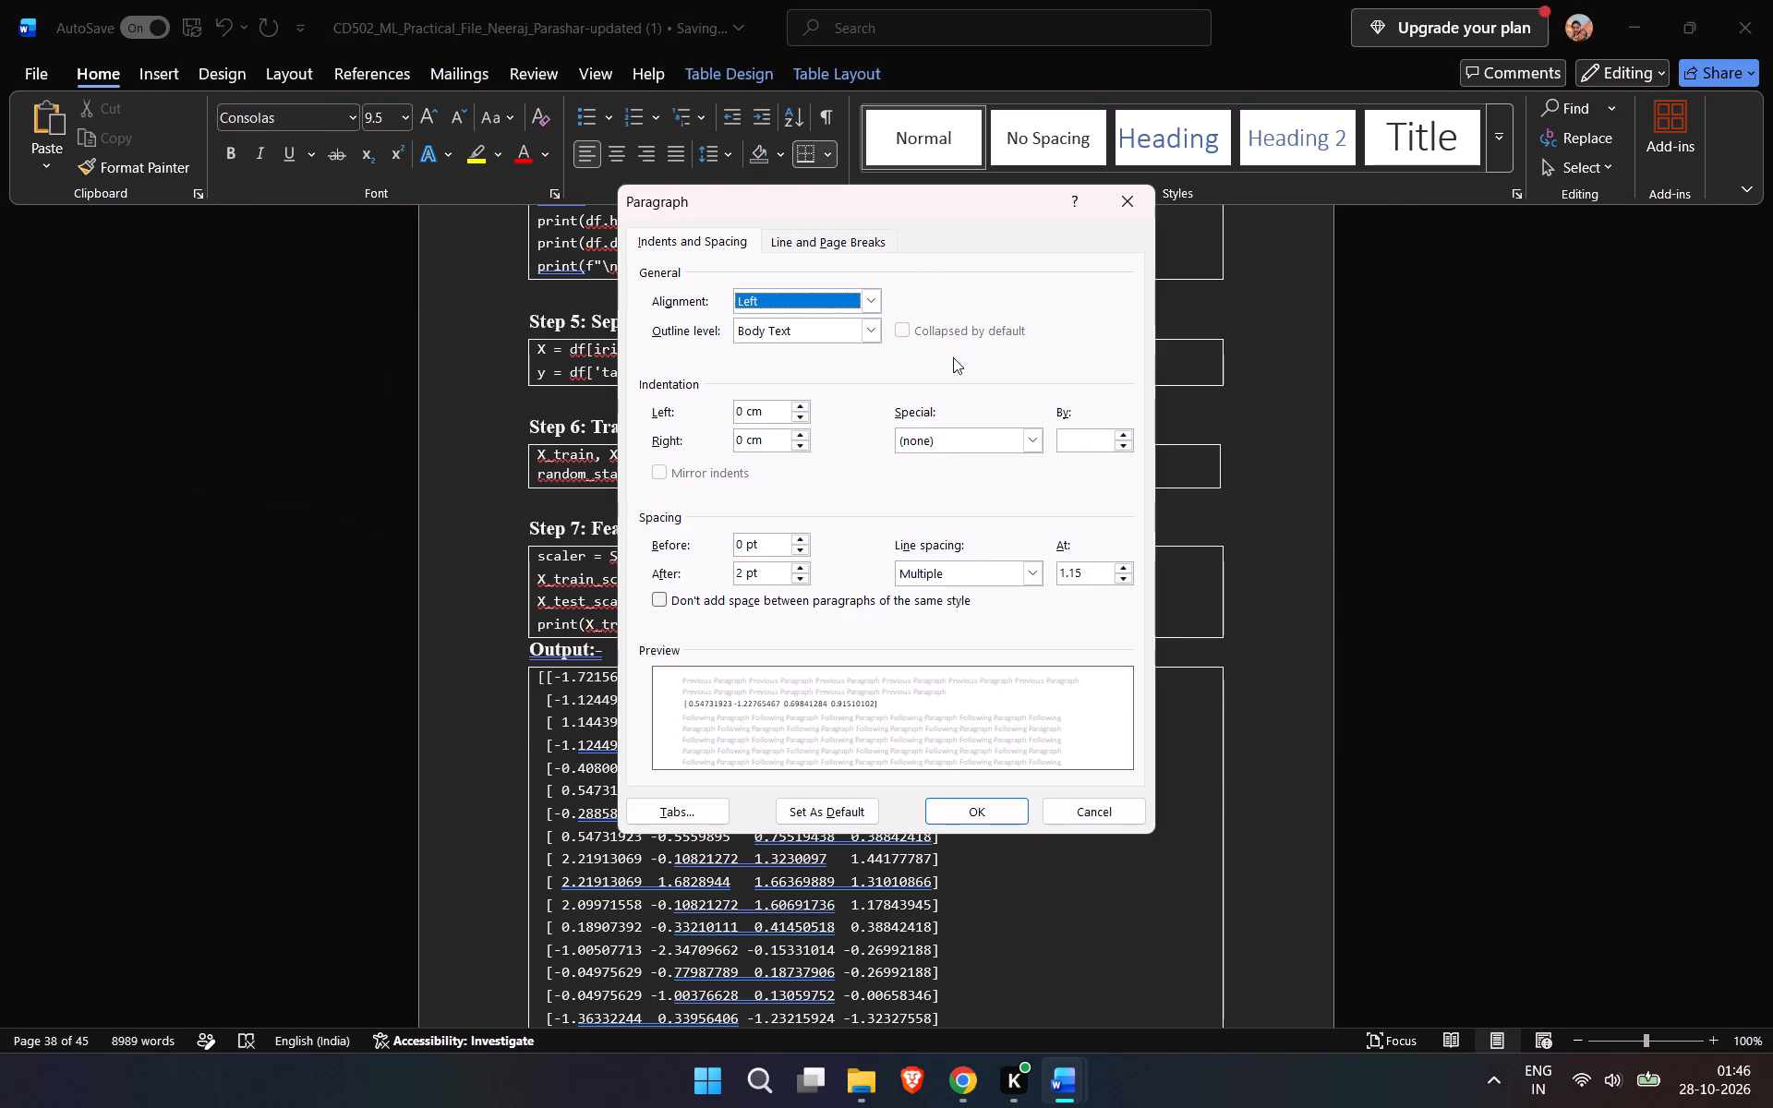
click(799, 577)
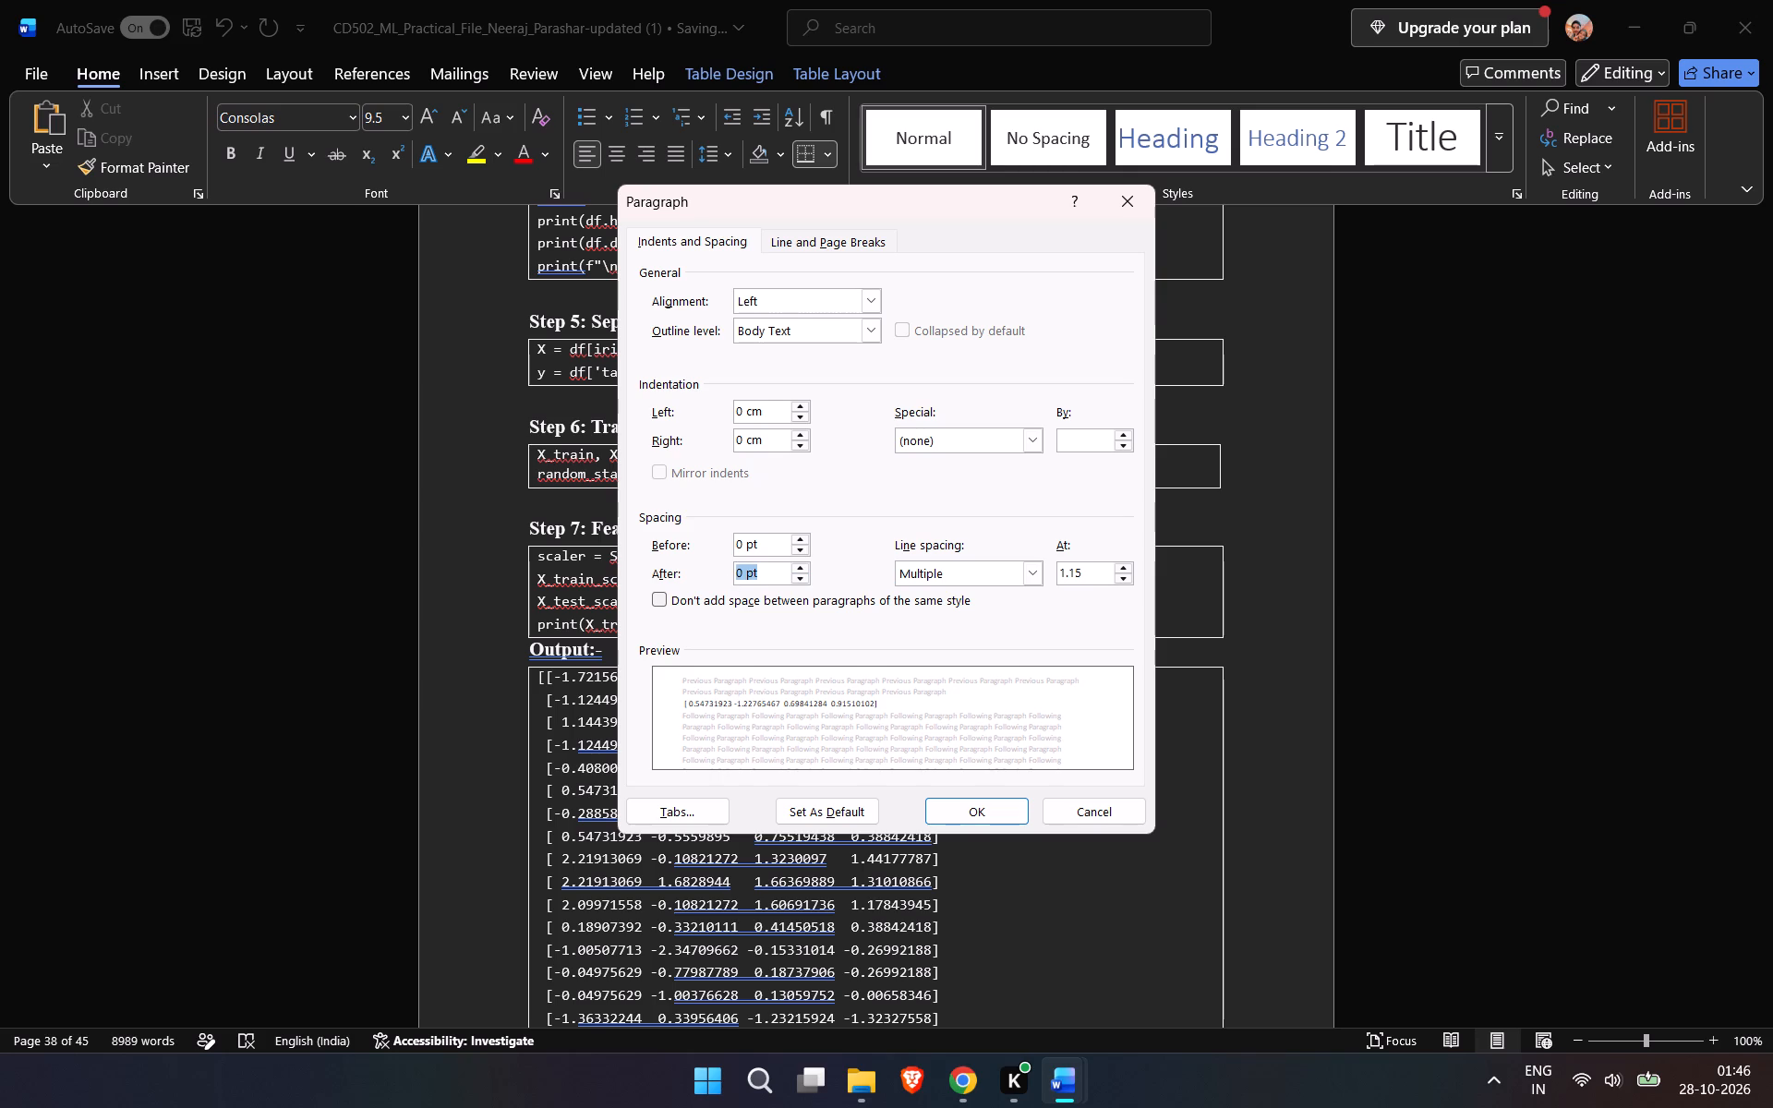
click(742, 572)
key(BackSpace)
key(1)
click(1119, 572)
click(1079, 574)
key(BackSpace)
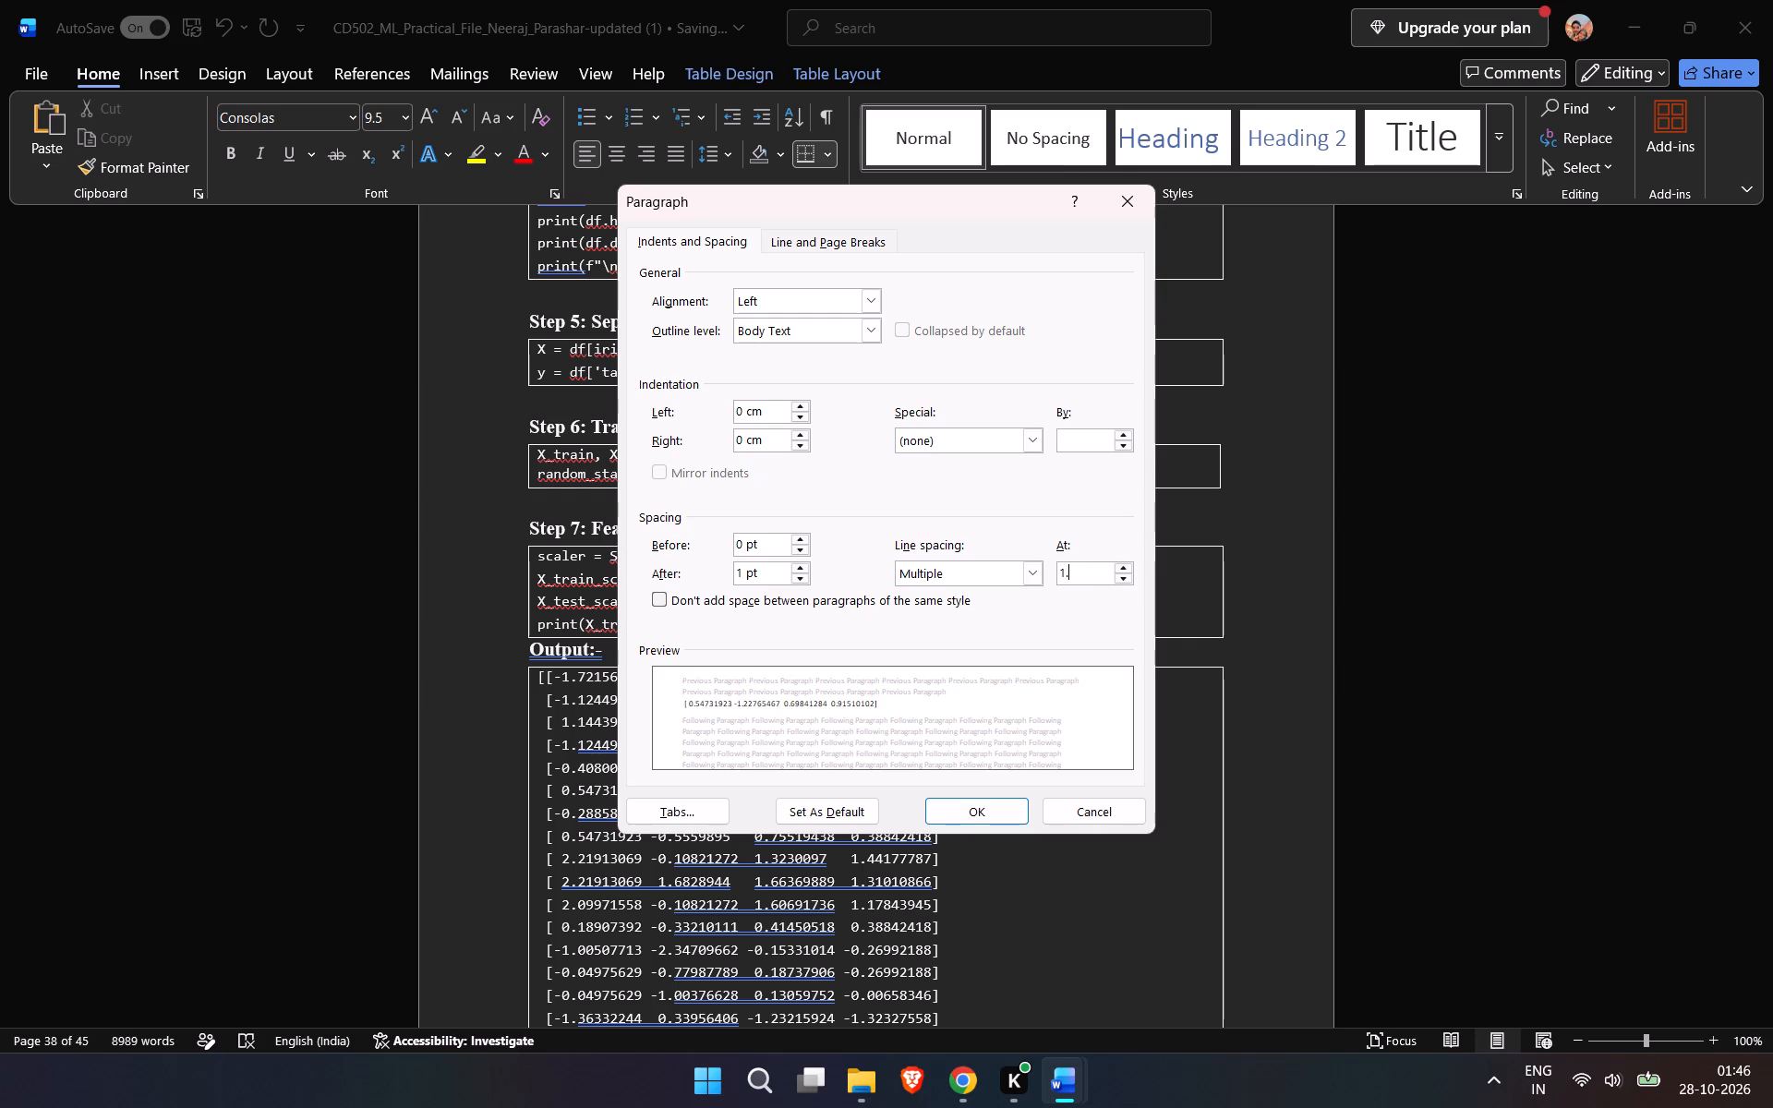
text(05)
click(850, 818)
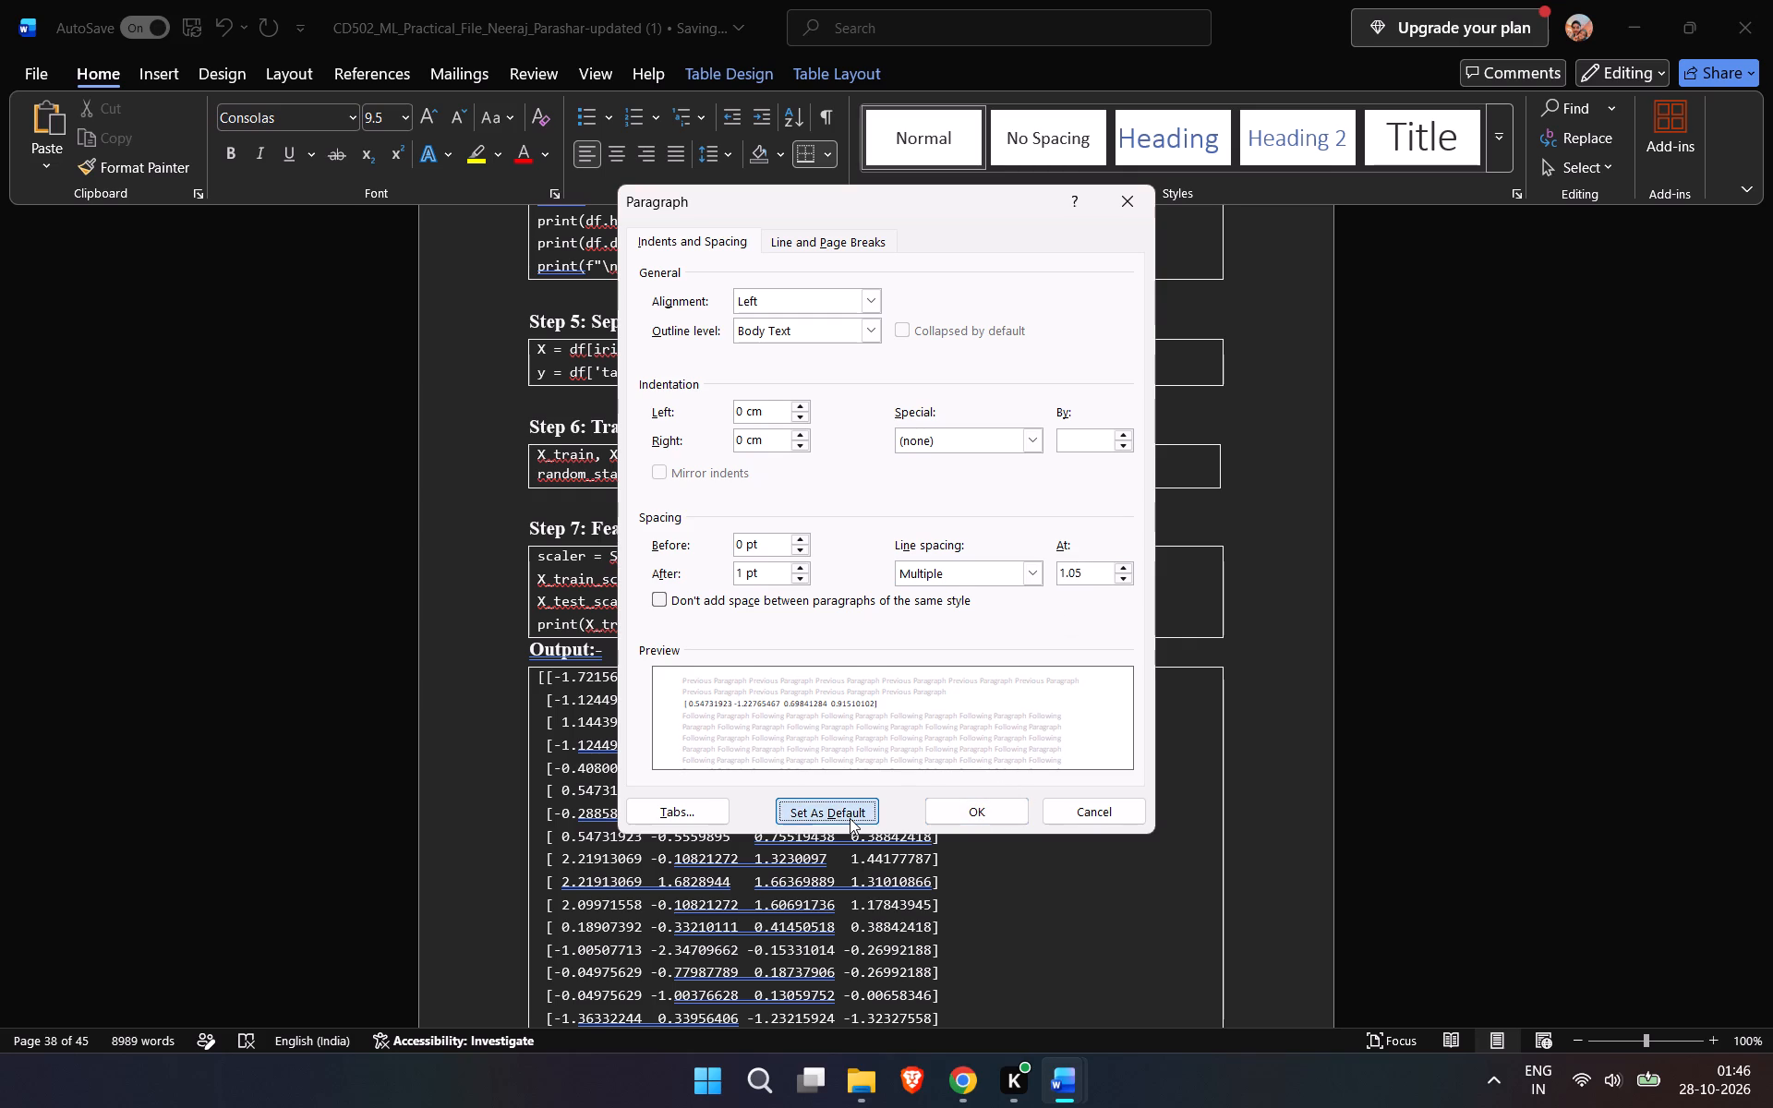
click(742, 522)
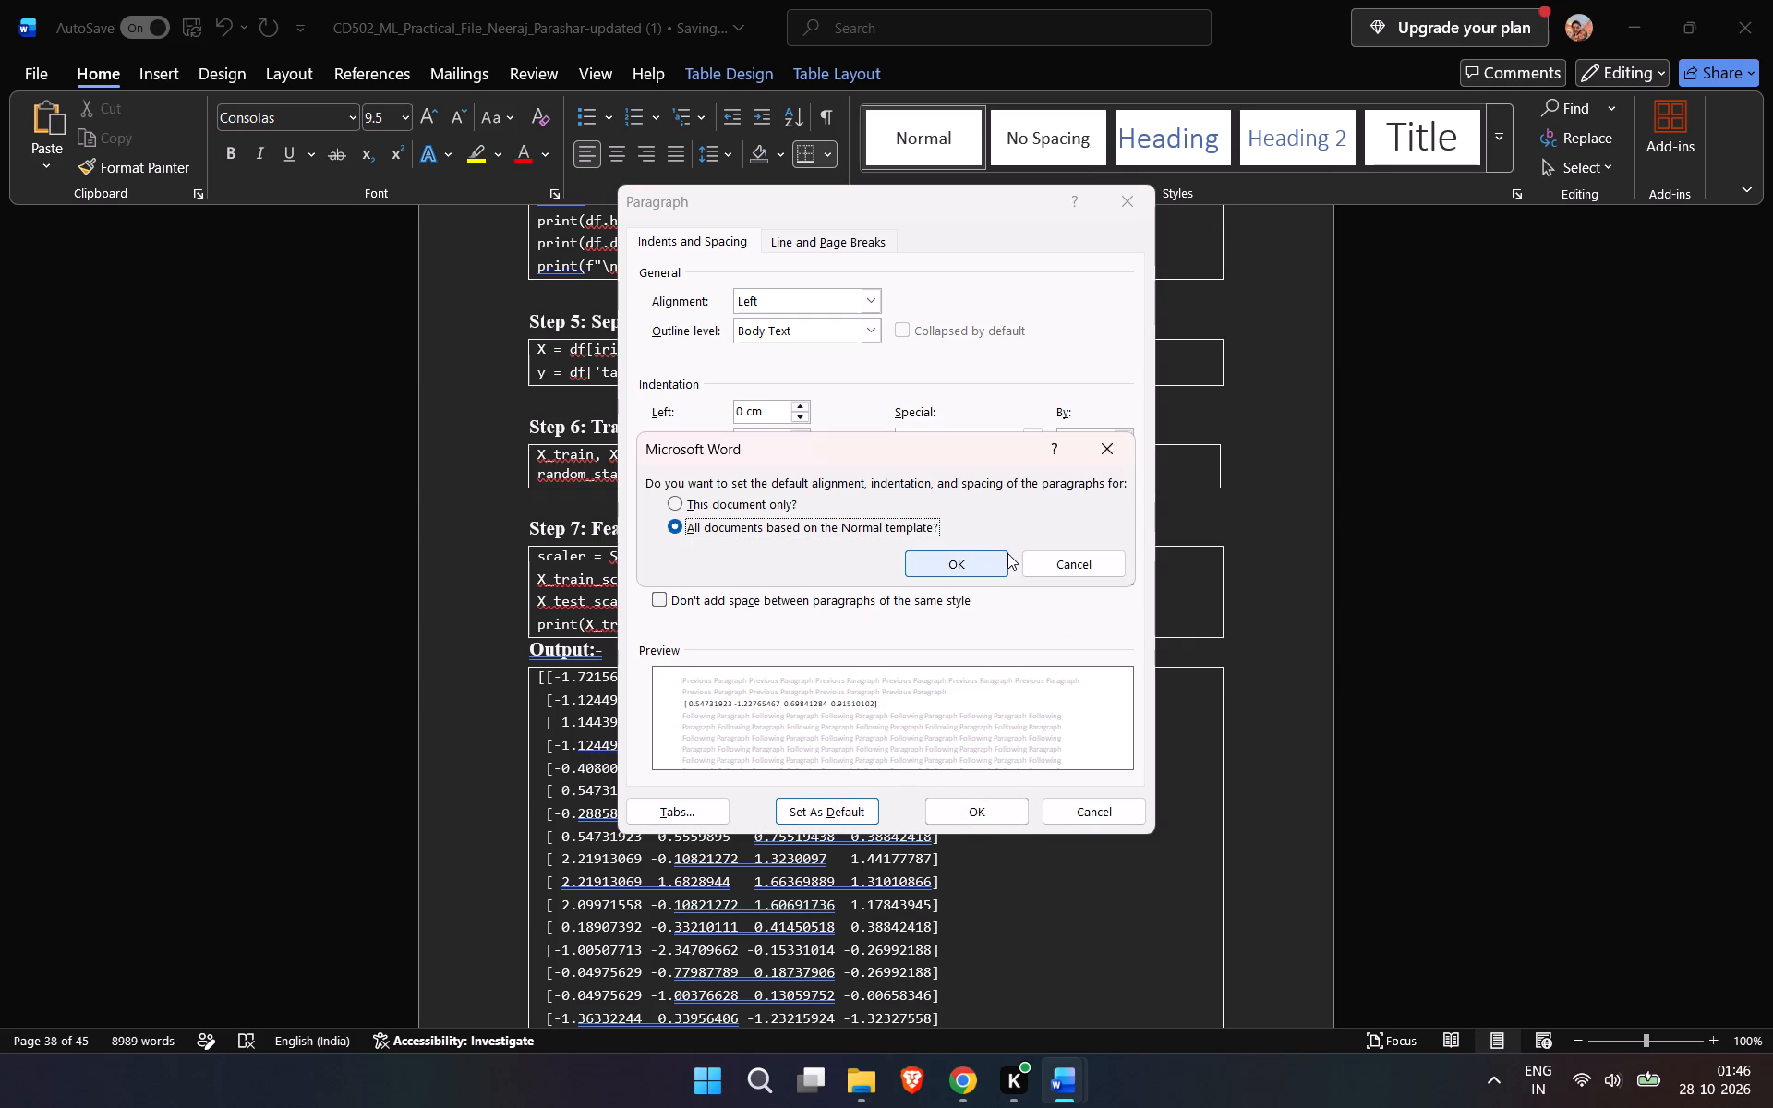
click(980, 564)
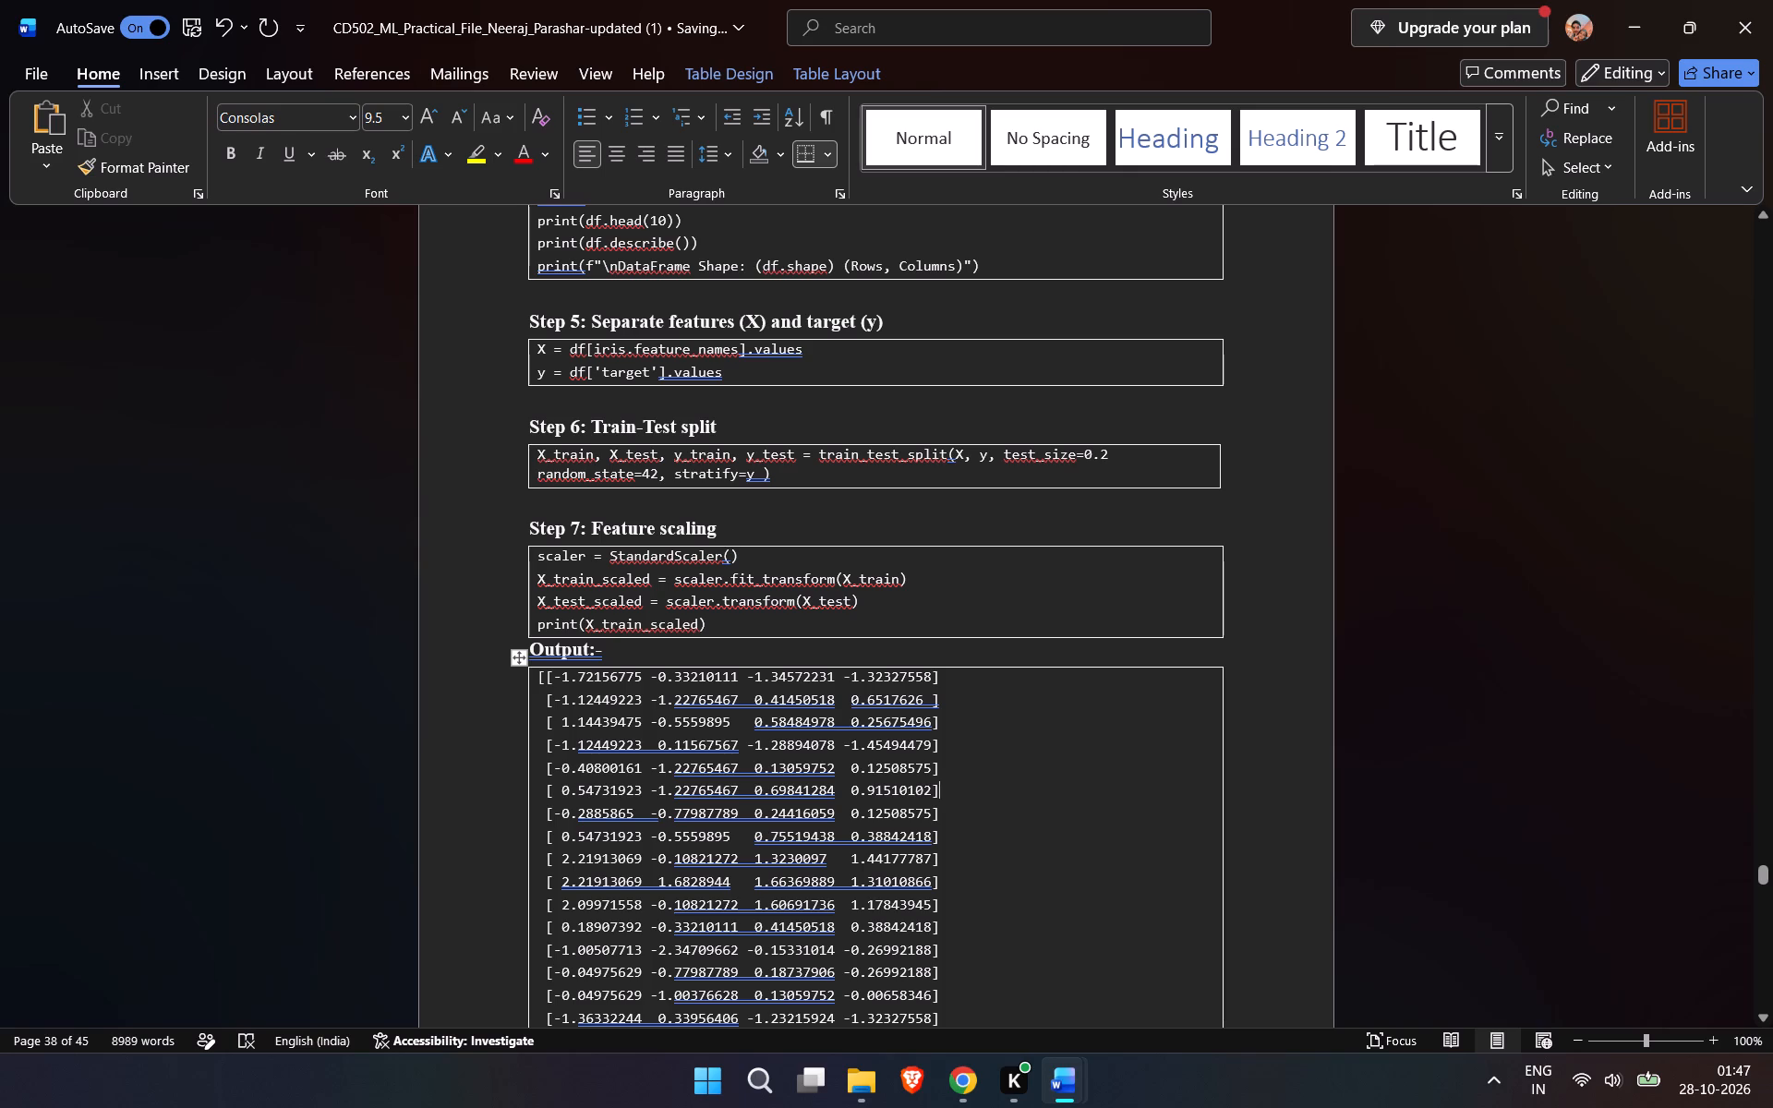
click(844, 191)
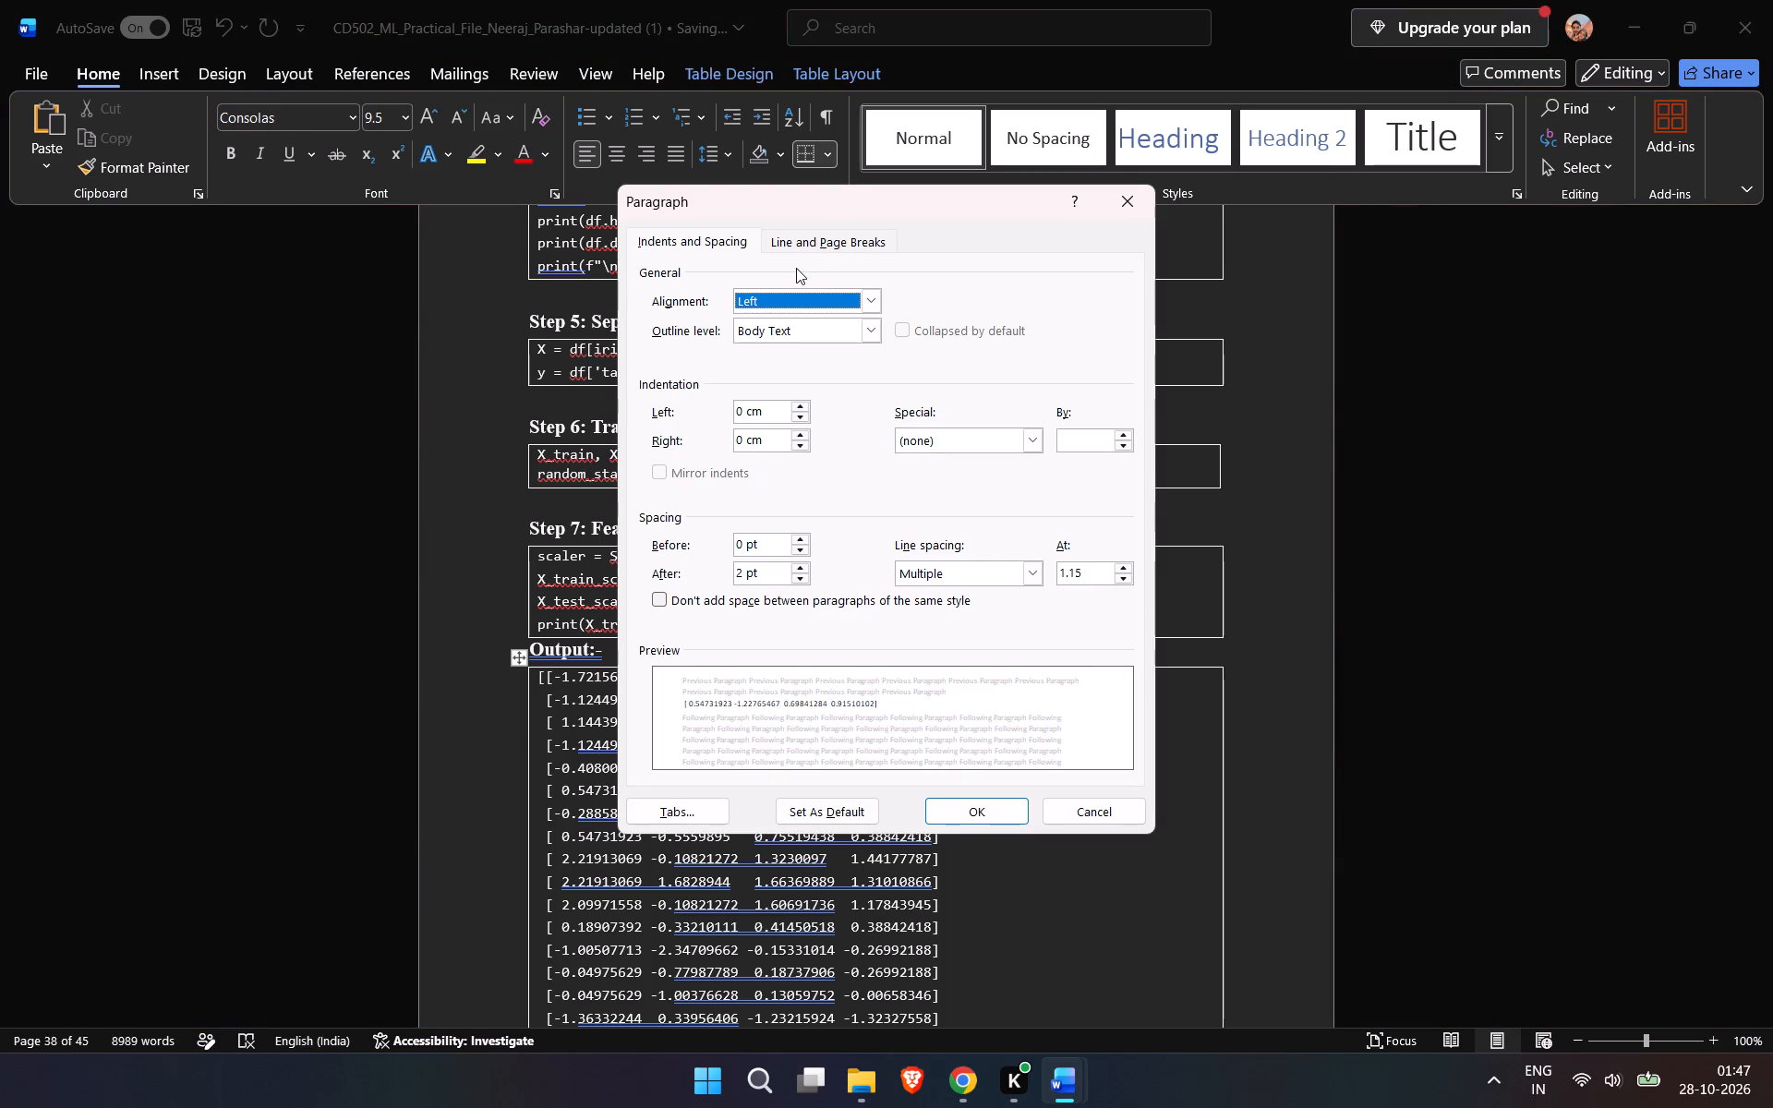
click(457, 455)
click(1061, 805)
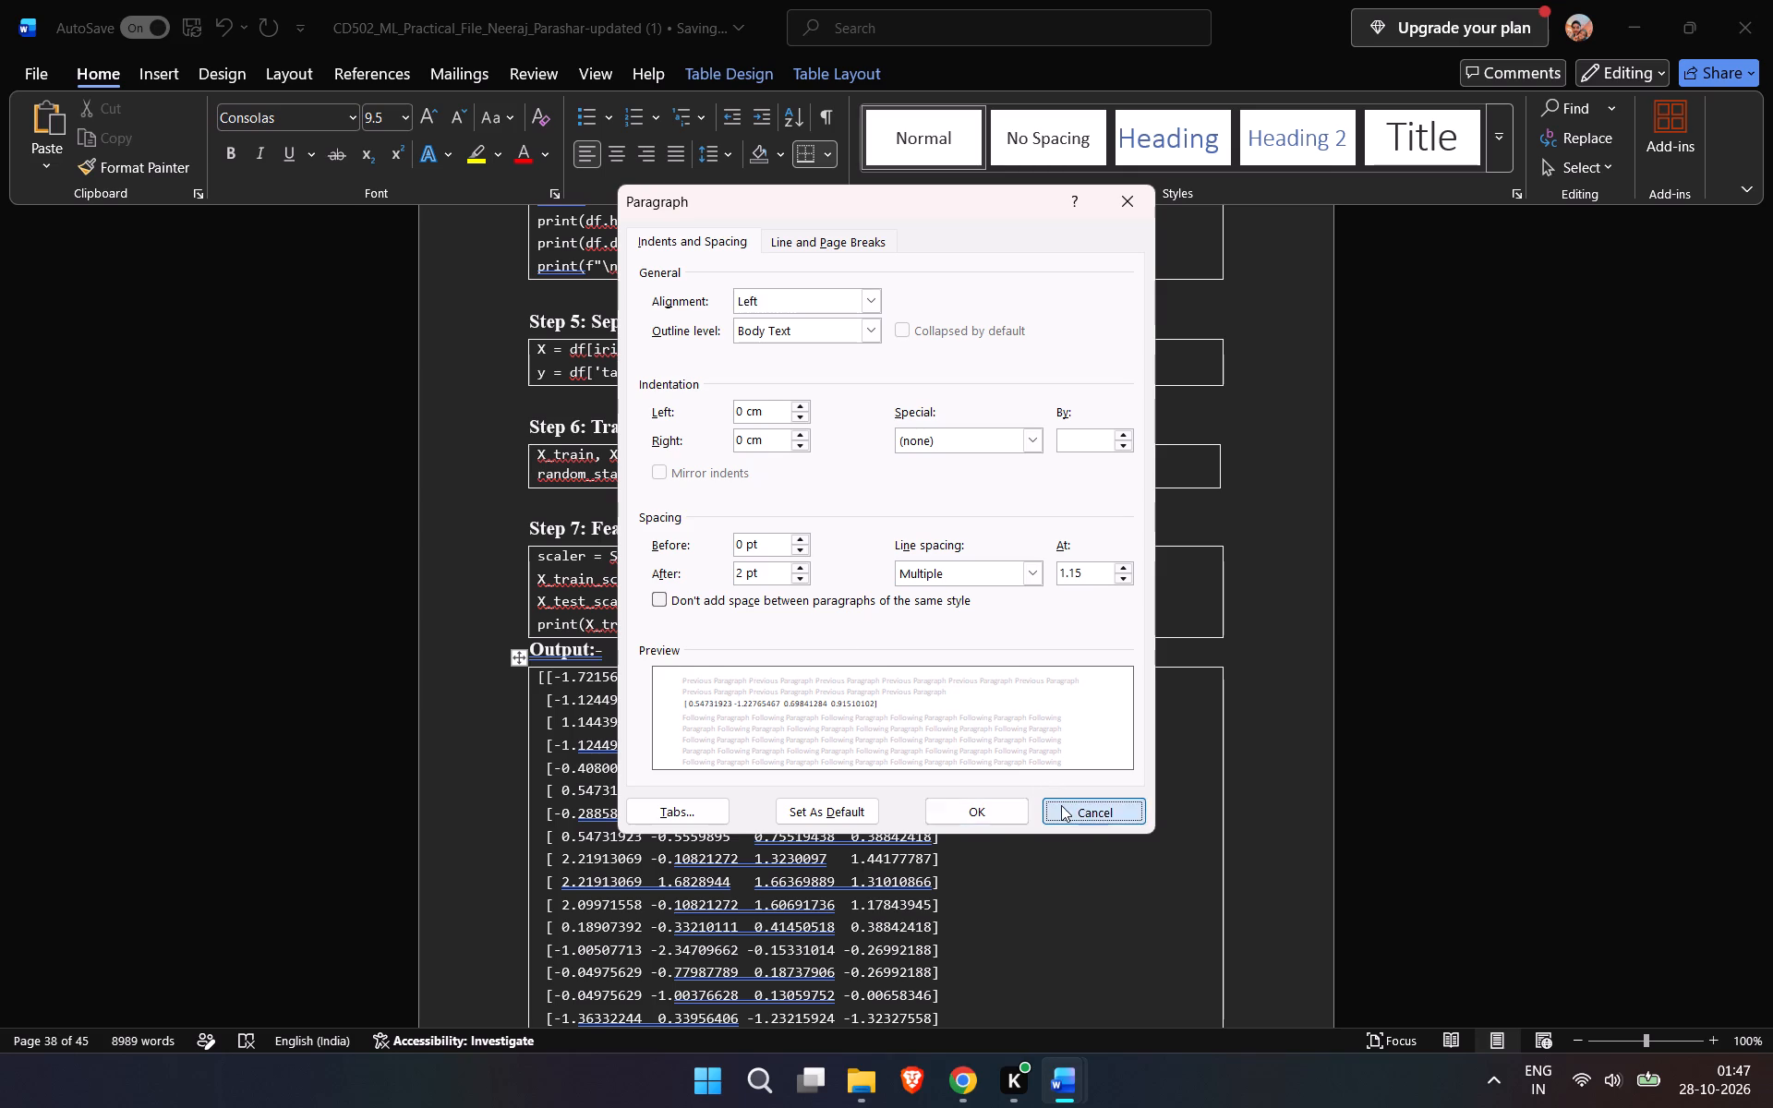
Set the Decision Tree experiment's Step 1 import code to multiple line spacing of 1.05 with 1 pt spacing after.
scroll(1061, 805, down, 9)
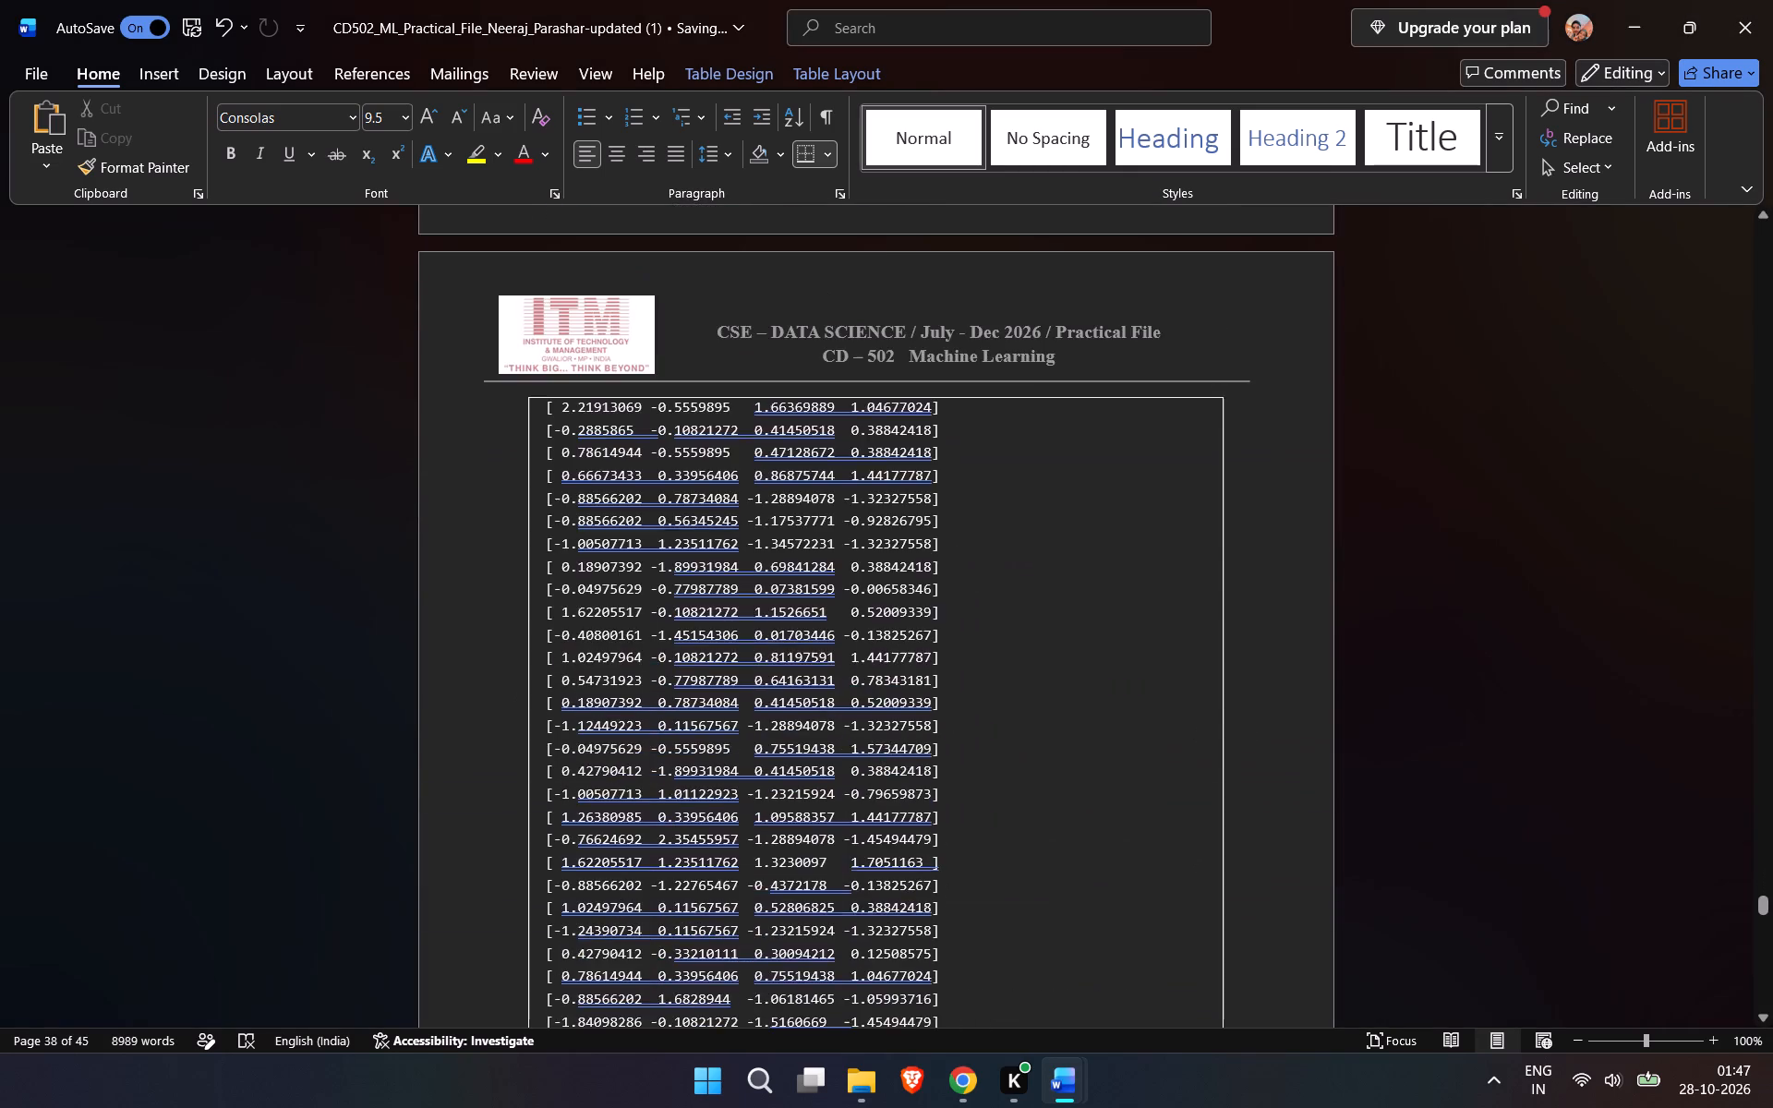
scroll(1061, 805, down, 11)
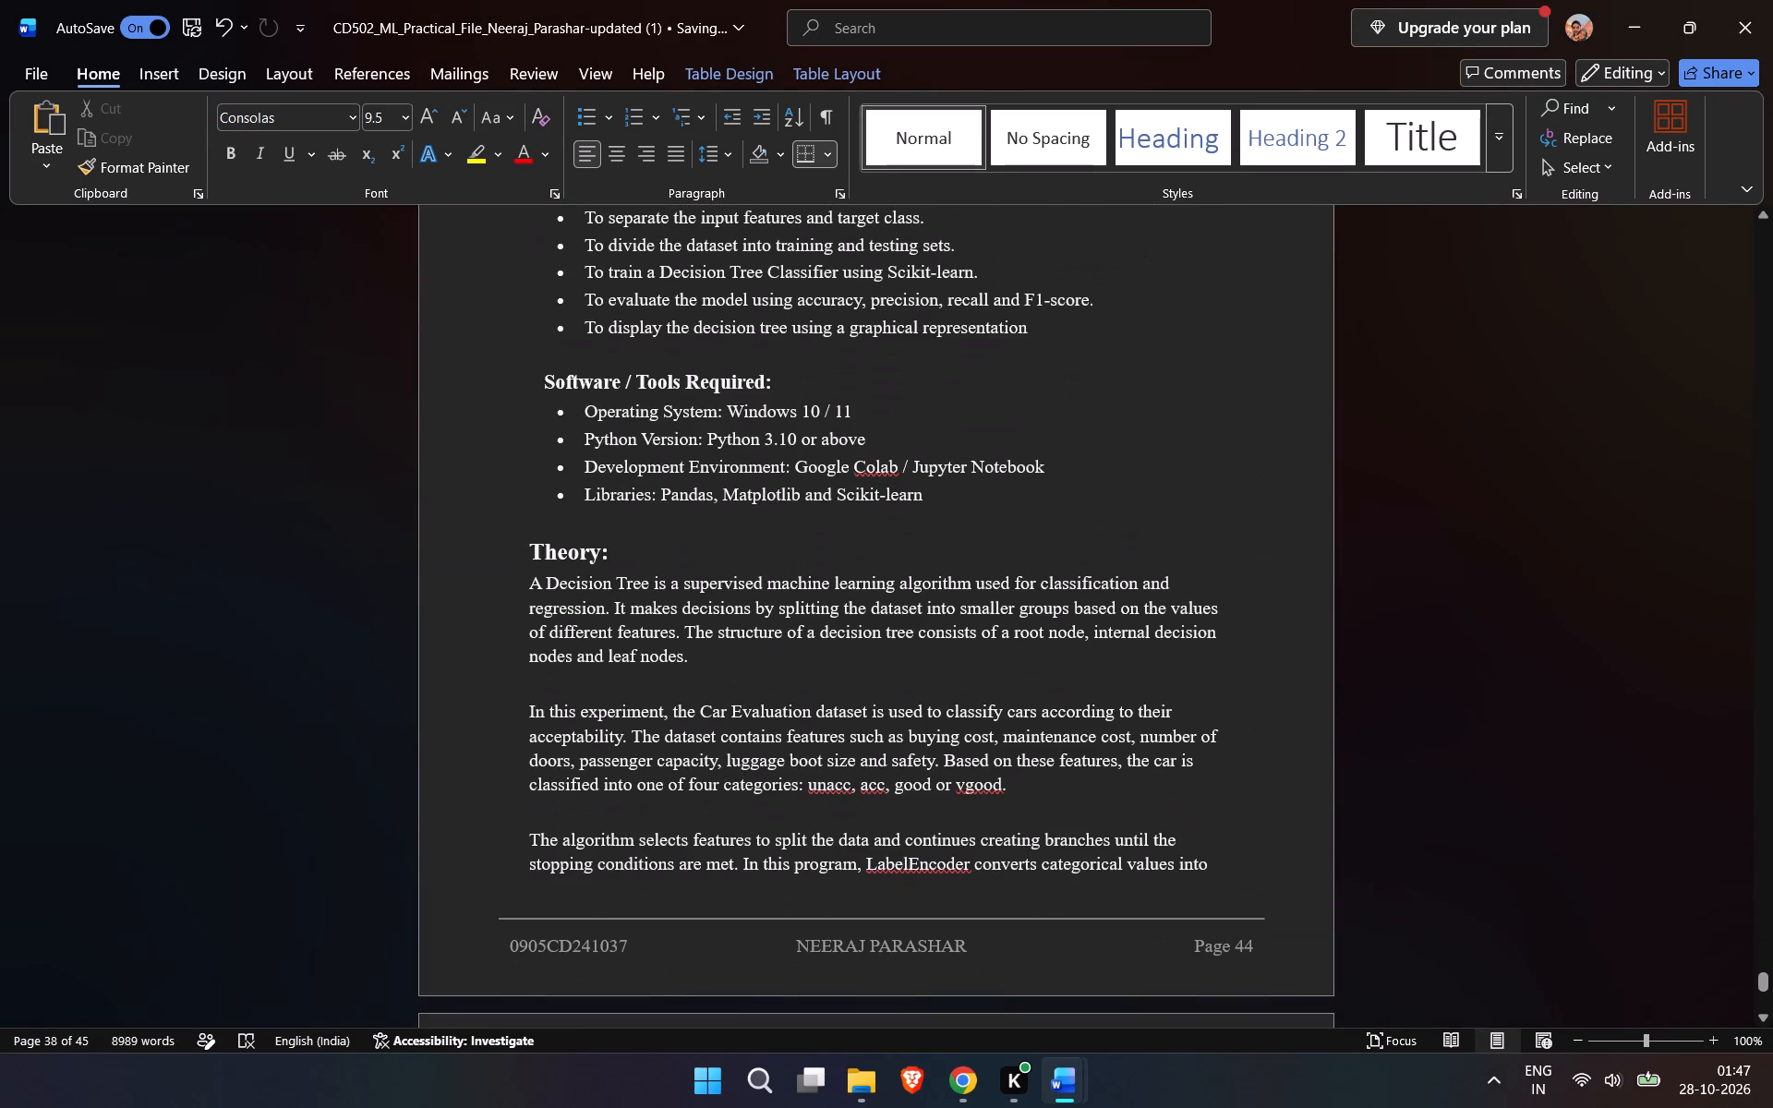
scroll(1061, 805, down, 10)
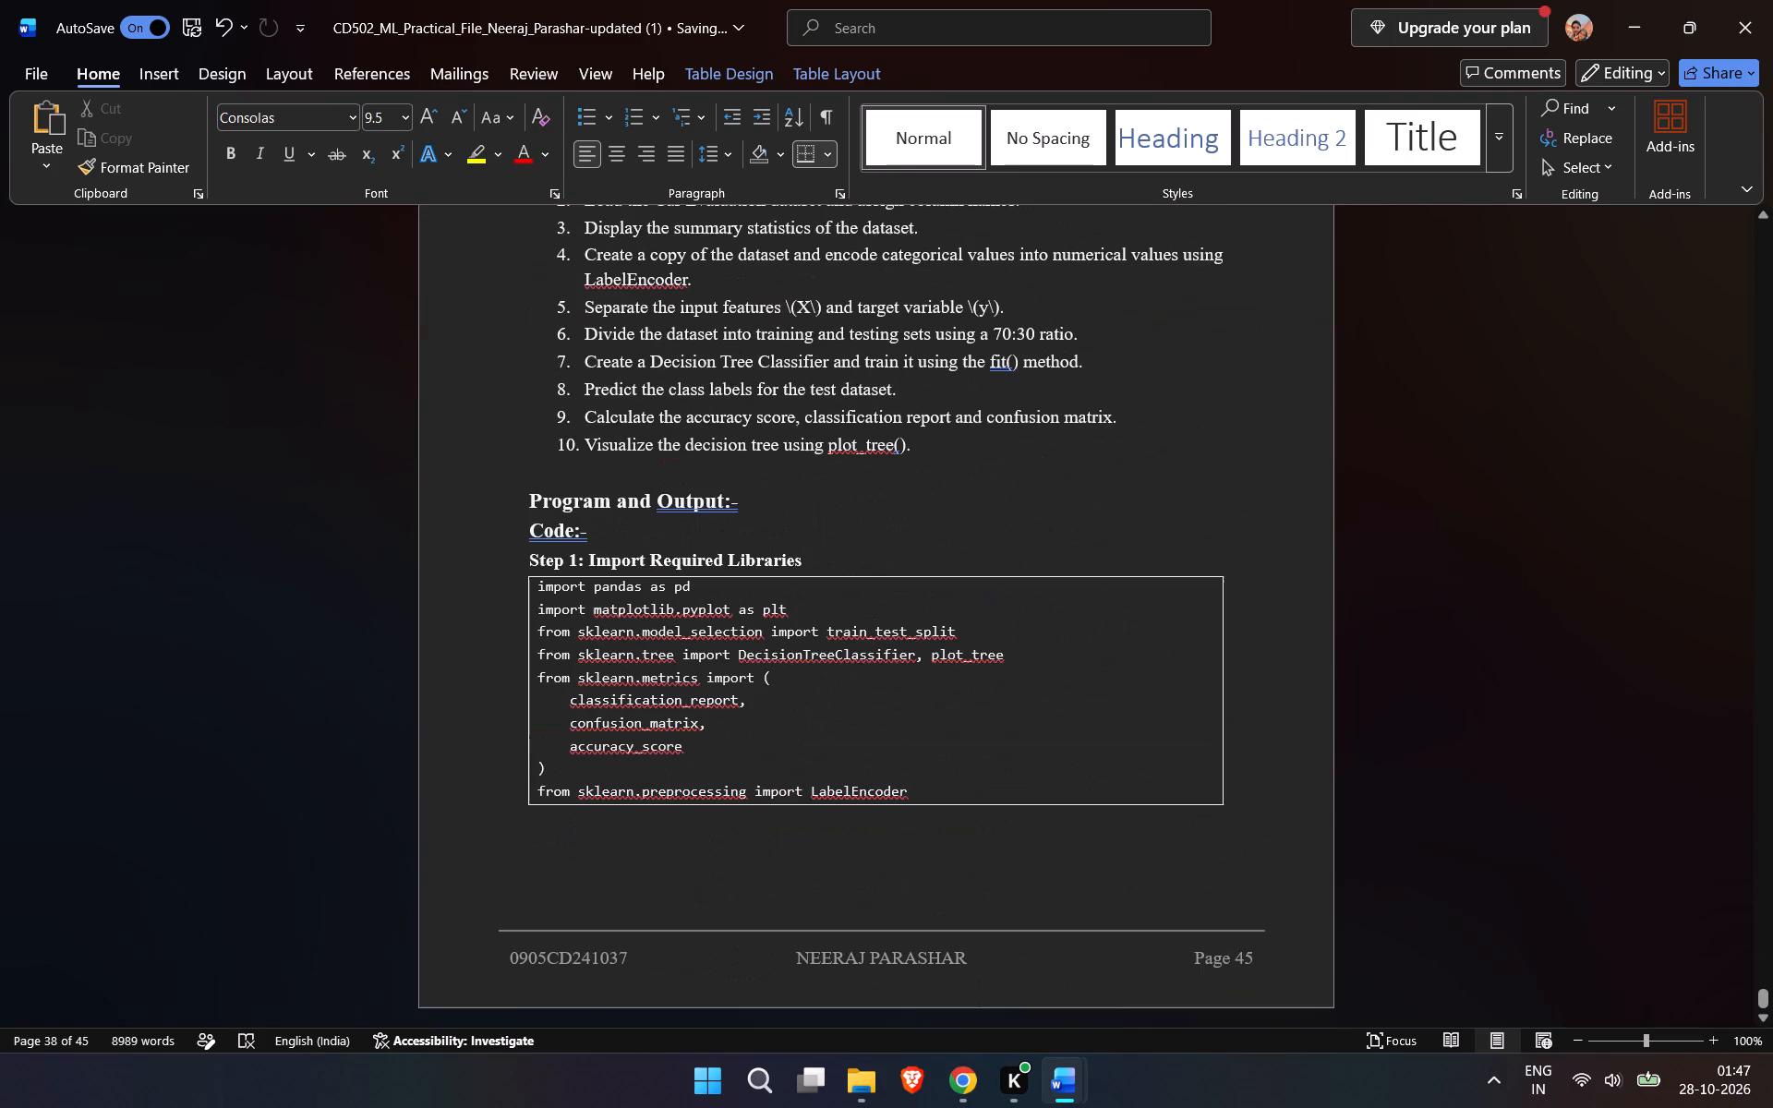
drag(944, 795, 907, 778)
drag(907, 778, 536, 584)
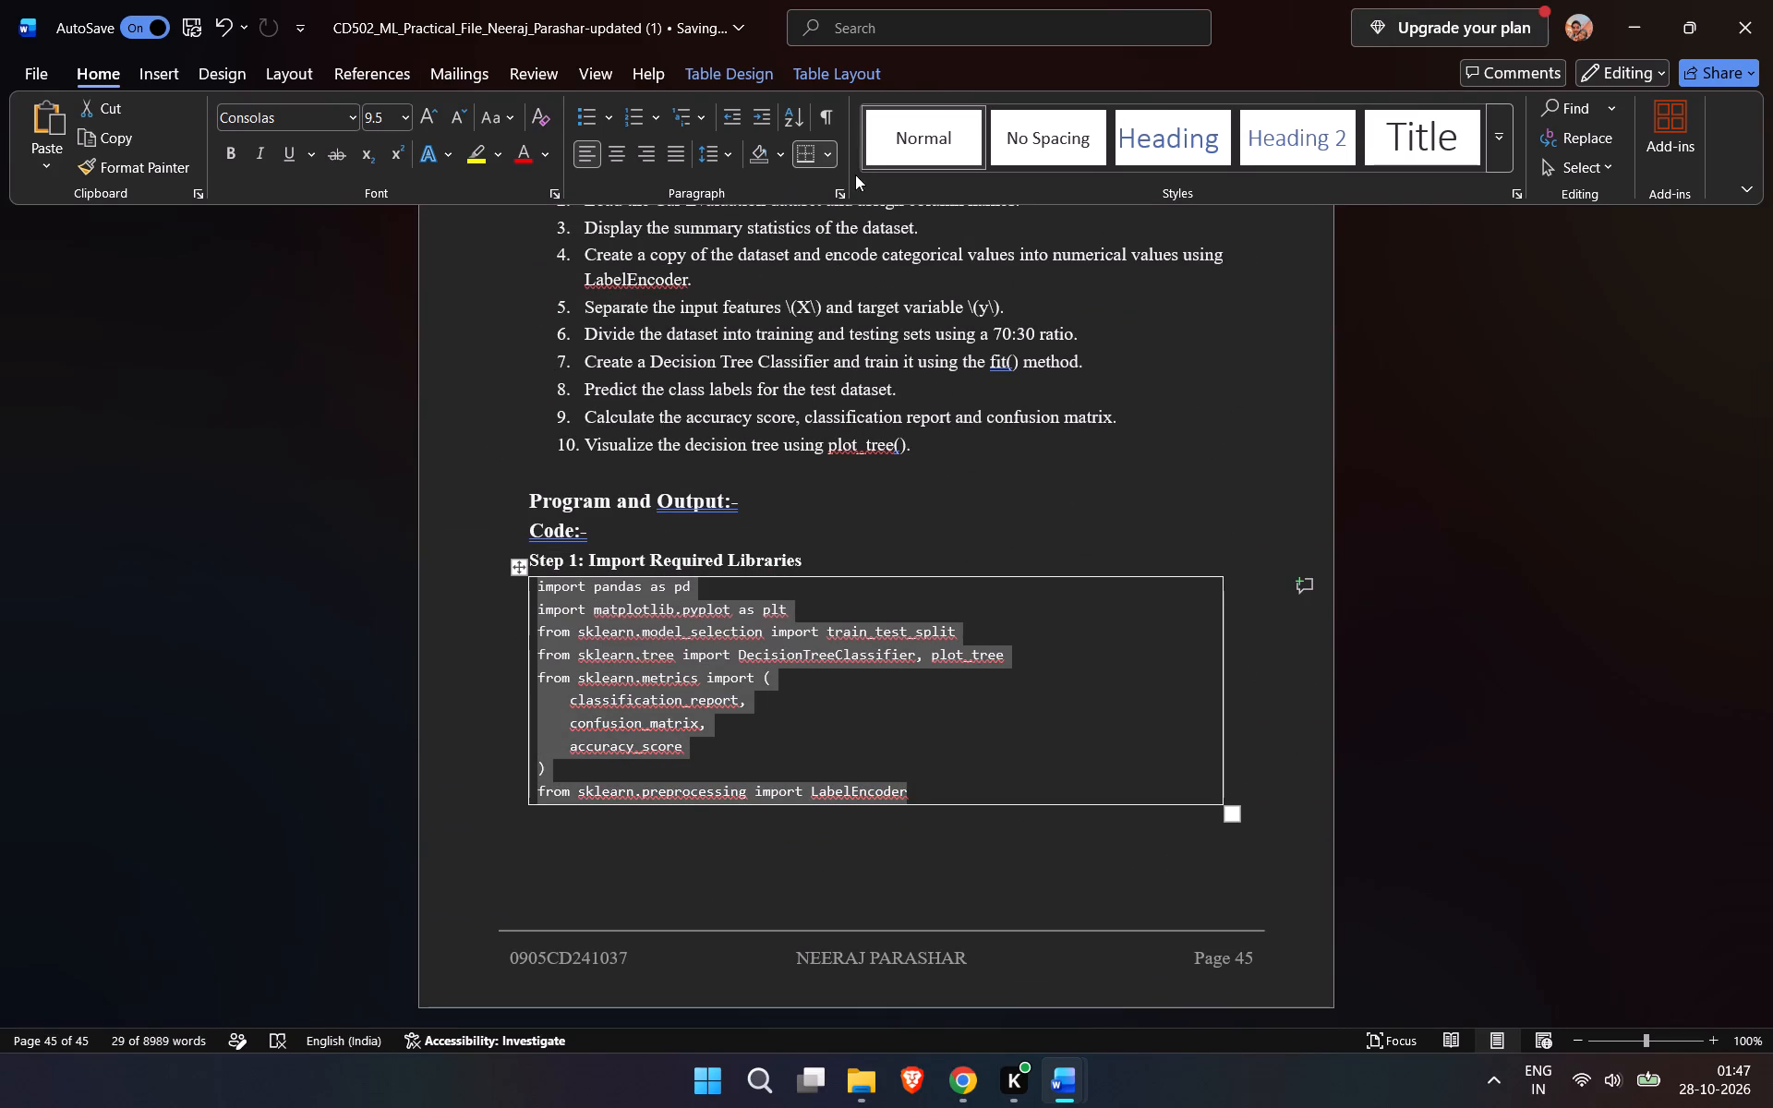
click(838, 191)
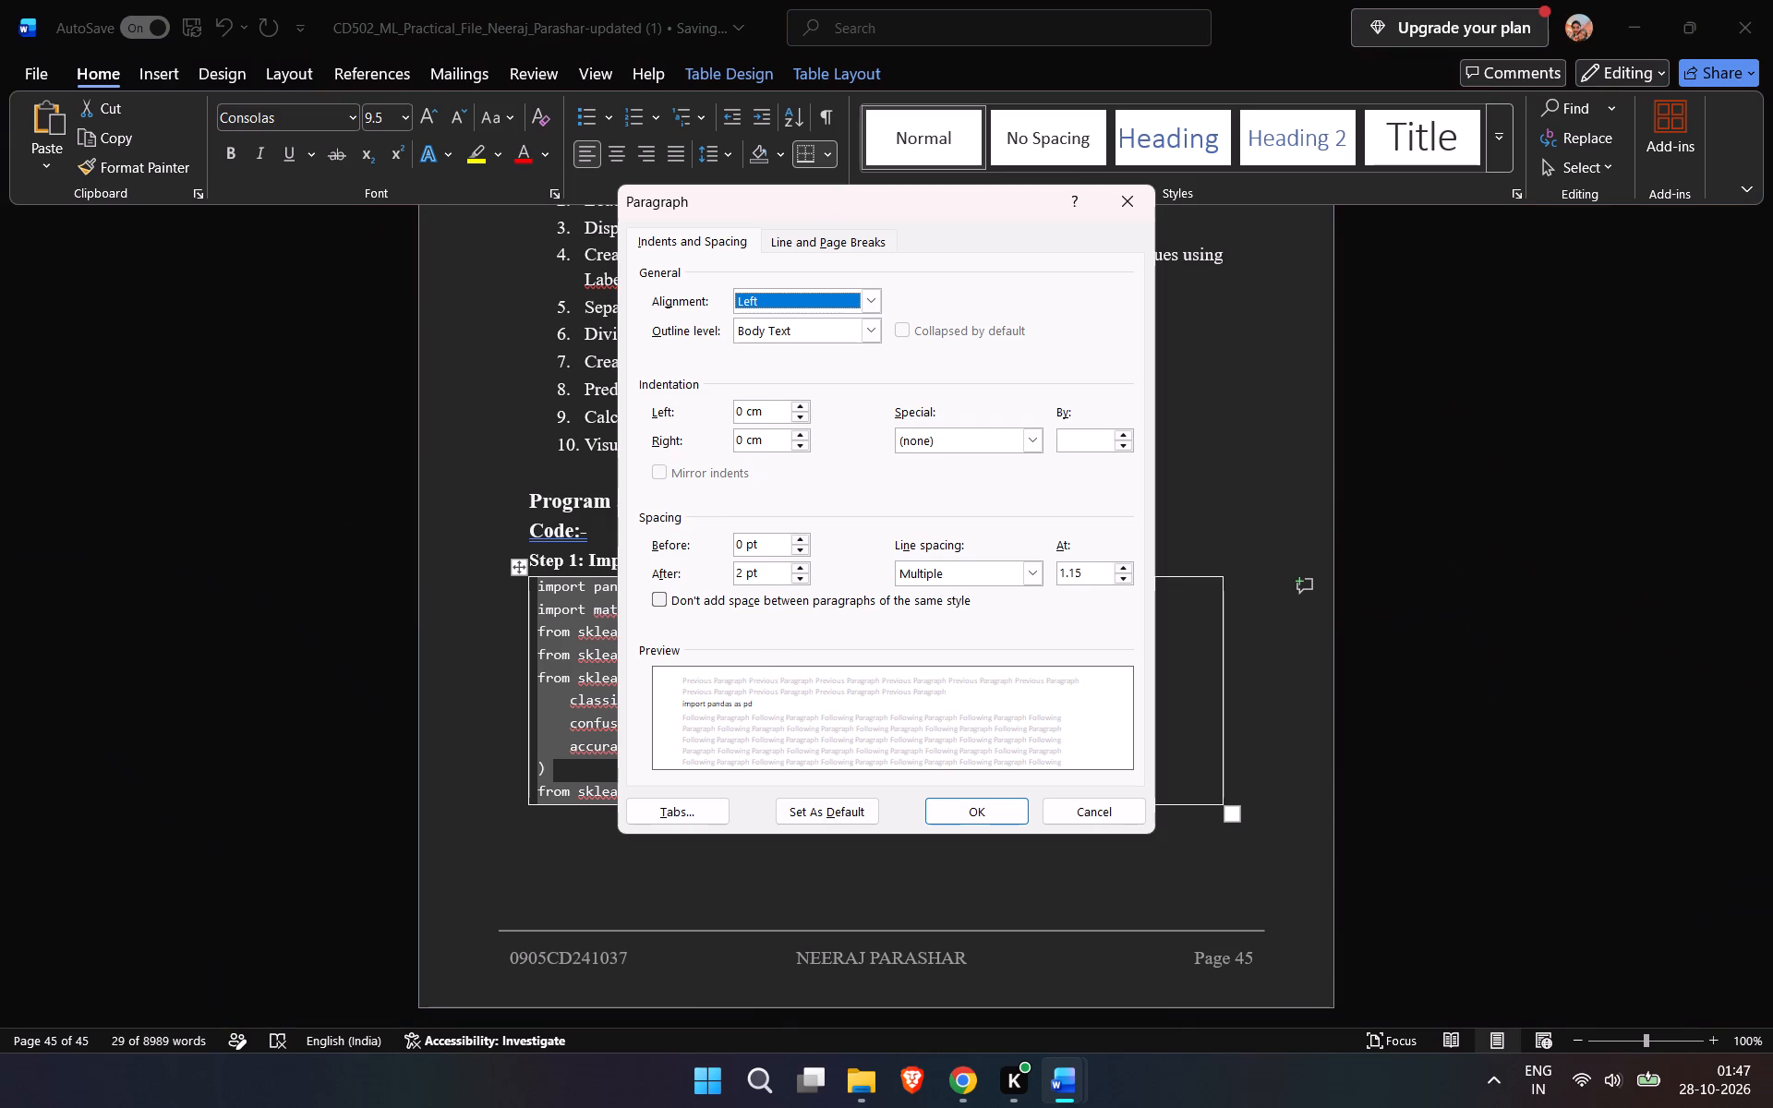
click(799, 578)
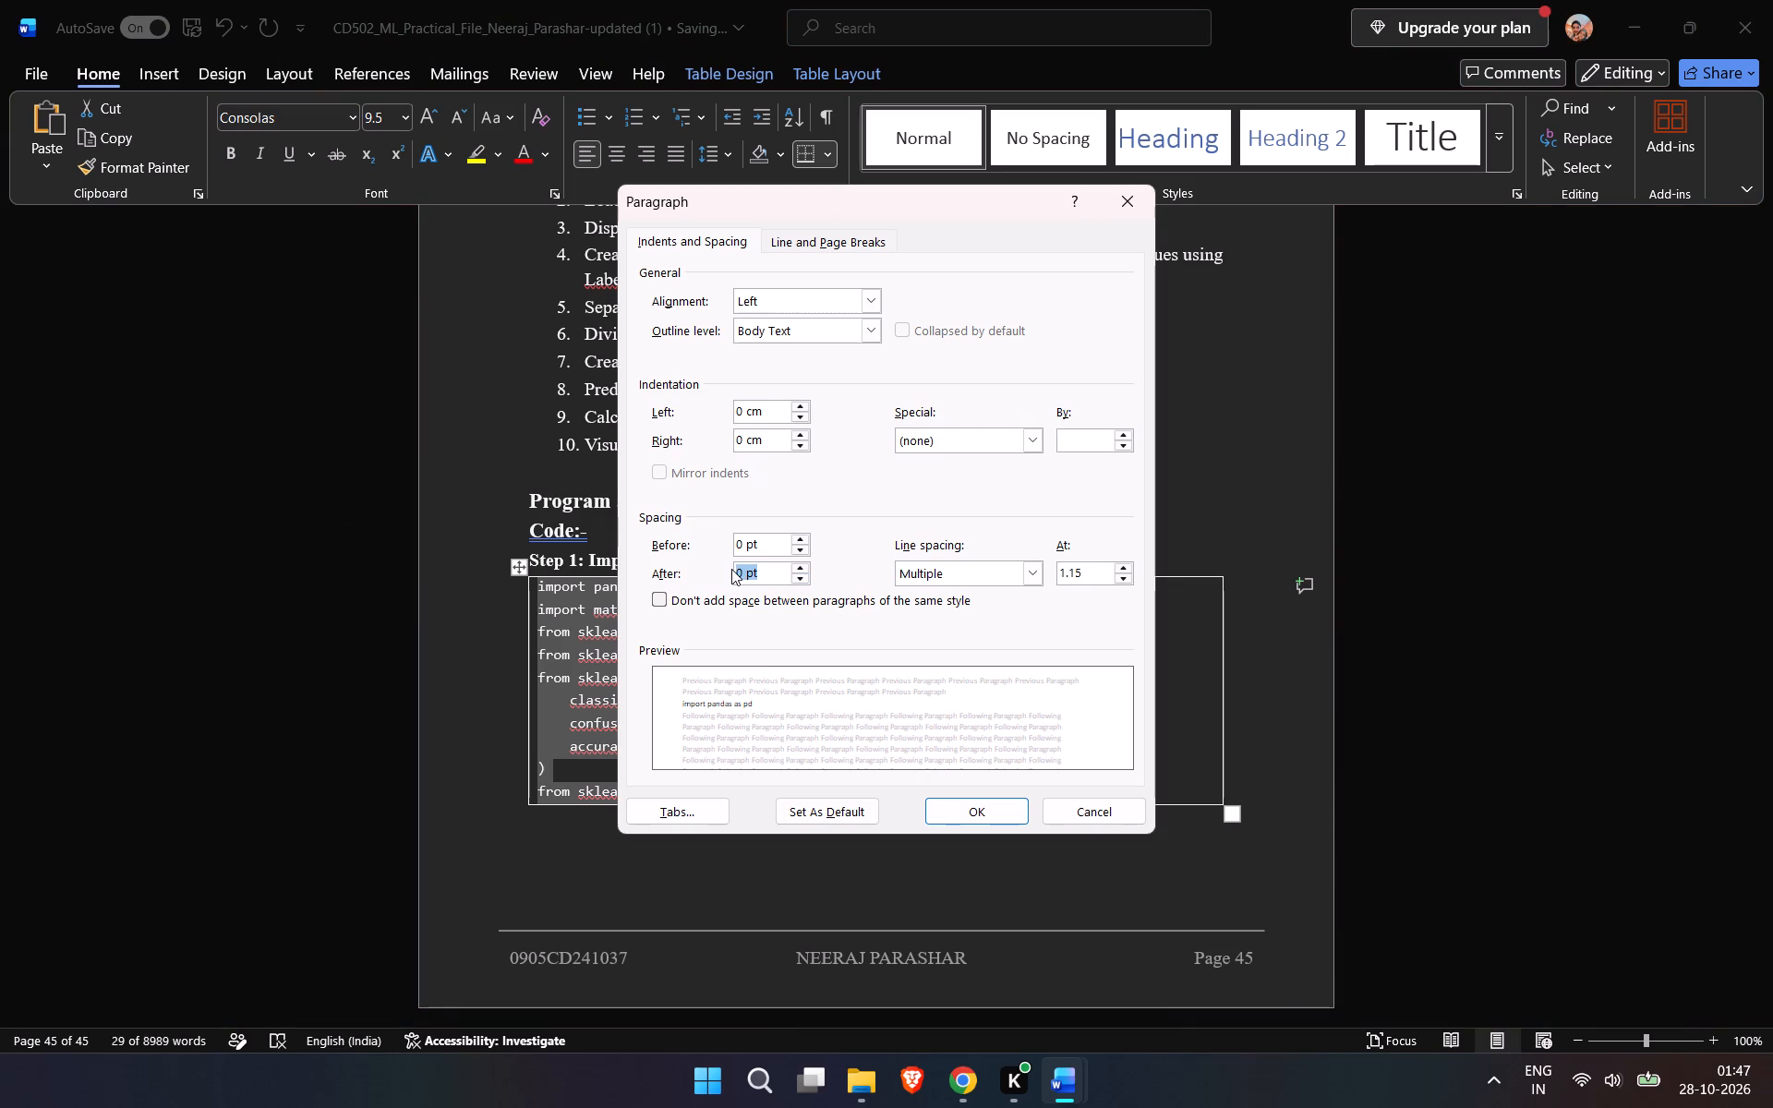
click(743, 570)
key(BackSpace)
key(1)
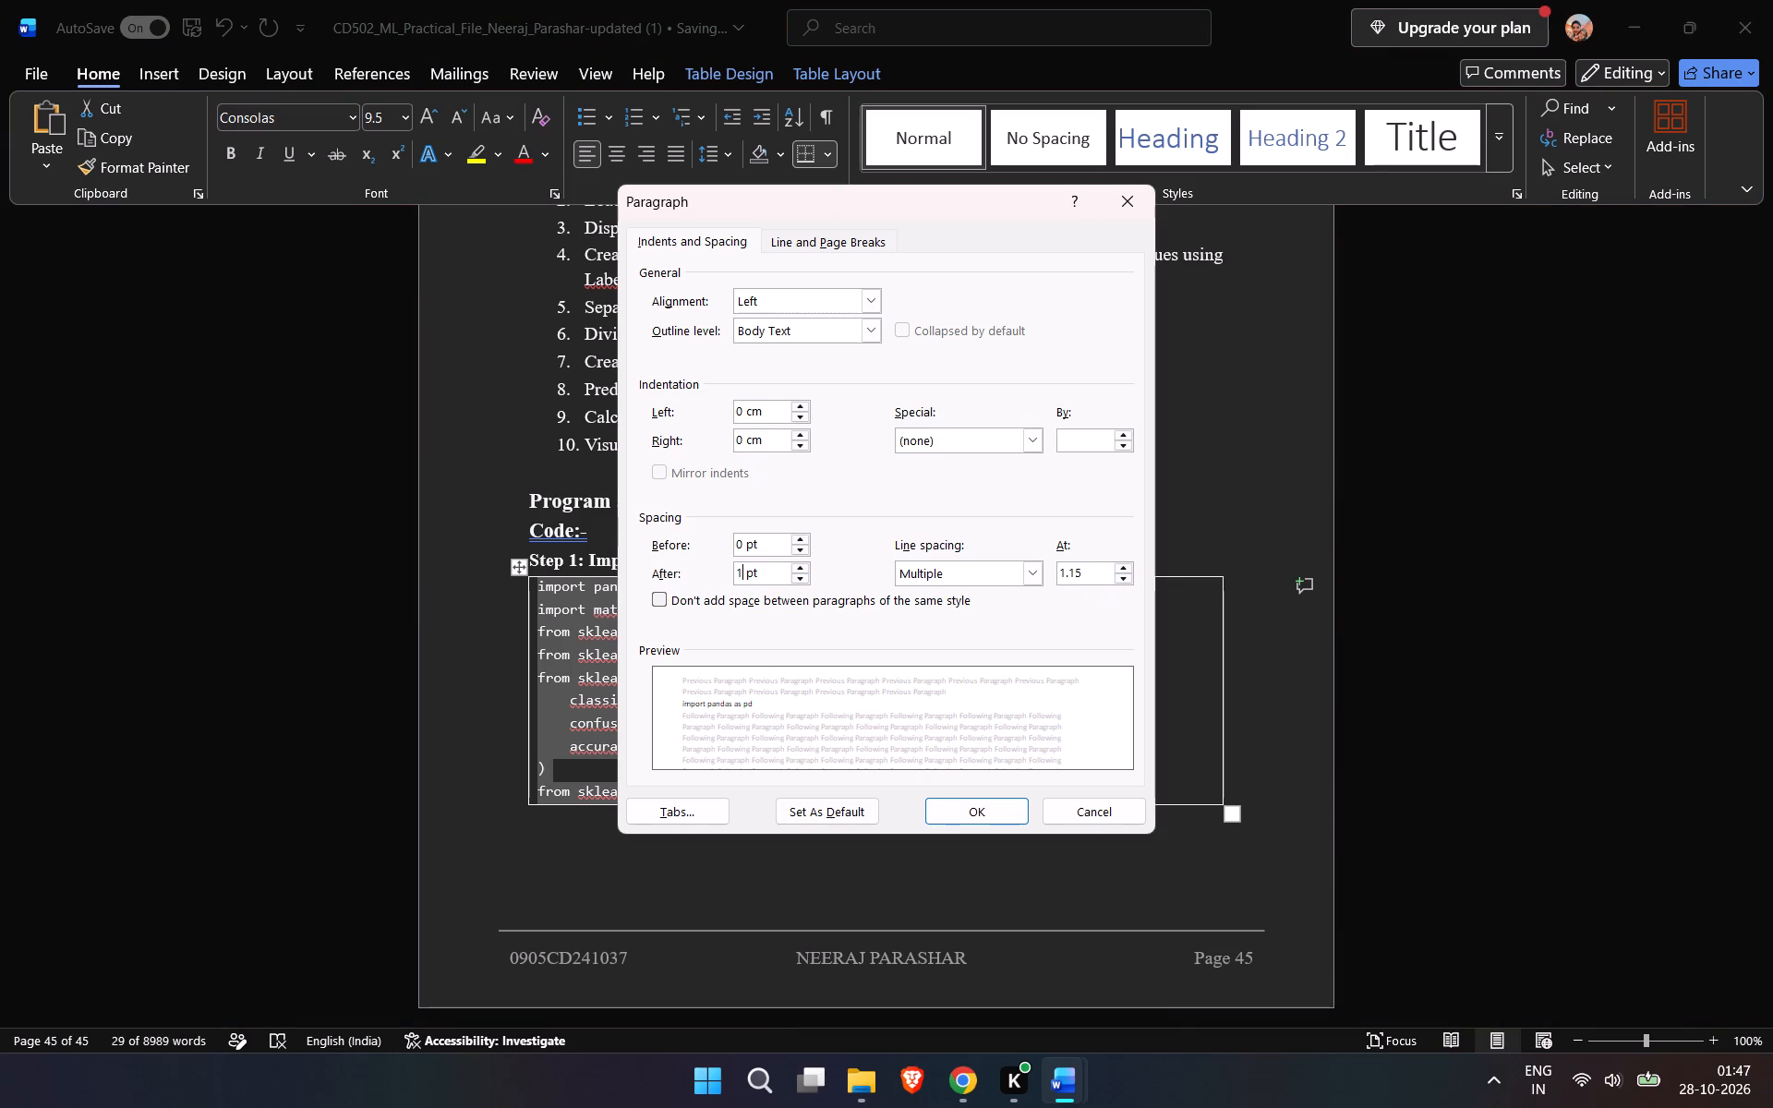
click(1076, 579)
key(BackSpace)
key(0)
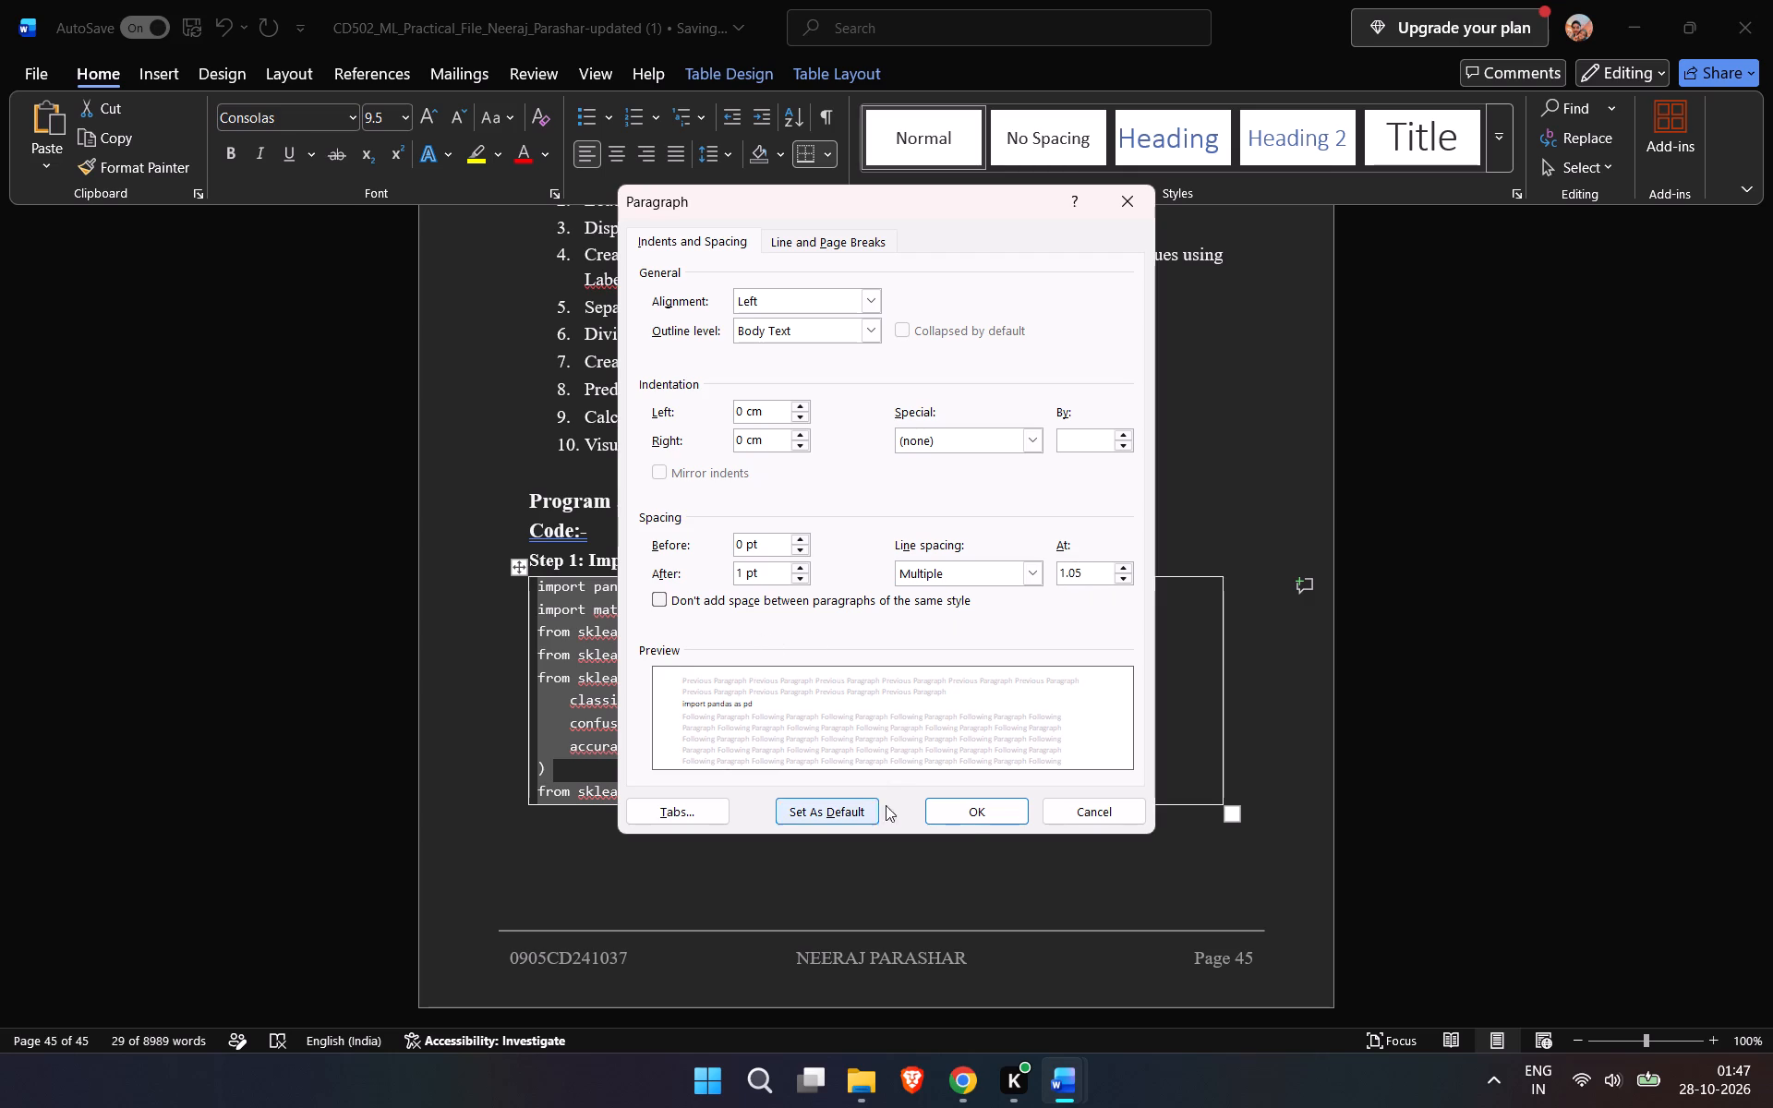
click(970, 818)
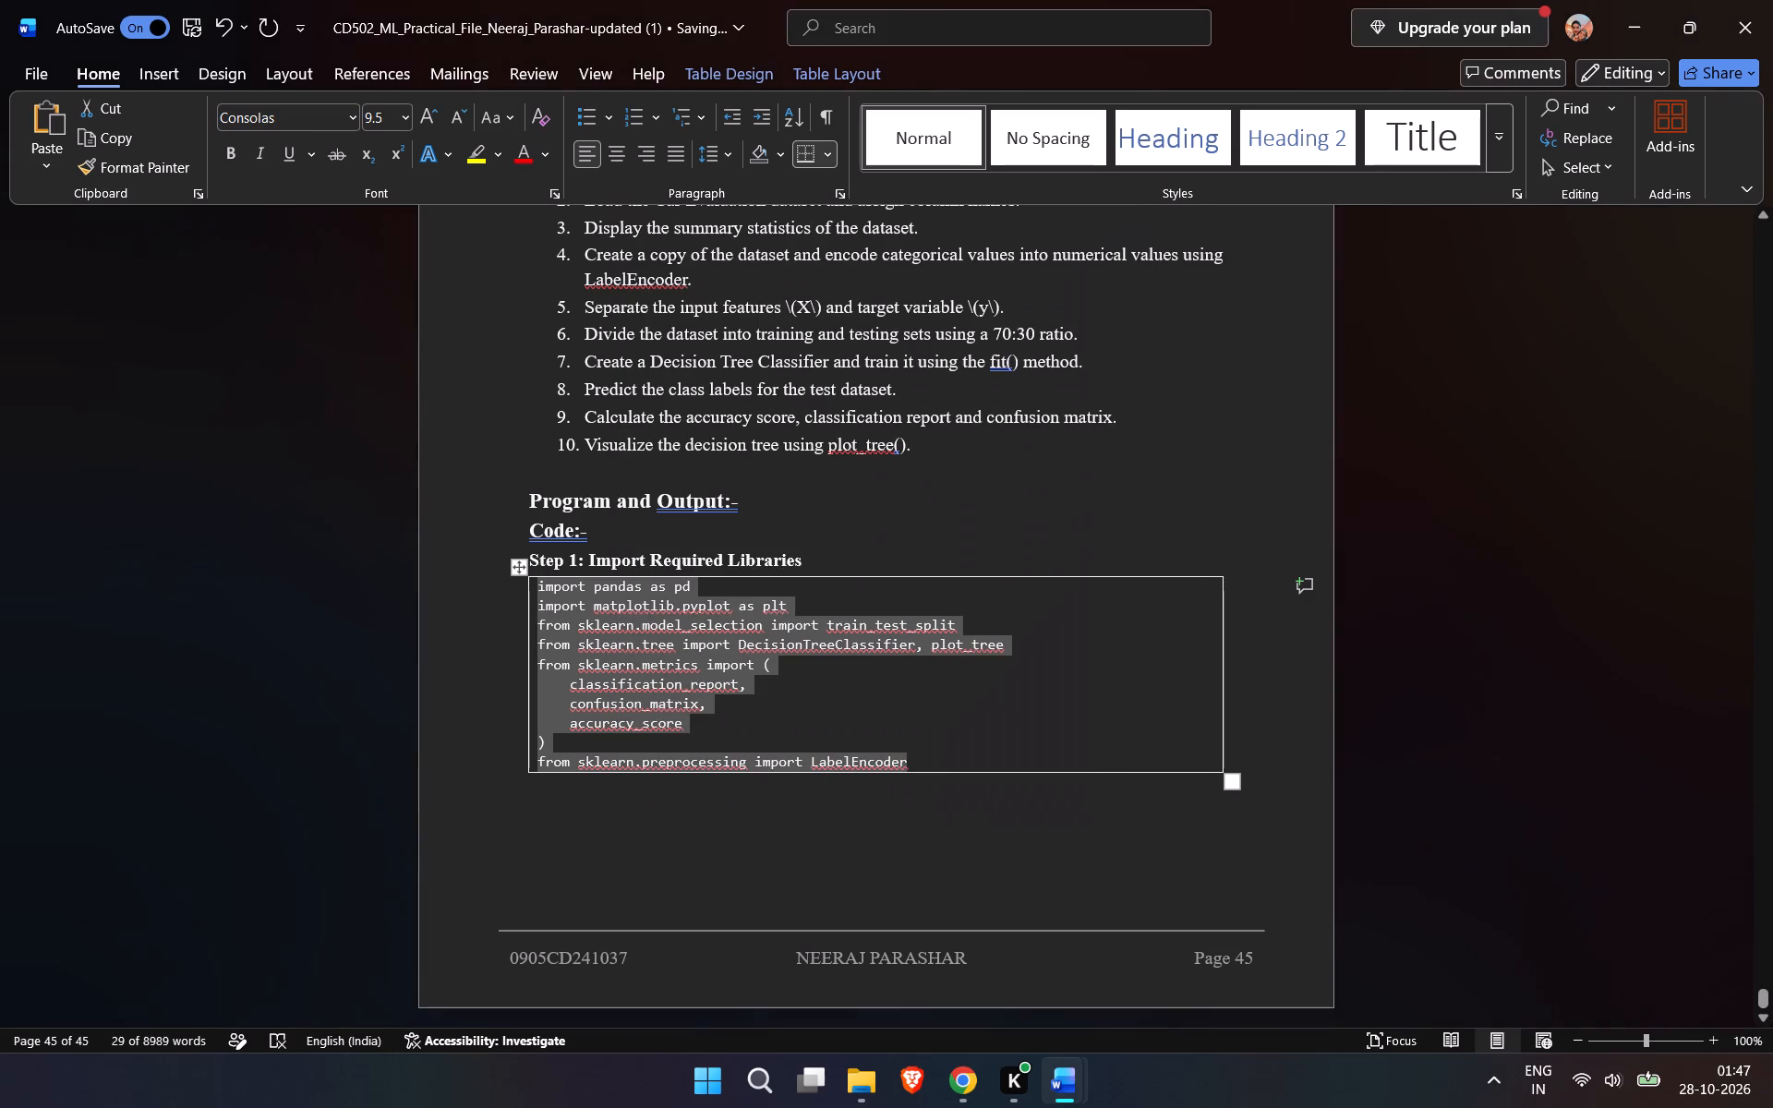
Set the Step 1 code's paragraph format as the default for this document only.
click(842, 194)
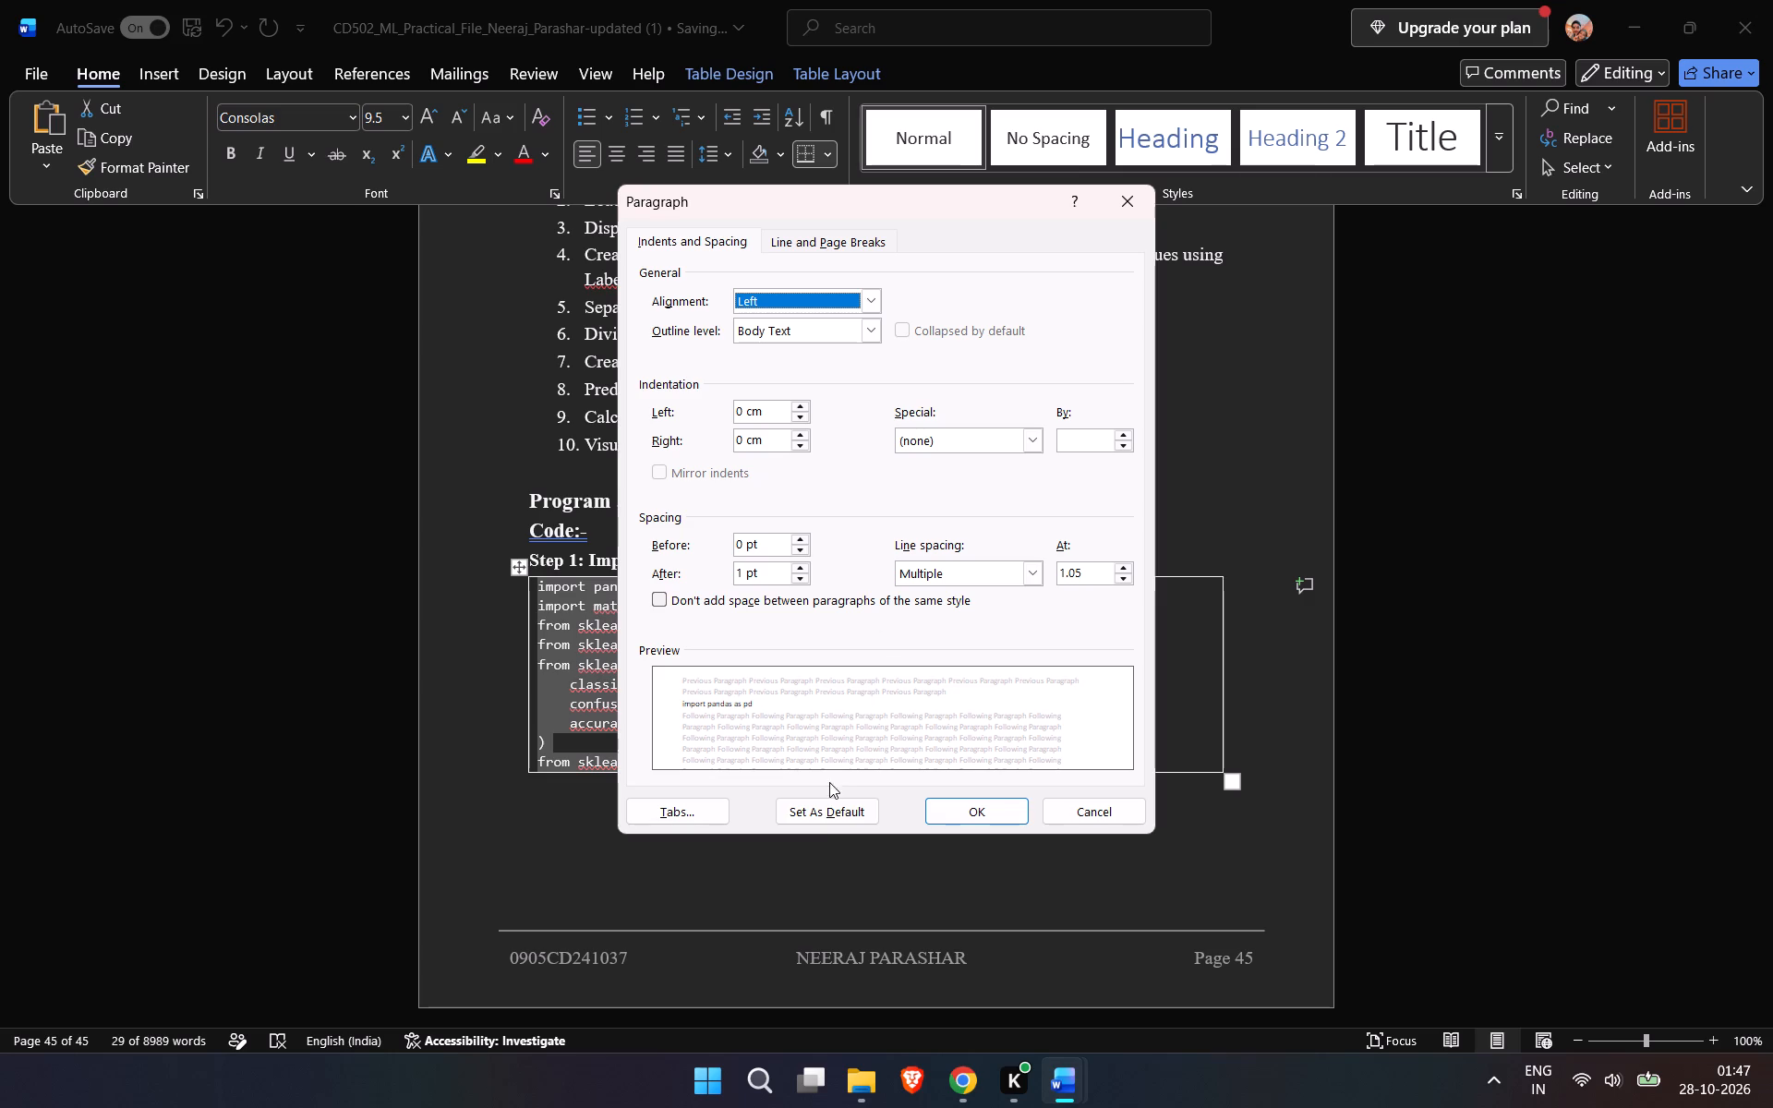
click(817, 816)
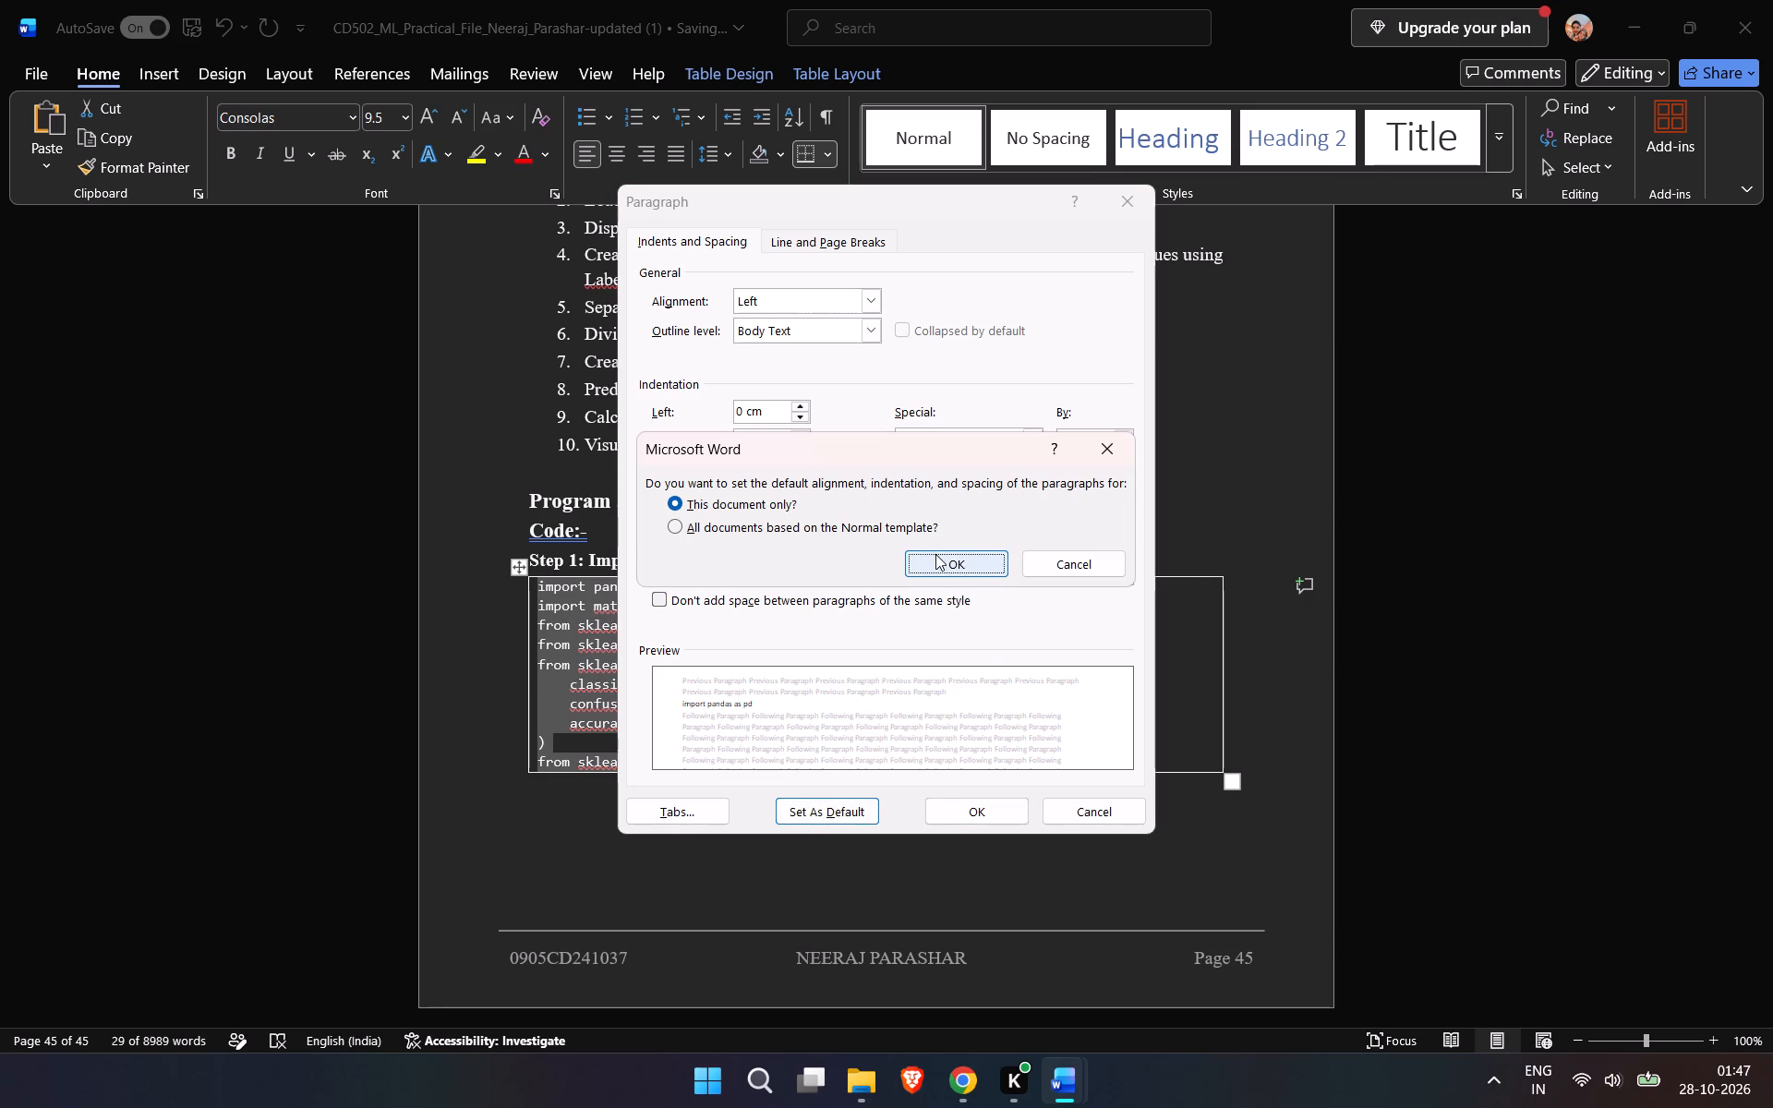
click(935, 554)
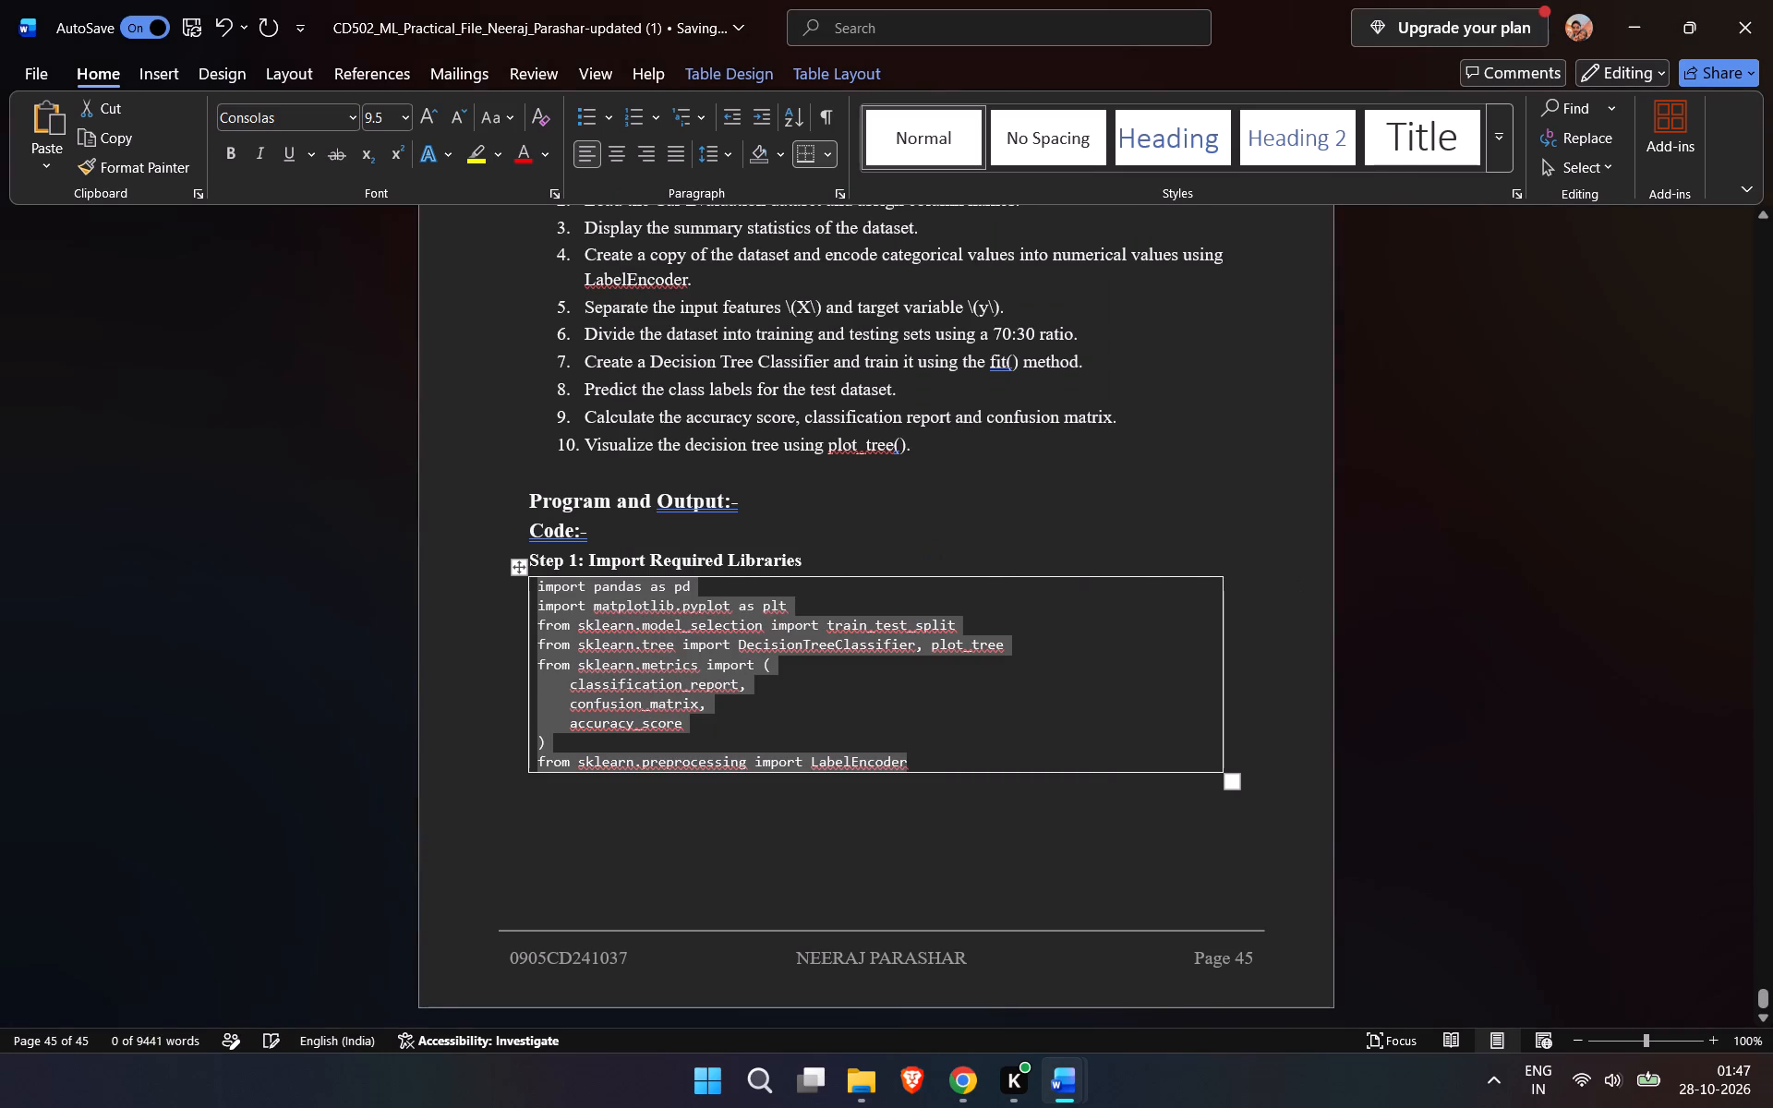
click(882, 813)
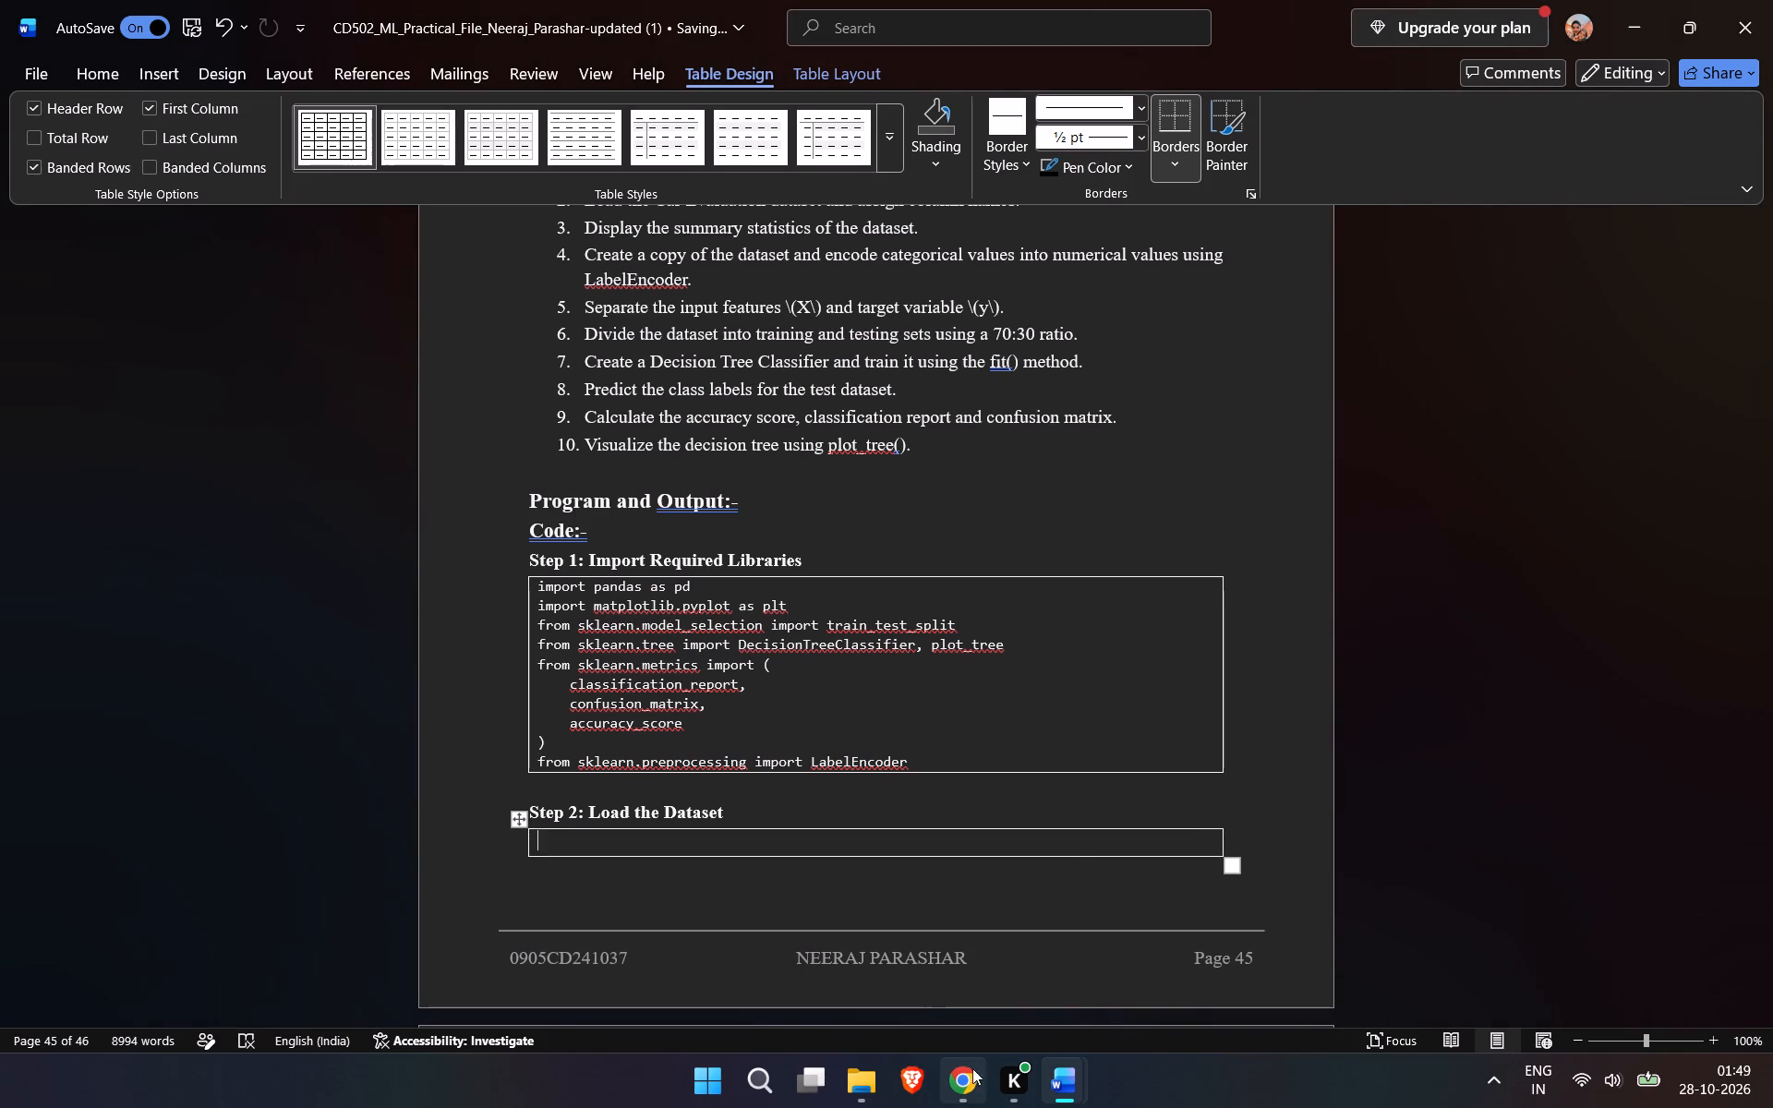
click(940, 969)
scroll(729, 606, up, 1)
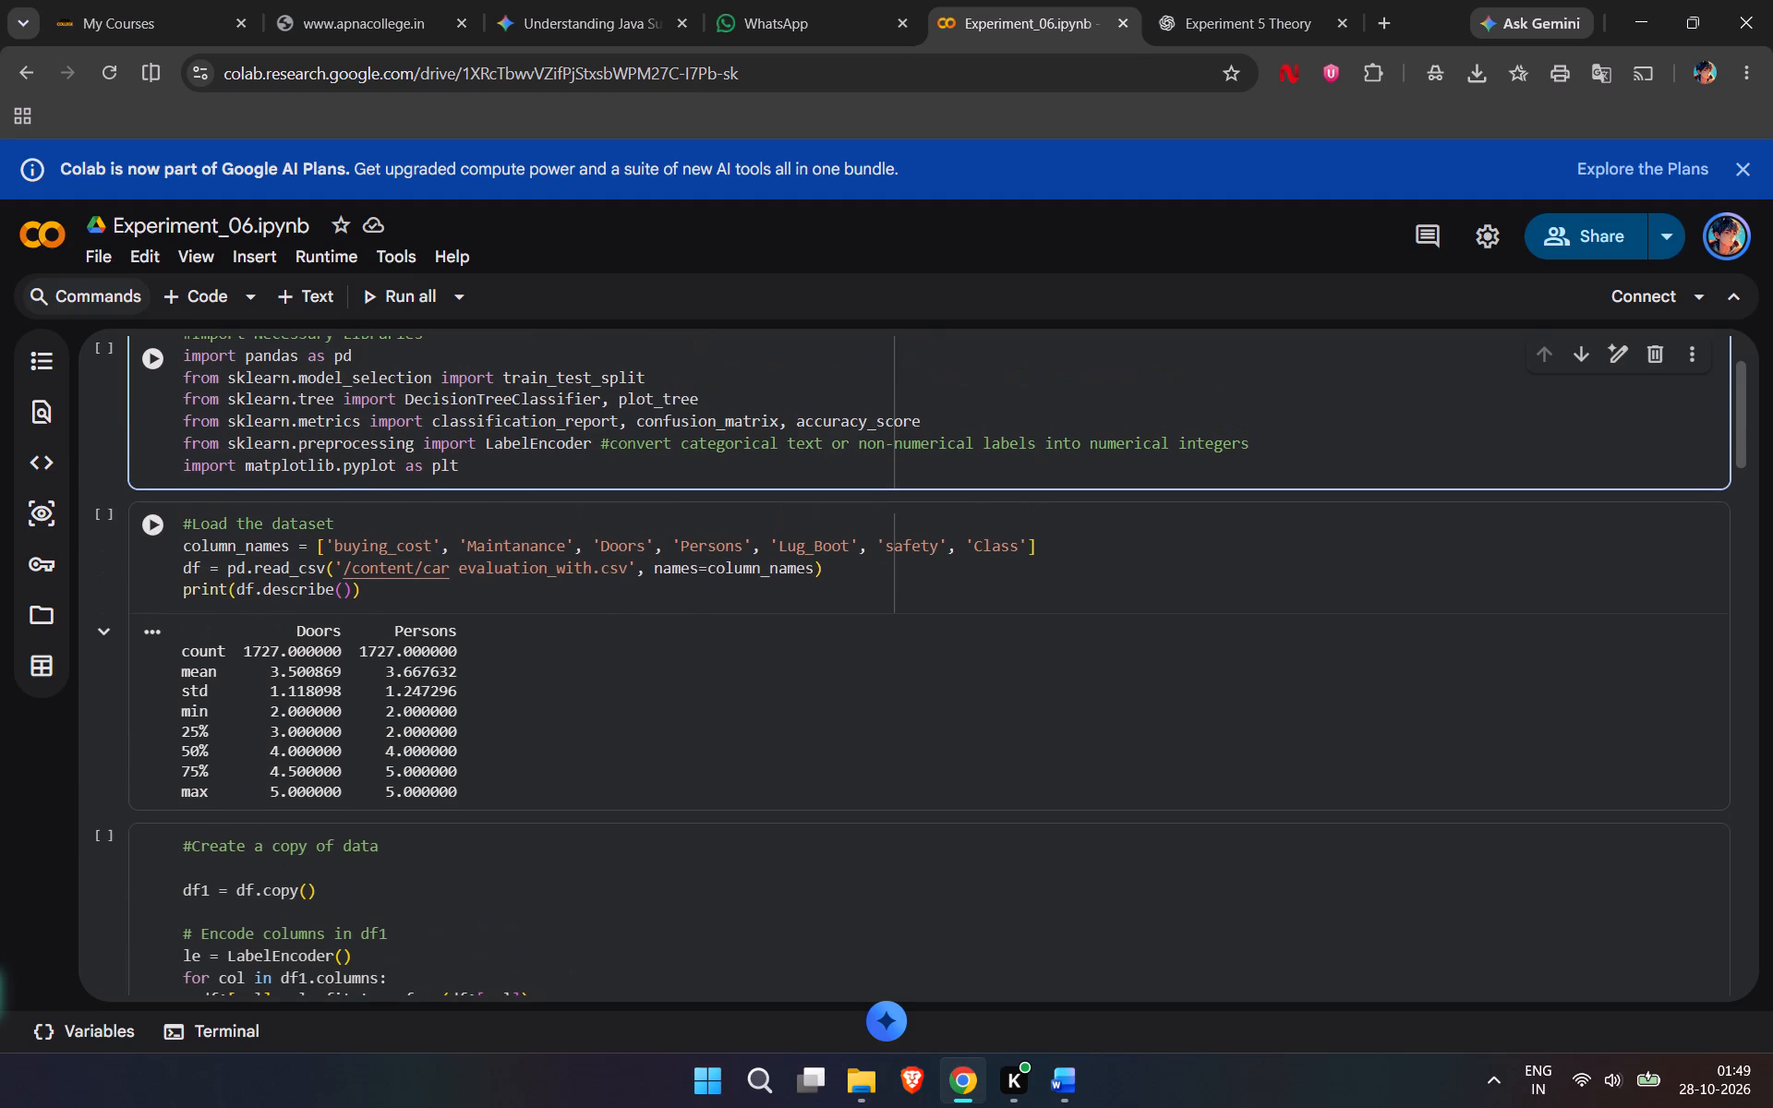
scroll(729, 606, up, 1)
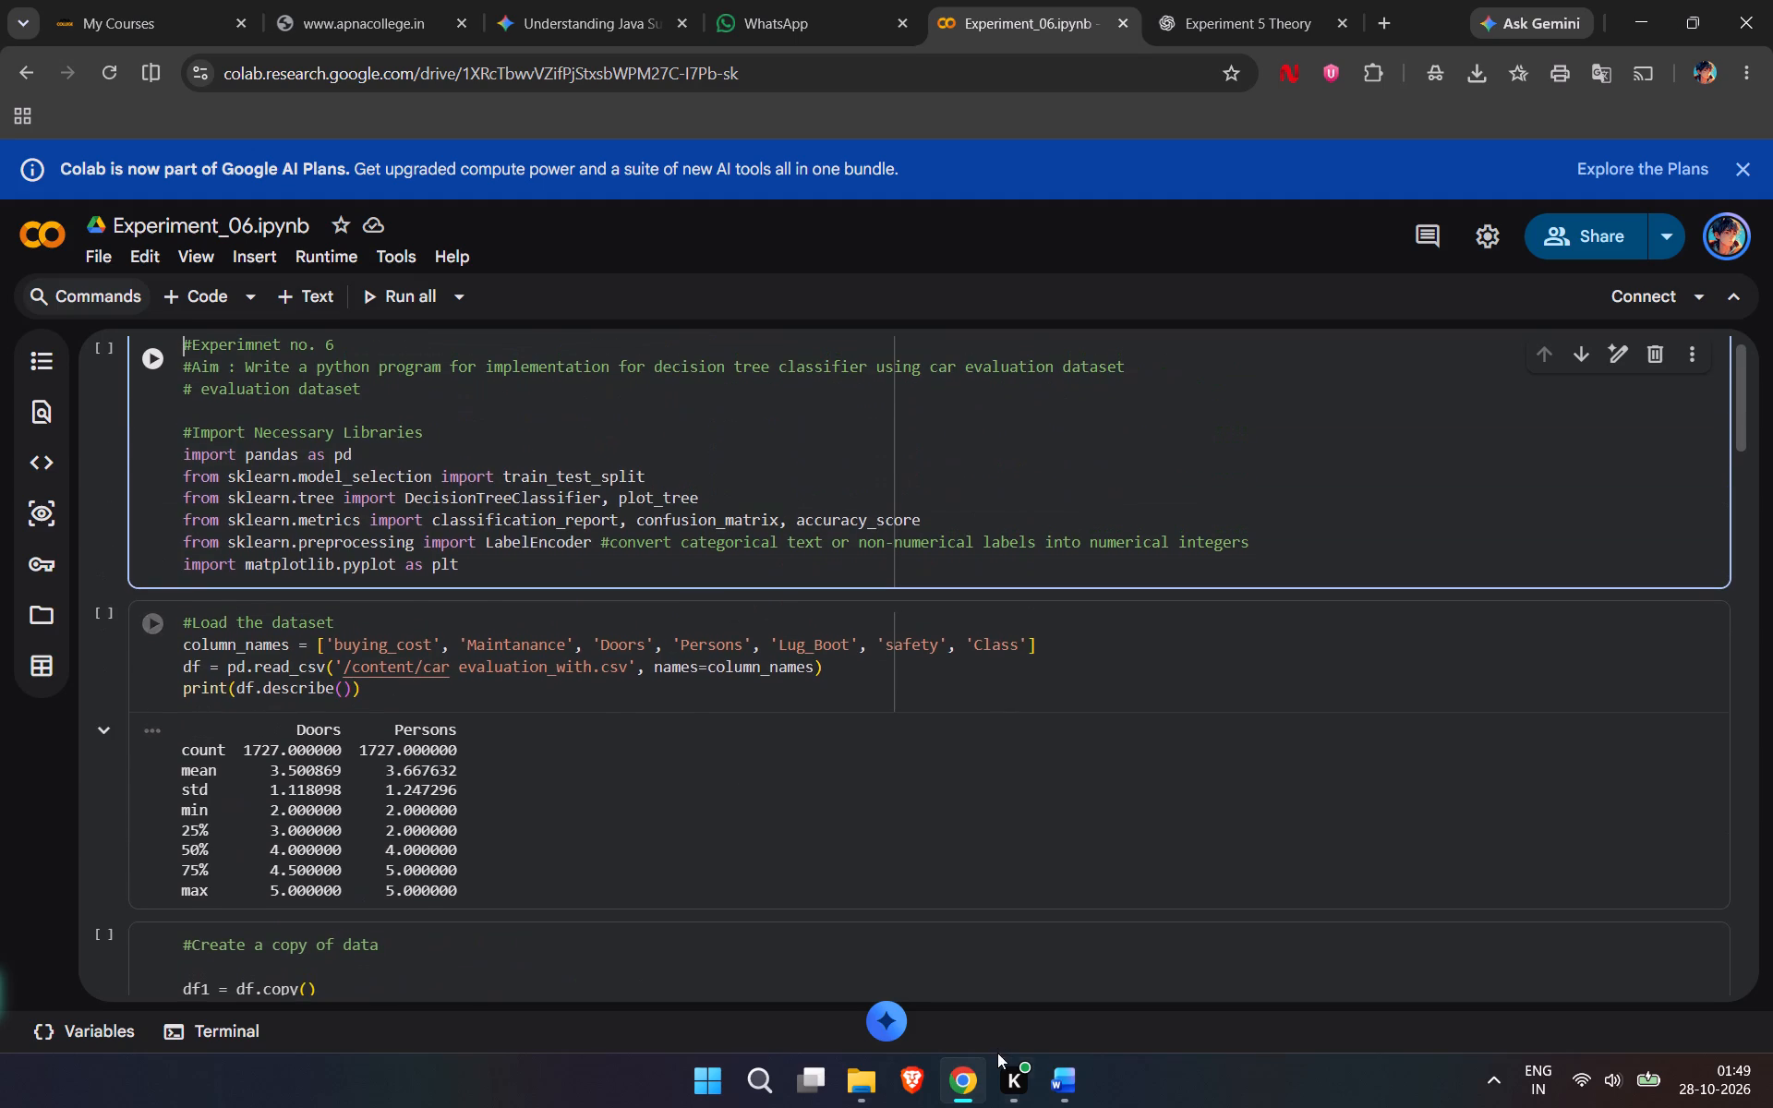
click(963, 957)
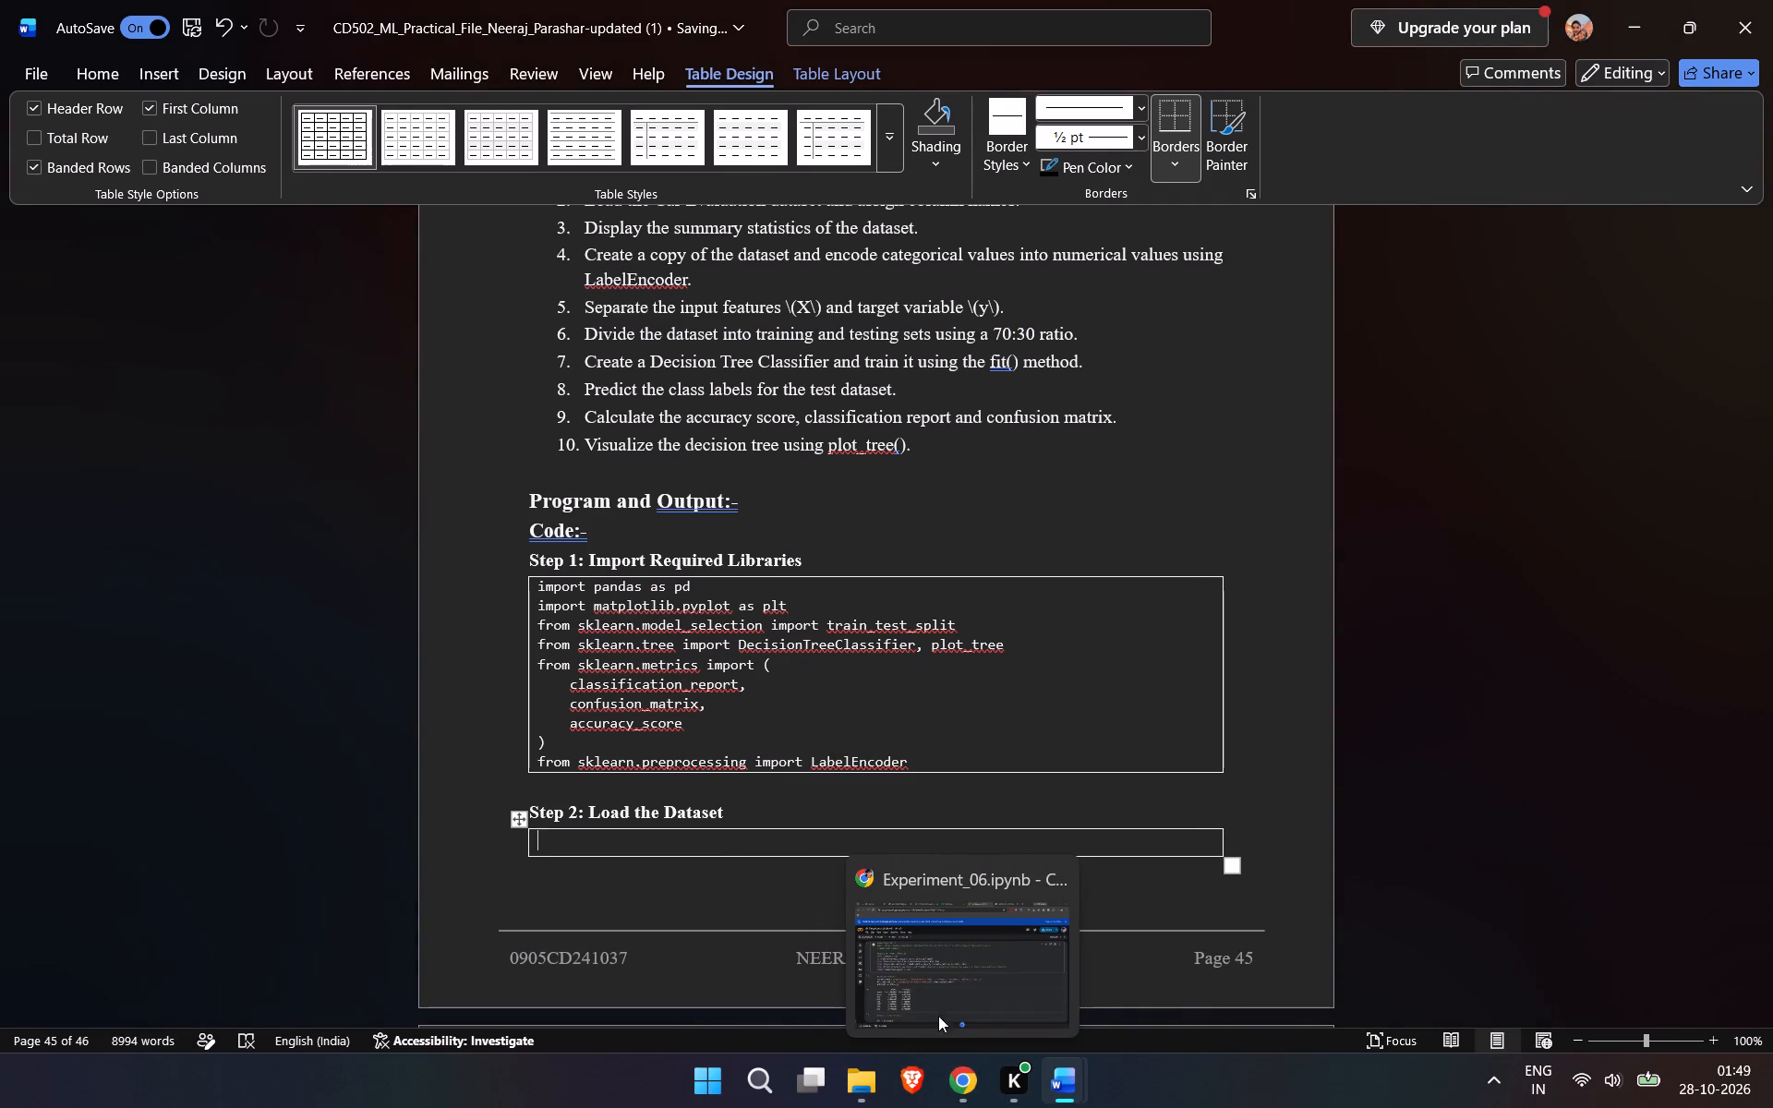
click(925, 976)
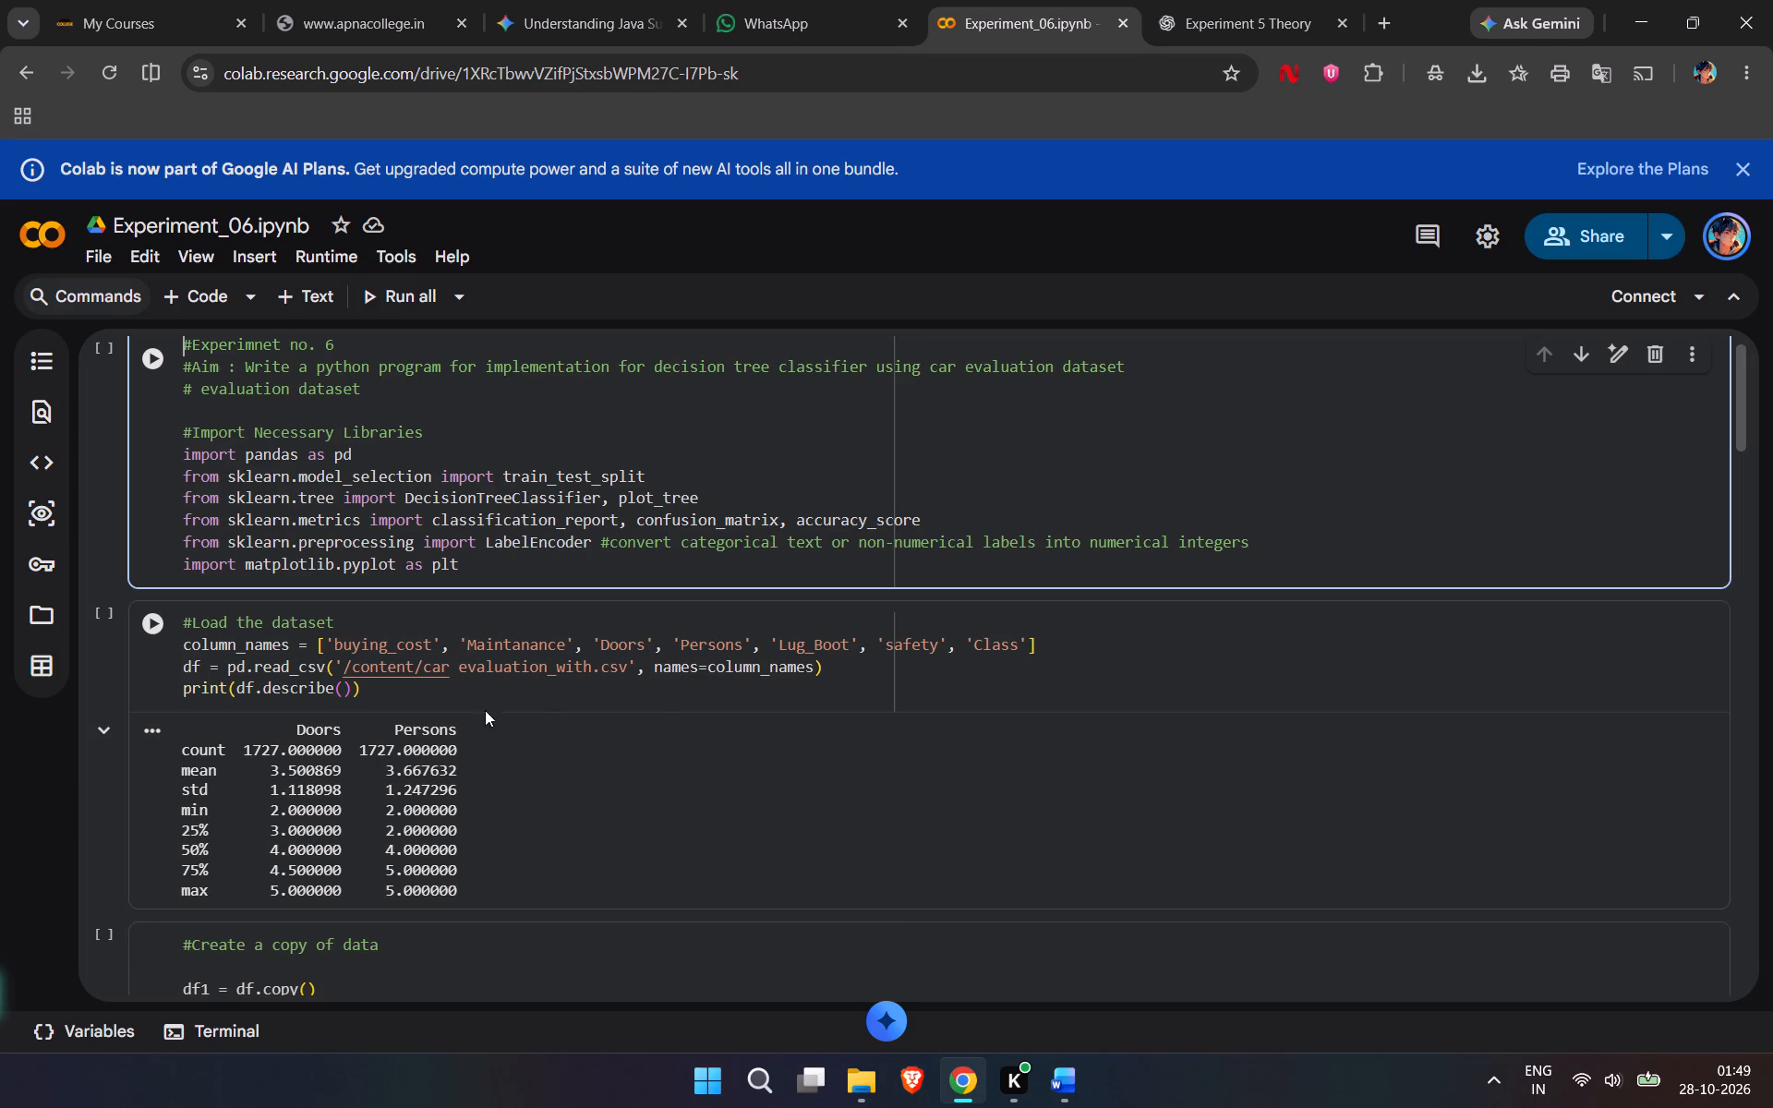
drag(439, 697, 171, 648)
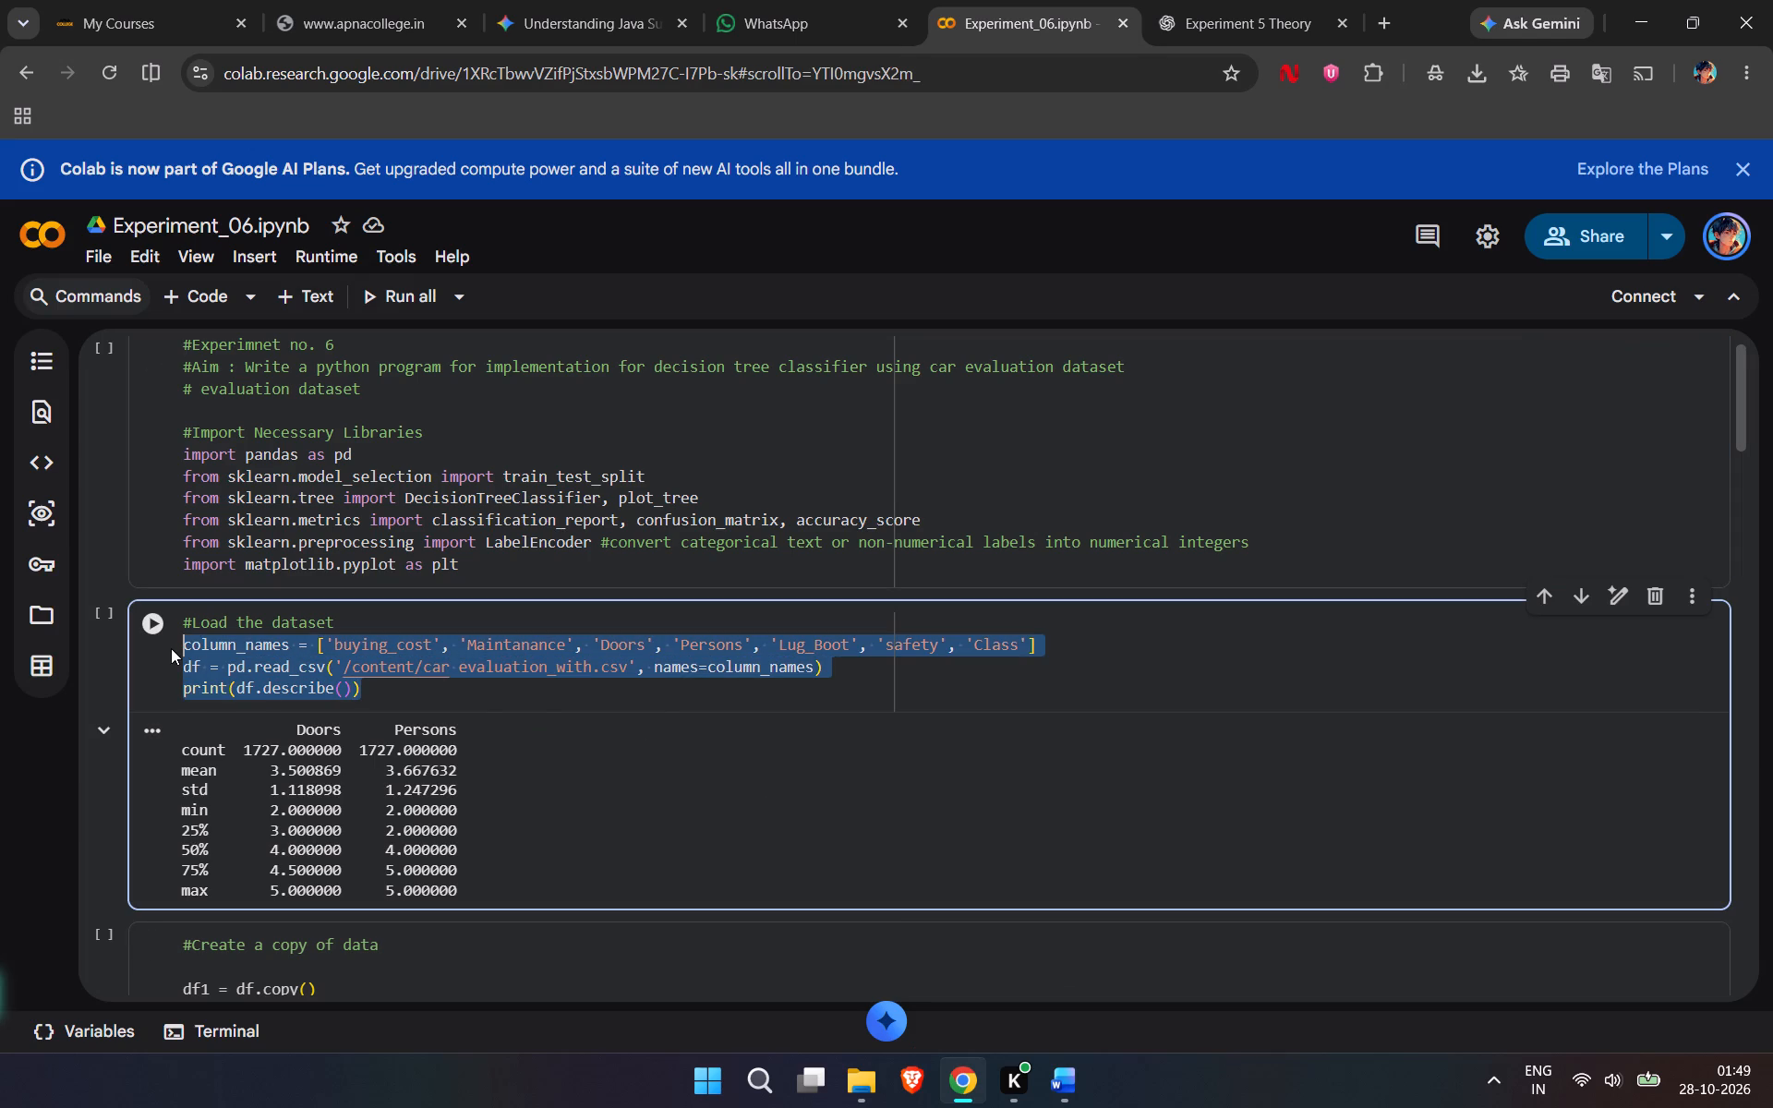
key(ctrl+c)
click(973, 983)
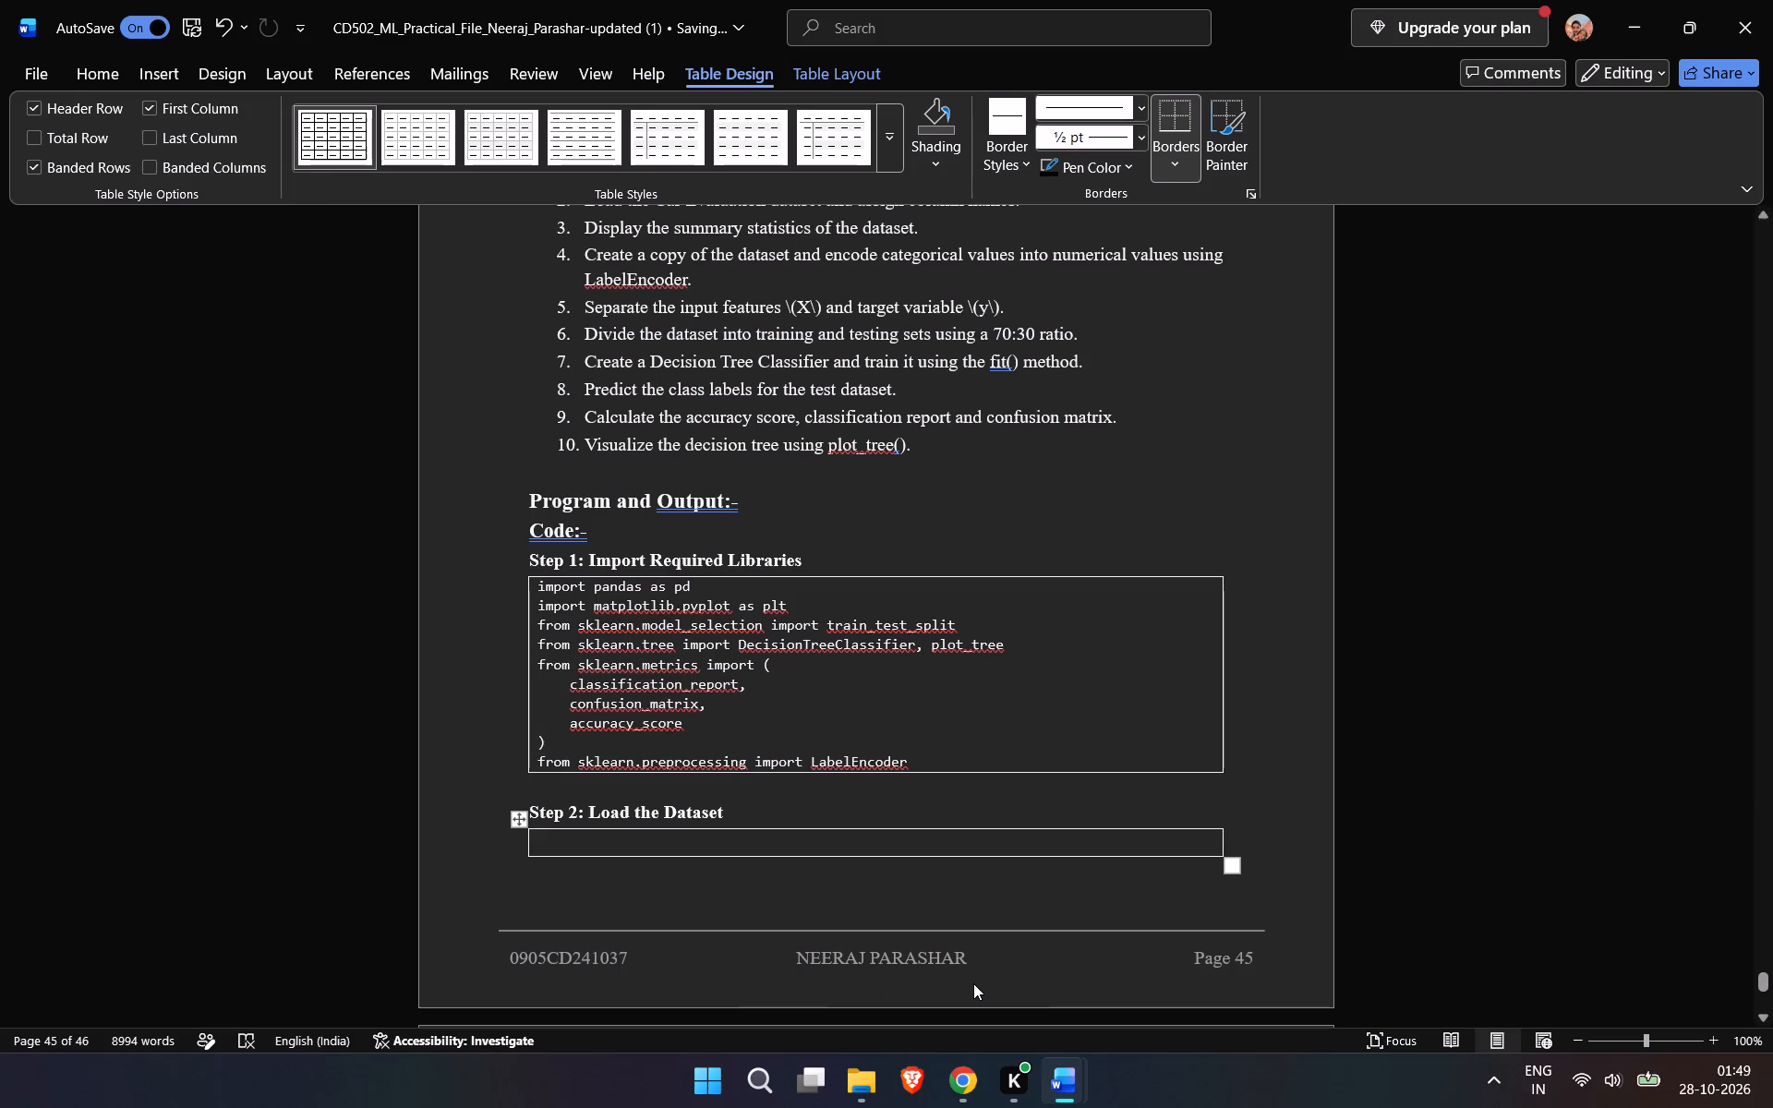
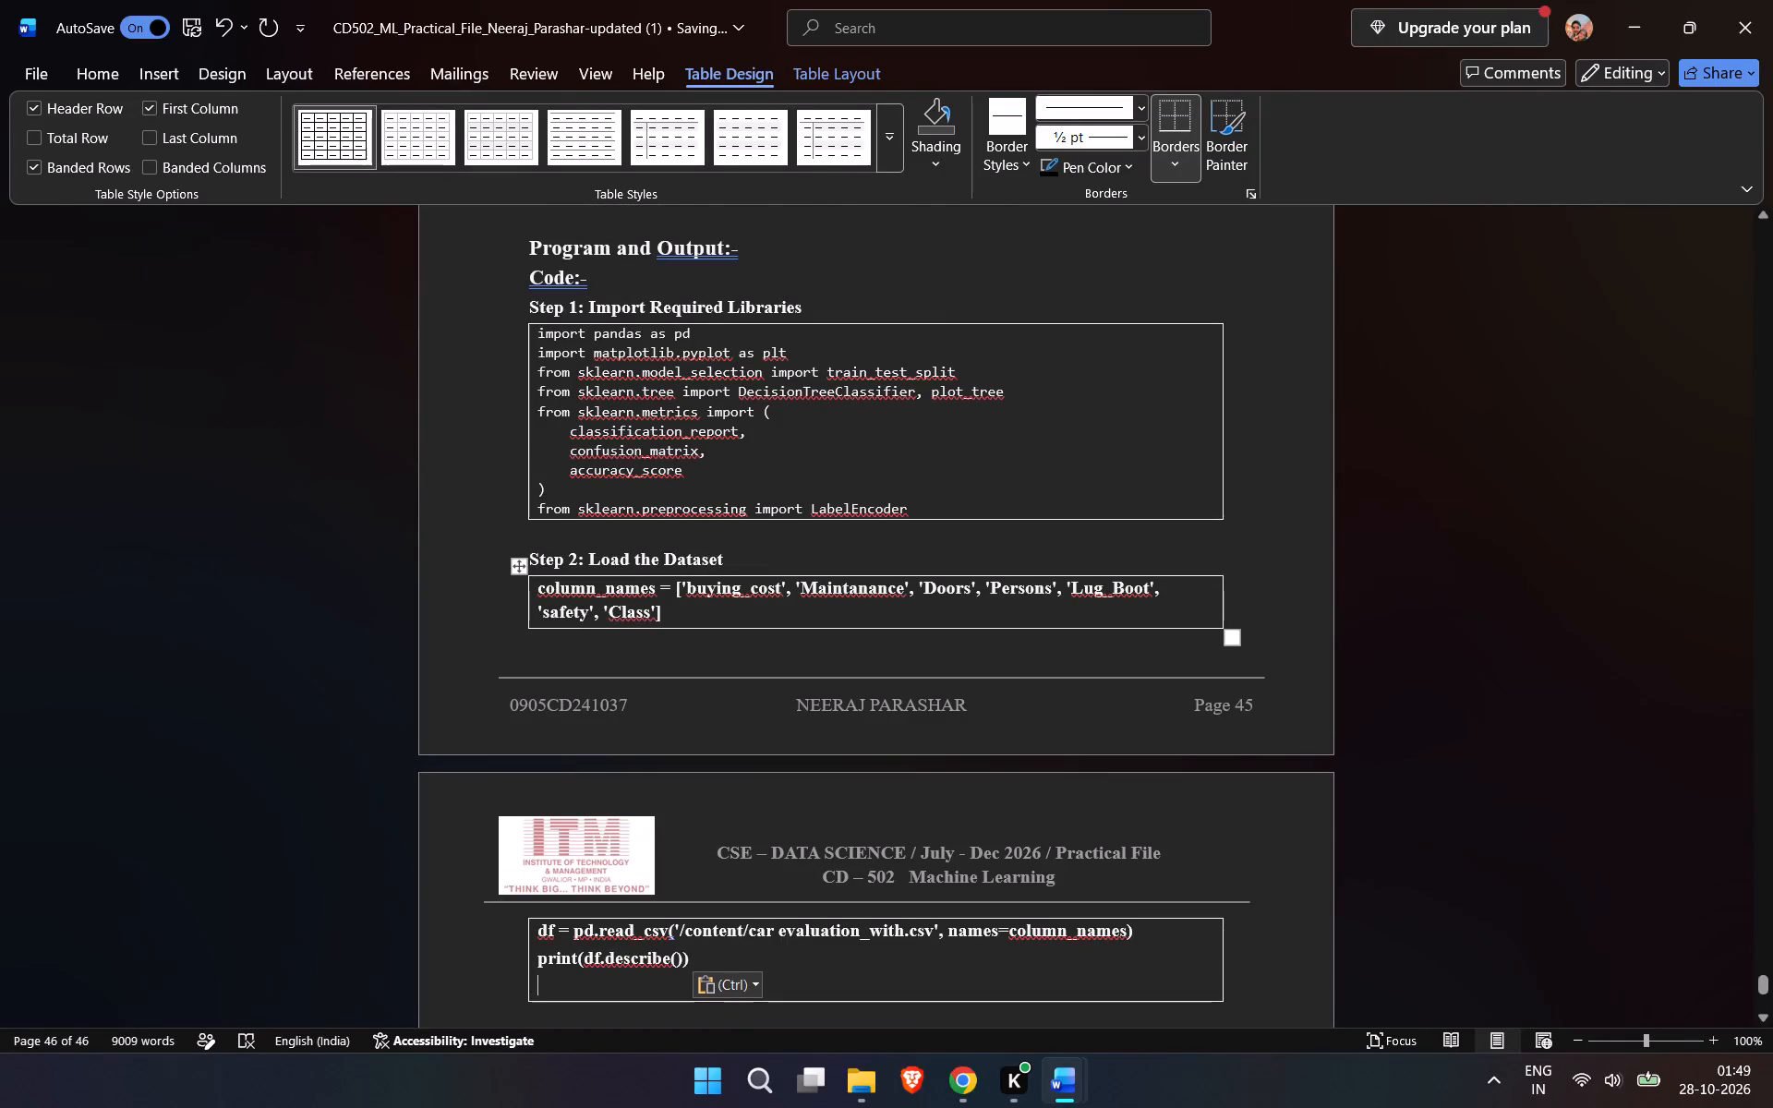
Format the pasted dataset-loading code in the Step 2 box as non-bold Consolas at size 9.5.
drag(788, 965, 479, 570)
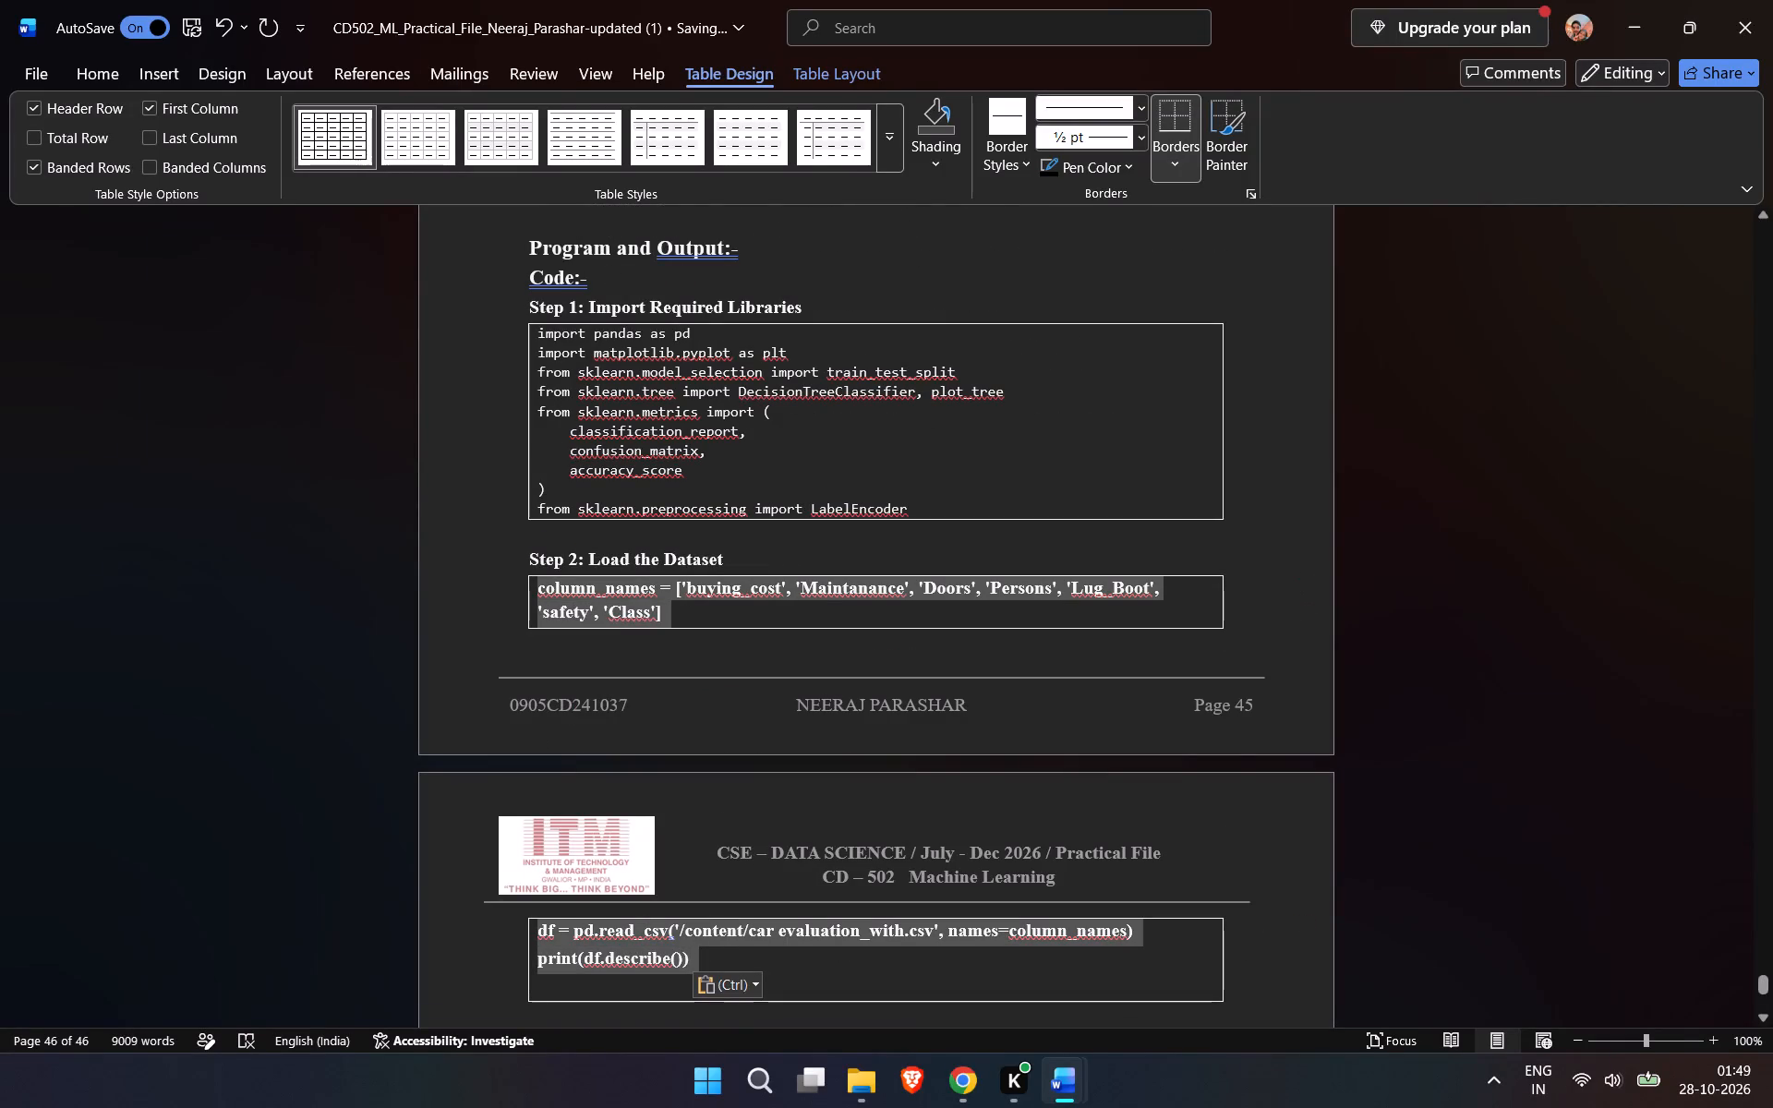
drag(479, 570, 488, 596)
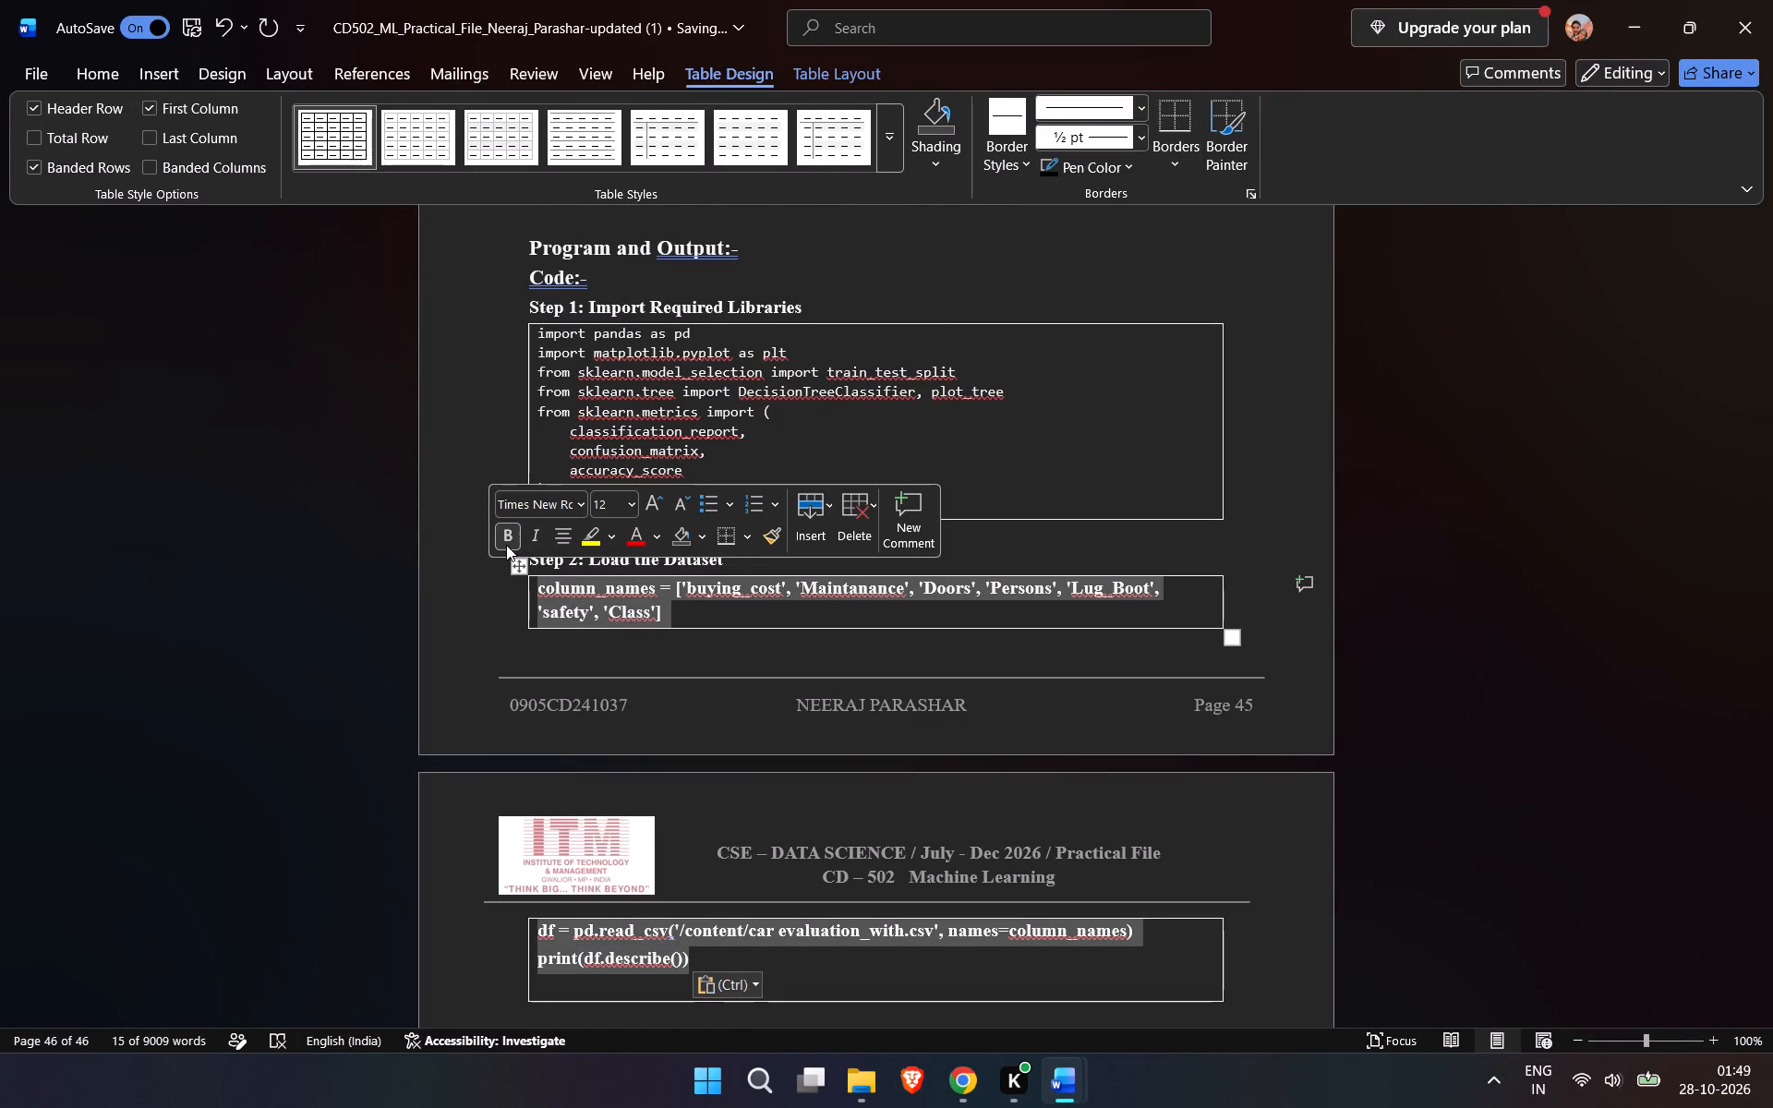
click(506, 545)
double_click(609, 507)
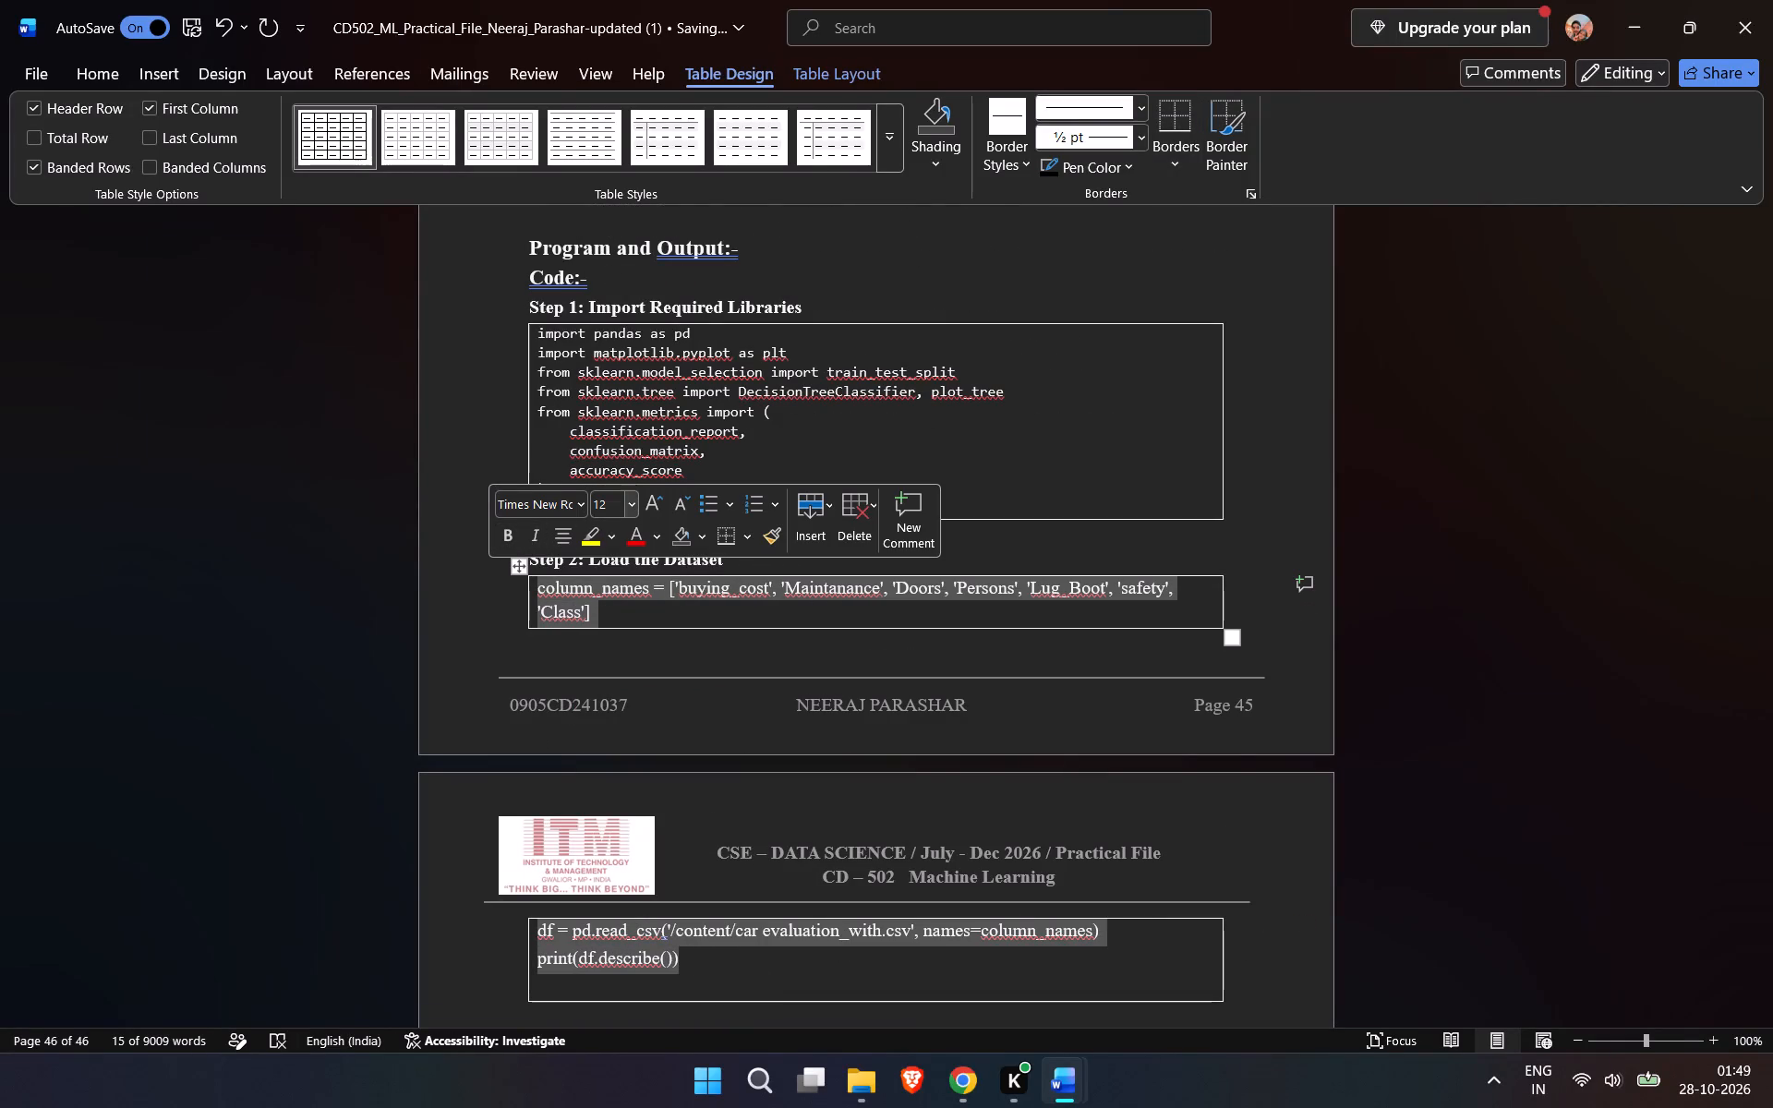
key(BackSpace)
key(BackSpace)
text(9.5)
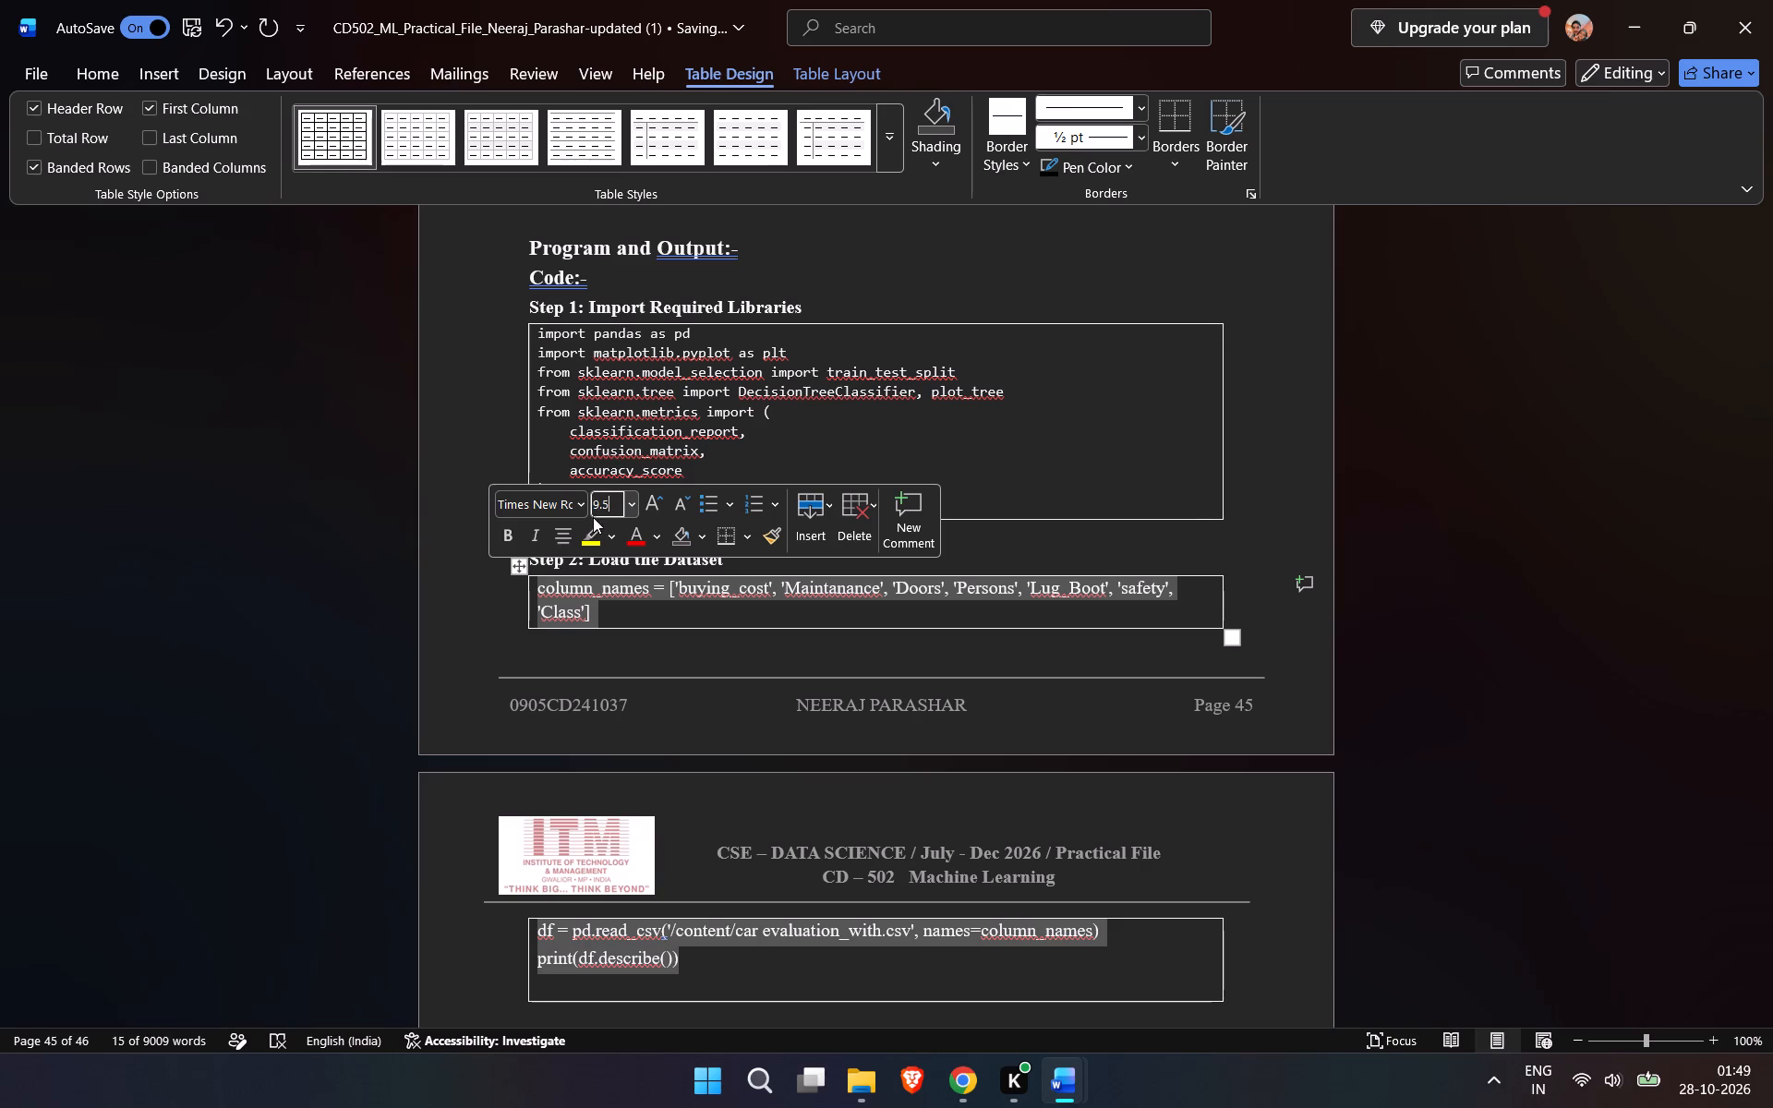
click(581, 500)
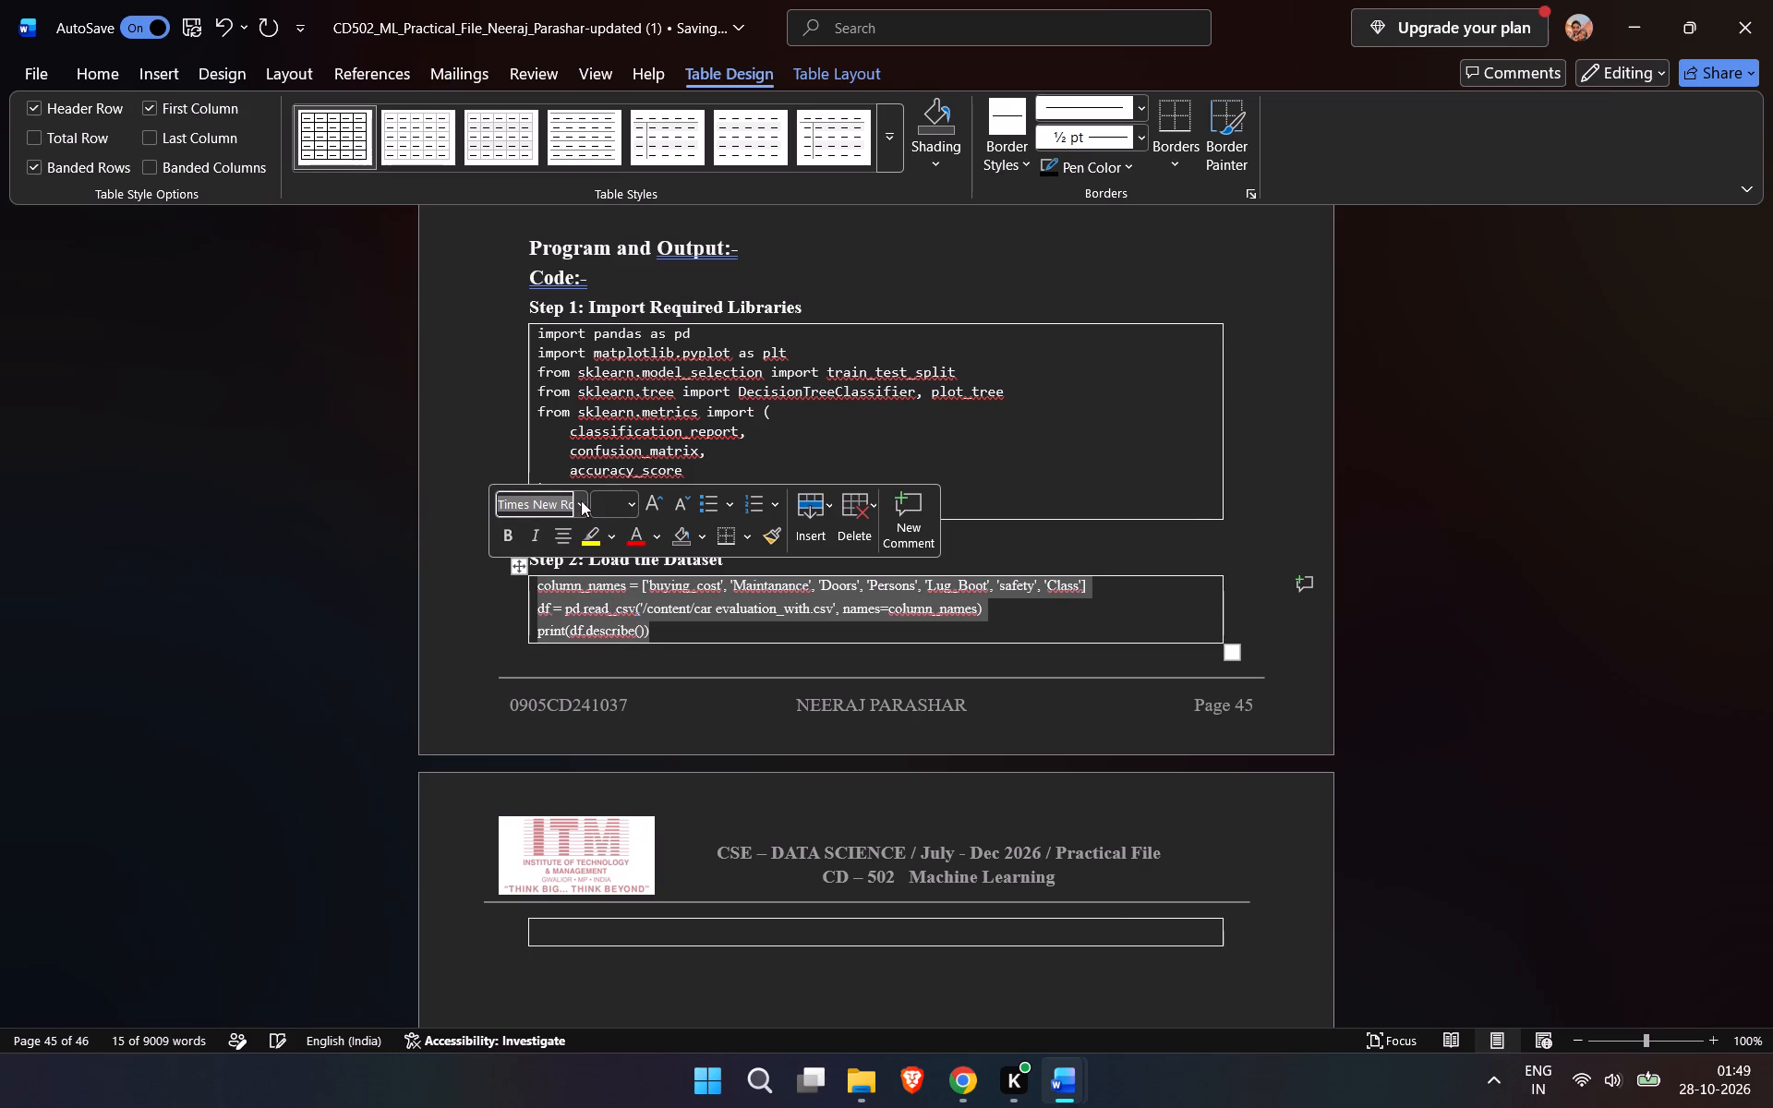
click(582, 502)
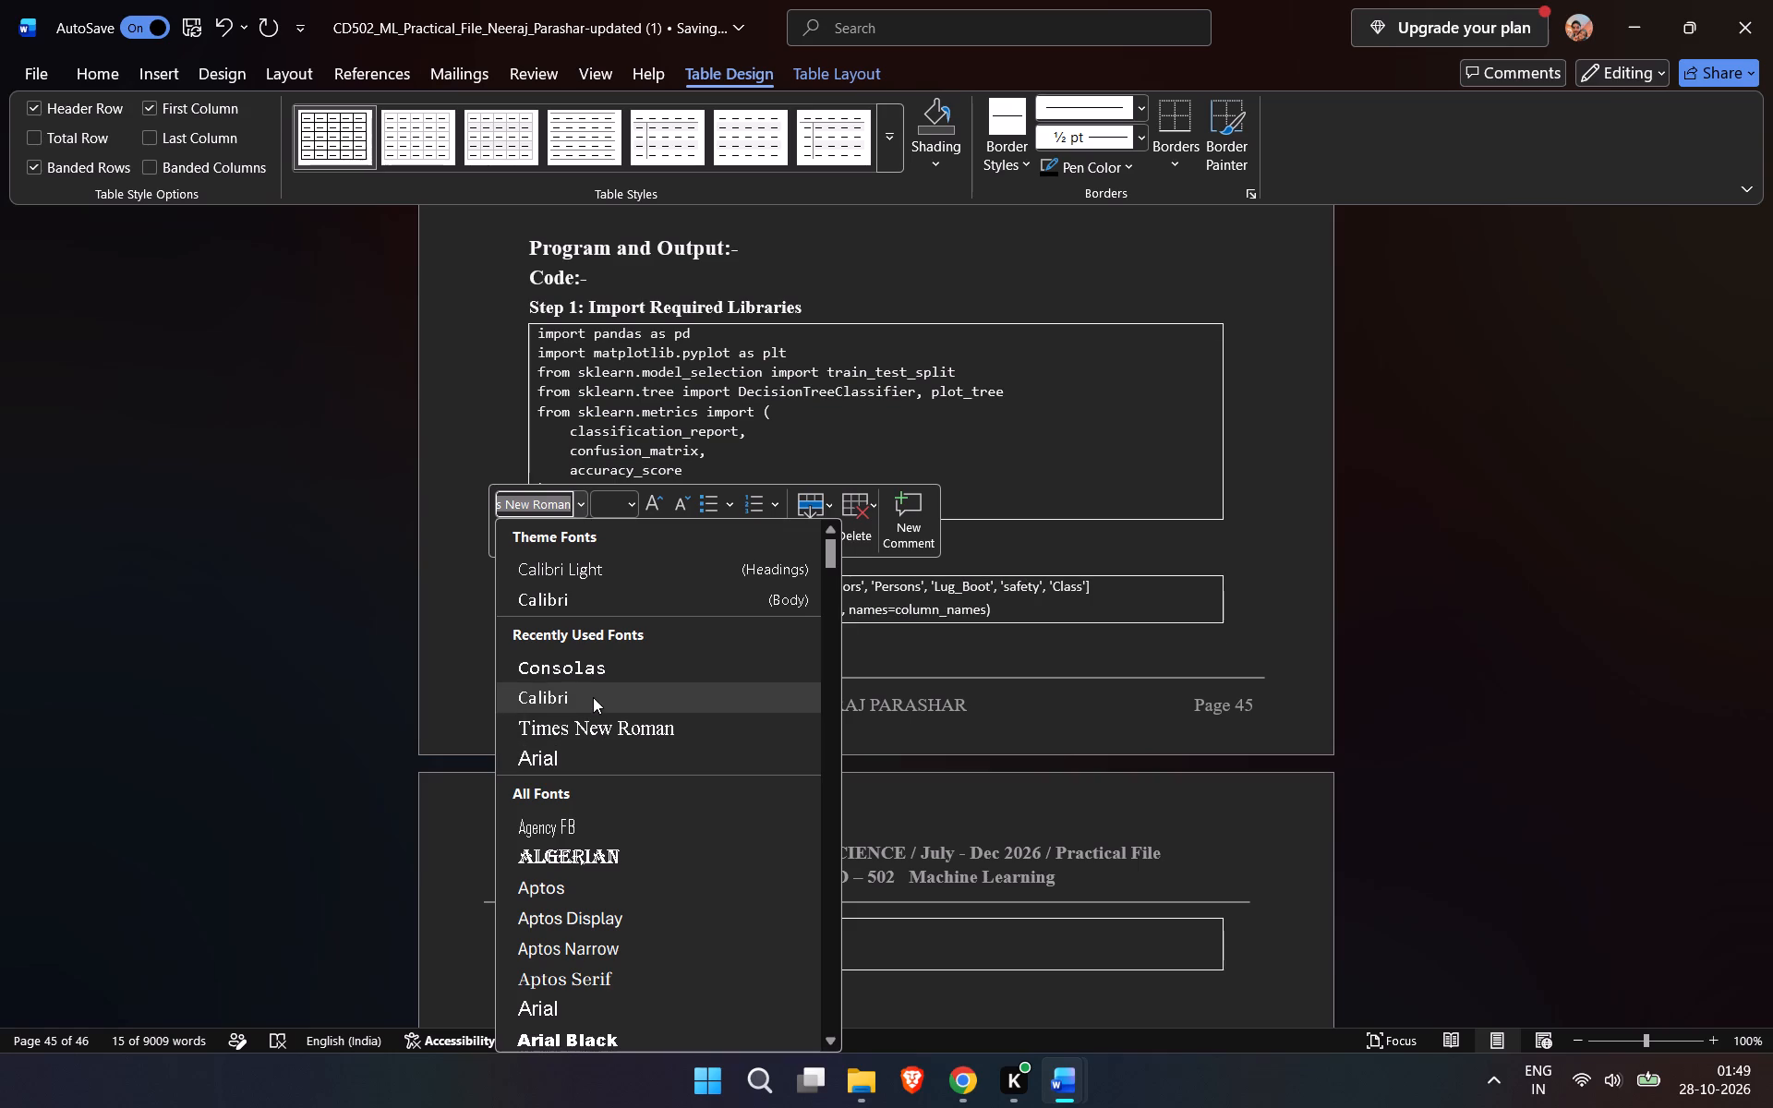
click(584, 663)
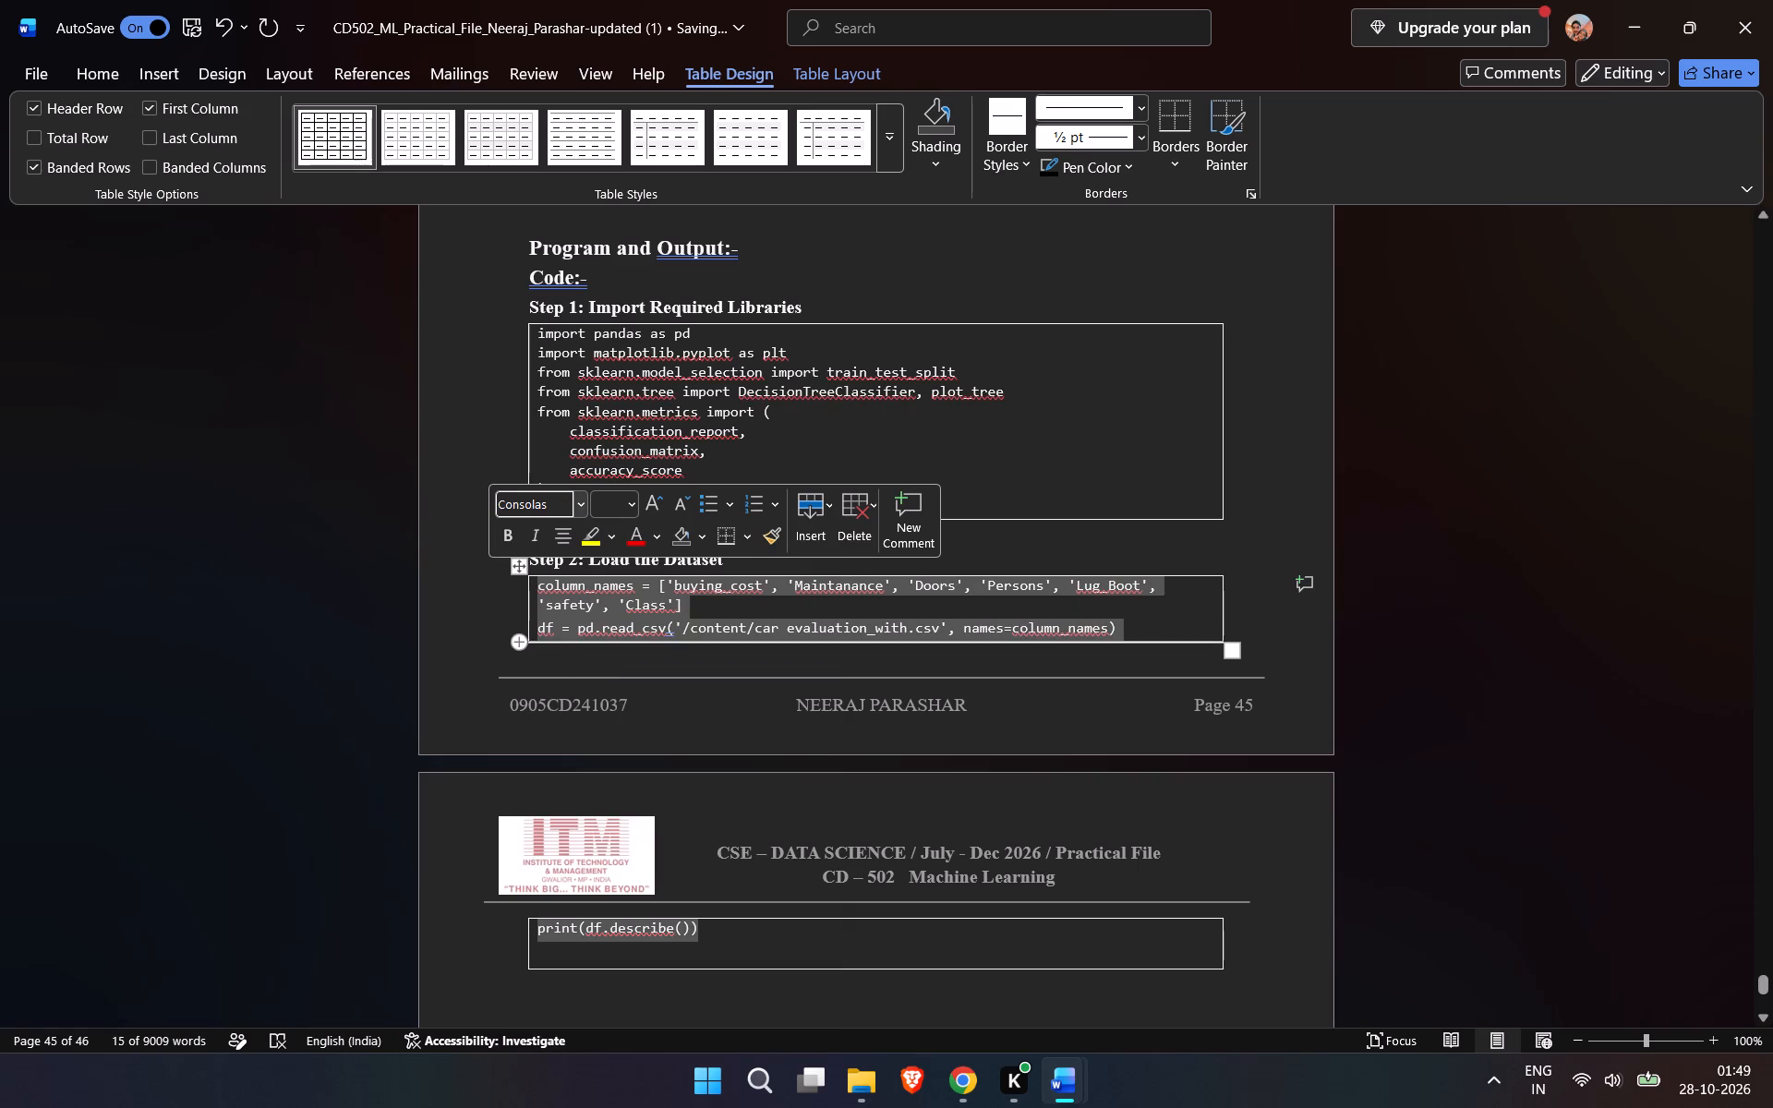
click(487, 608)
click(487, 608)
click(487, 608)
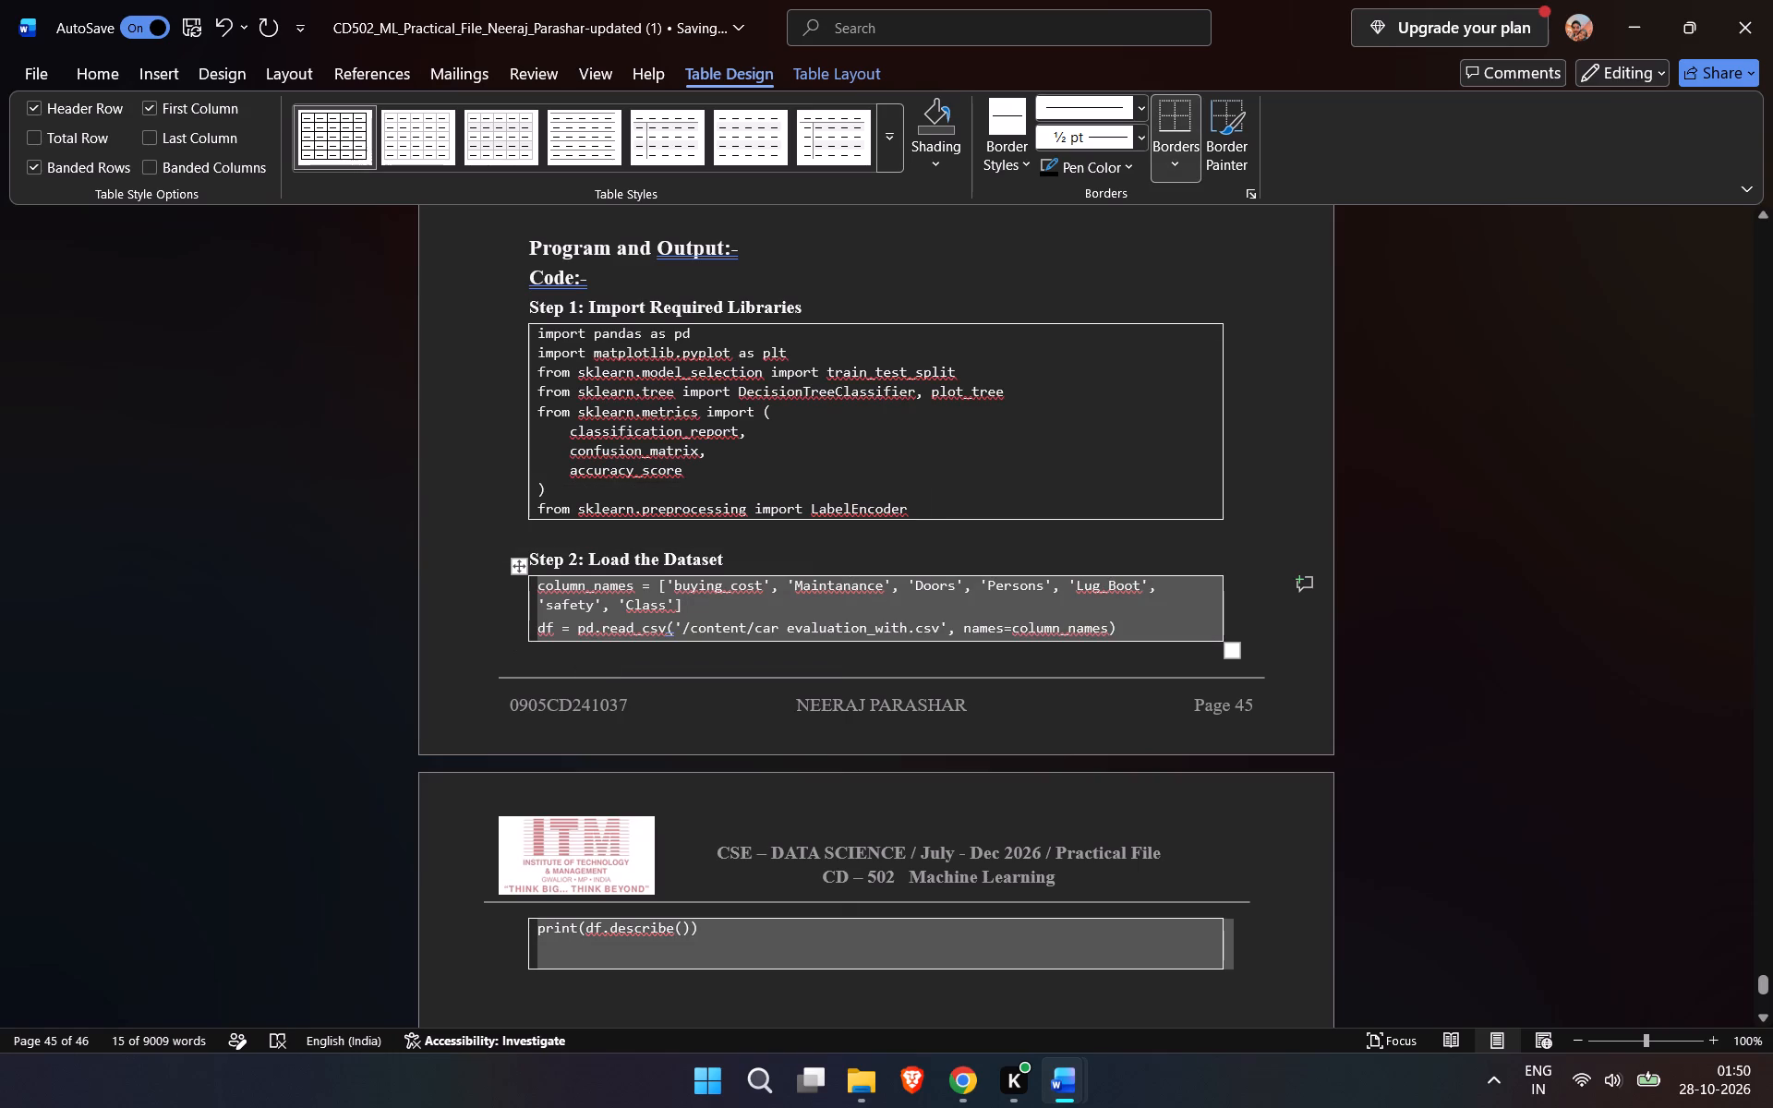
click(707, 590)
Delete the empty line after print(df.describe()) at the end of the Step 2 code box.
scroll(707, 590, down, 1)
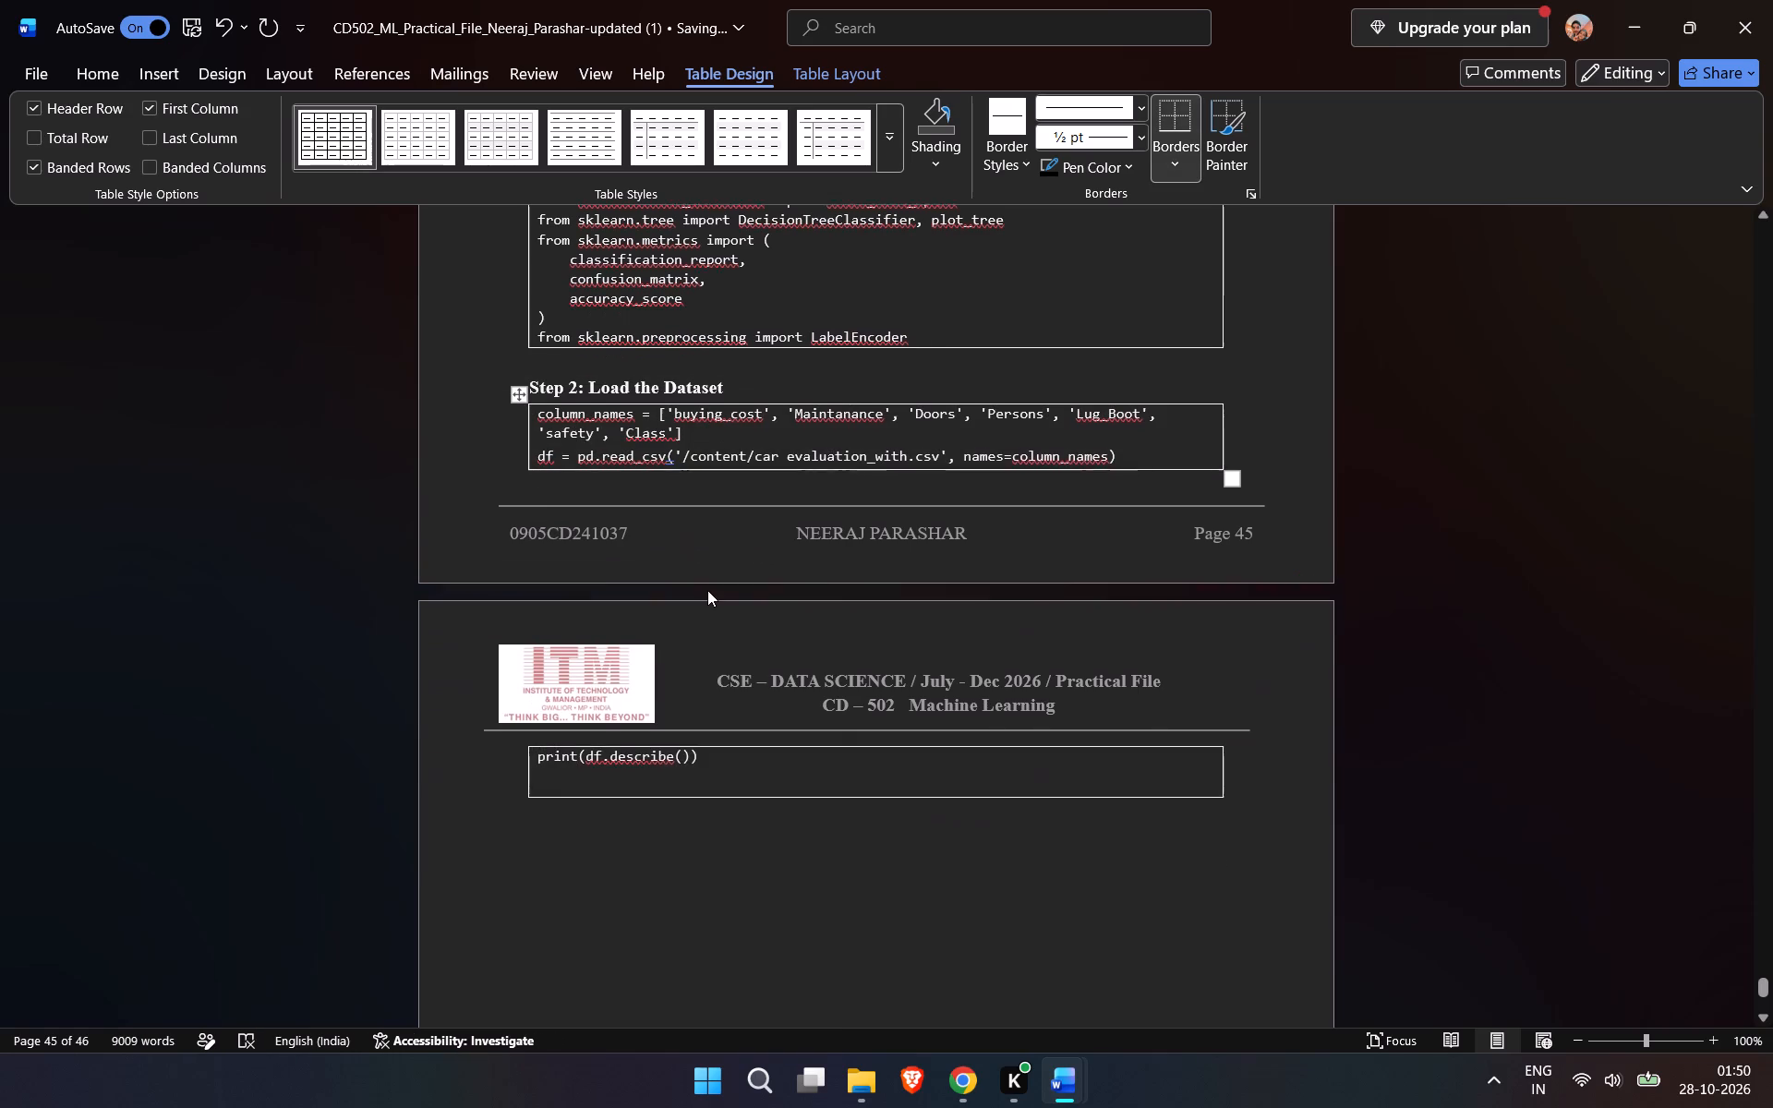
scroll(707, 590, down, 1)
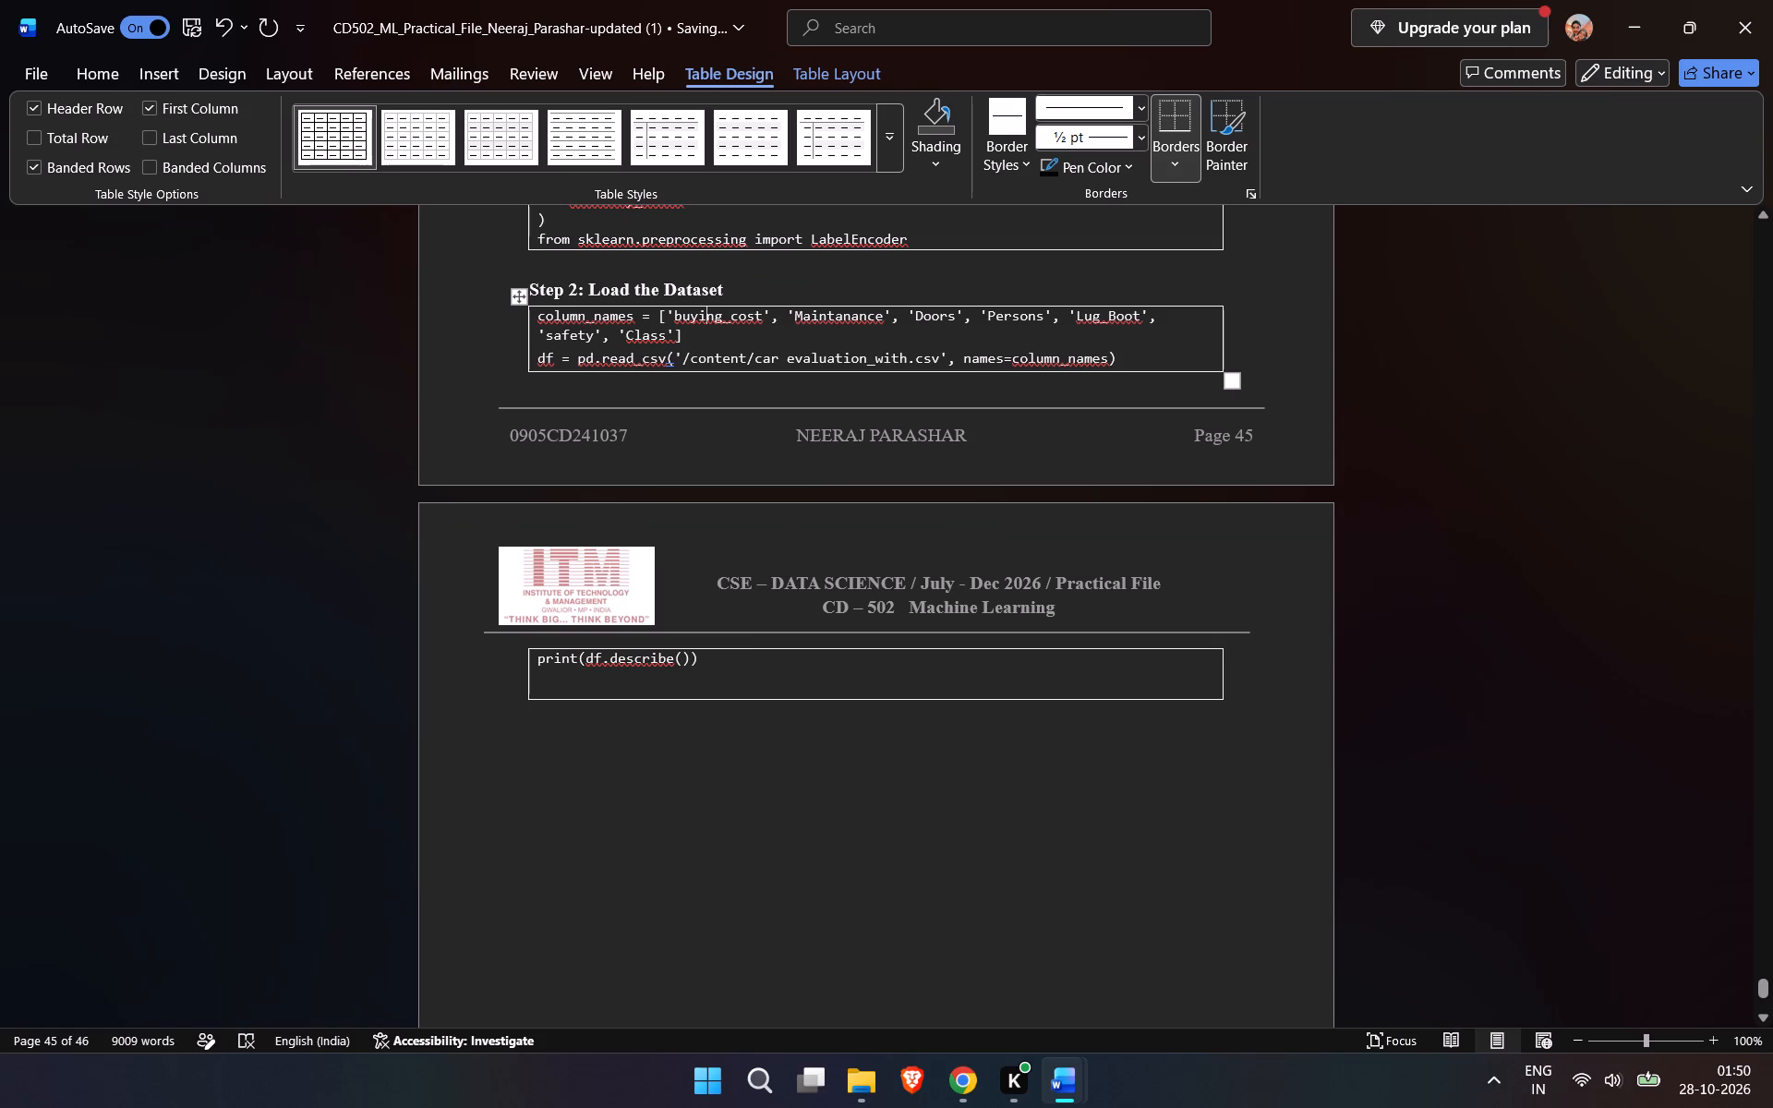
click(698, 691)
key(BackSpace)
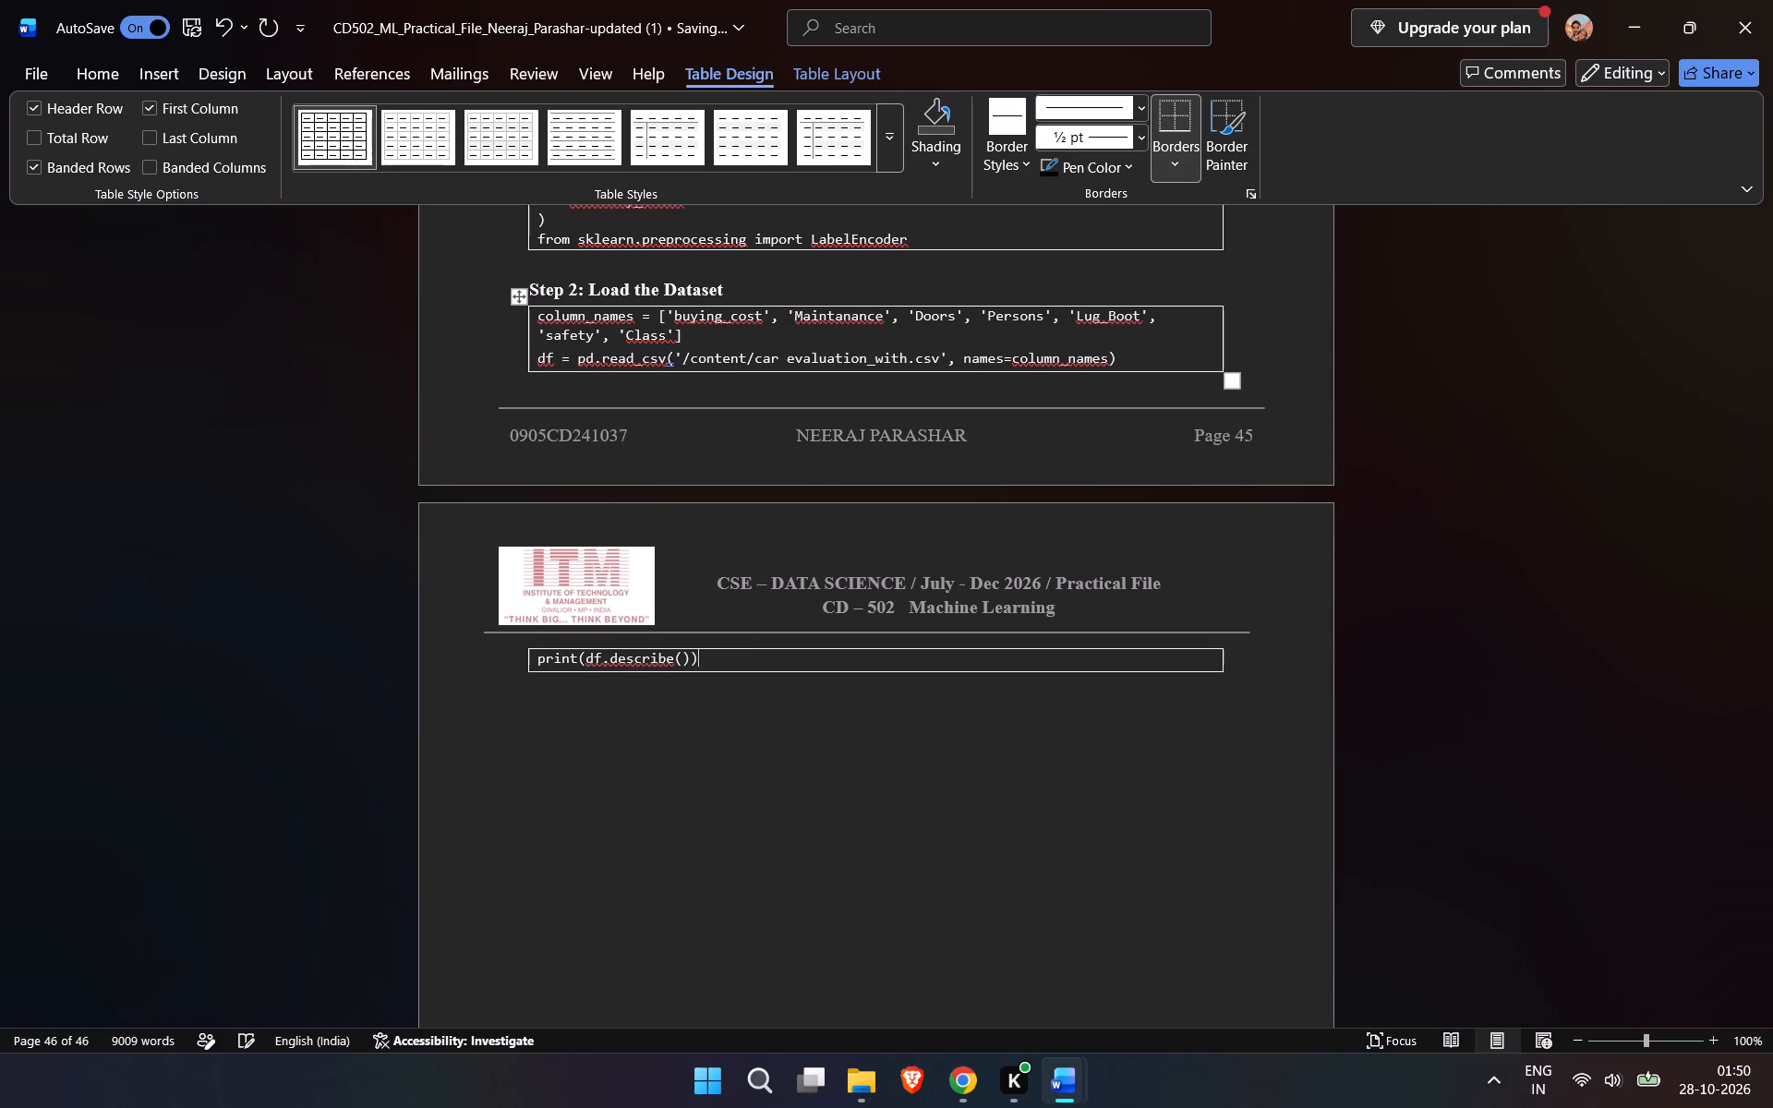
Copy the cell output of the dataset-loading code from the Experiment_06.ipynb Colab notebook in Chrome.
scroll(698, 691, down, 1)
scroll(698, 691, up, 1)
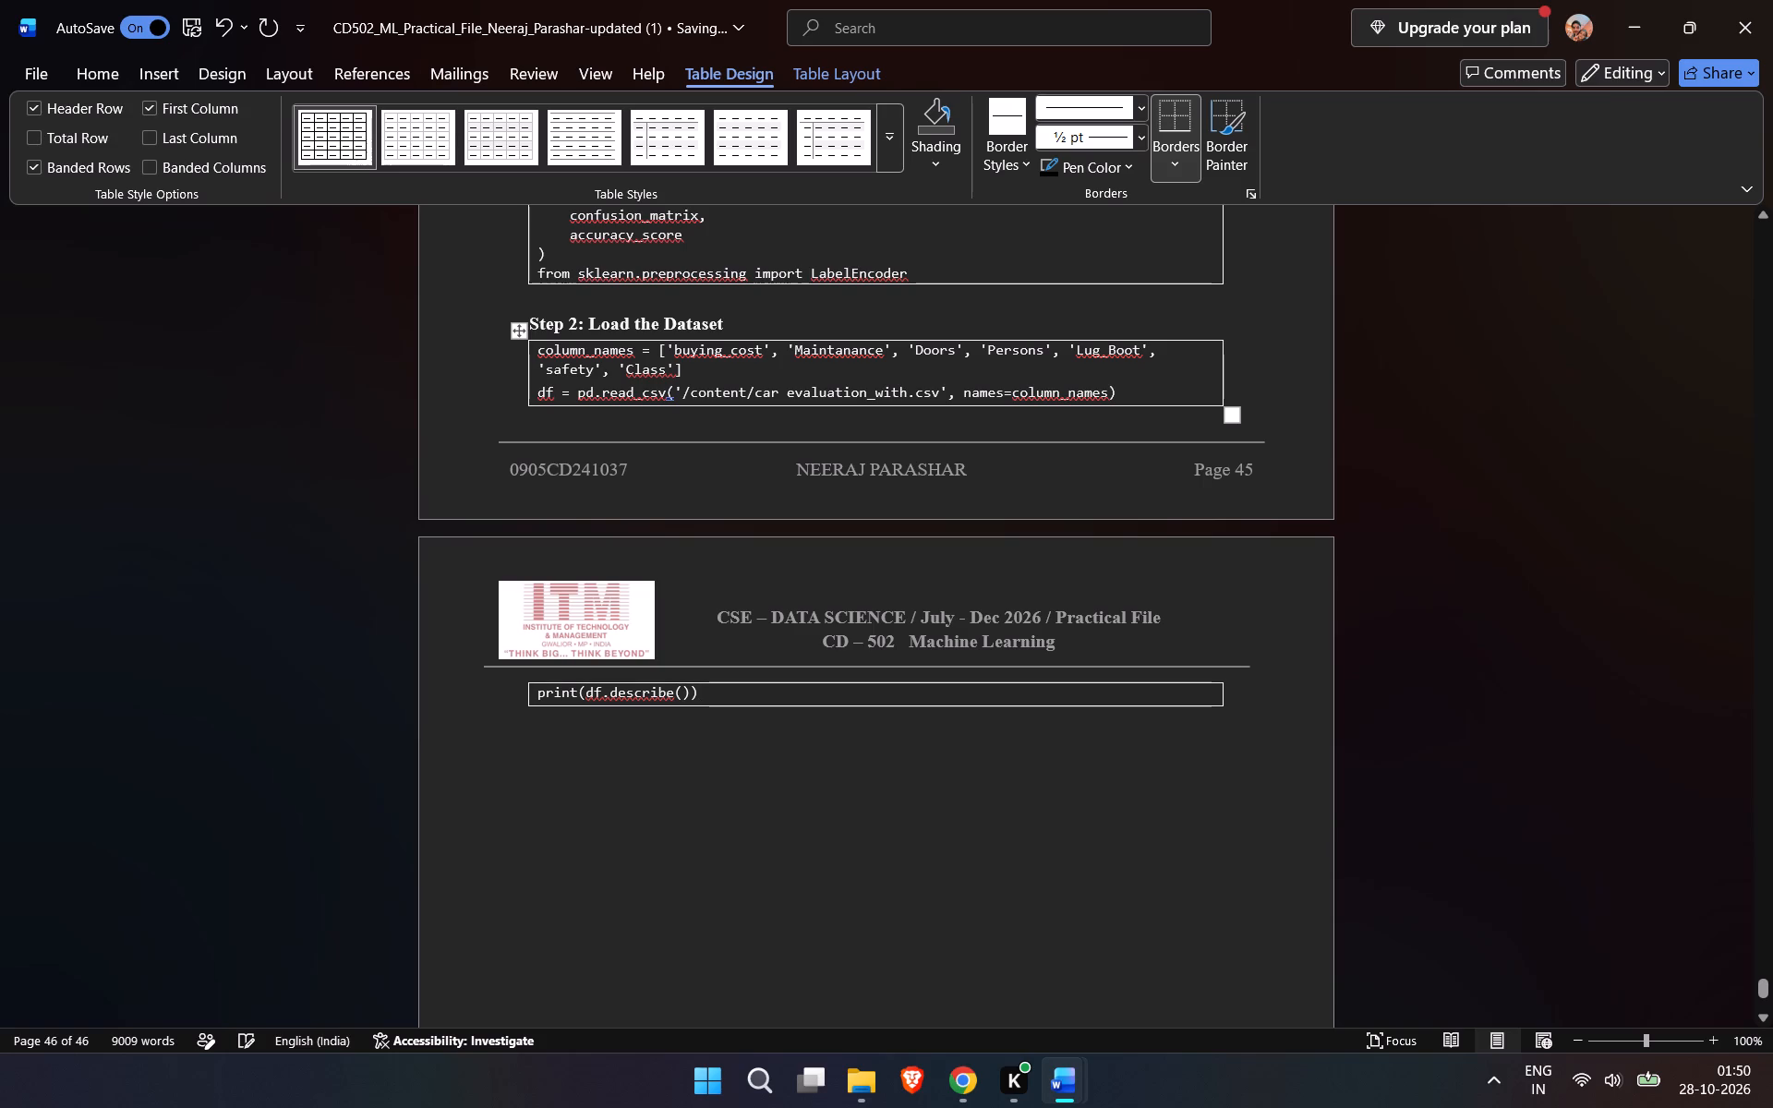
scroll(815, 813, up, 2)
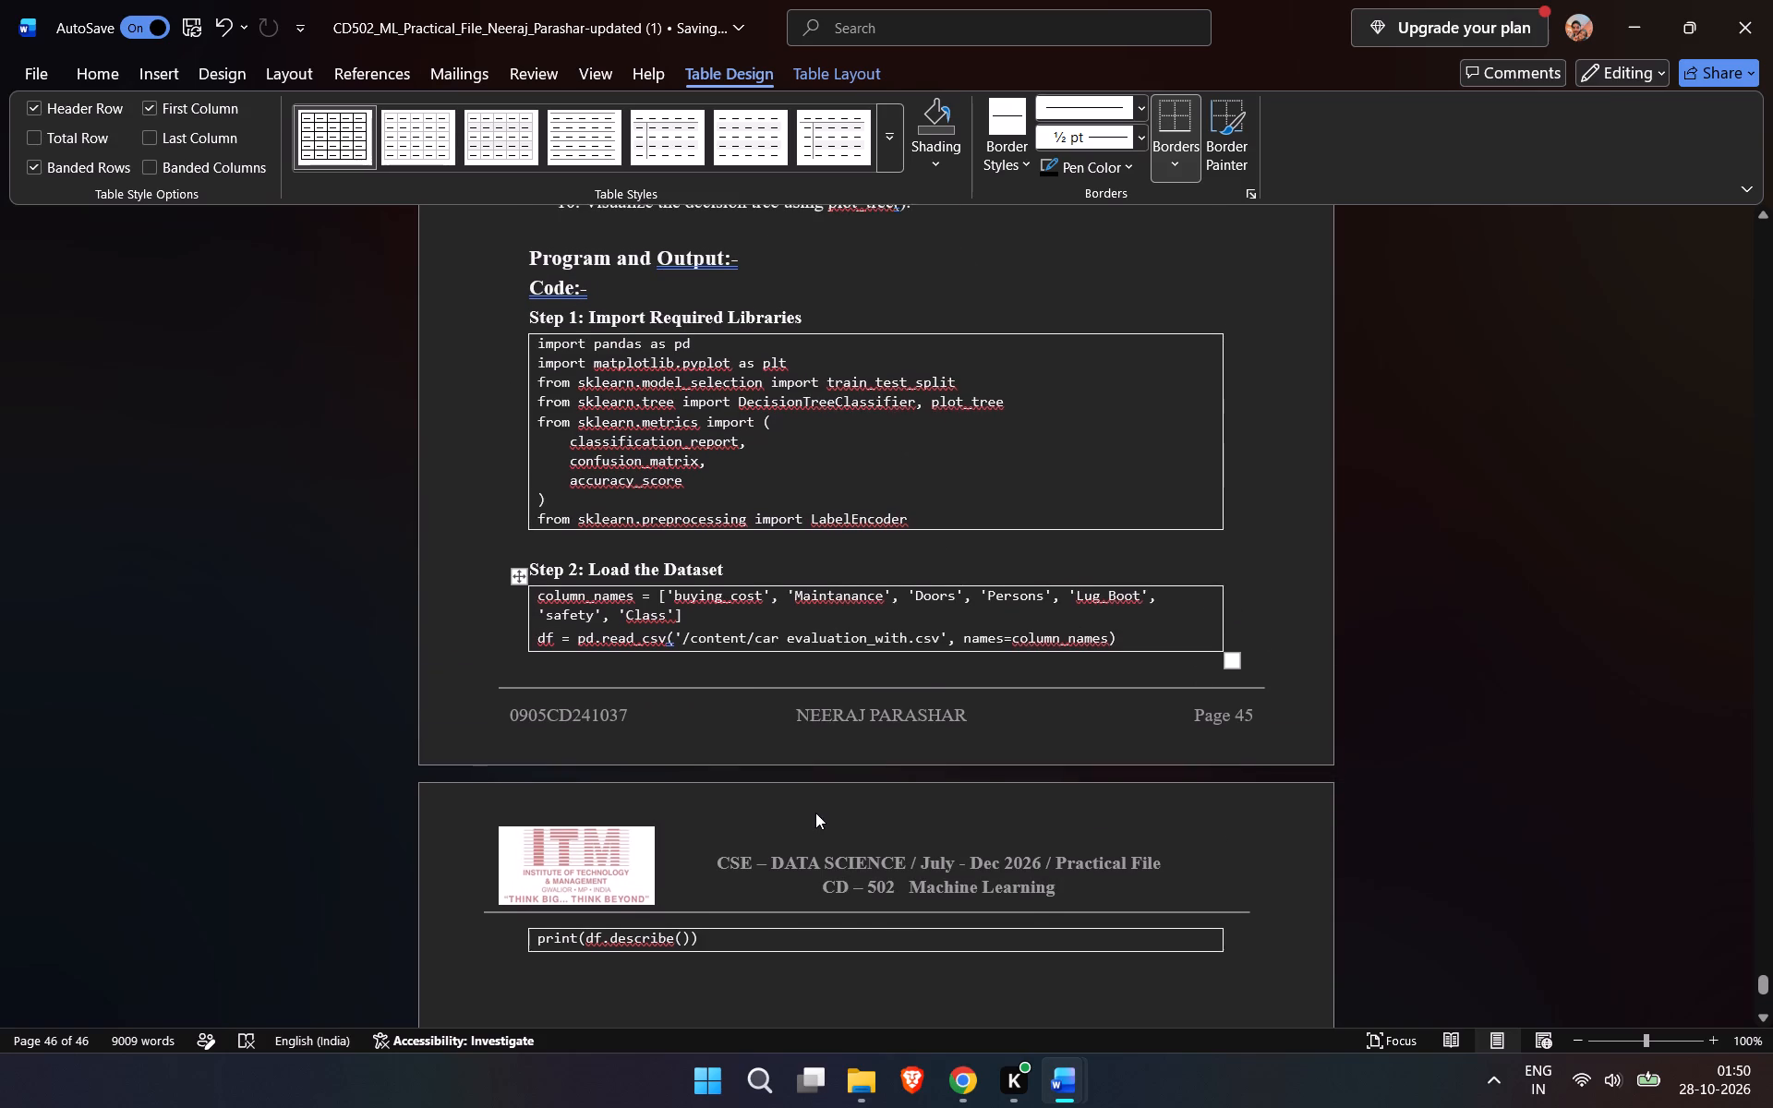
scroll(815, 813, up, 1)
scroll(815, 813, down, 2)
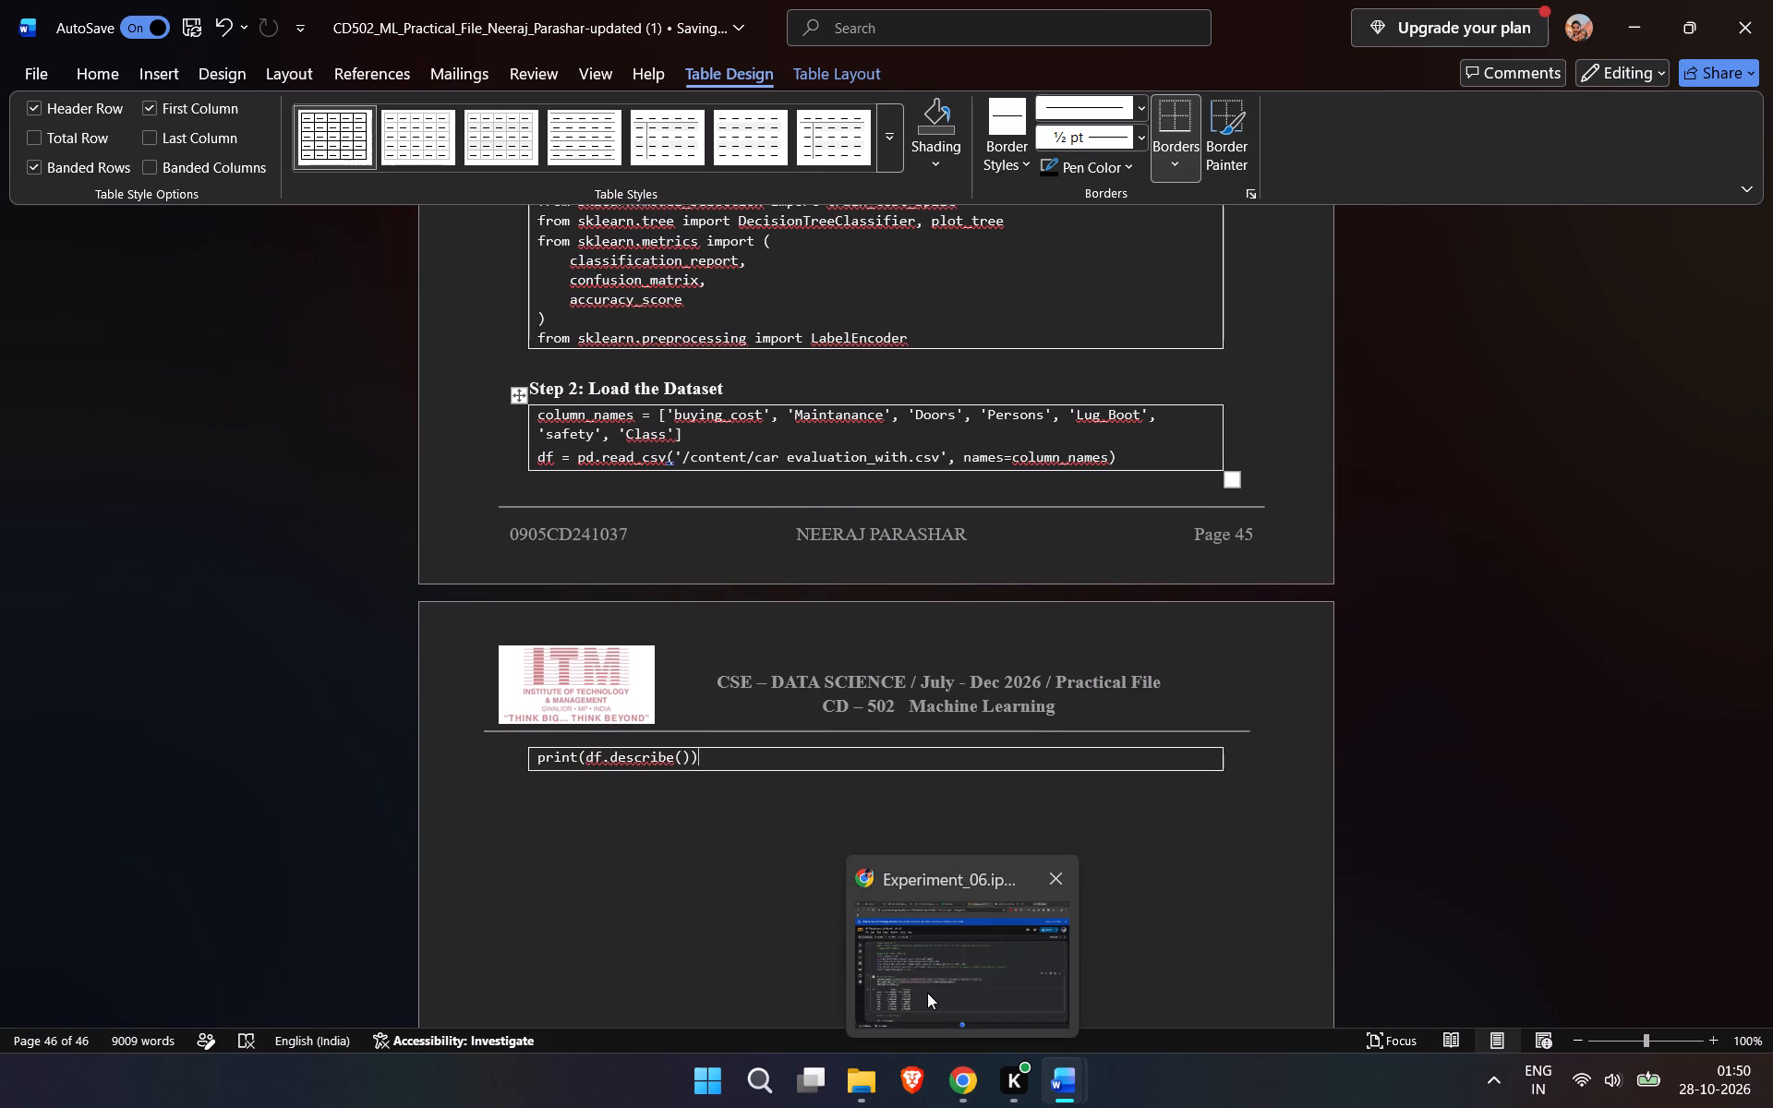
click(927, 993)
scroll(704, 722, down, 1)
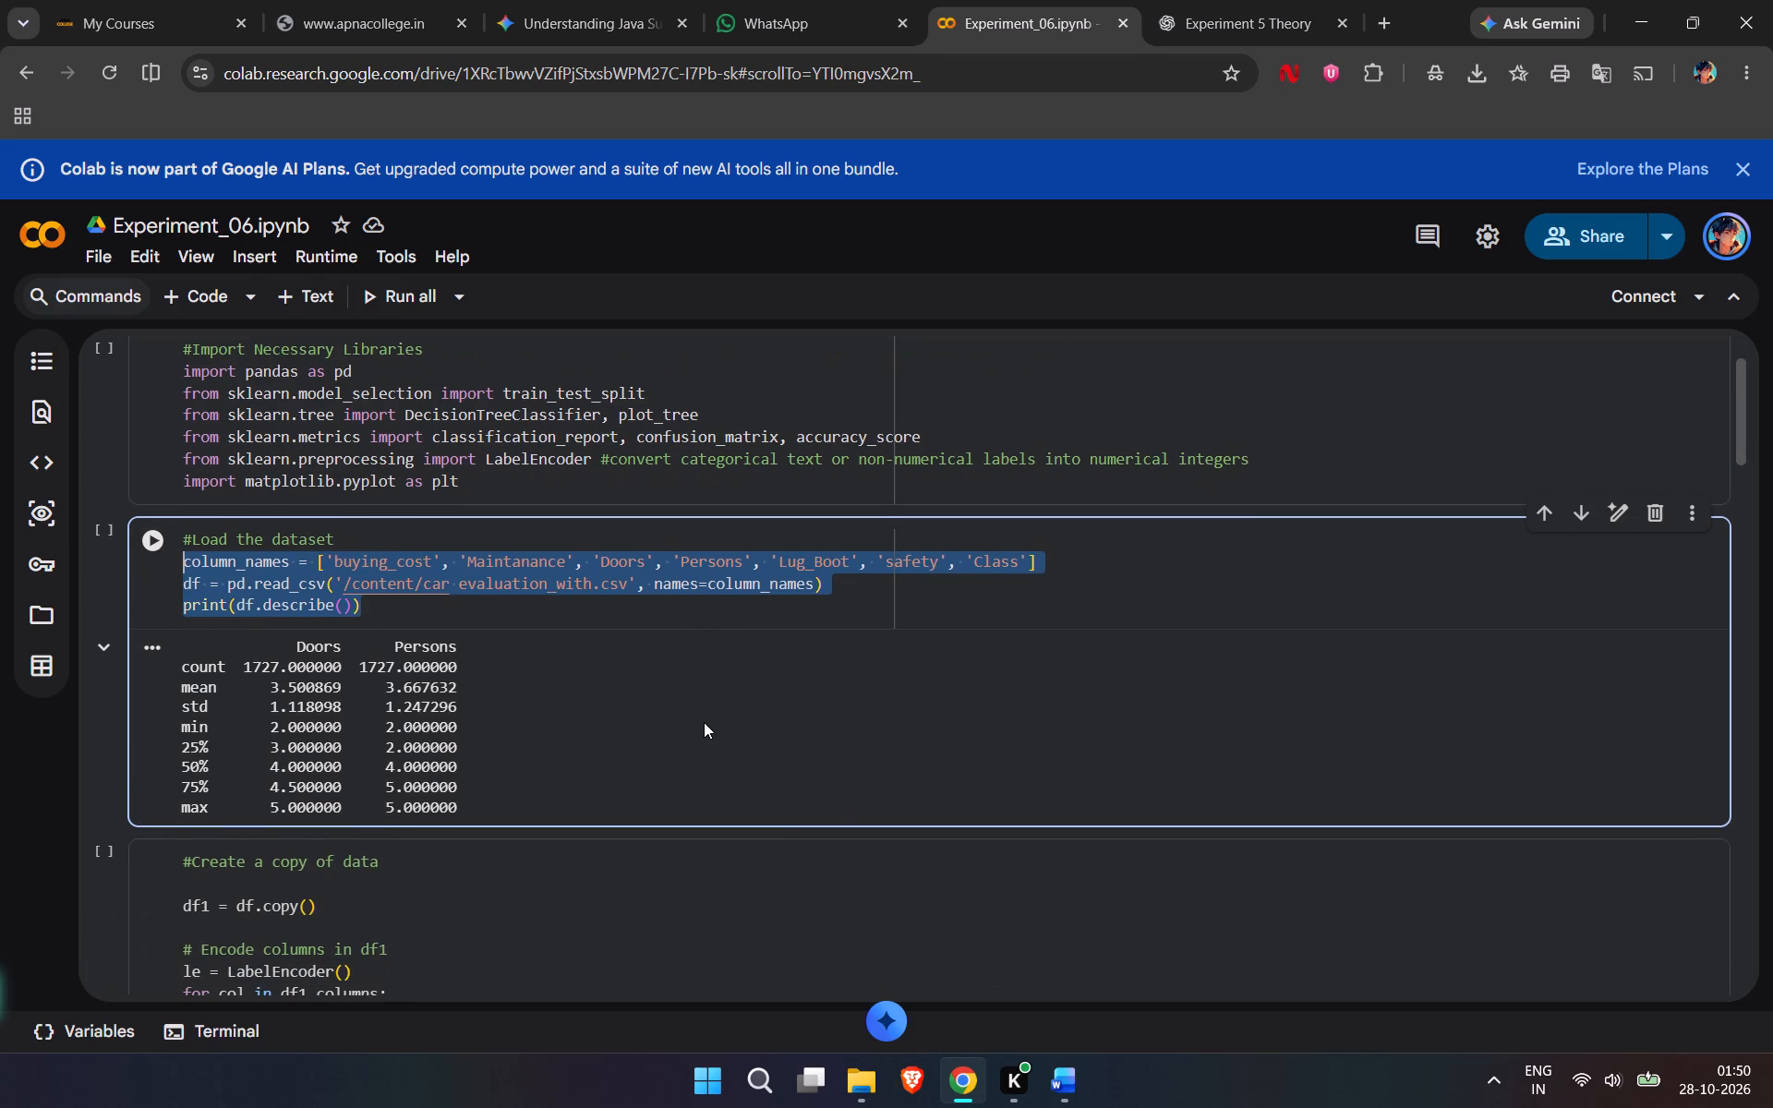
click(147, 642)
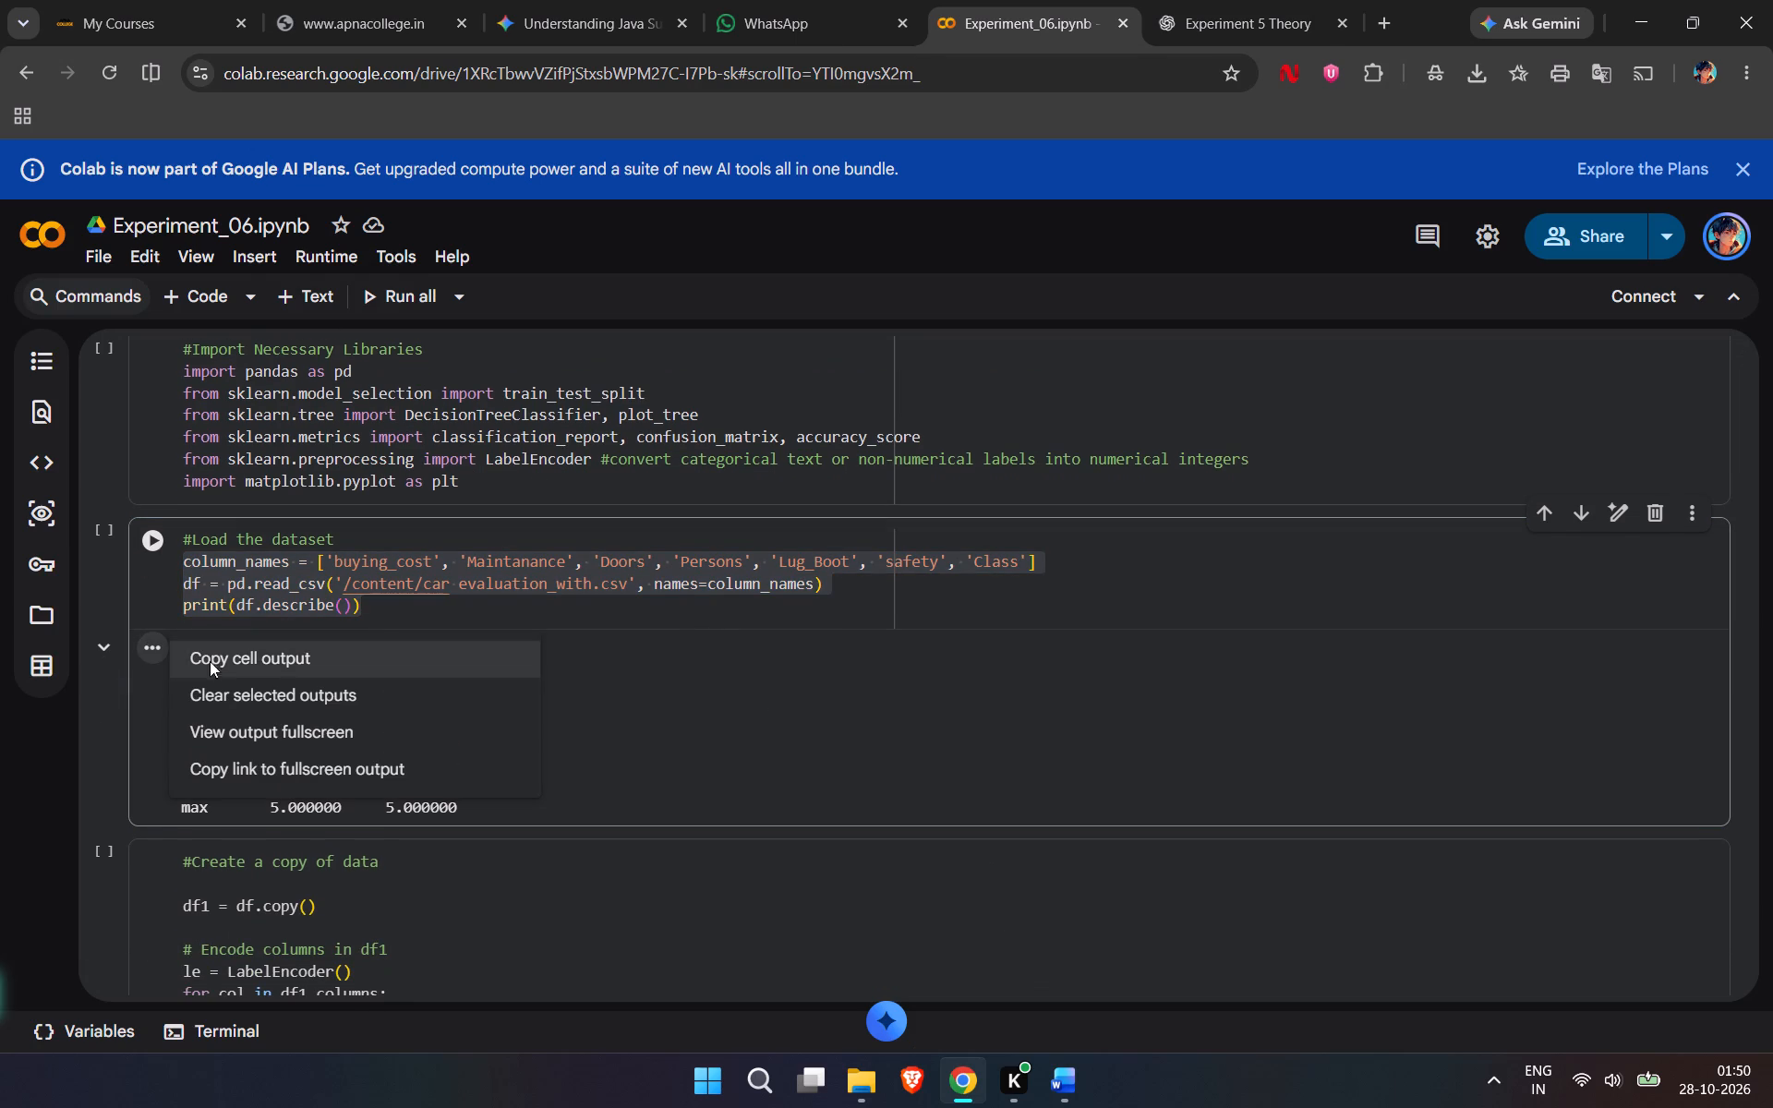
click(274, 655)
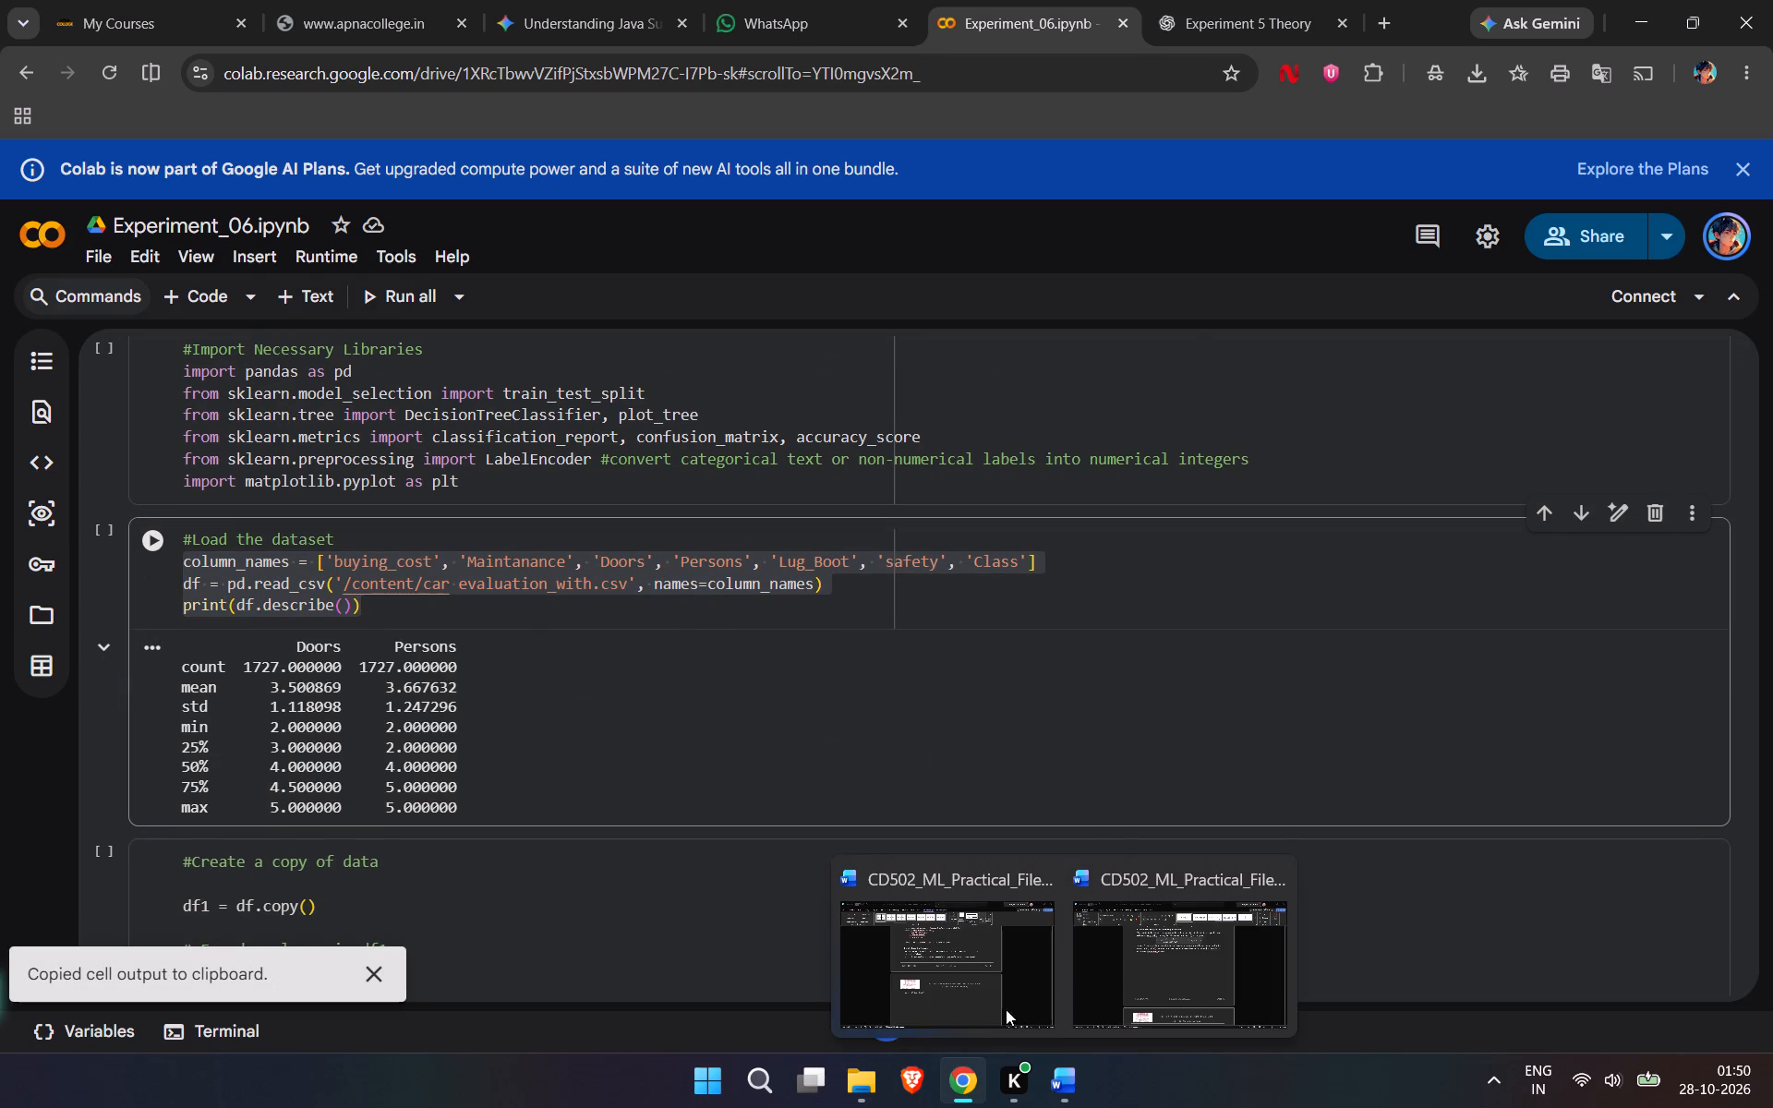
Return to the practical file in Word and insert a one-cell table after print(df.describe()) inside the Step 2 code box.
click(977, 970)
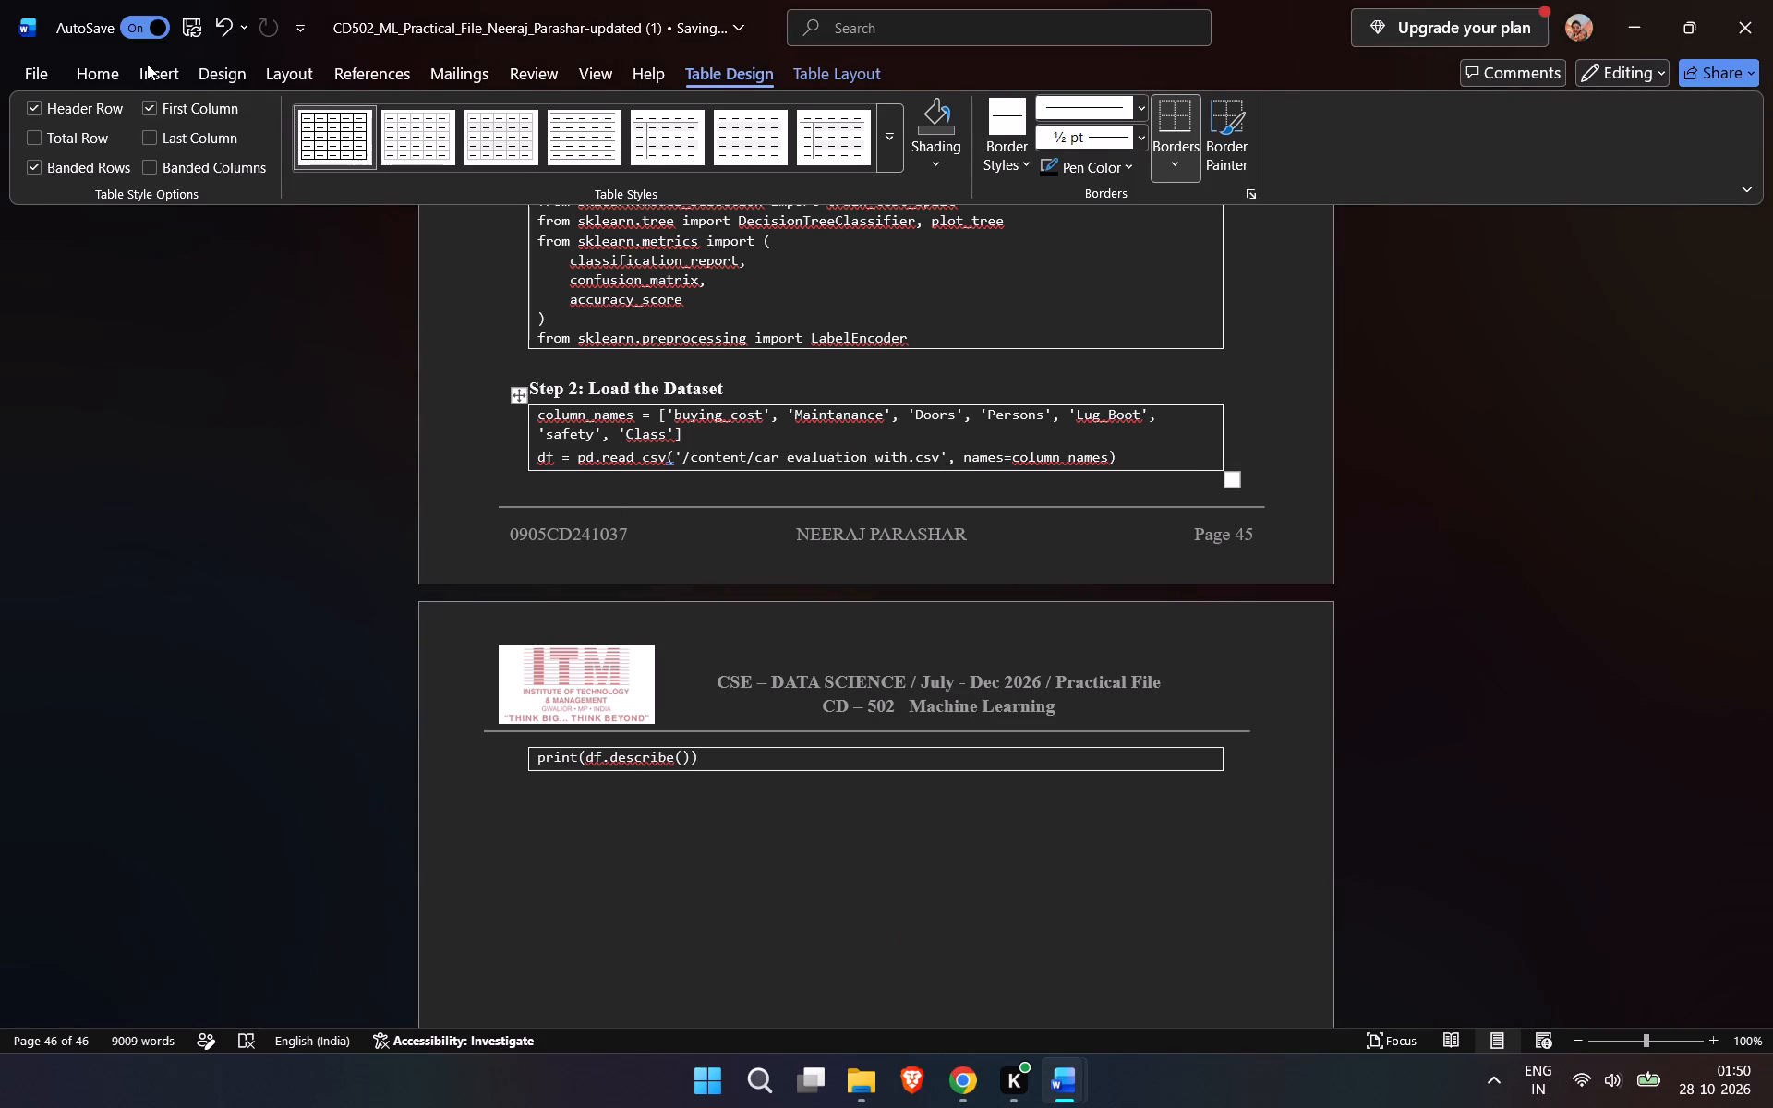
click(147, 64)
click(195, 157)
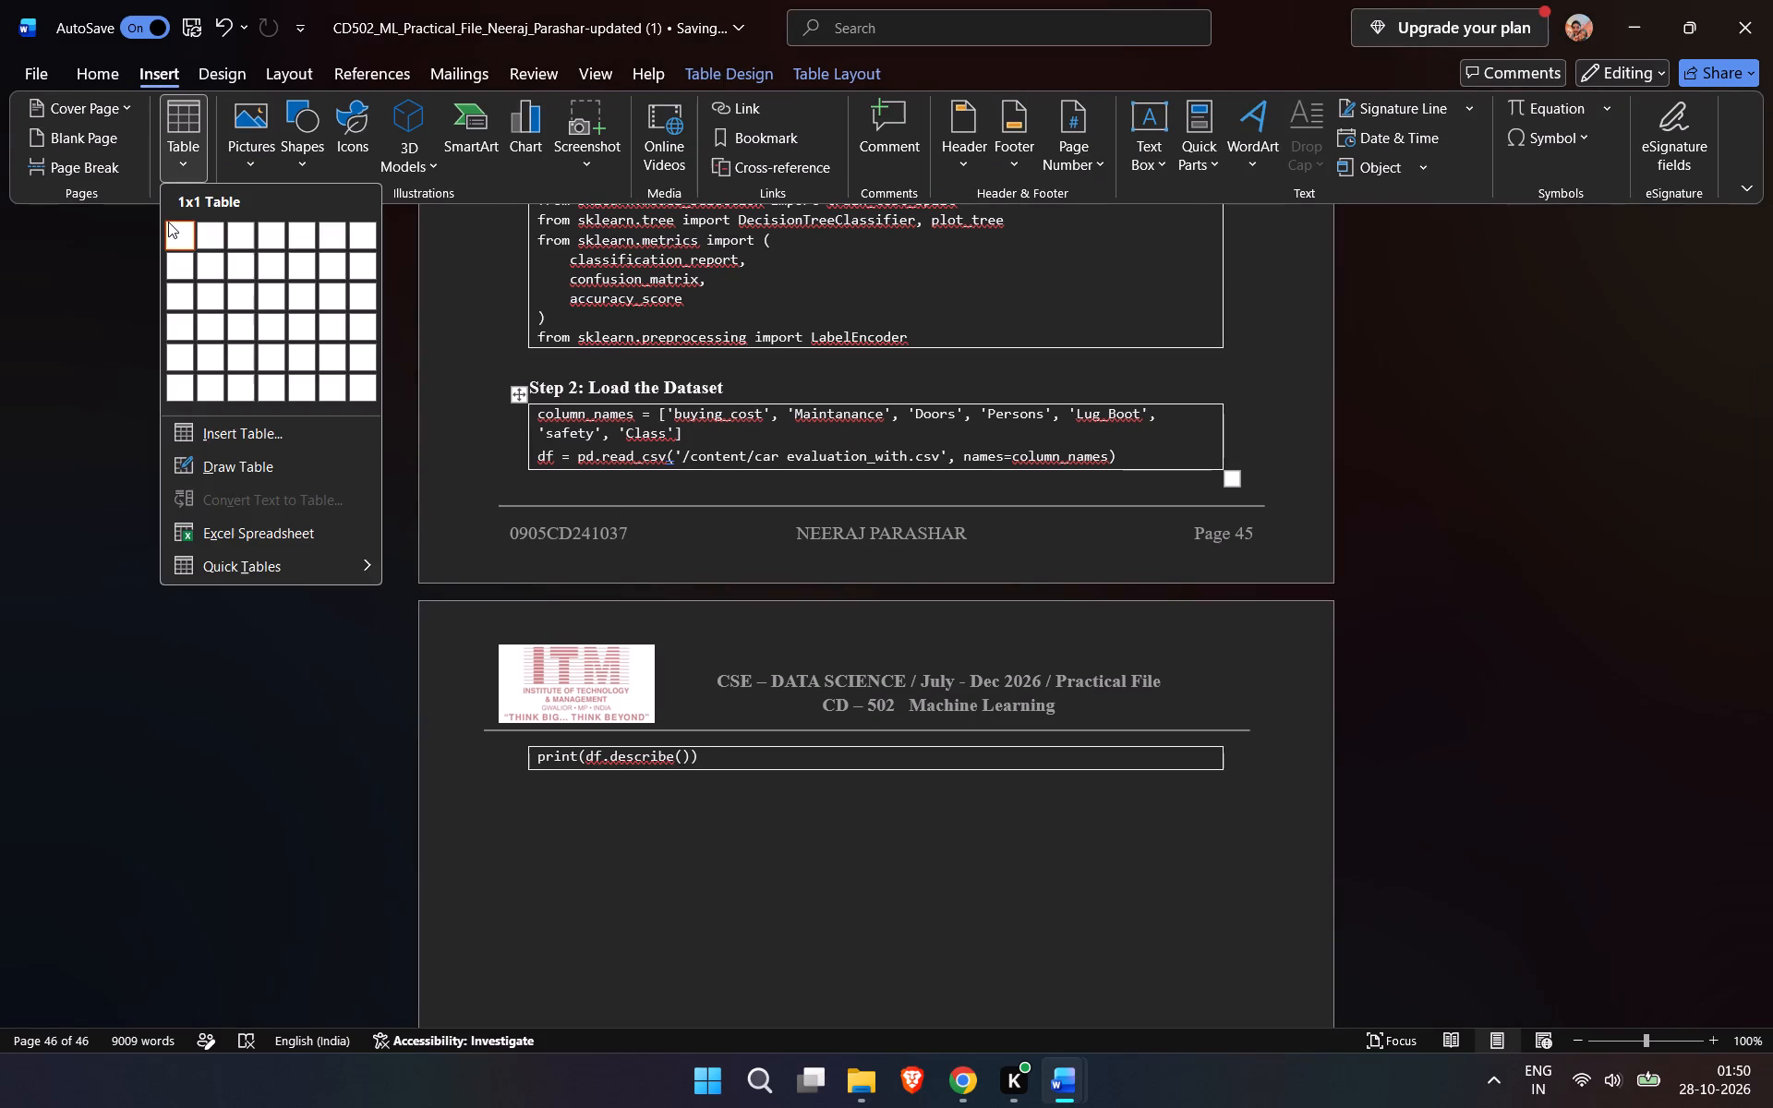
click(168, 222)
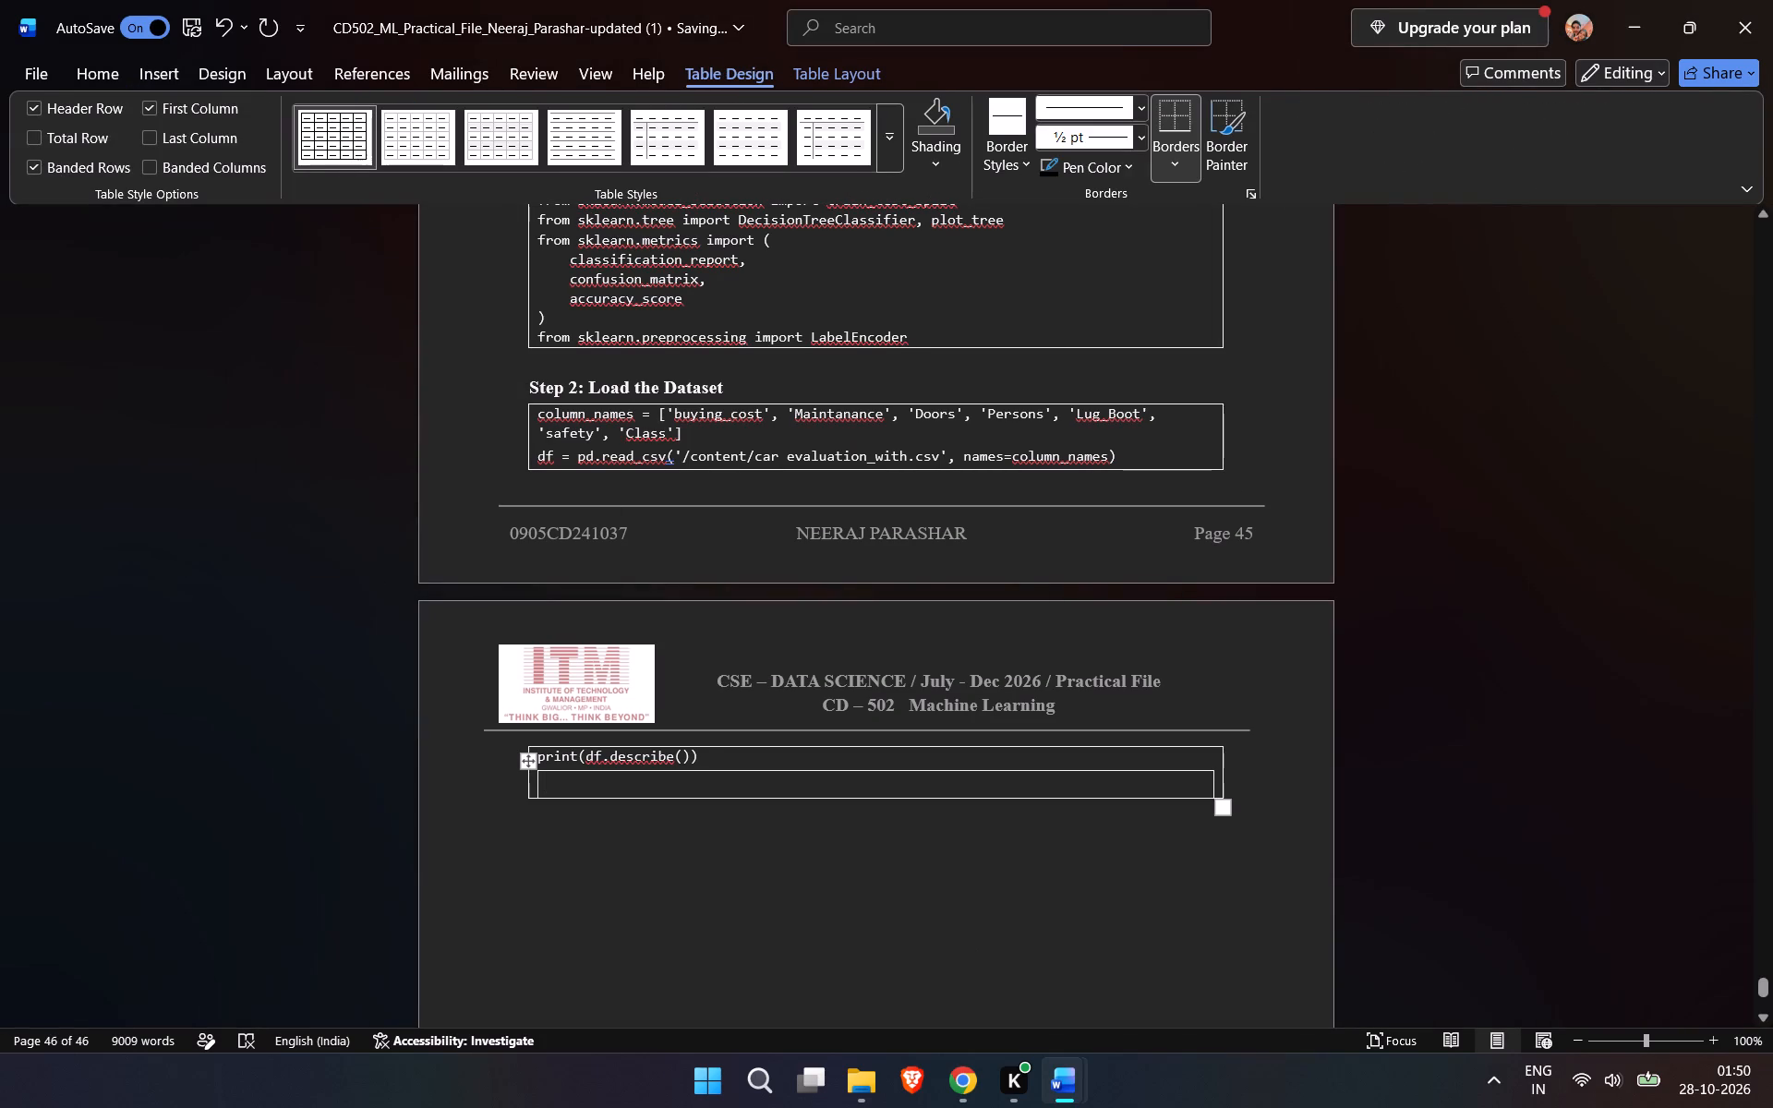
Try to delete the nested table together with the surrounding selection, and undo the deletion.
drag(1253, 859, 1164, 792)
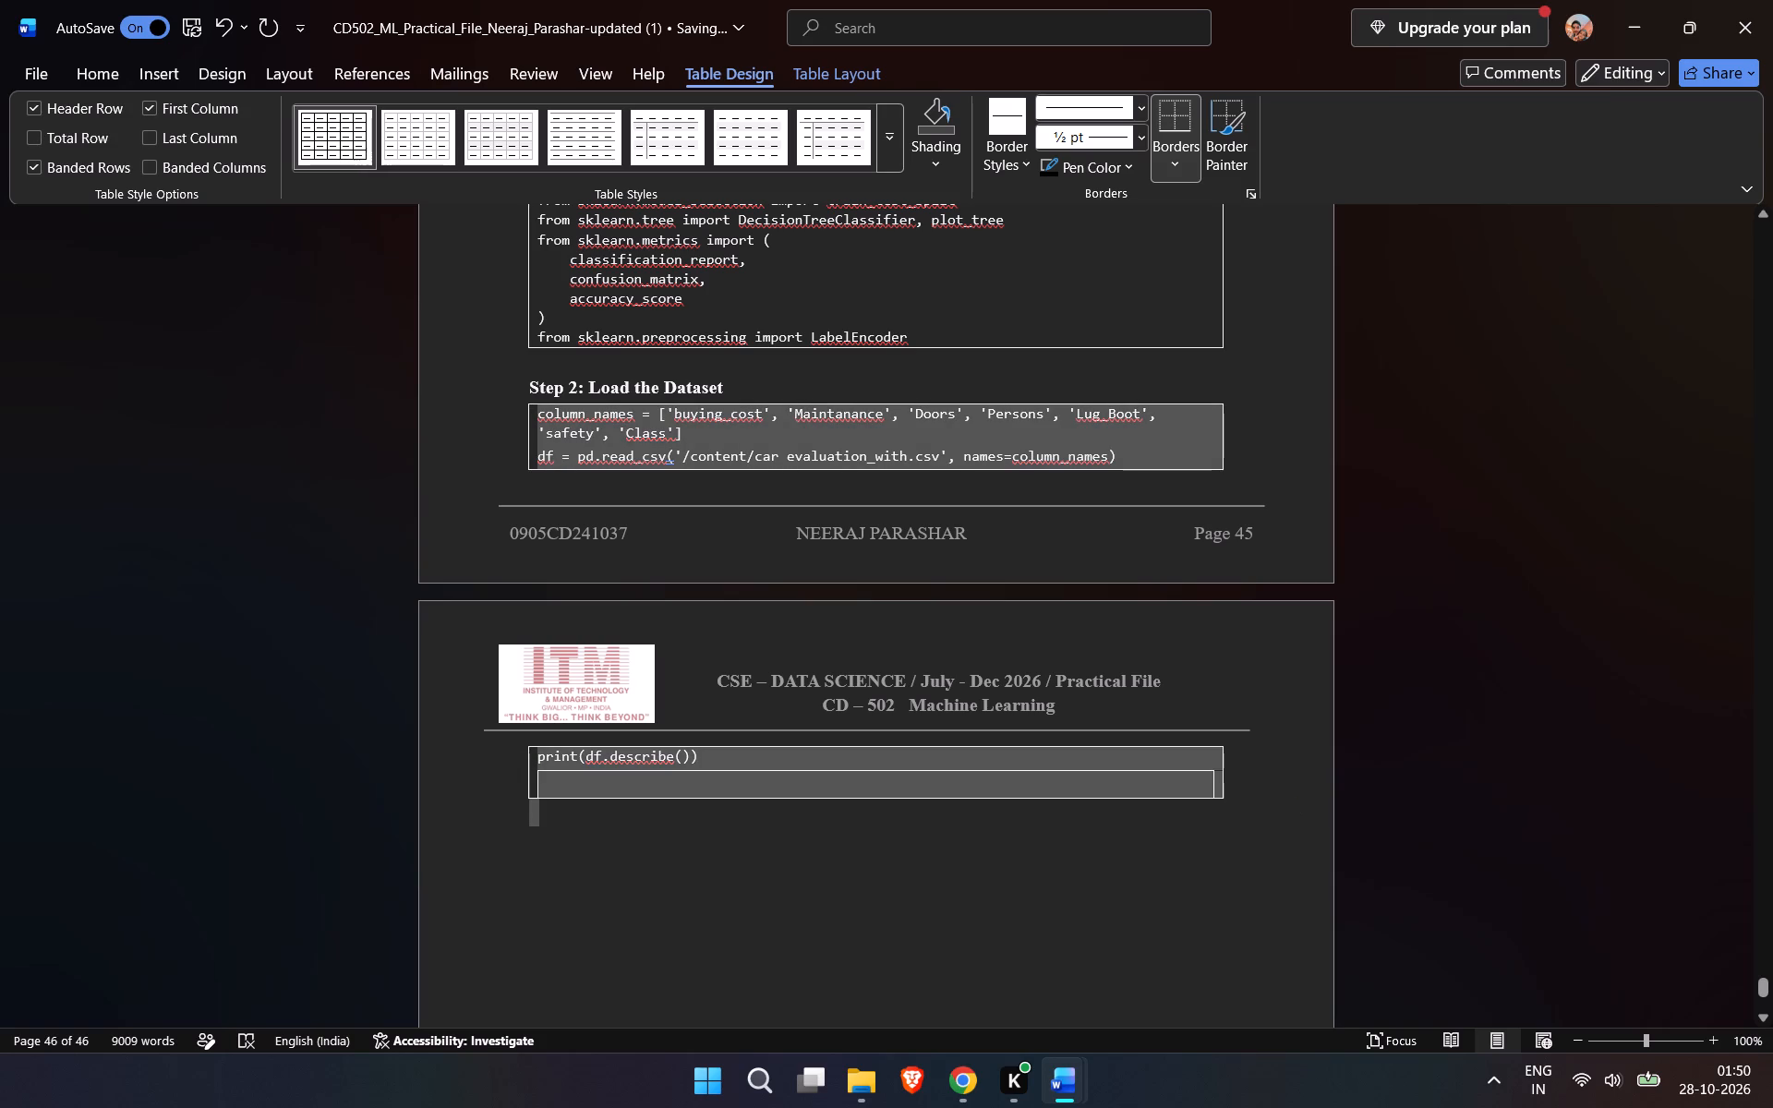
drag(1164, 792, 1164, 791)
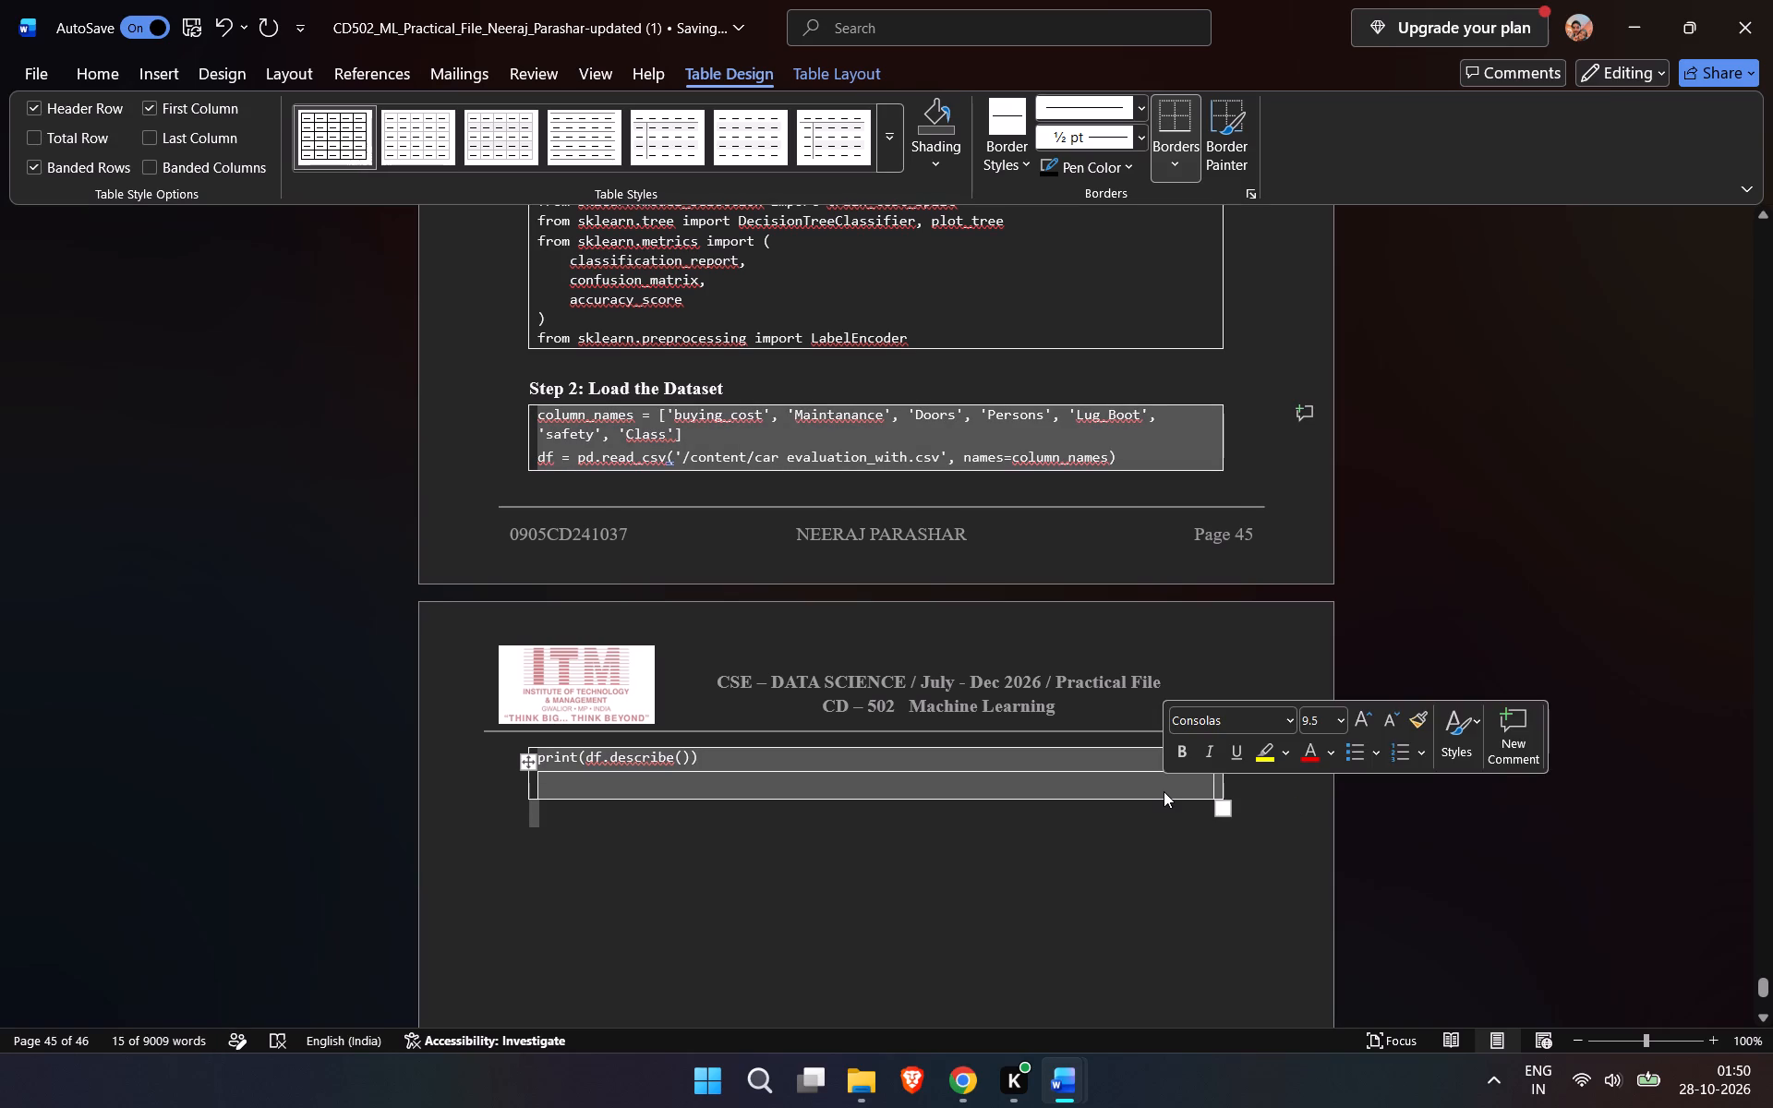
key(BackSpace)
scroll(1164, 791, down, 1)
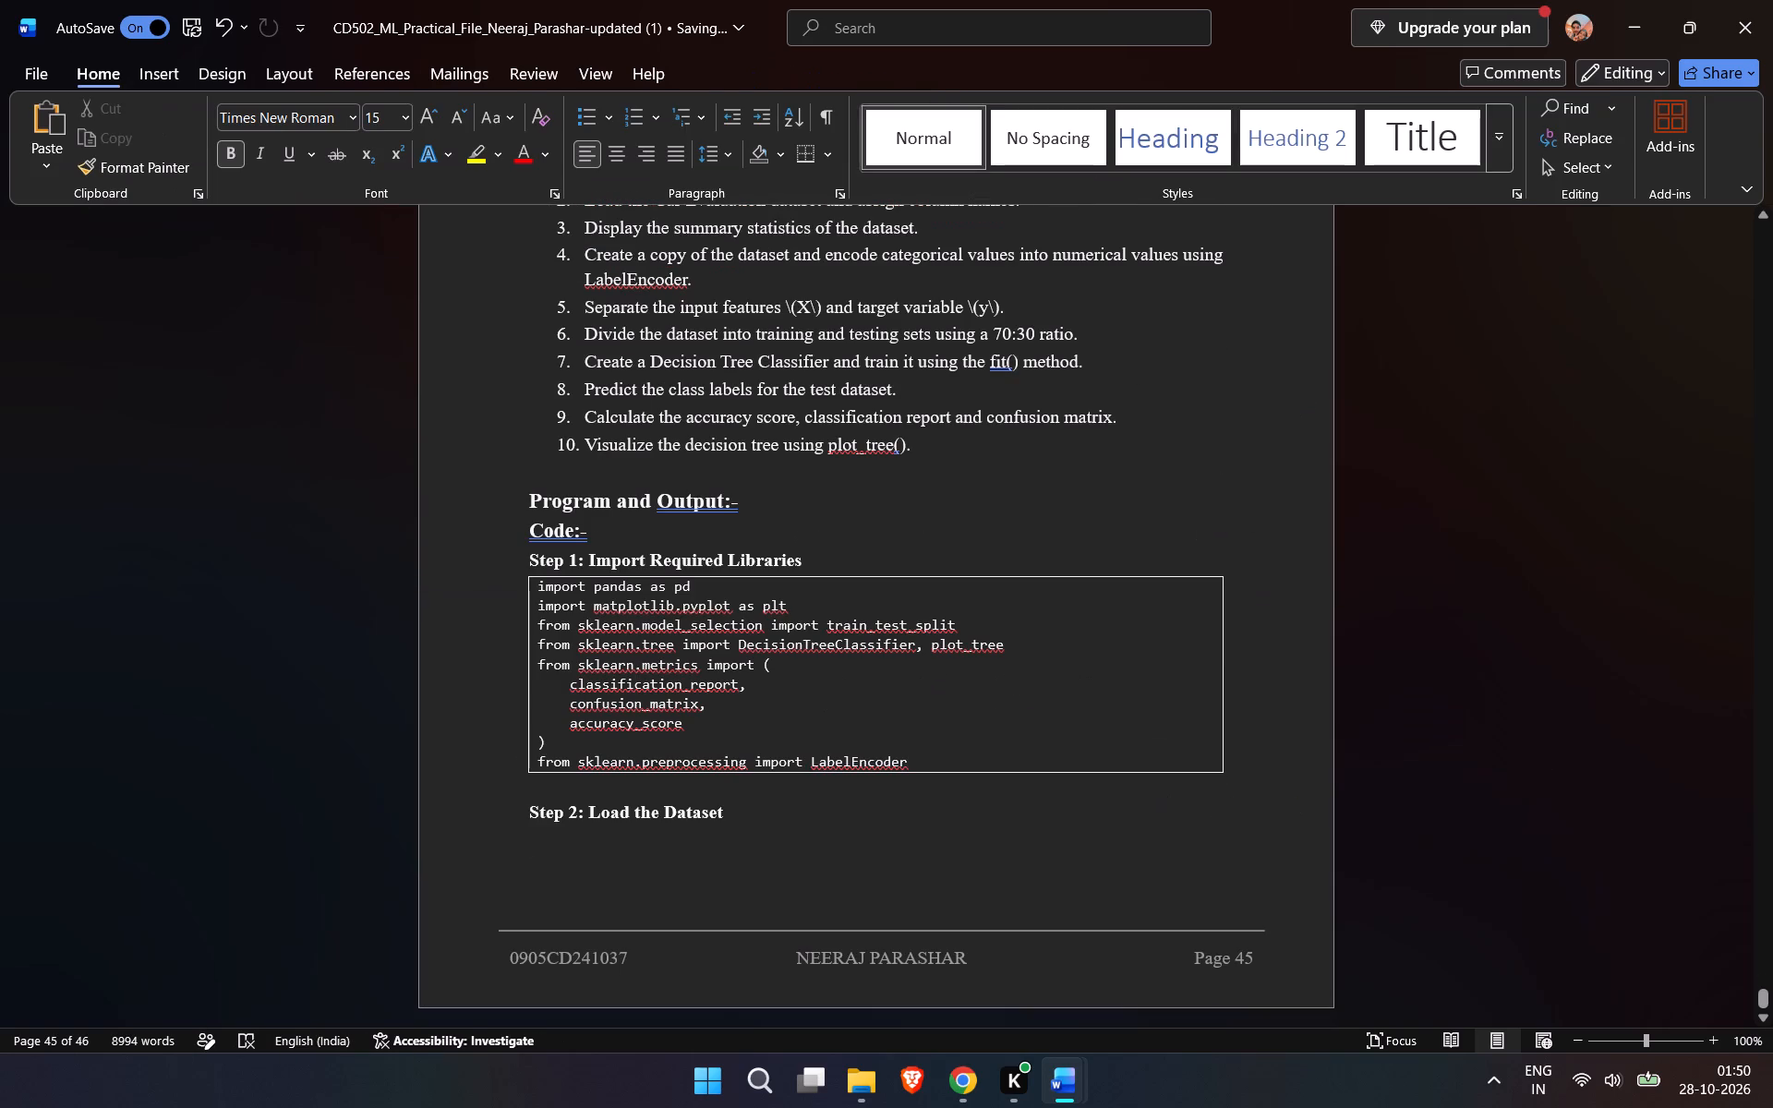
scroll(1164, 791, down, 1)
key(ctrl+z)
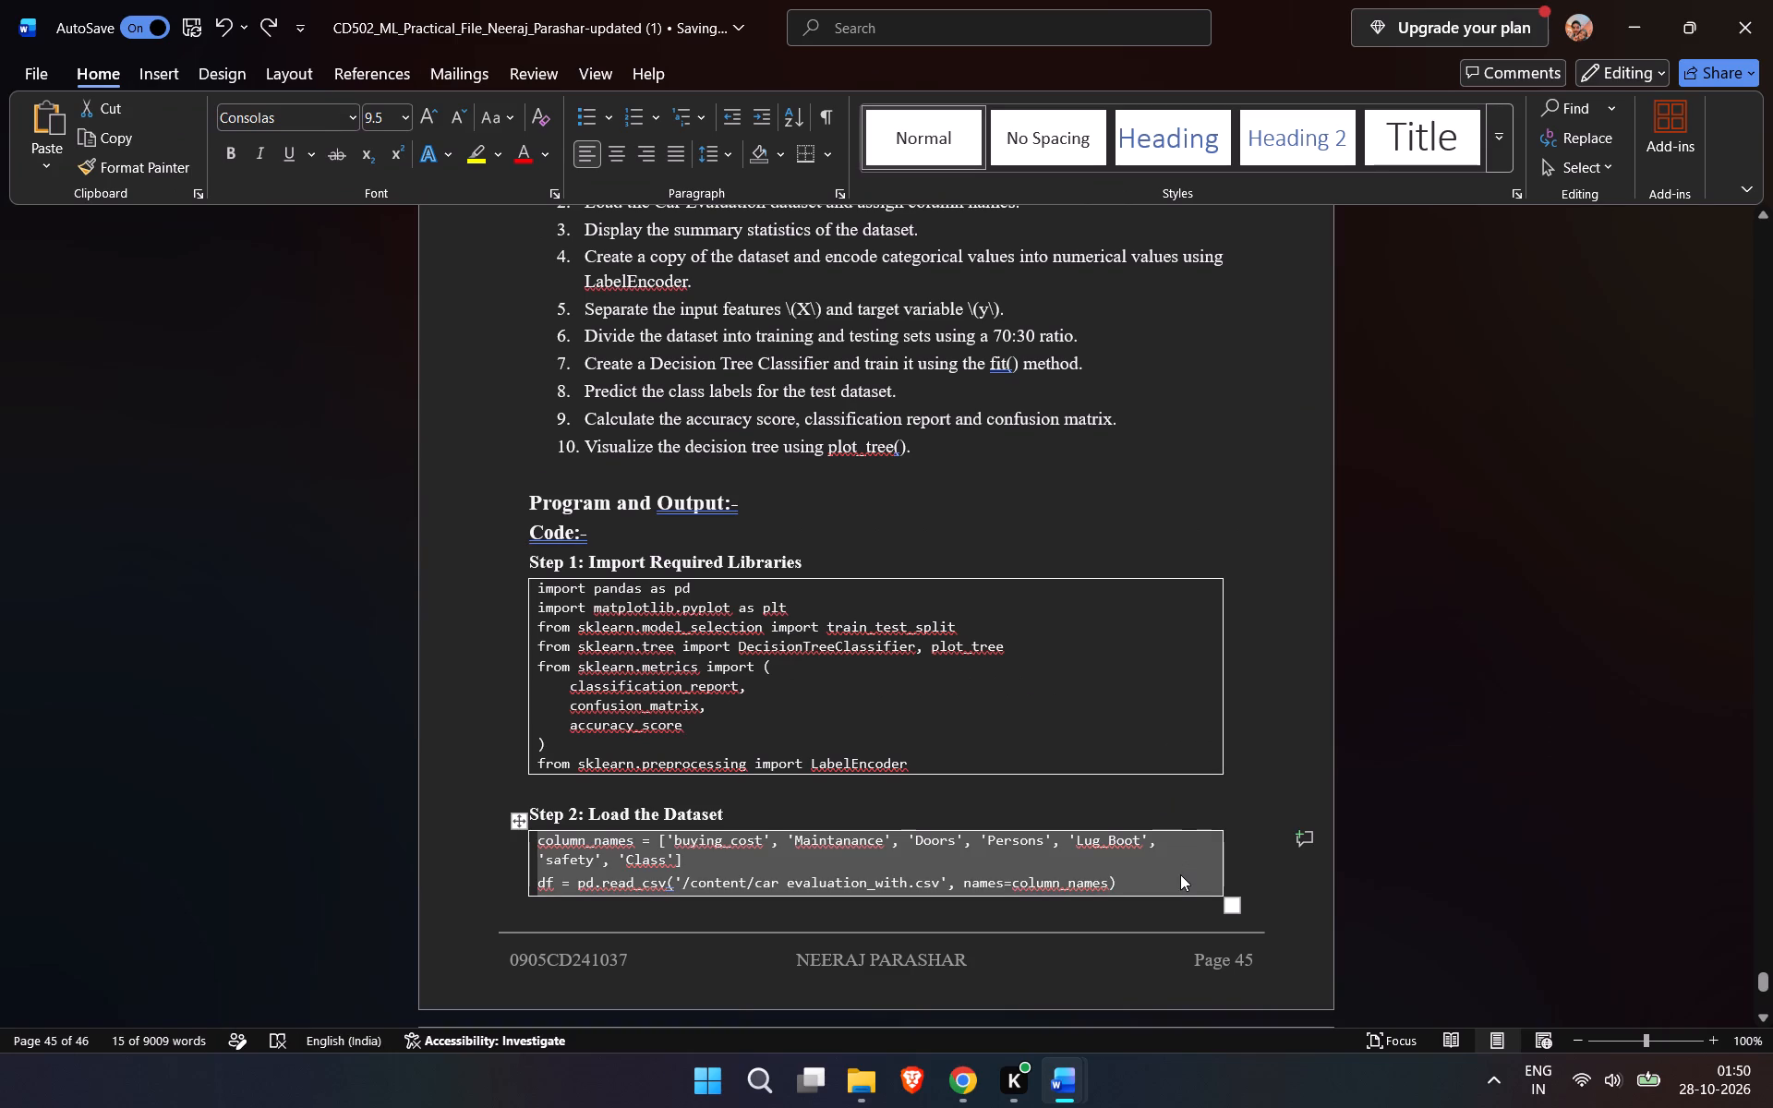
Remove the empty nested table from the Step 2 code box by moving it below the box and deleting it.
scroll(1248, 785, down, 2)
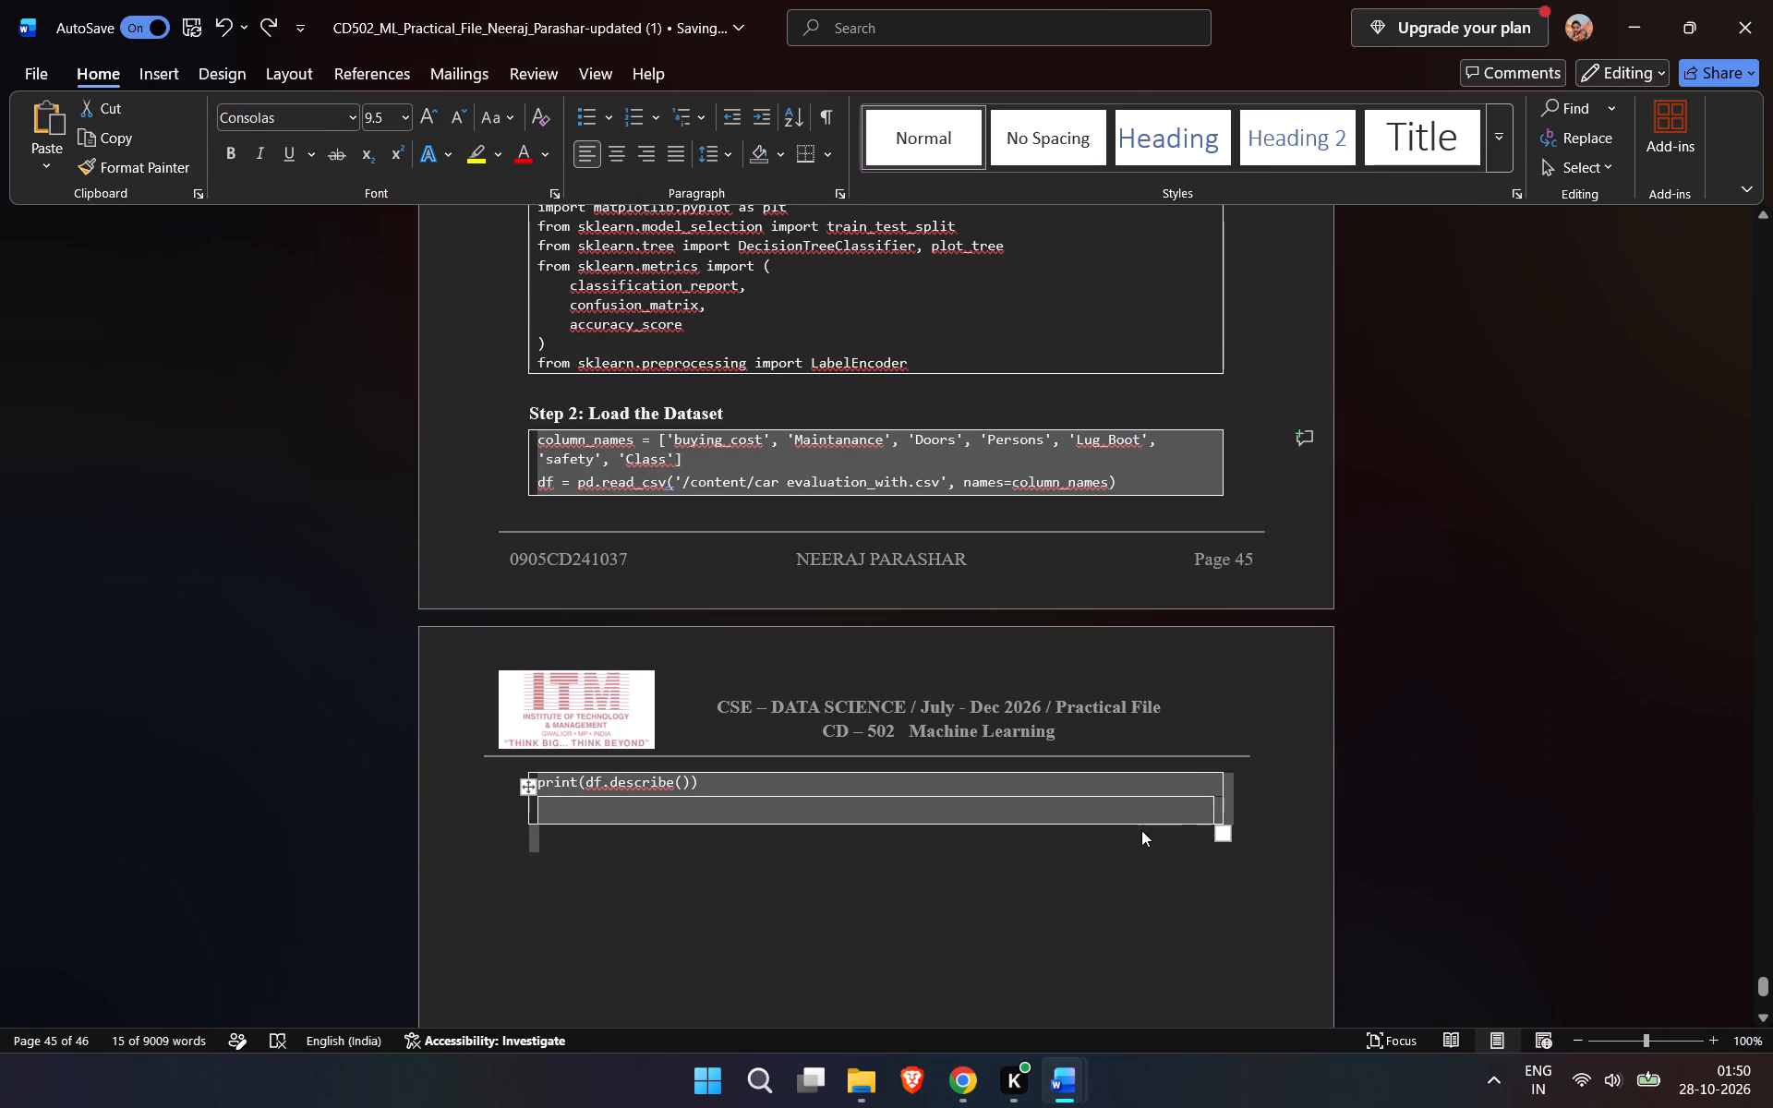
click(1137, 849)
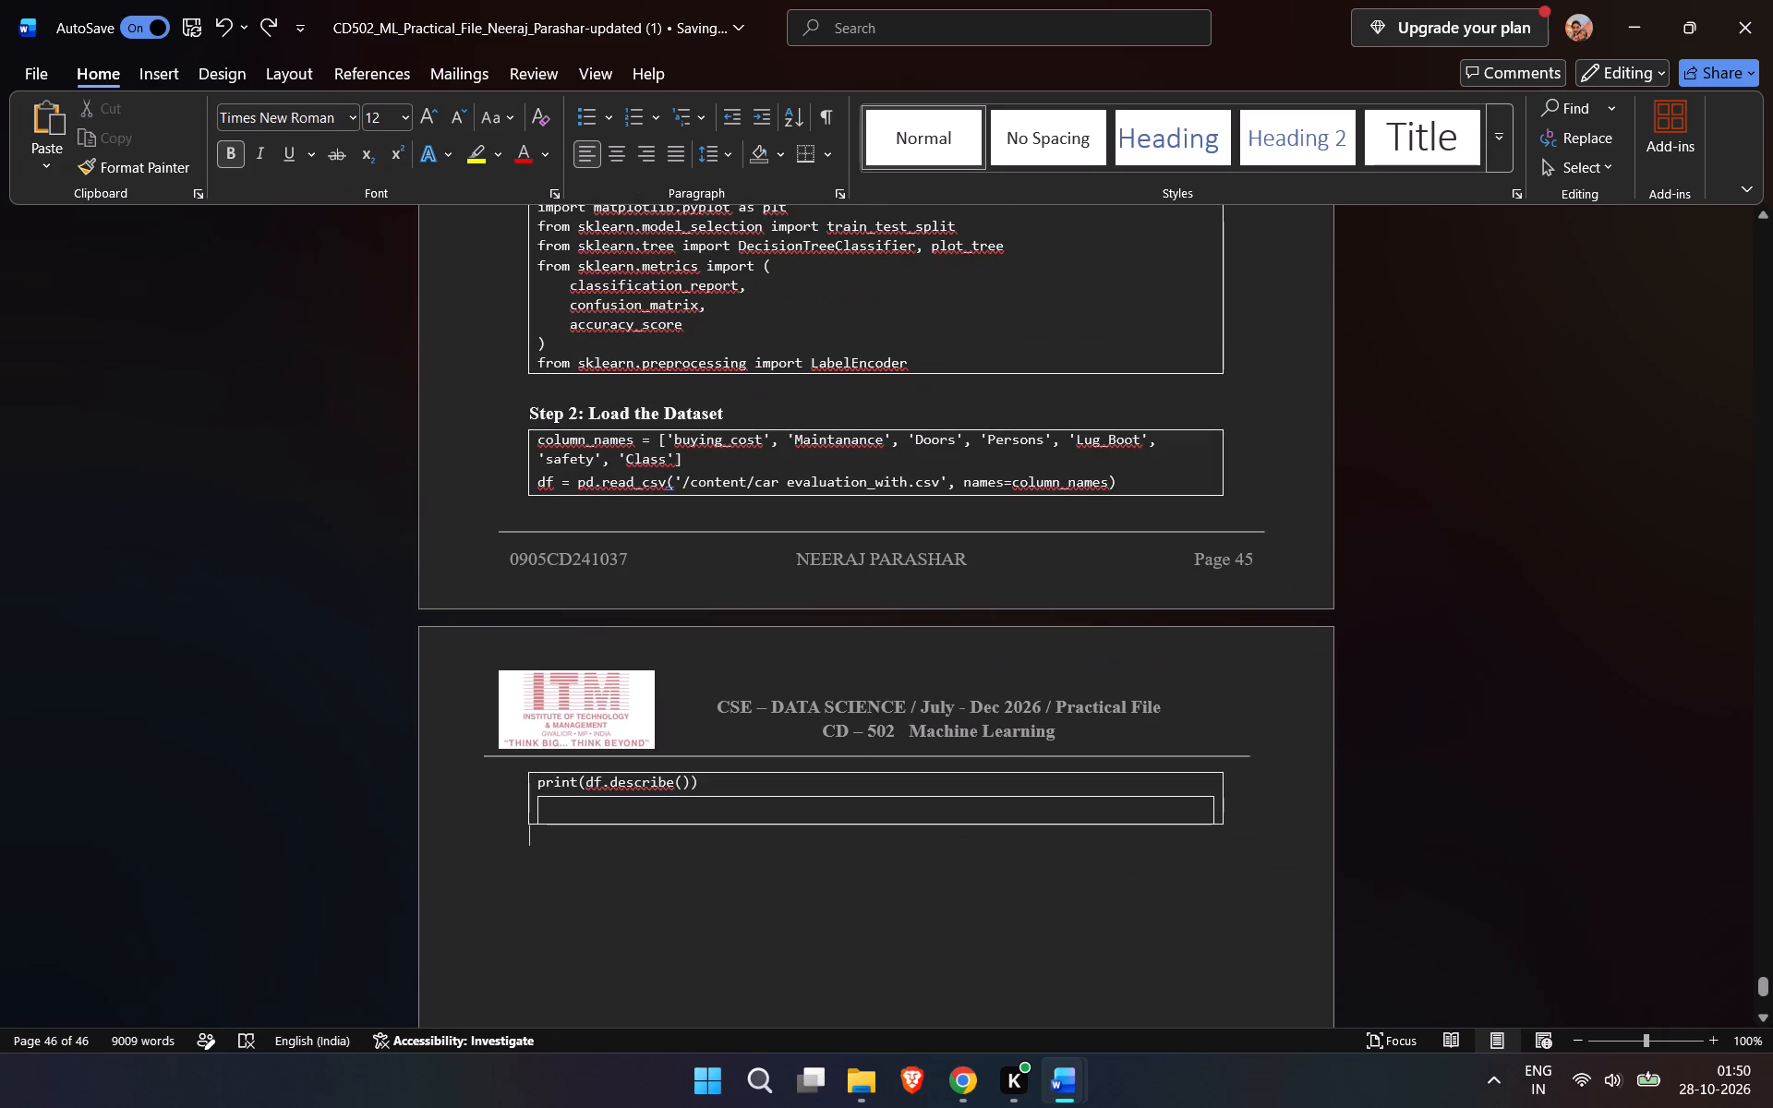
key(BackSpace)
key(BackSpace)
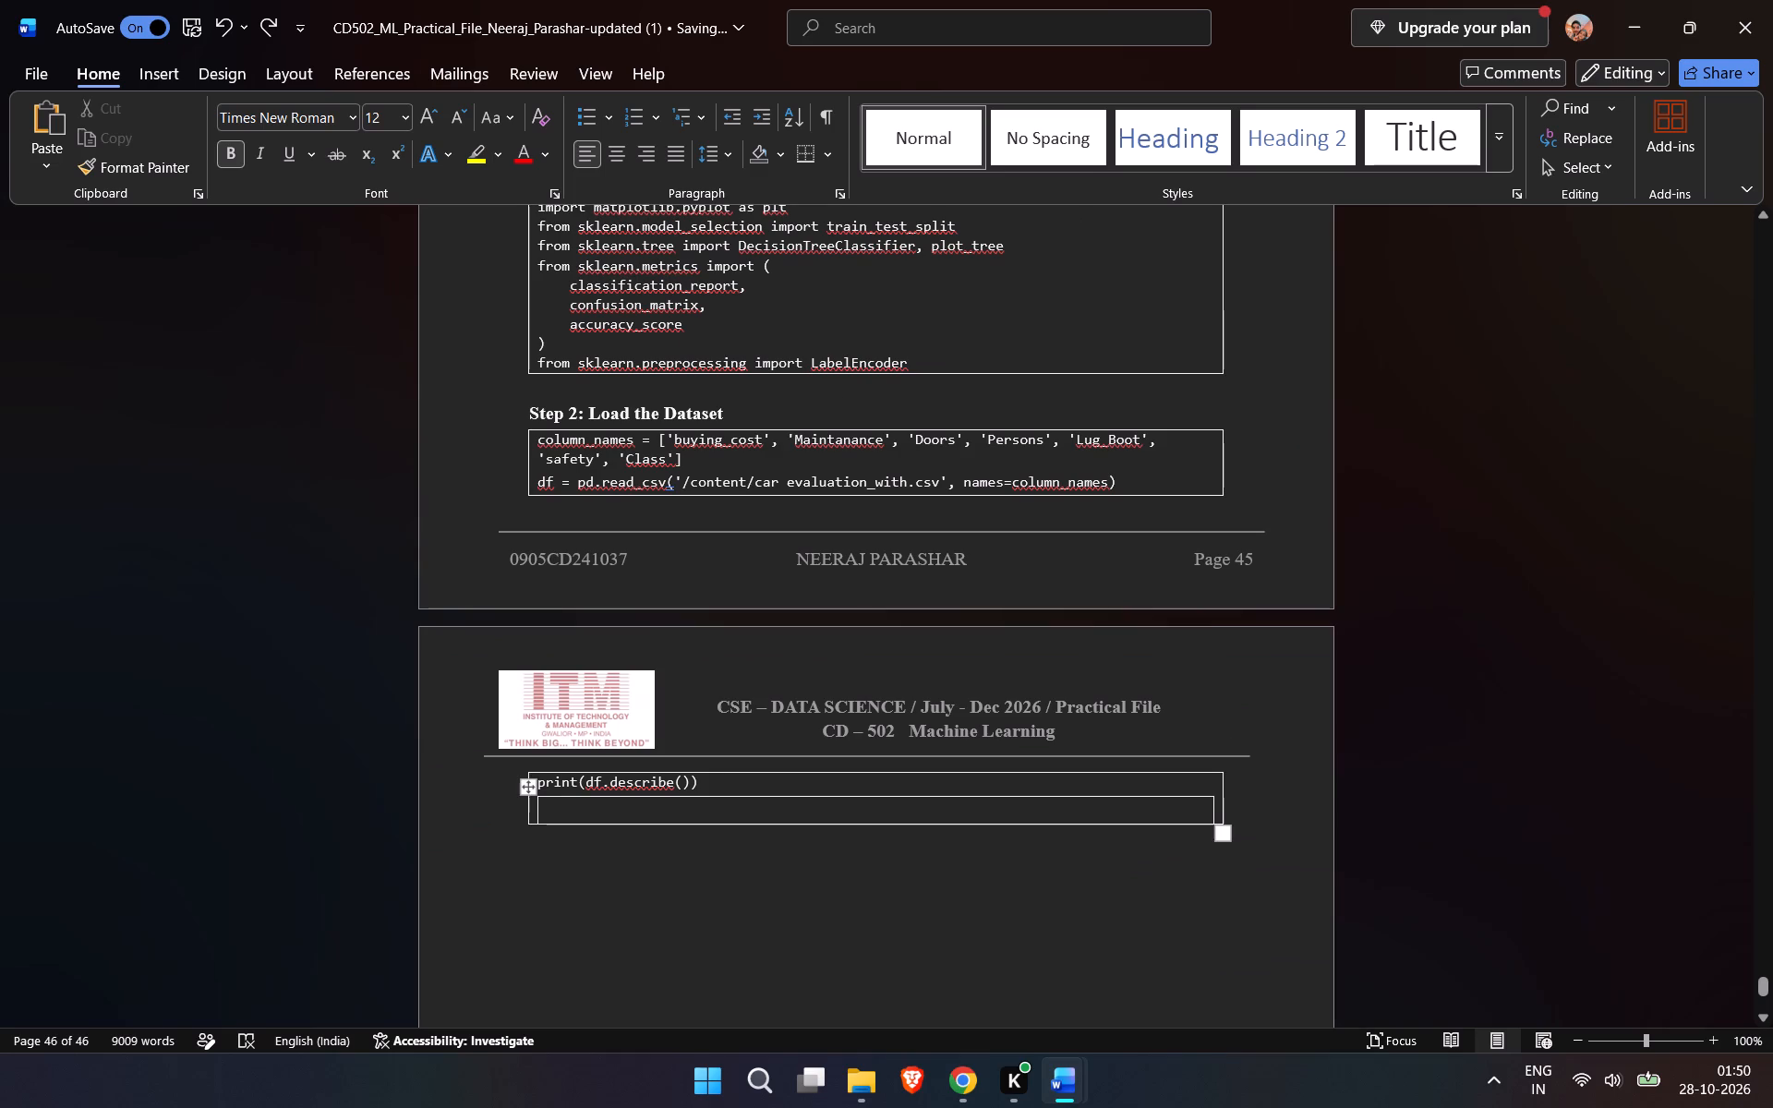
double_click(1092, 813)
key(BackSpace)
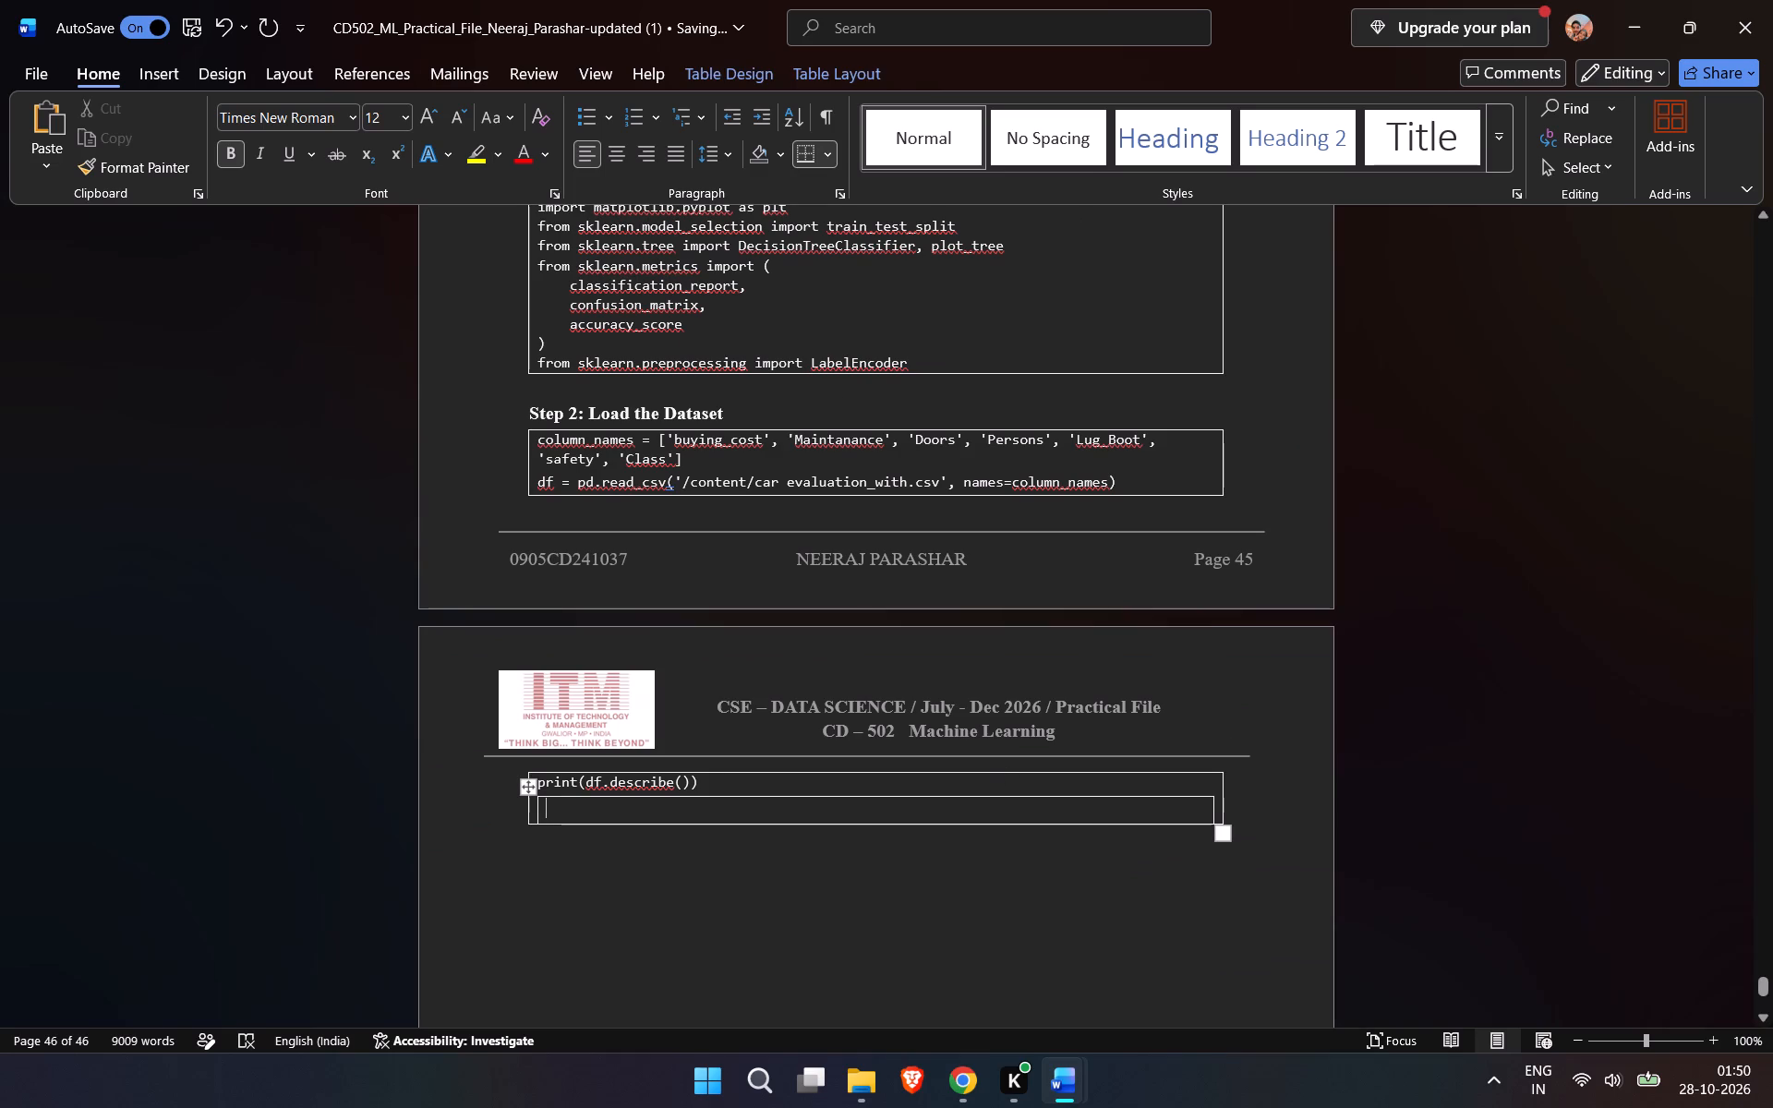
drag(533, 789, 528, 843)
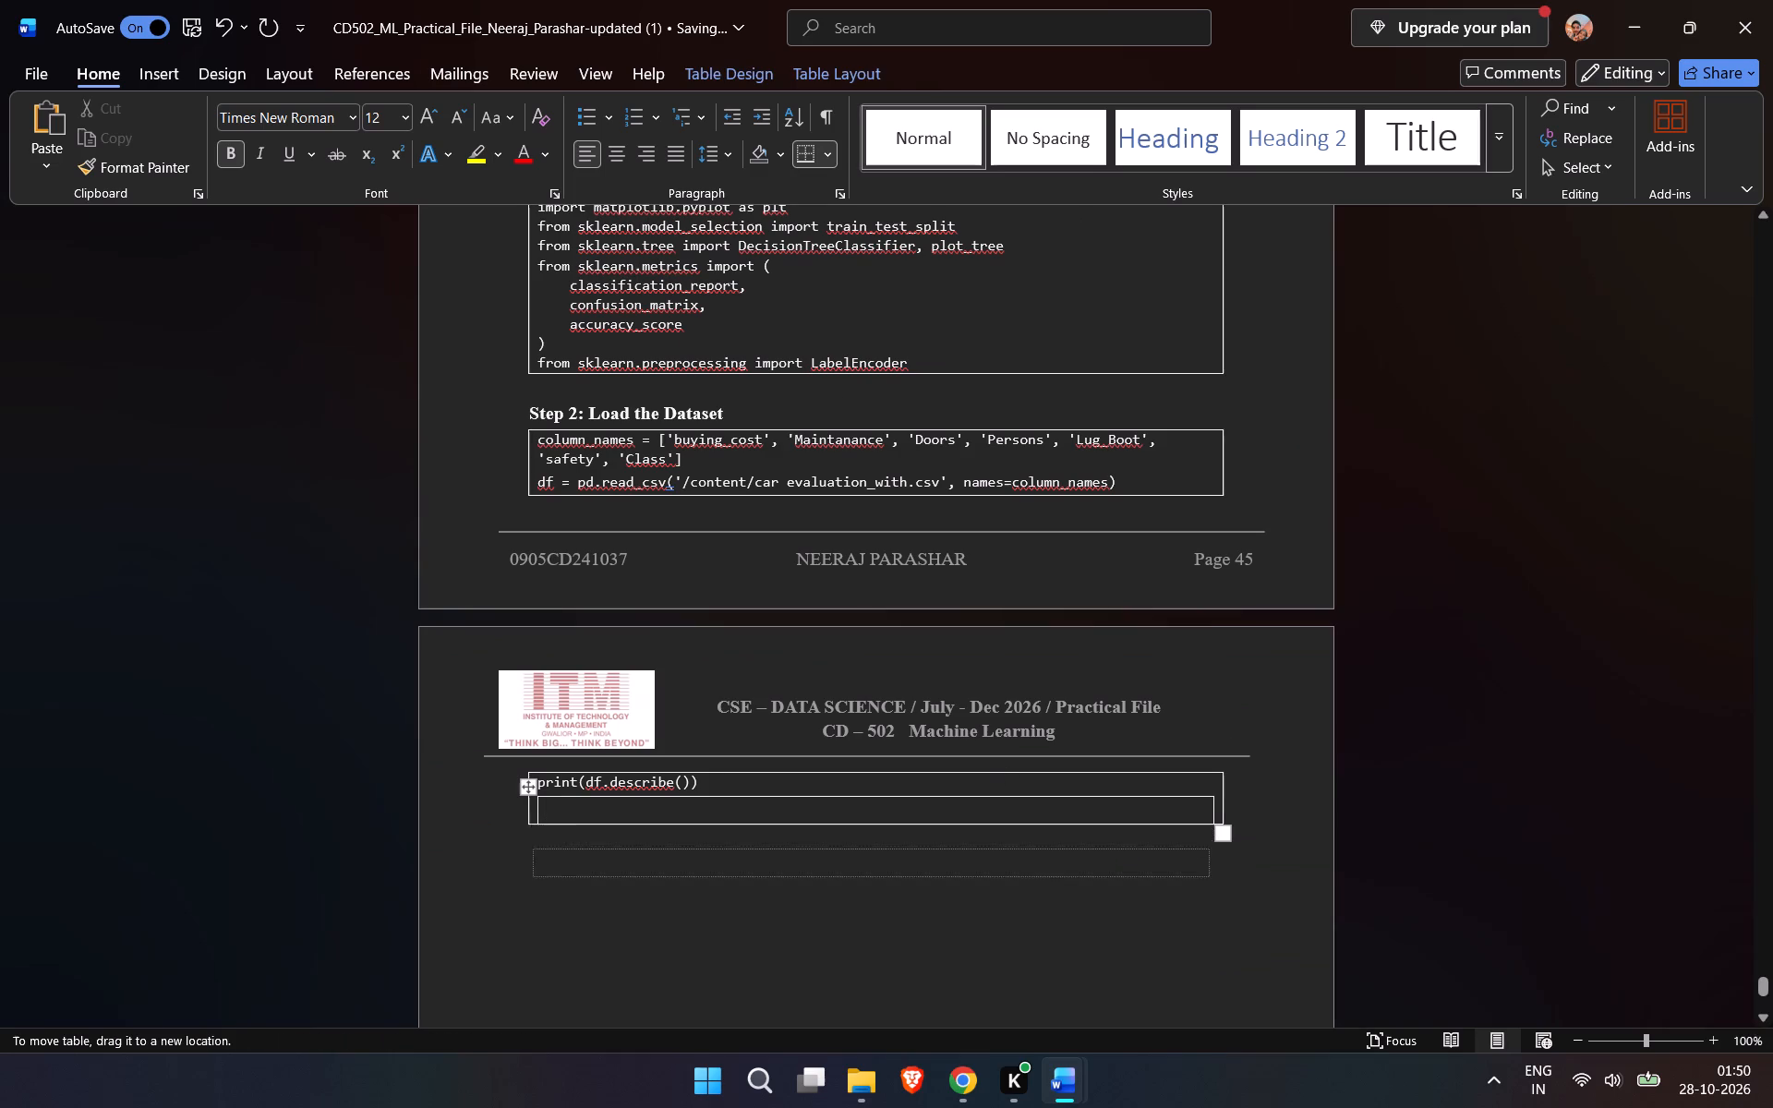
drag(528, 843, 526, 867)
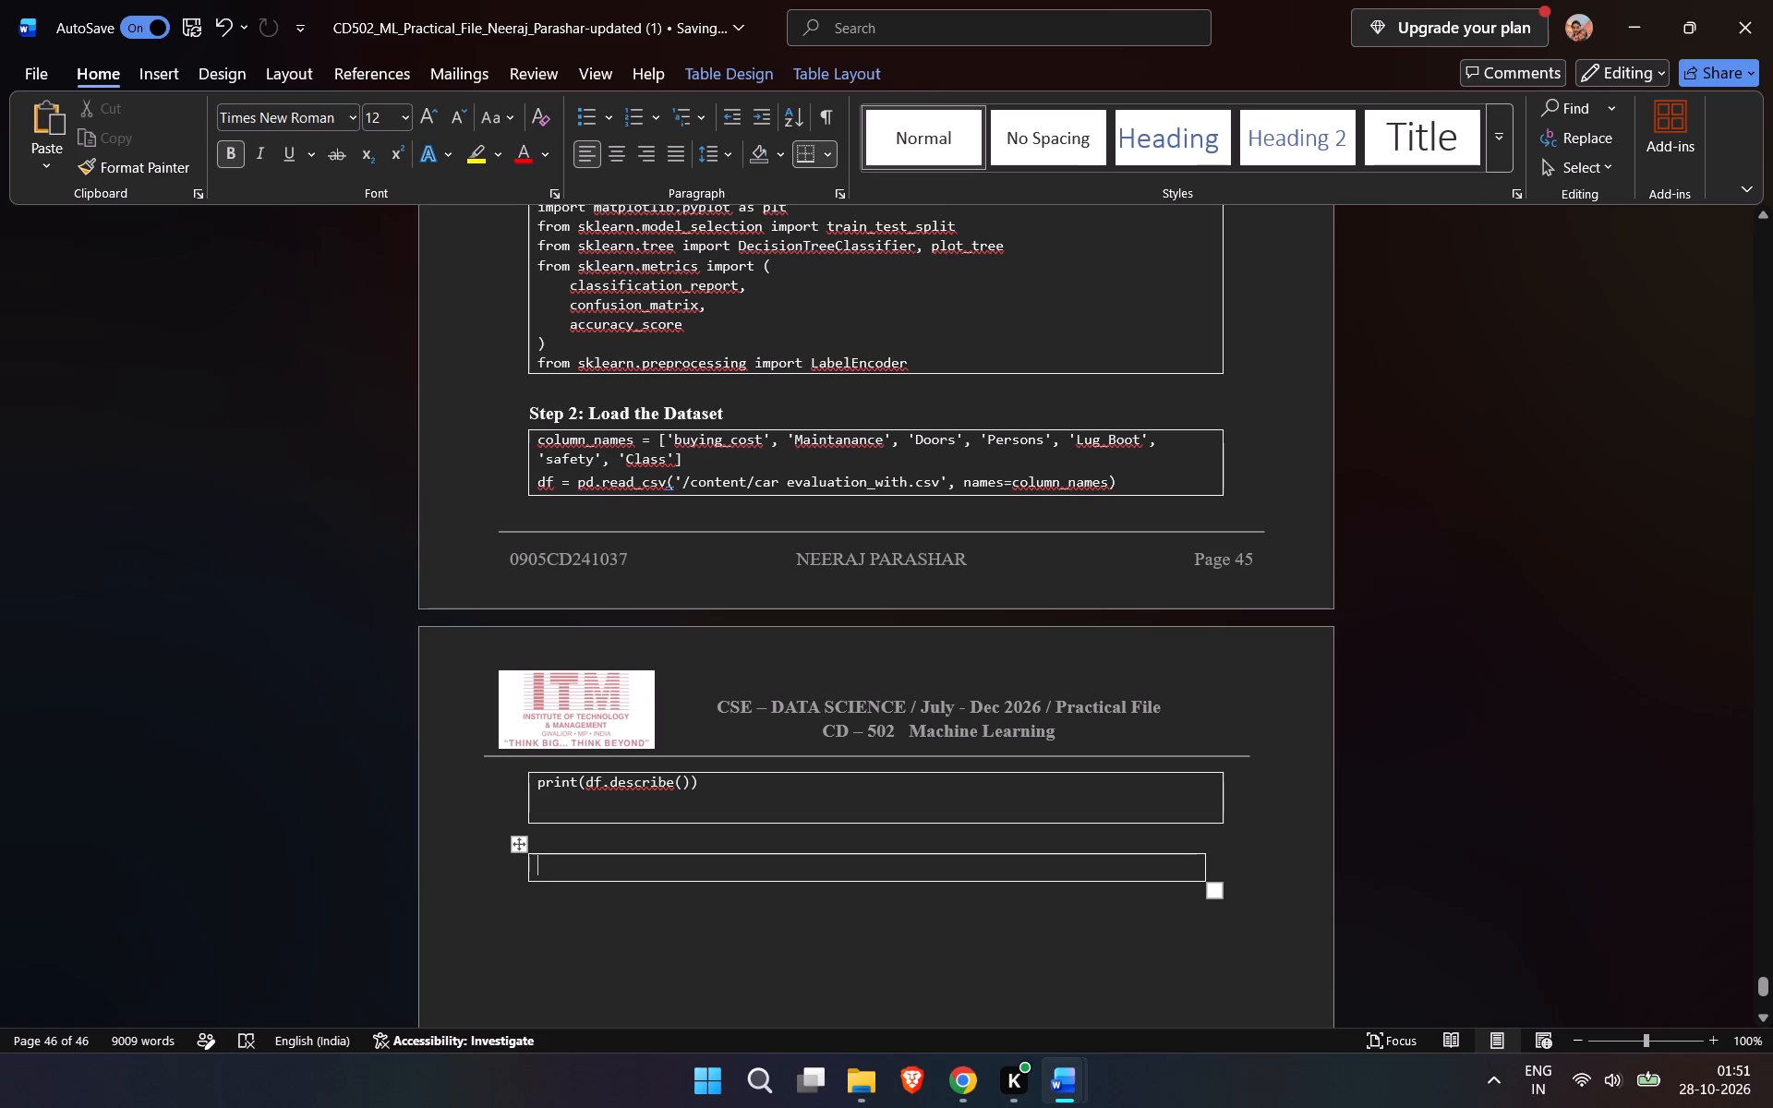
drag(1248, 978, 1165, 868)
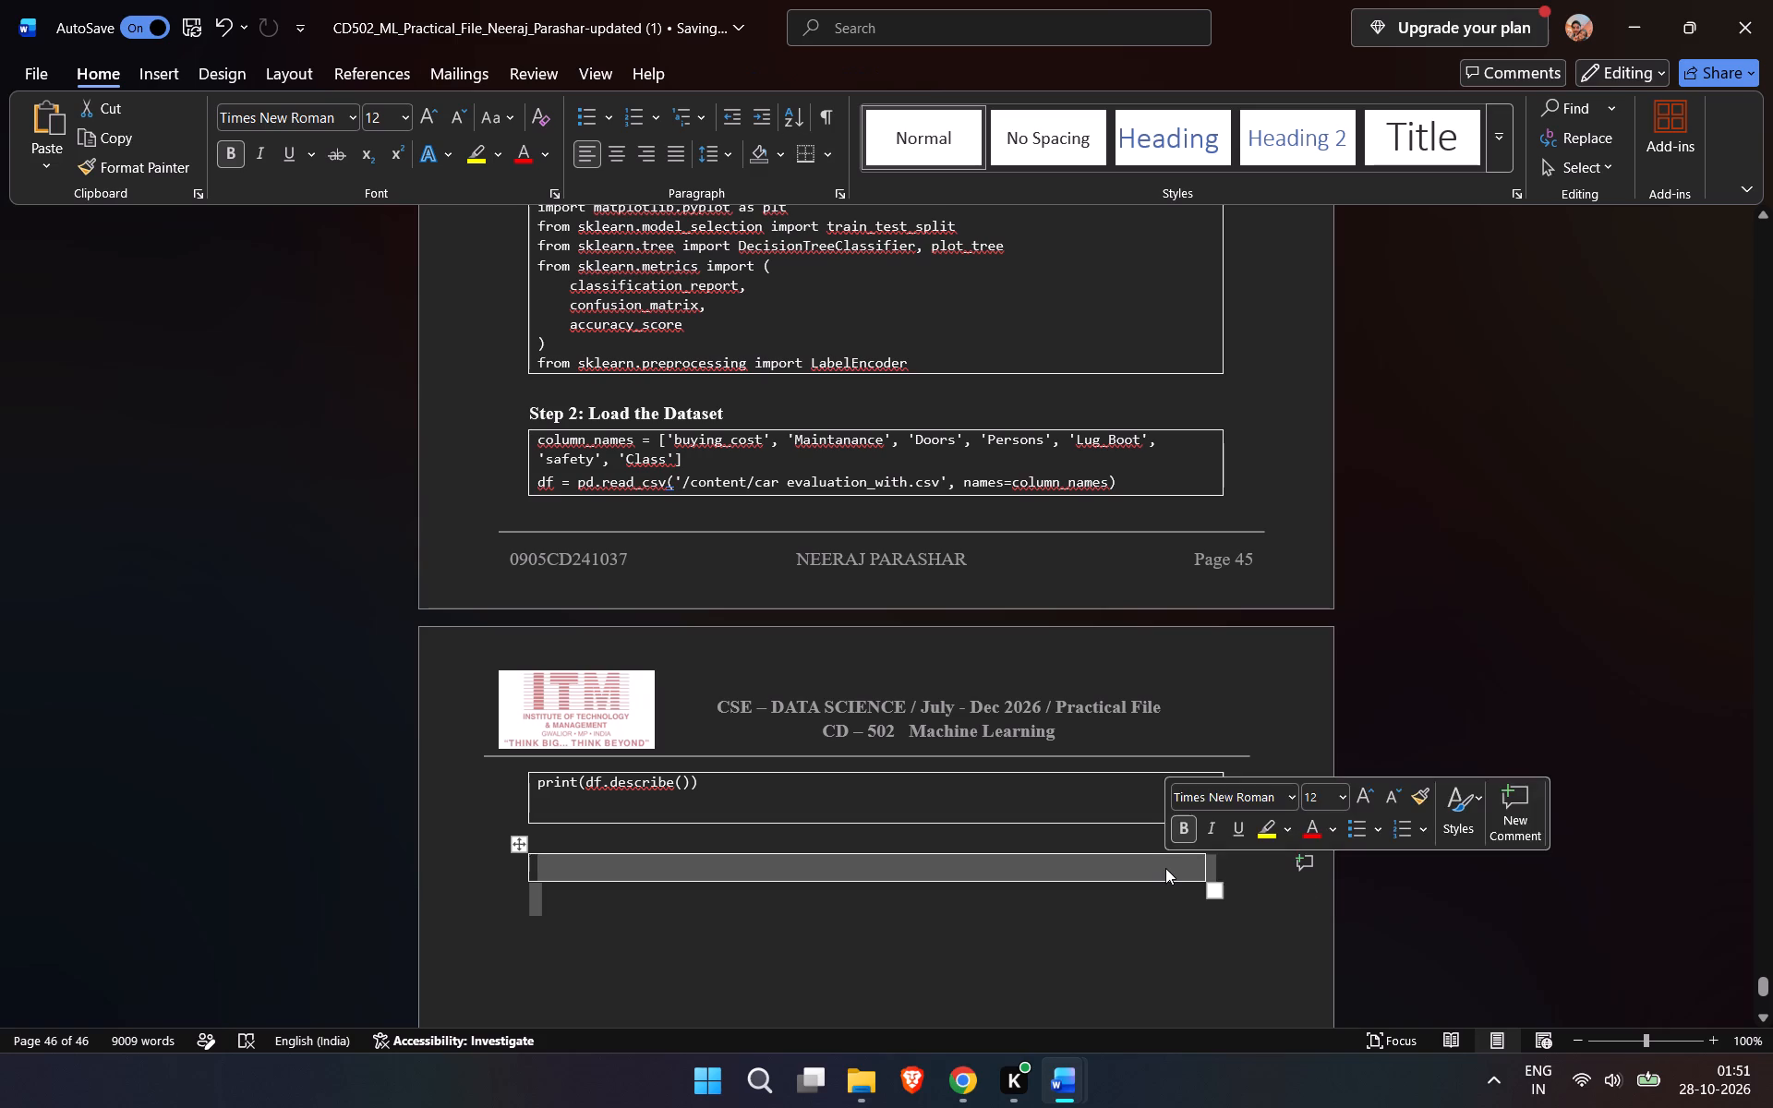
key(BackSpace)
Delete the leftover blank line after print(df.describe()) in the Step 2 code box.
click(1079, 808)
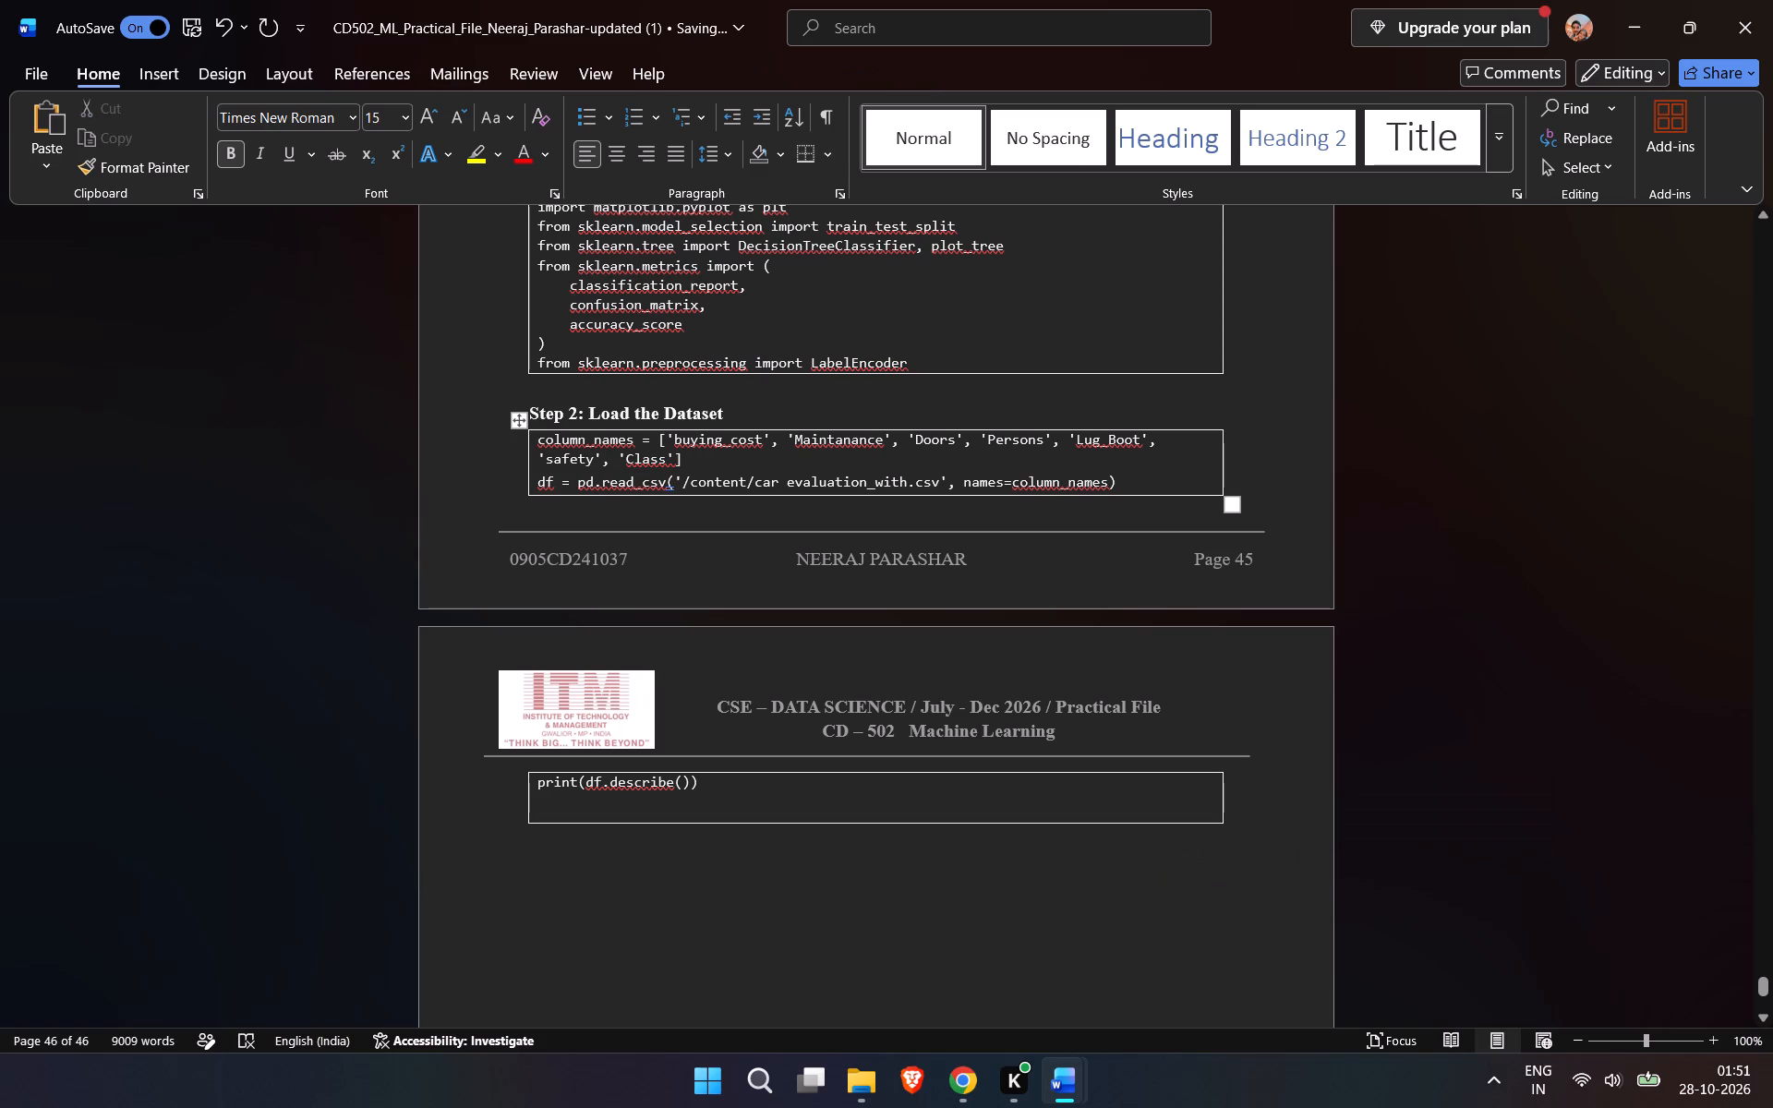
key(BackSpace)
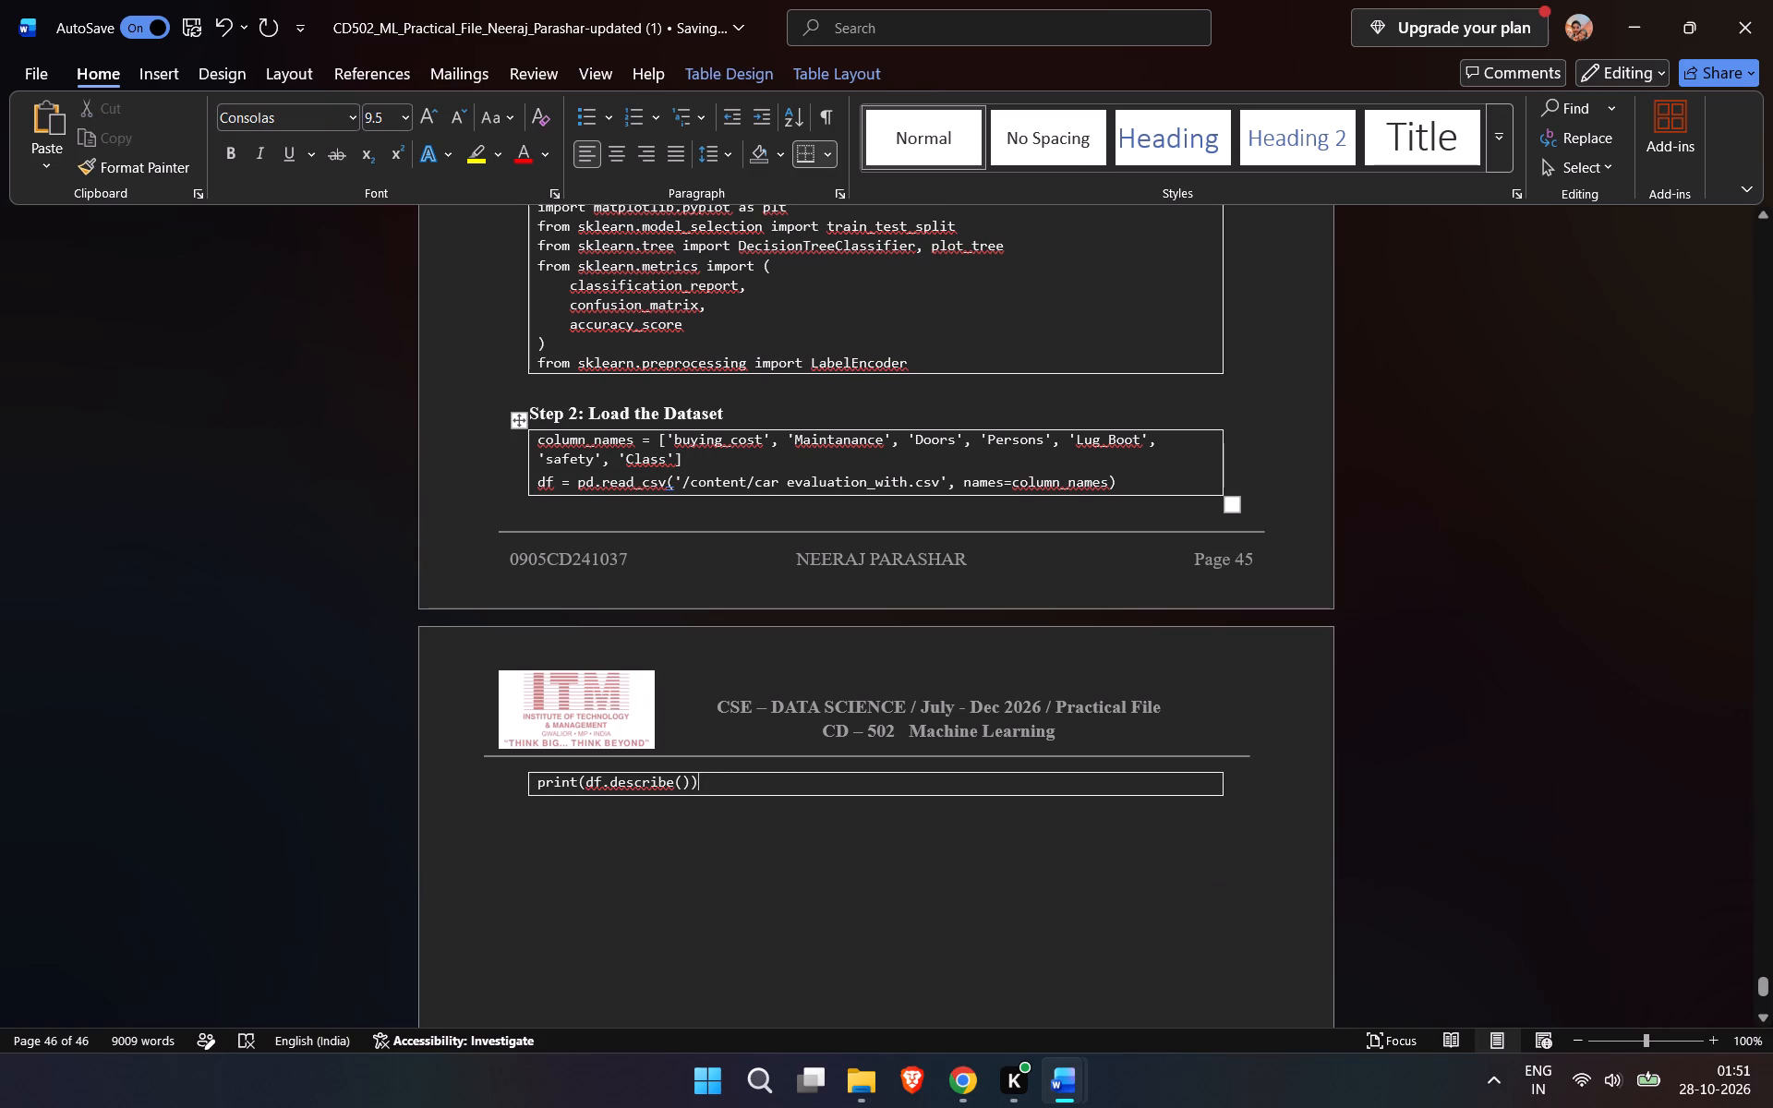
Switch to the Colab notebook in Chrome and copy the df.describe() output of the dataset-loading cell.
scroll(841, 944, down, 1)
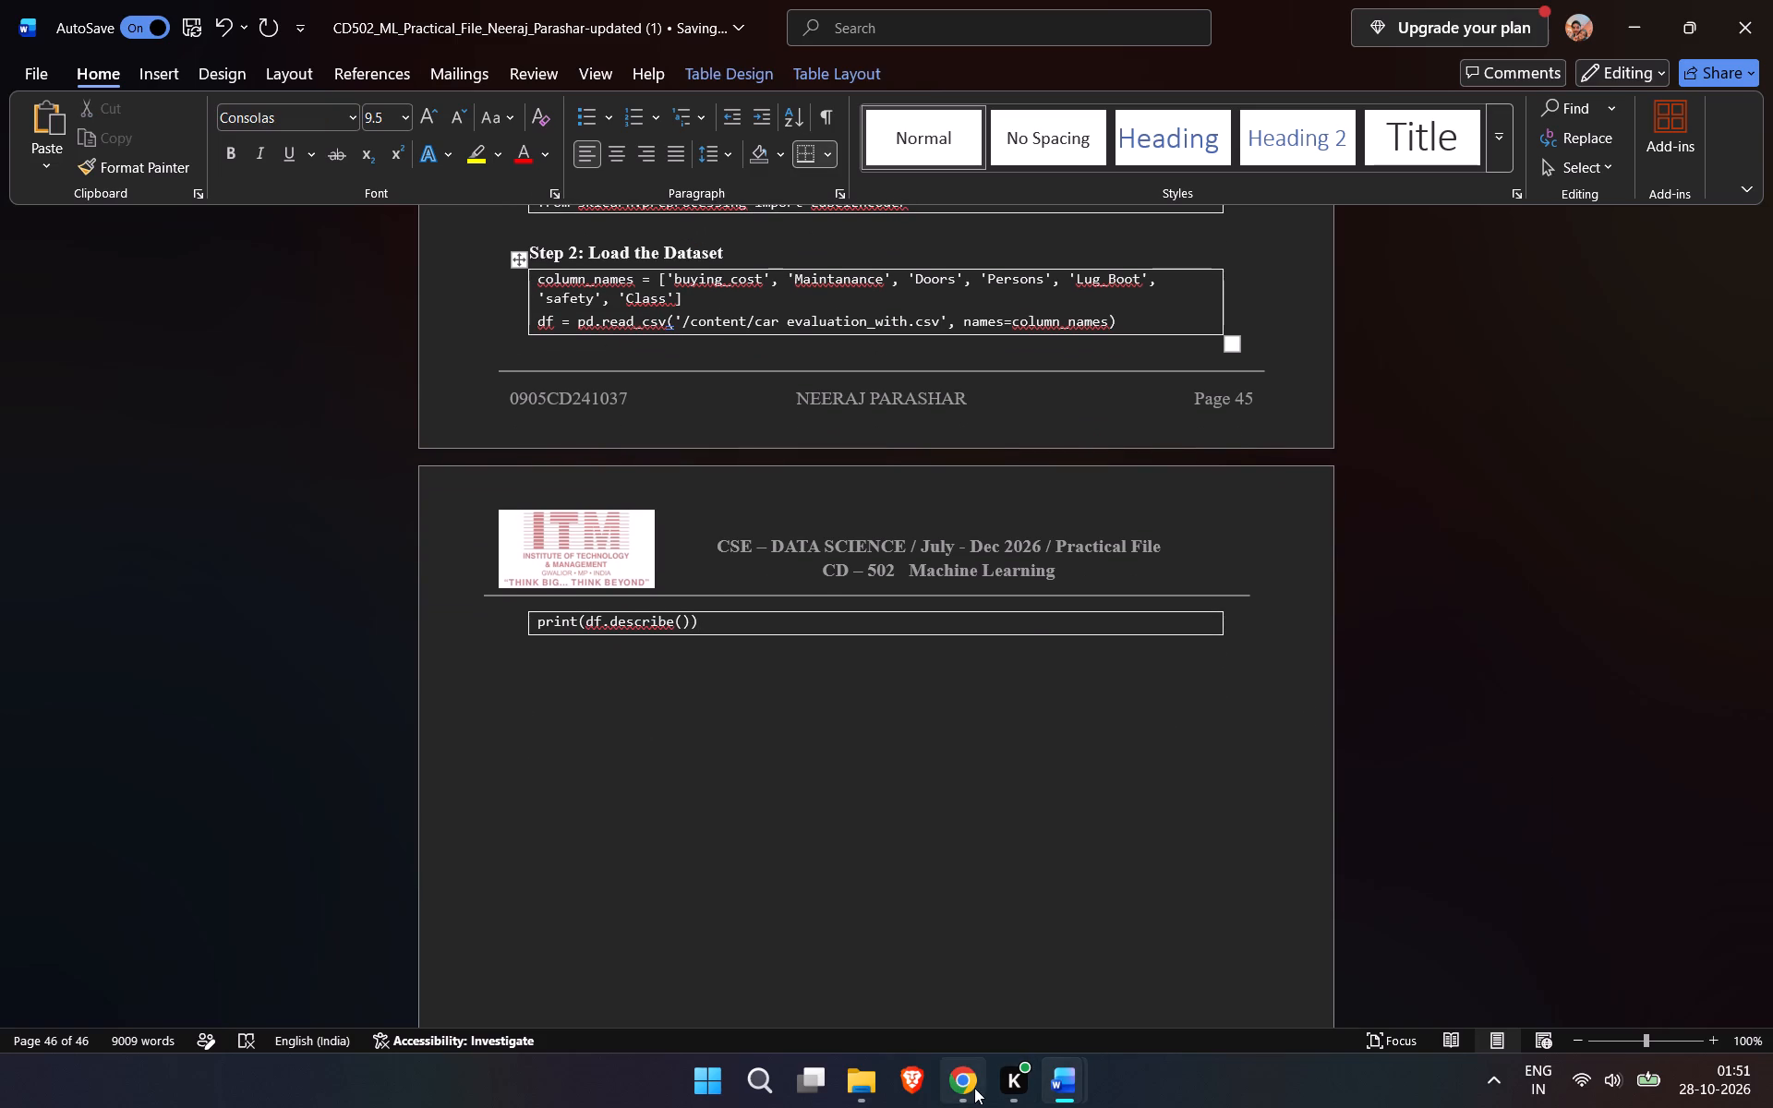
click(923, 989)
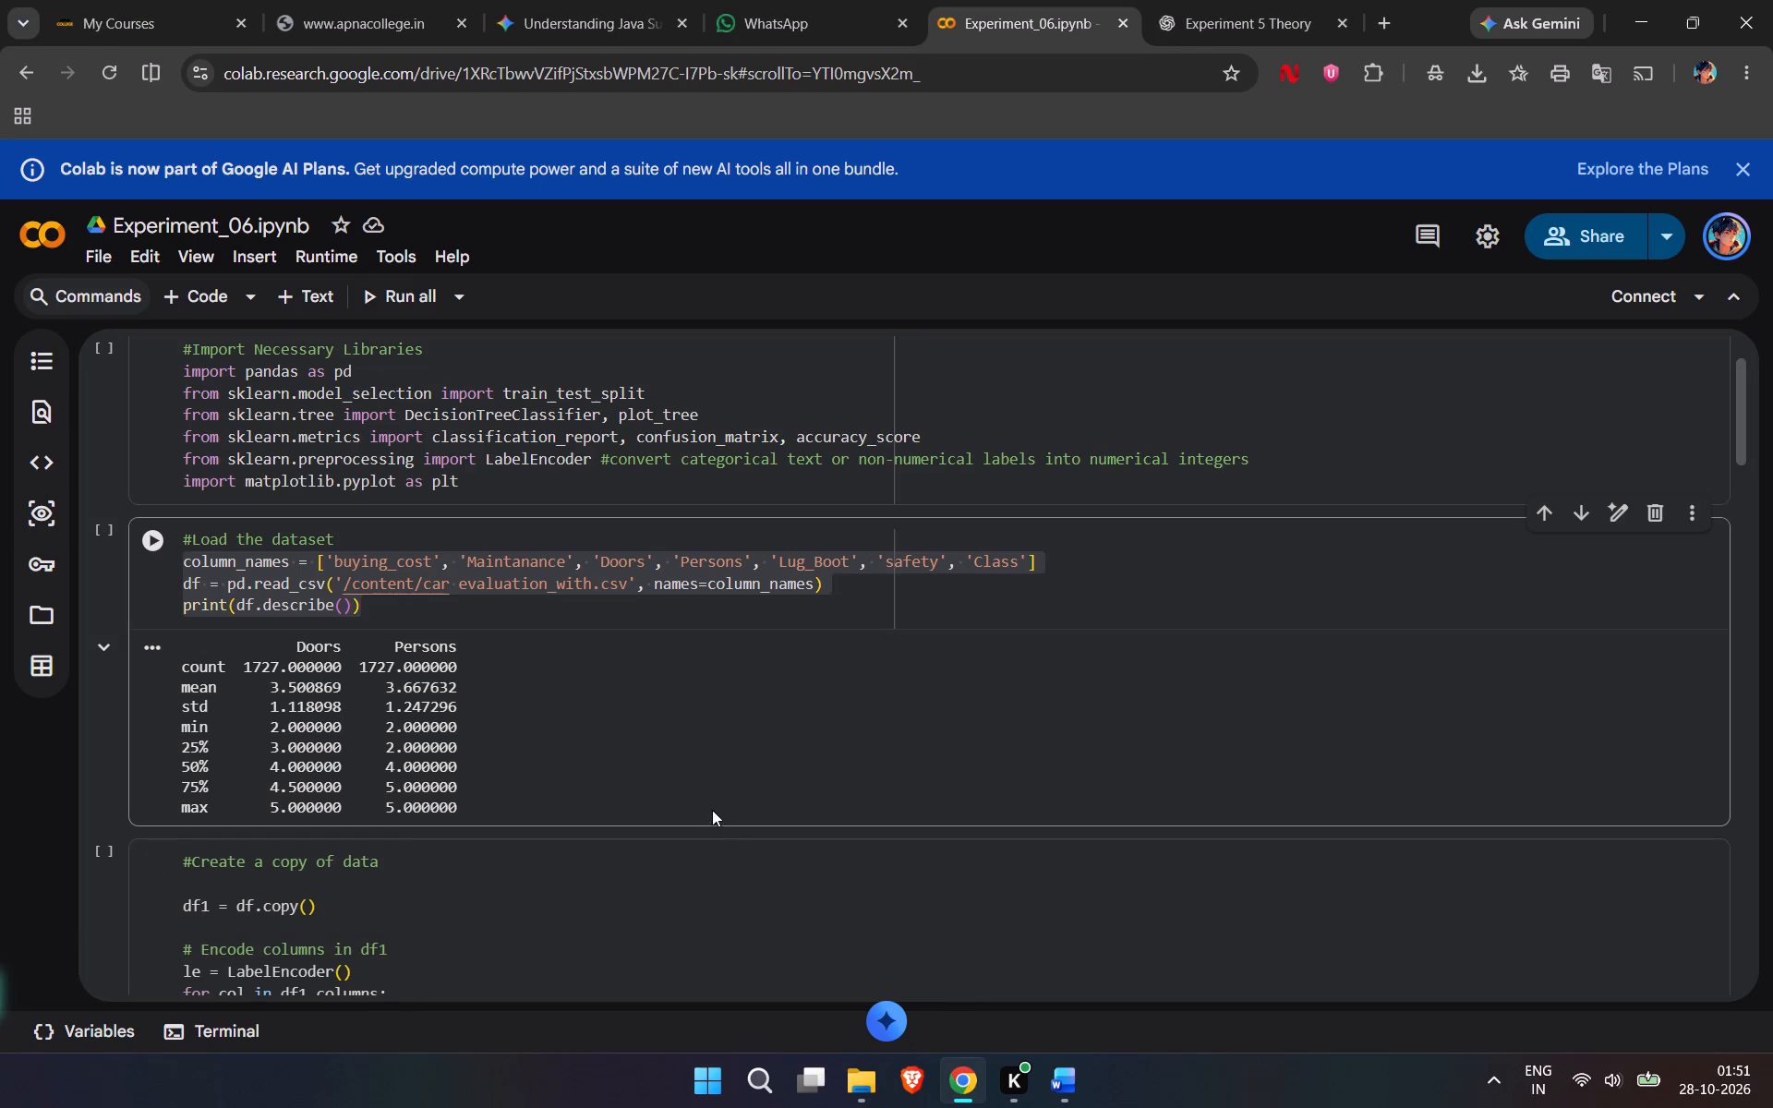
click(157, 654)
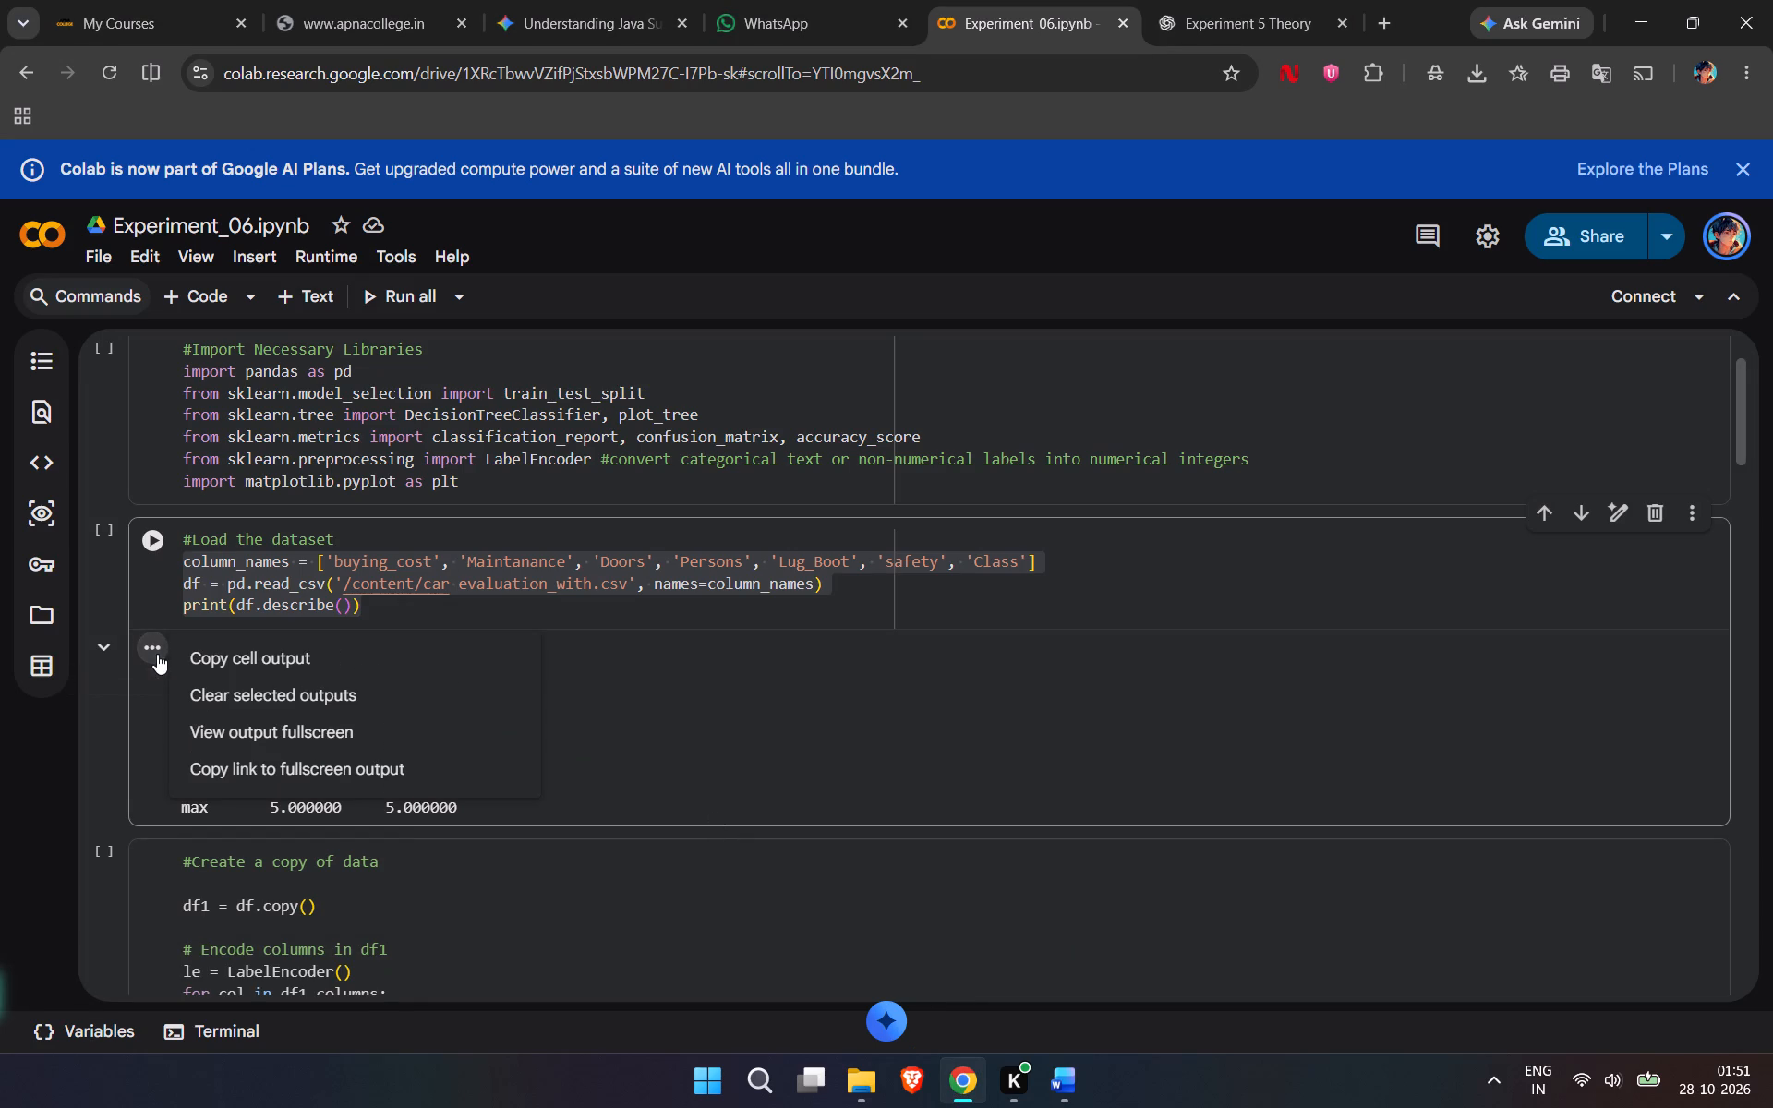
click(210, 656)
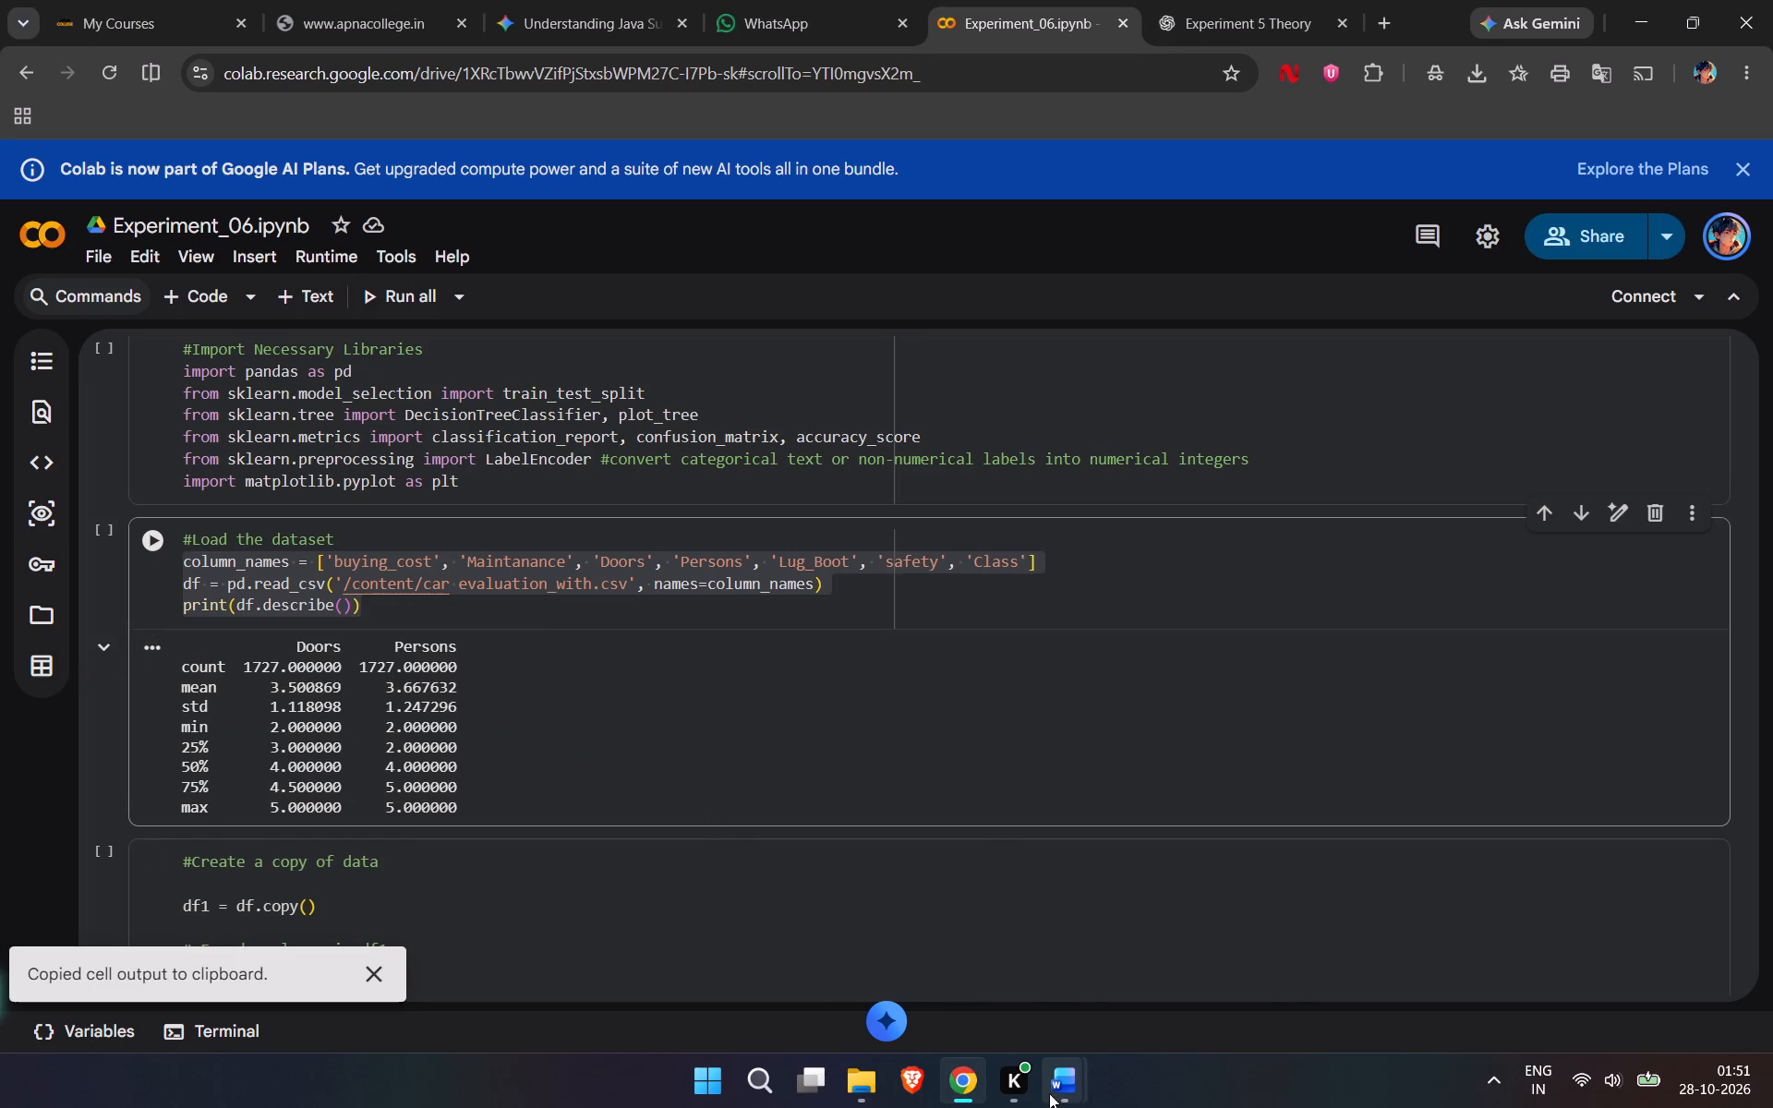
Return to the practical file in Word and add the heading "Output:-" at 13 pt below the Step 2 code box.
click(962, 1003)
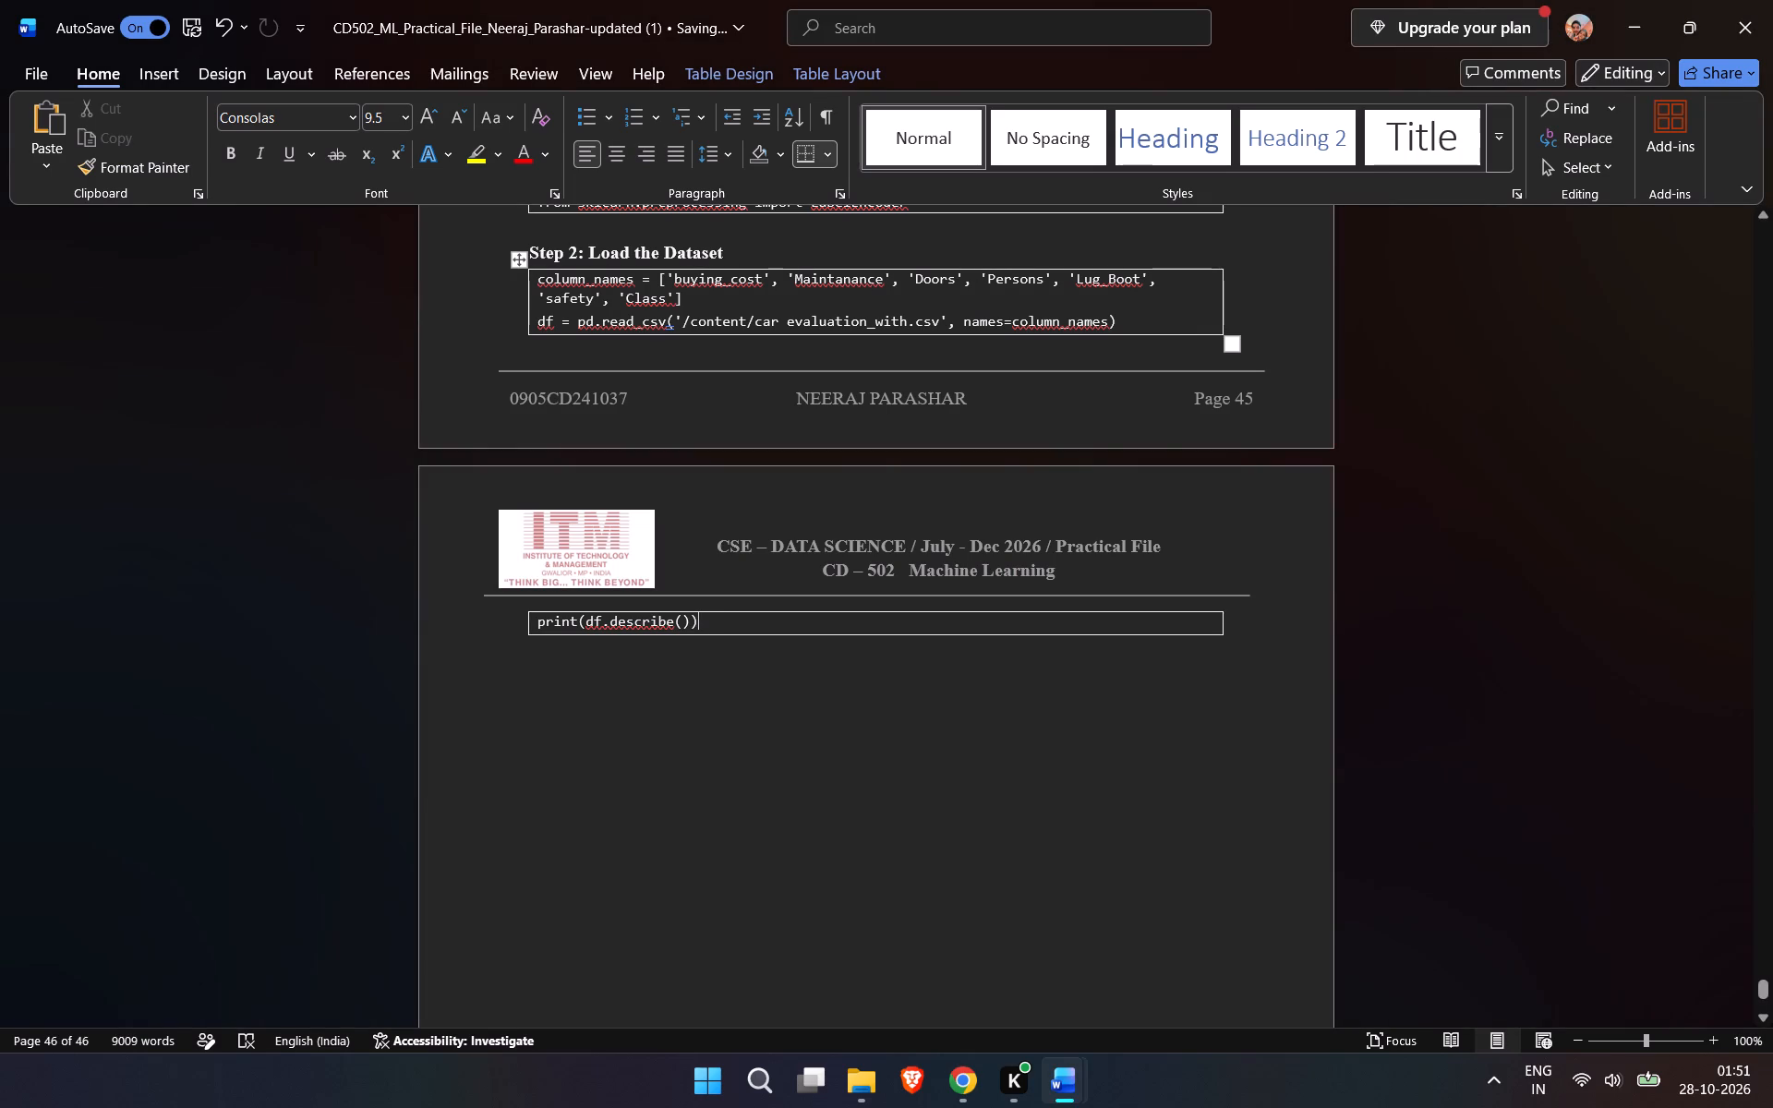
click(722, 665)
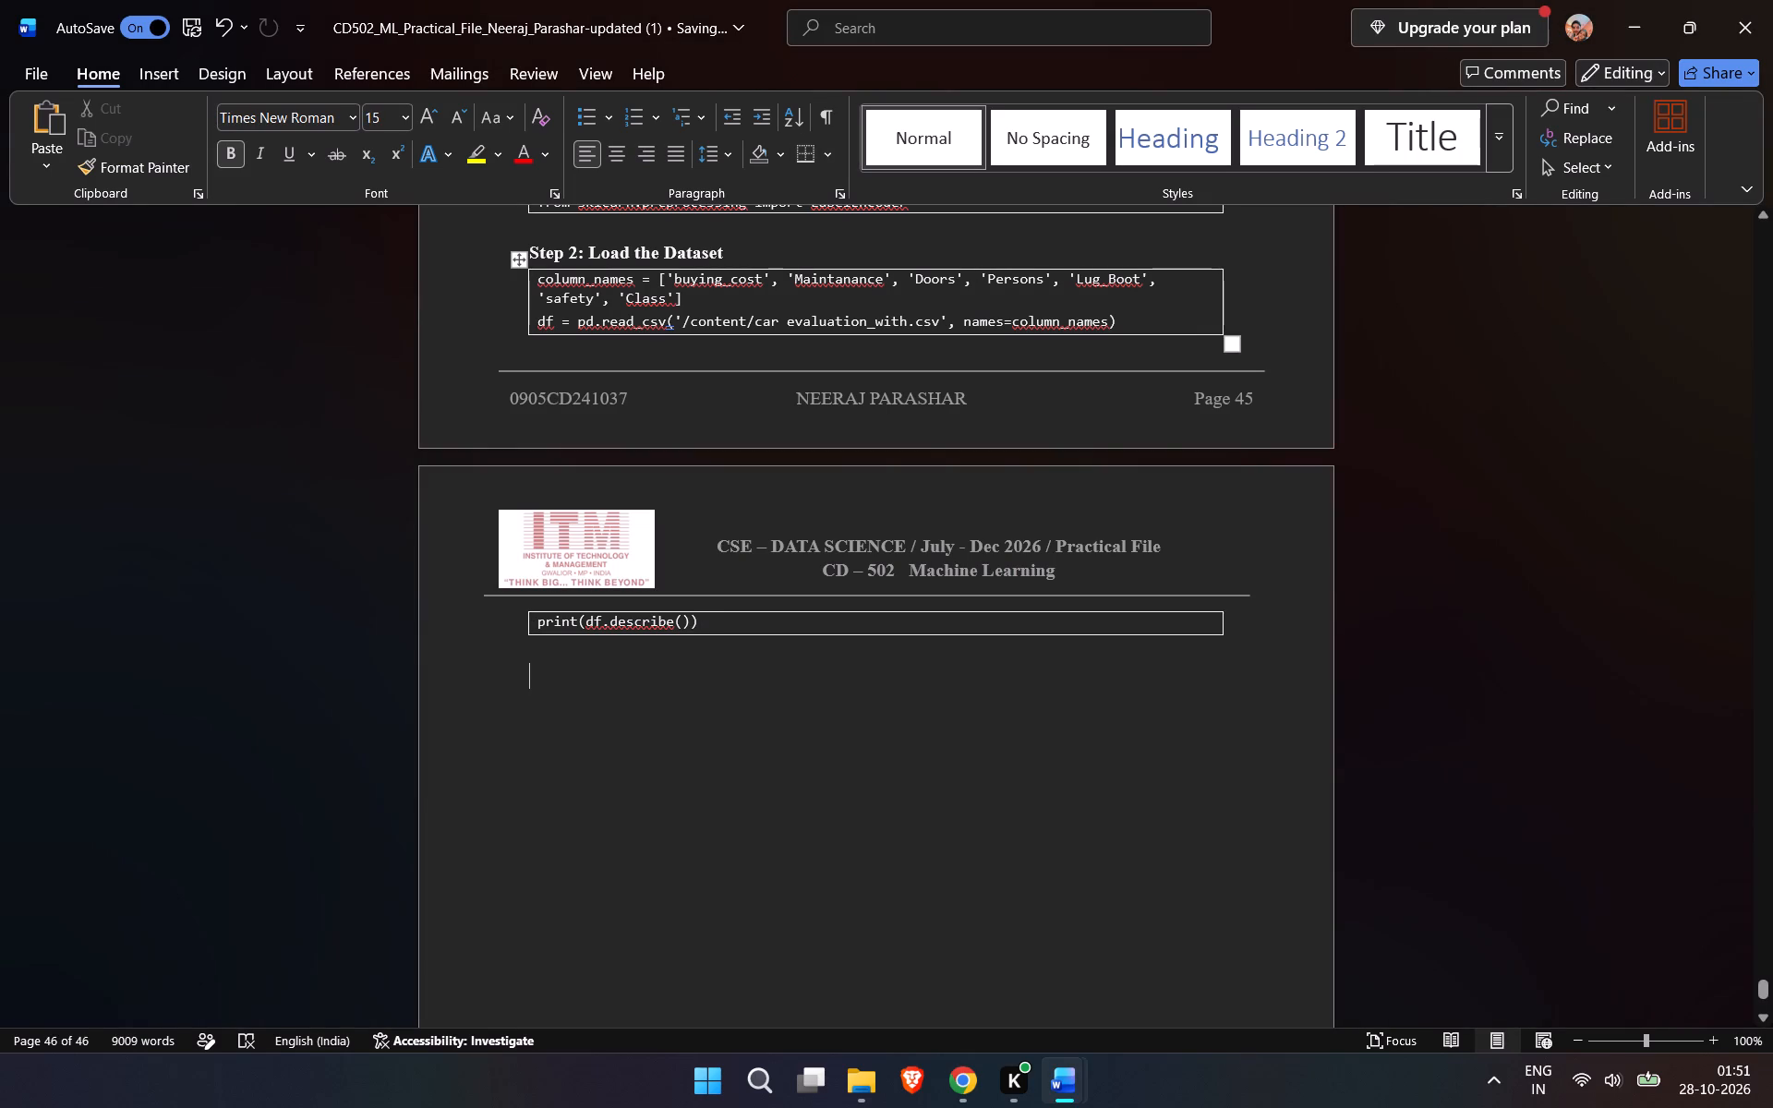
text(out)
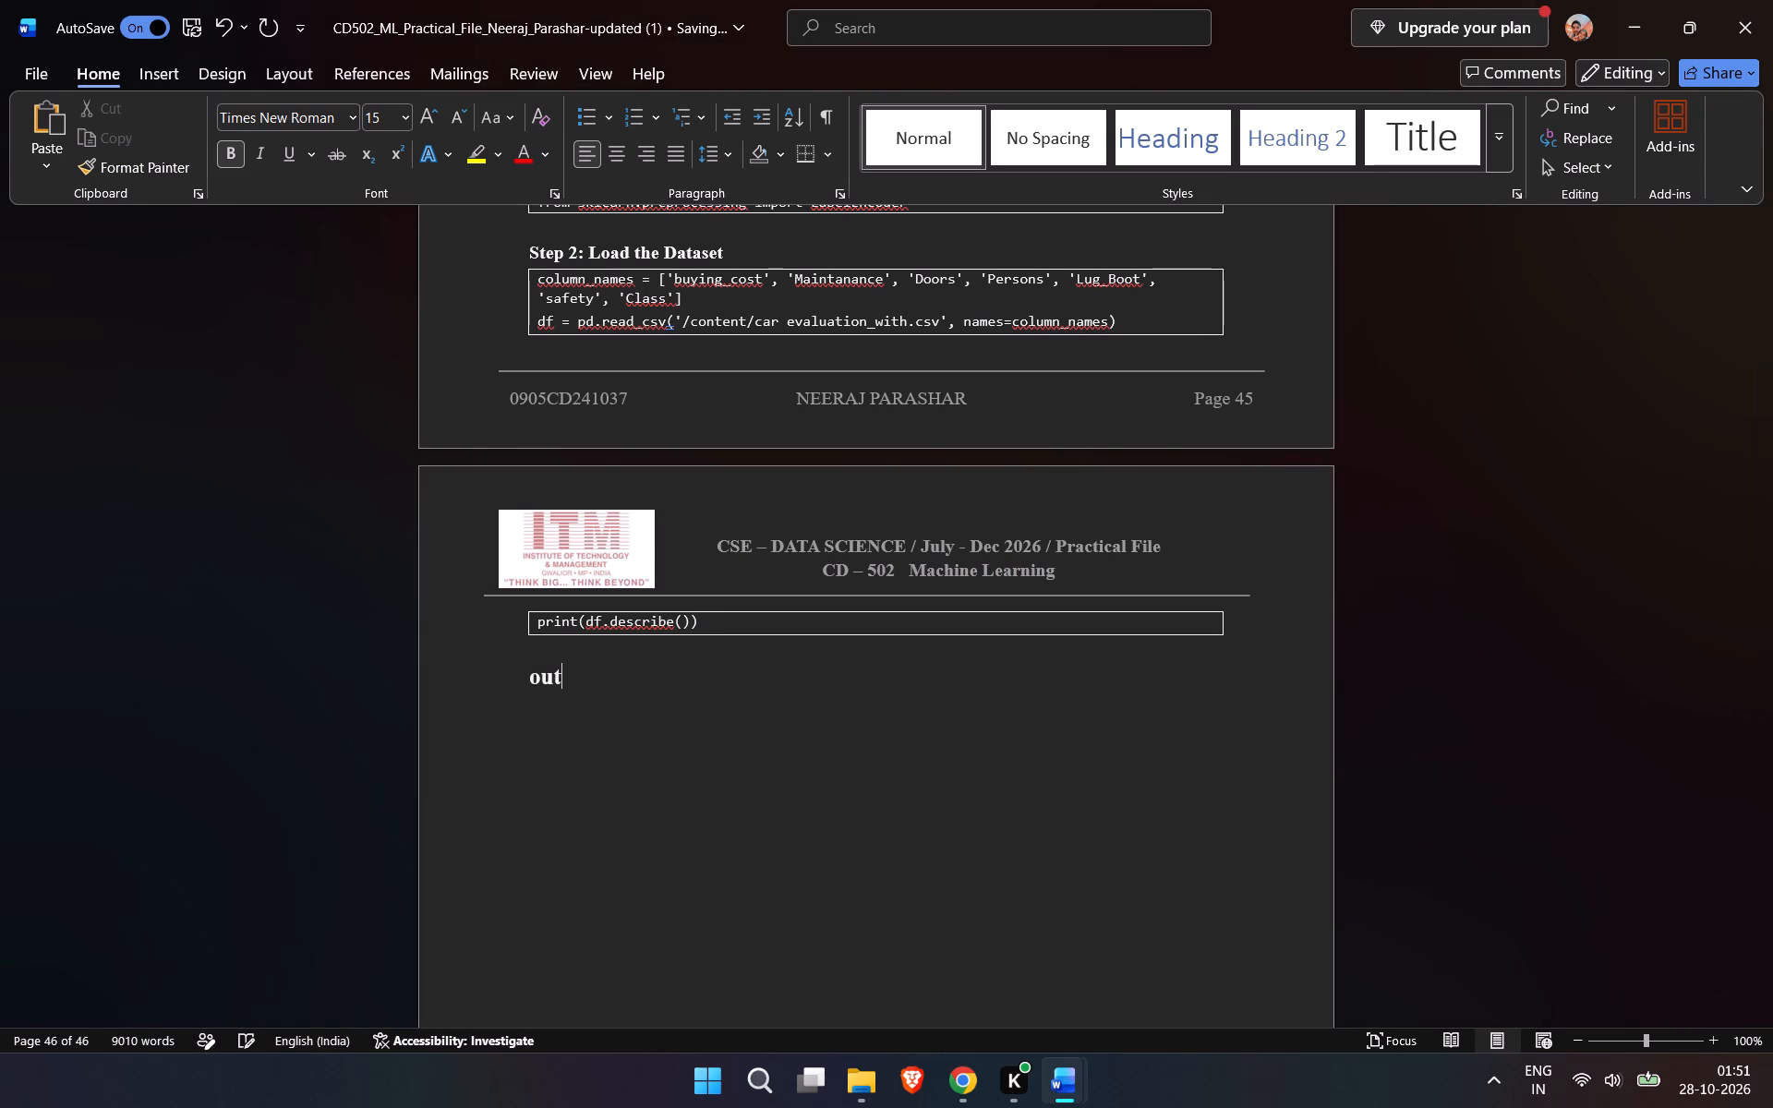
text(put)
key(shift+colon)
key(minus)
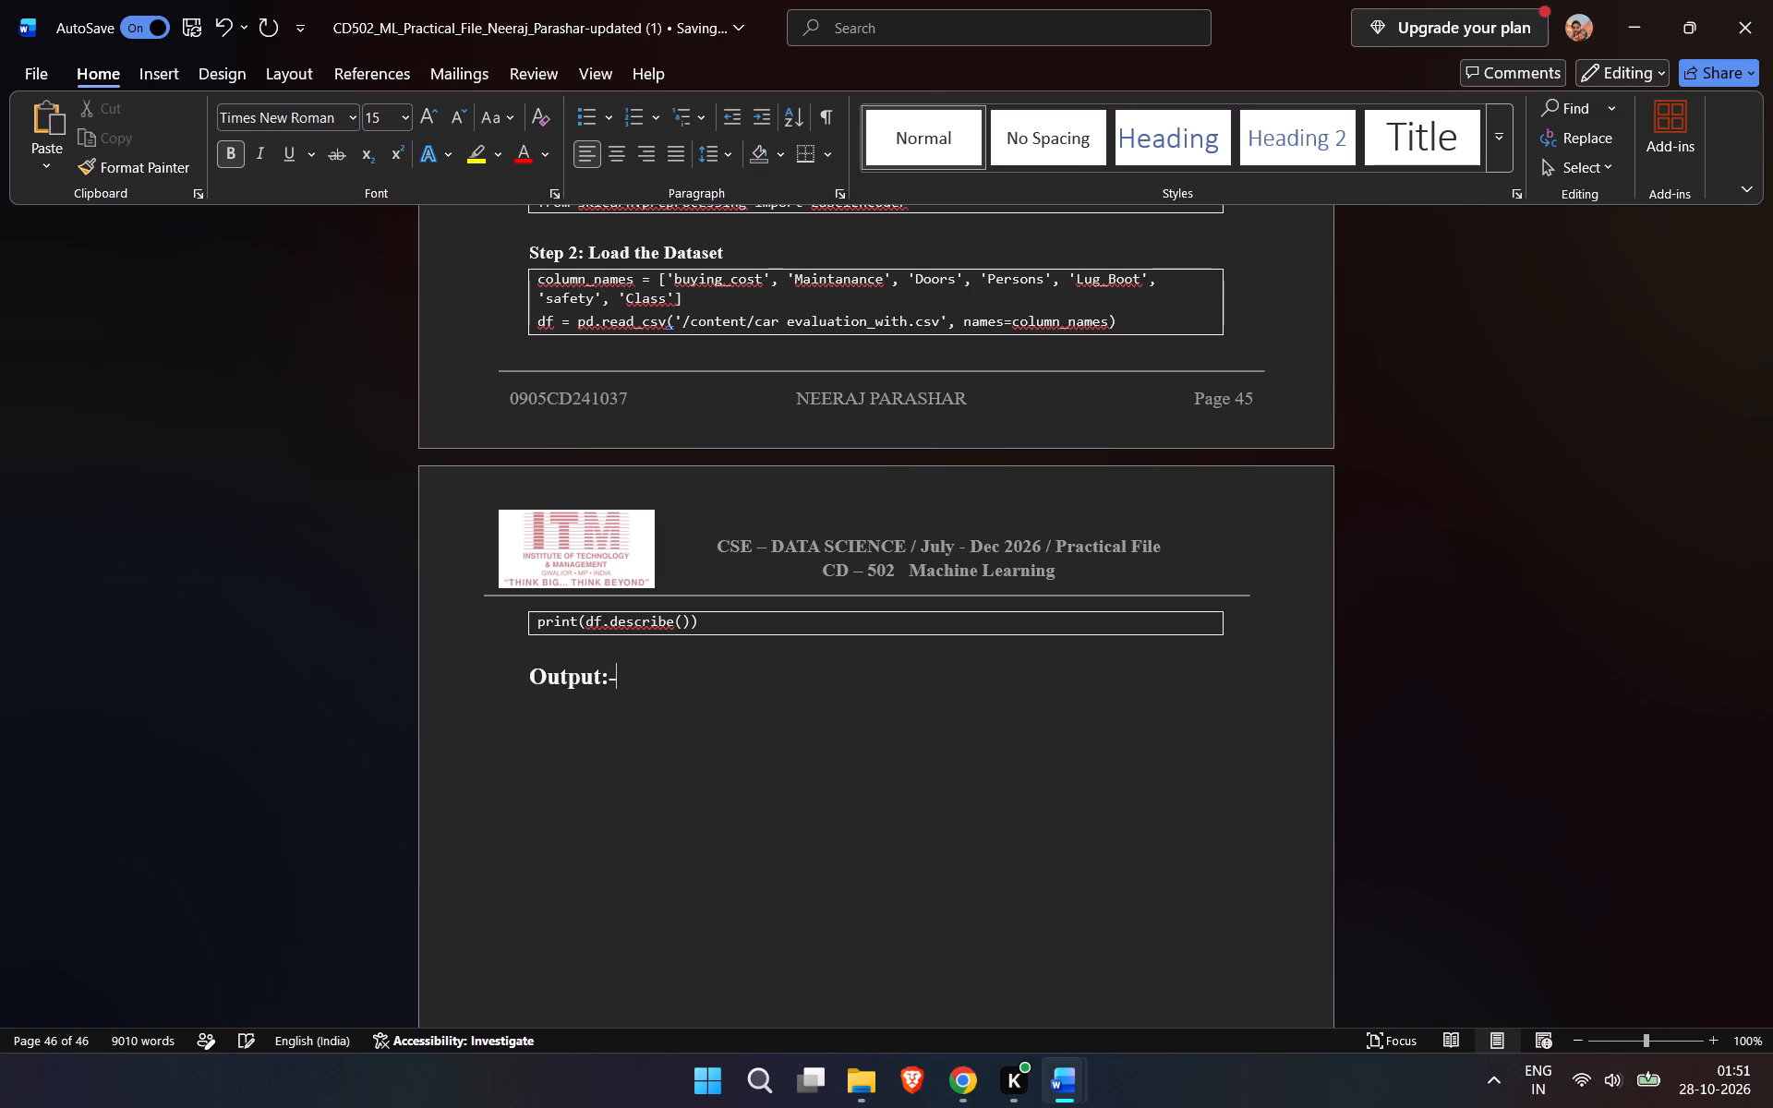
triple_click(619, 678)
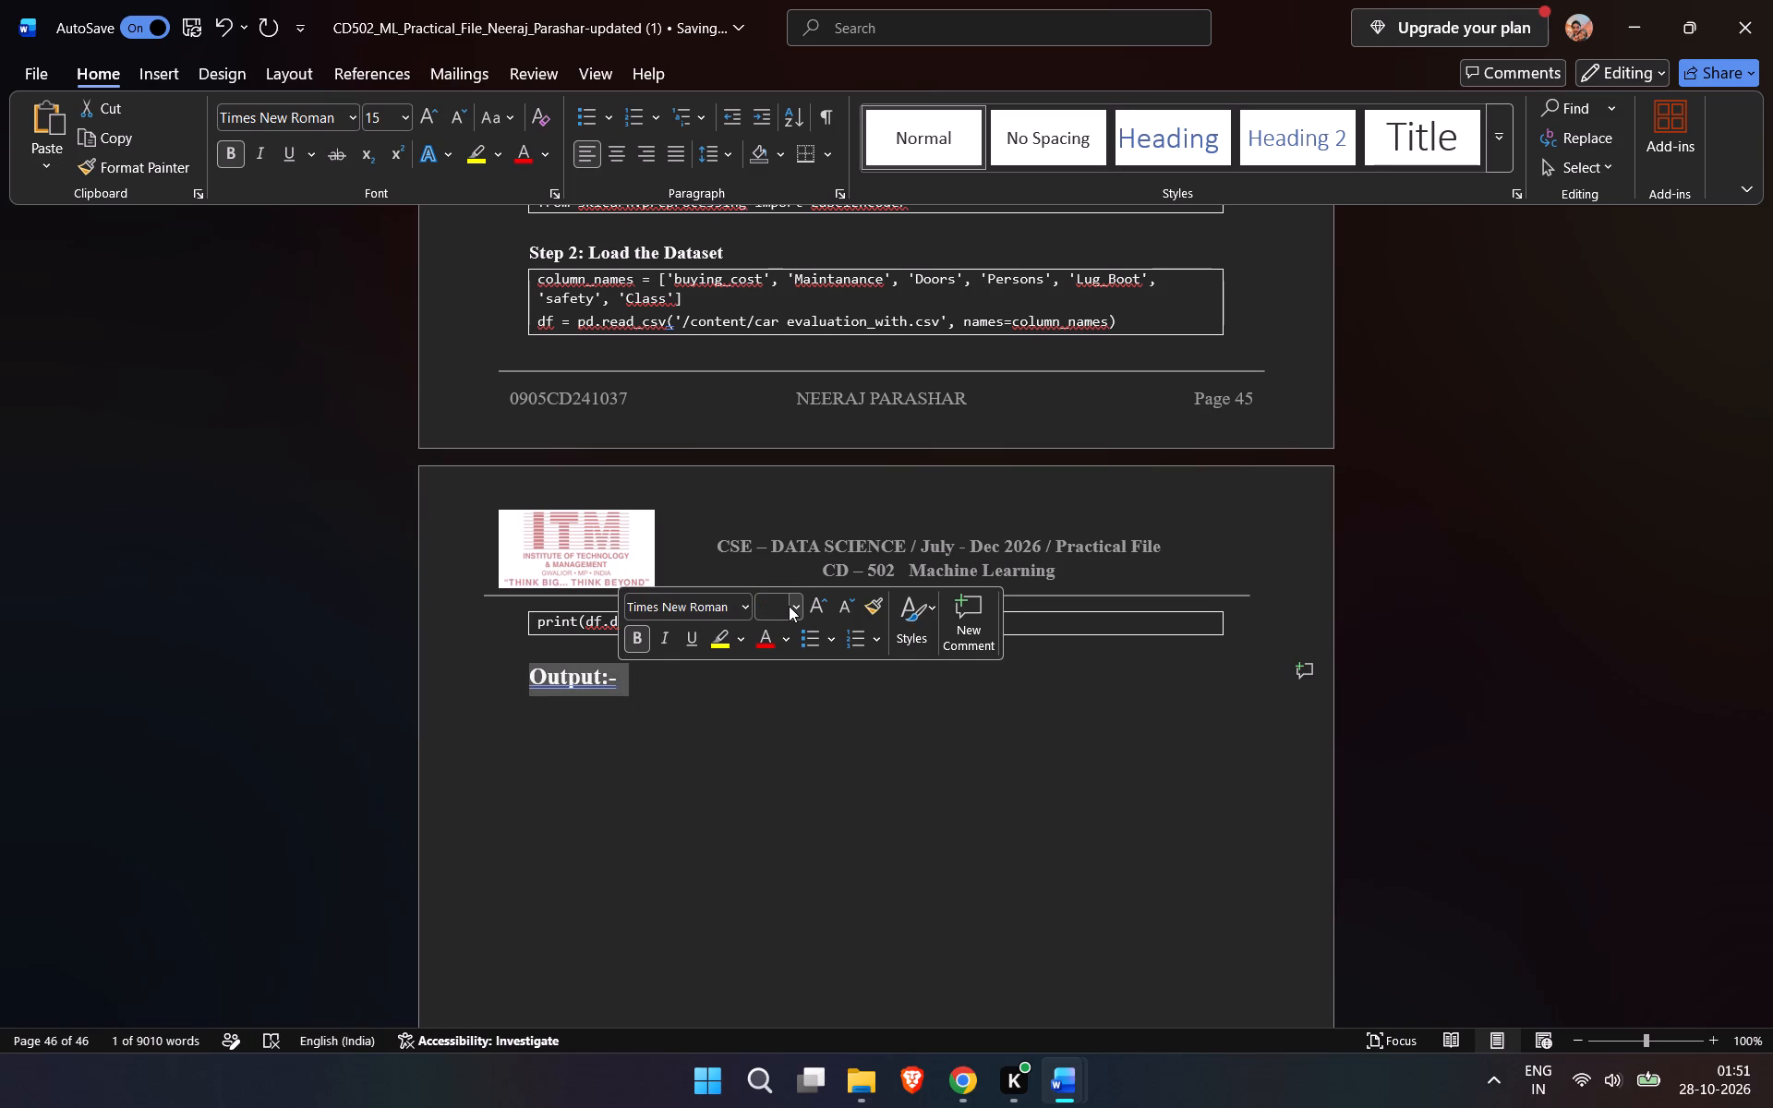
click(779, 602)
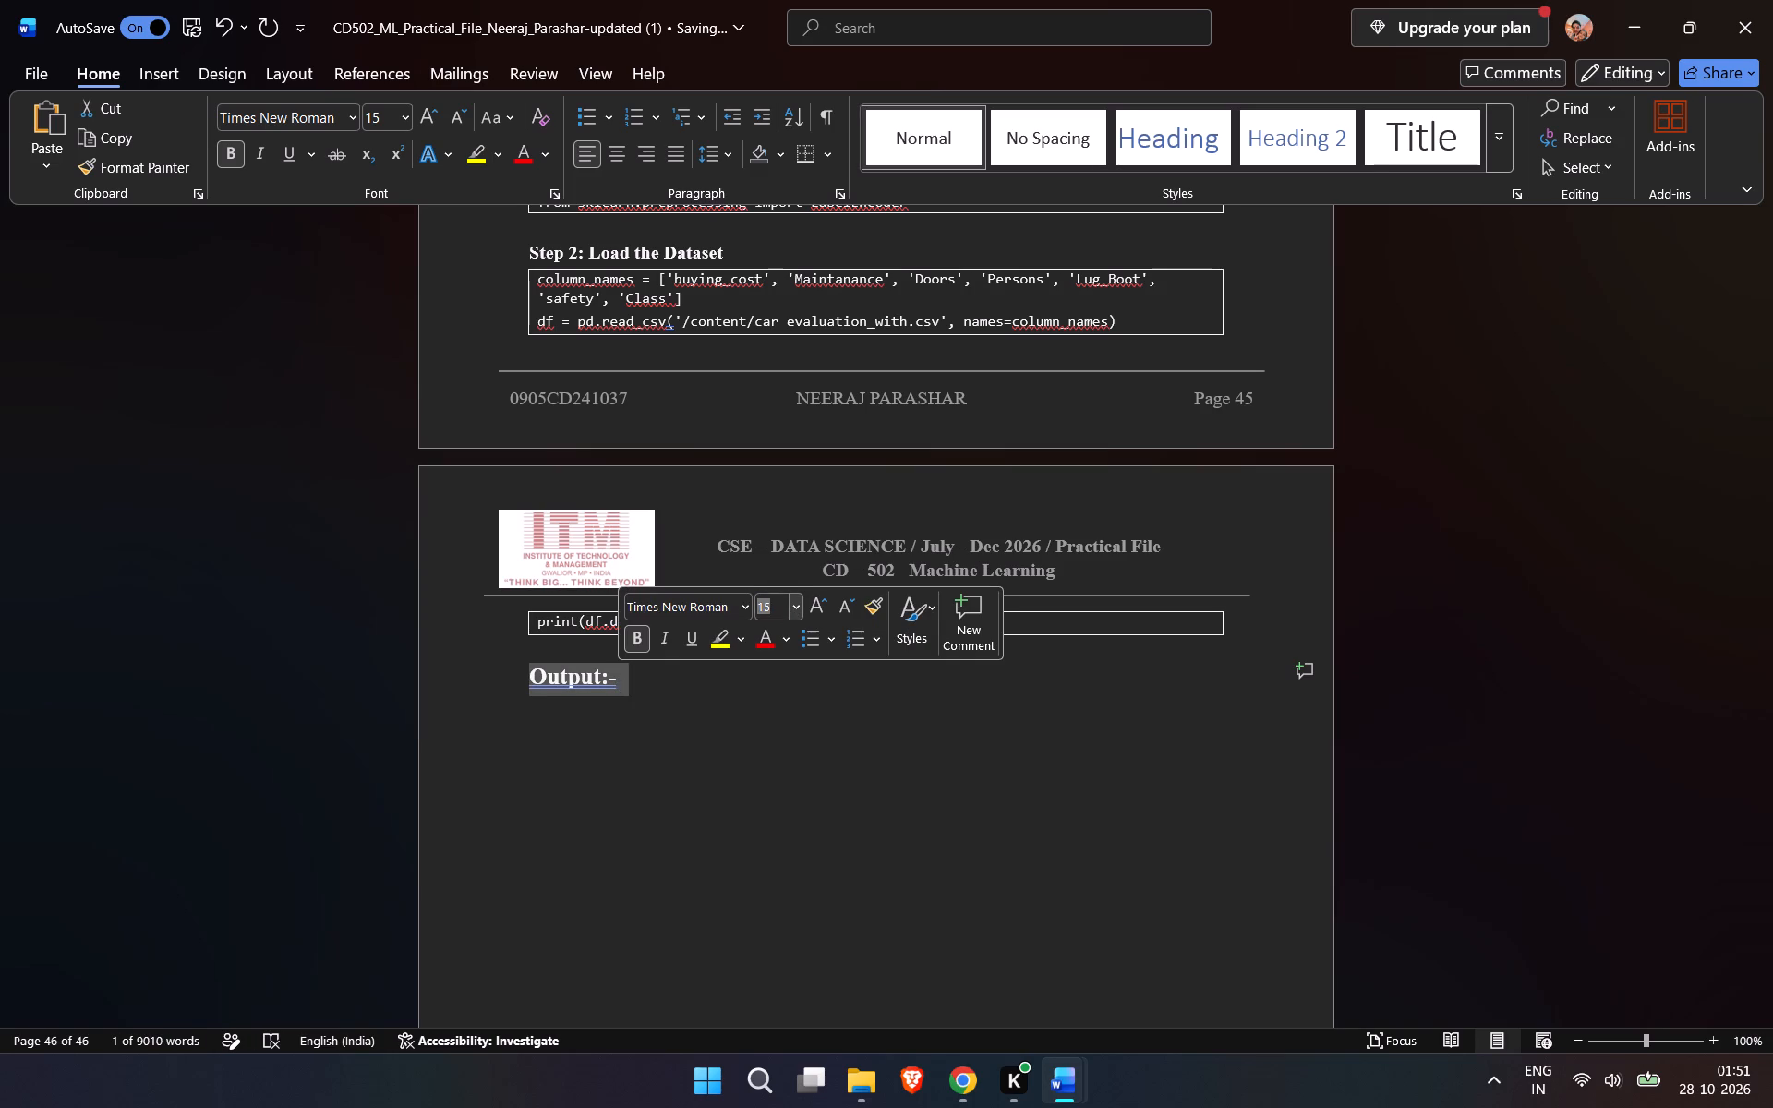
click(779, 602)
key(BackSpace)
key(3)
click(825, 732)
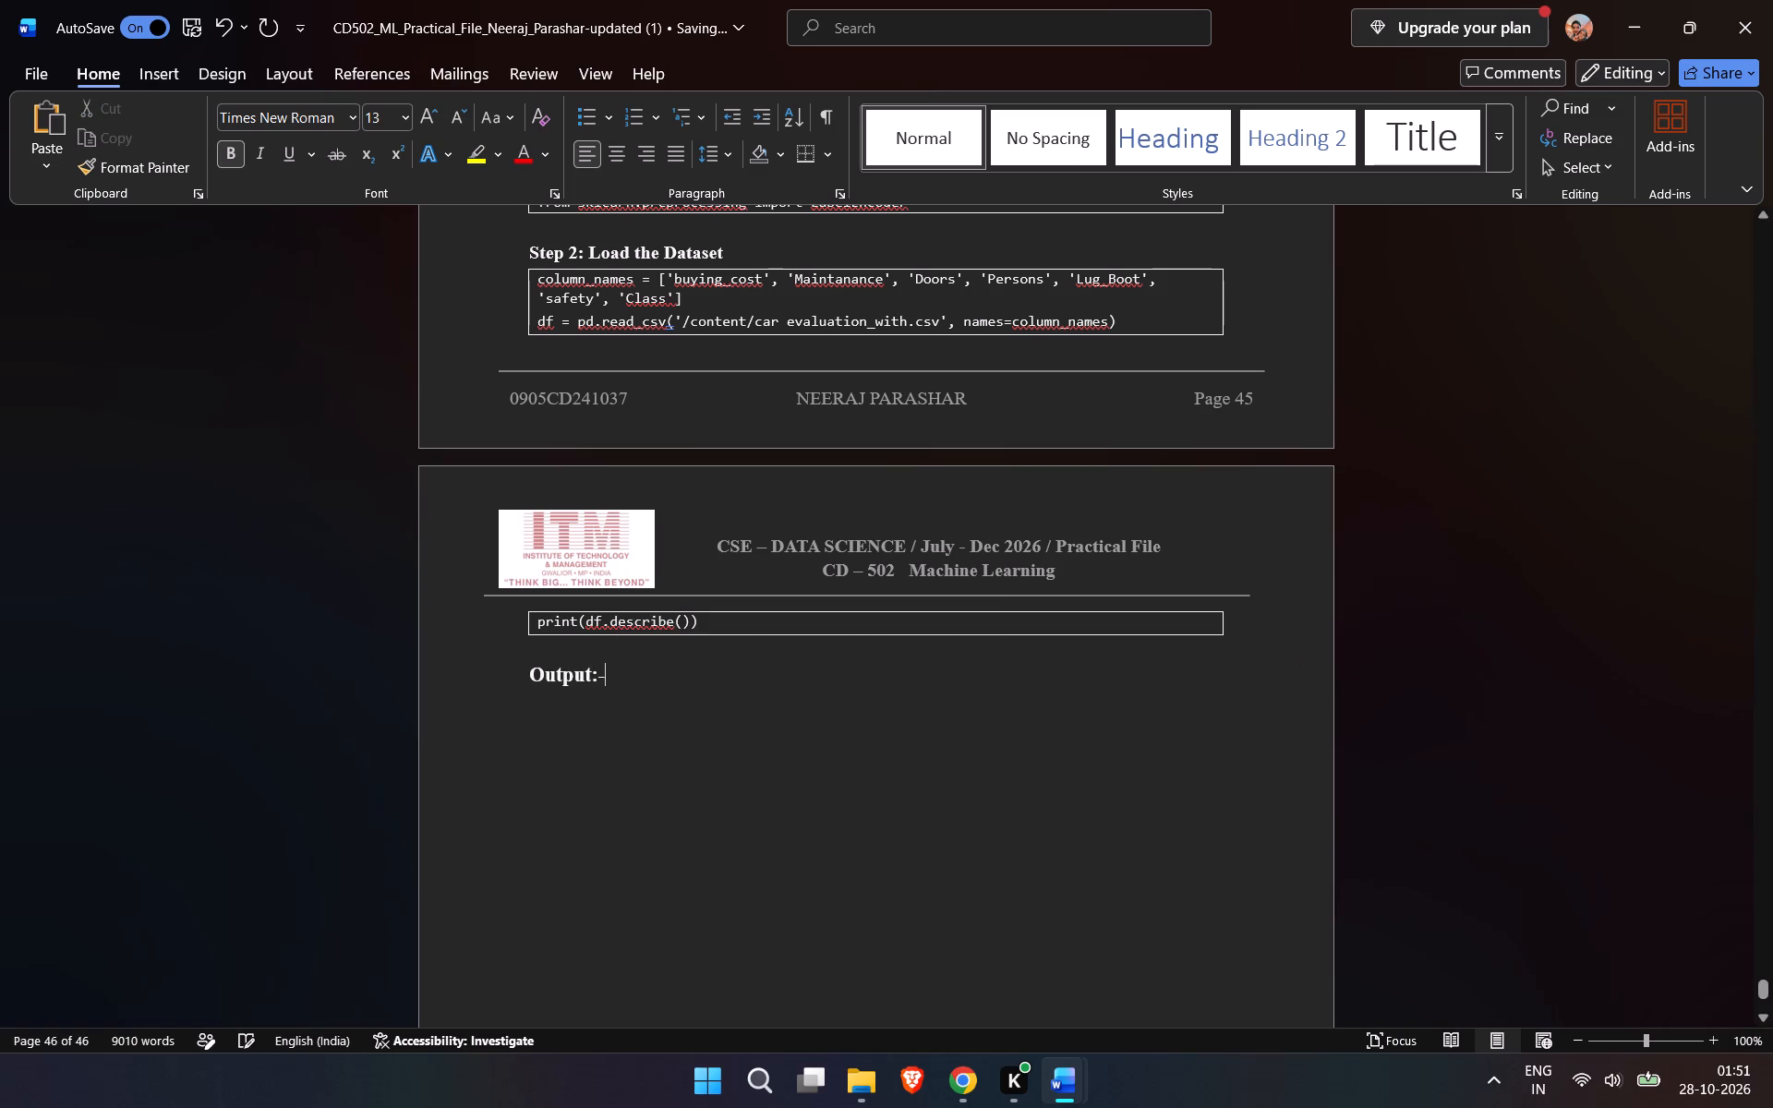
Insert a one-cell table under the Output:- heading and paste the copied df.describe() output into it.
key(Return)
click(158, 68)
click(183, 158)
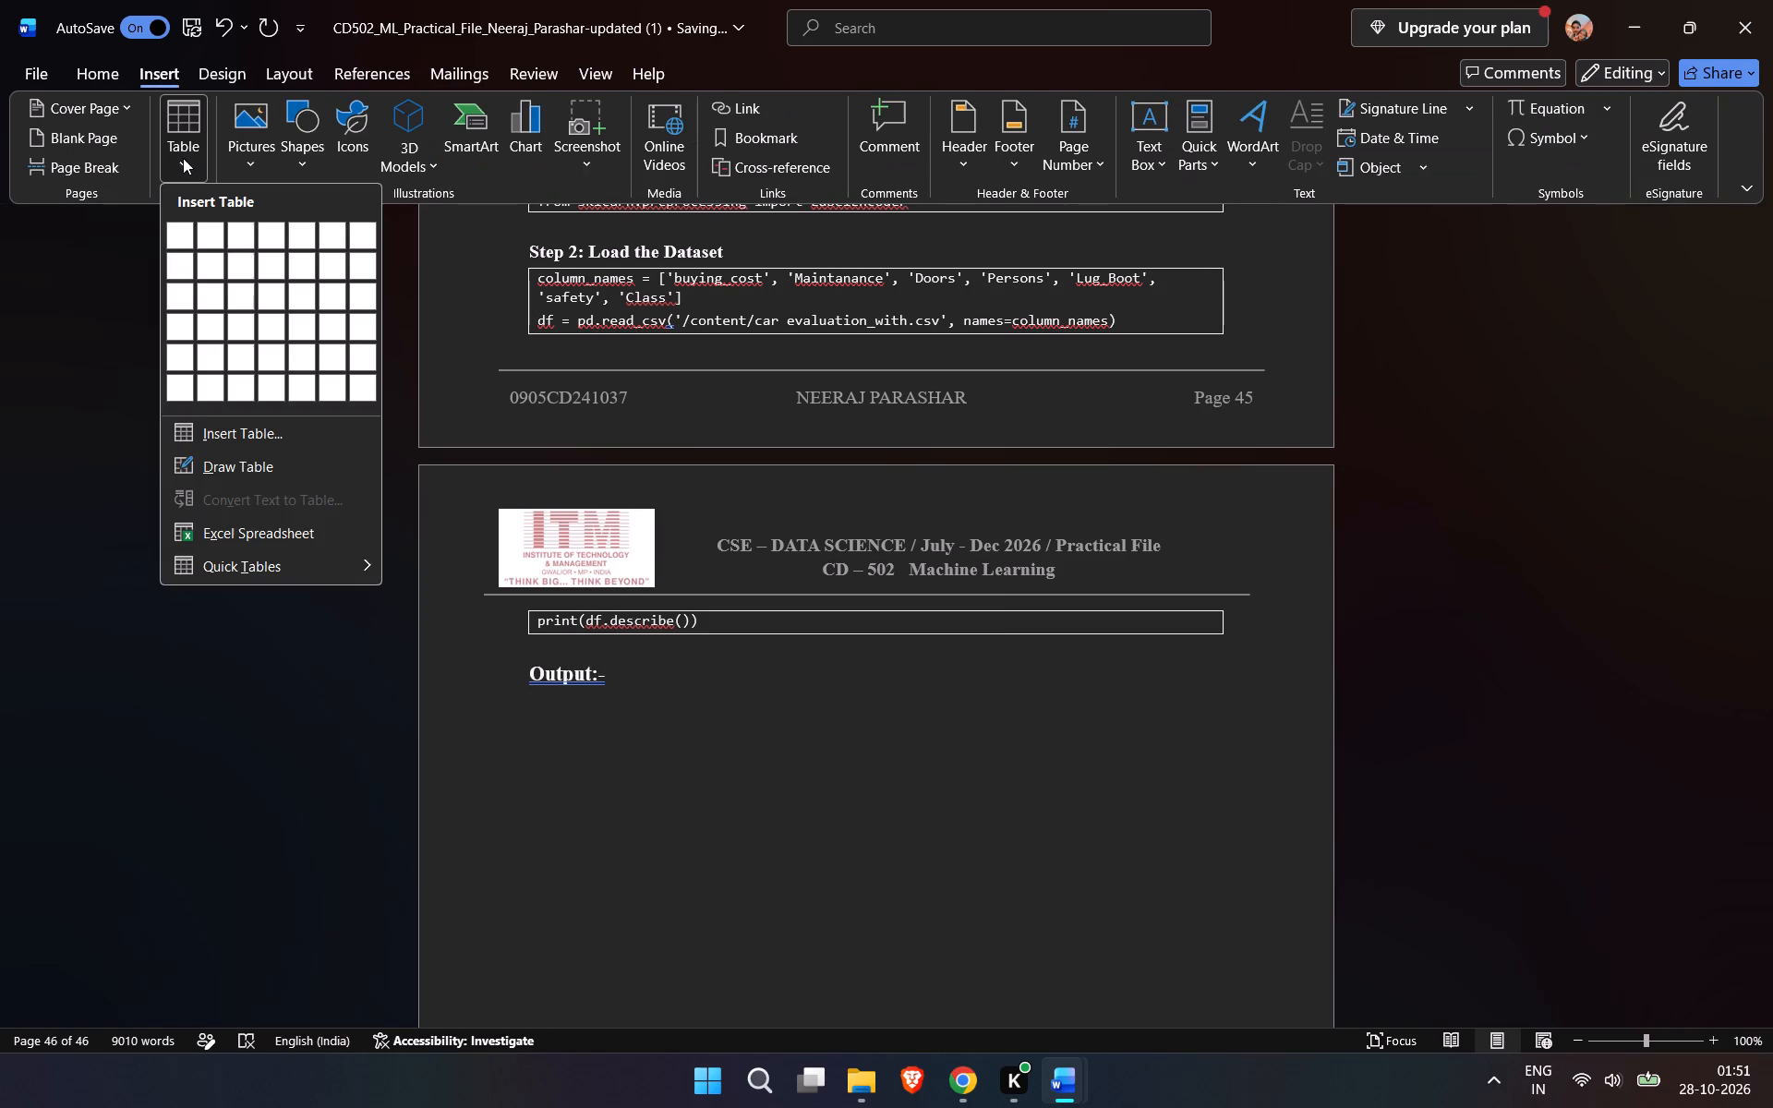
click(177, 228)
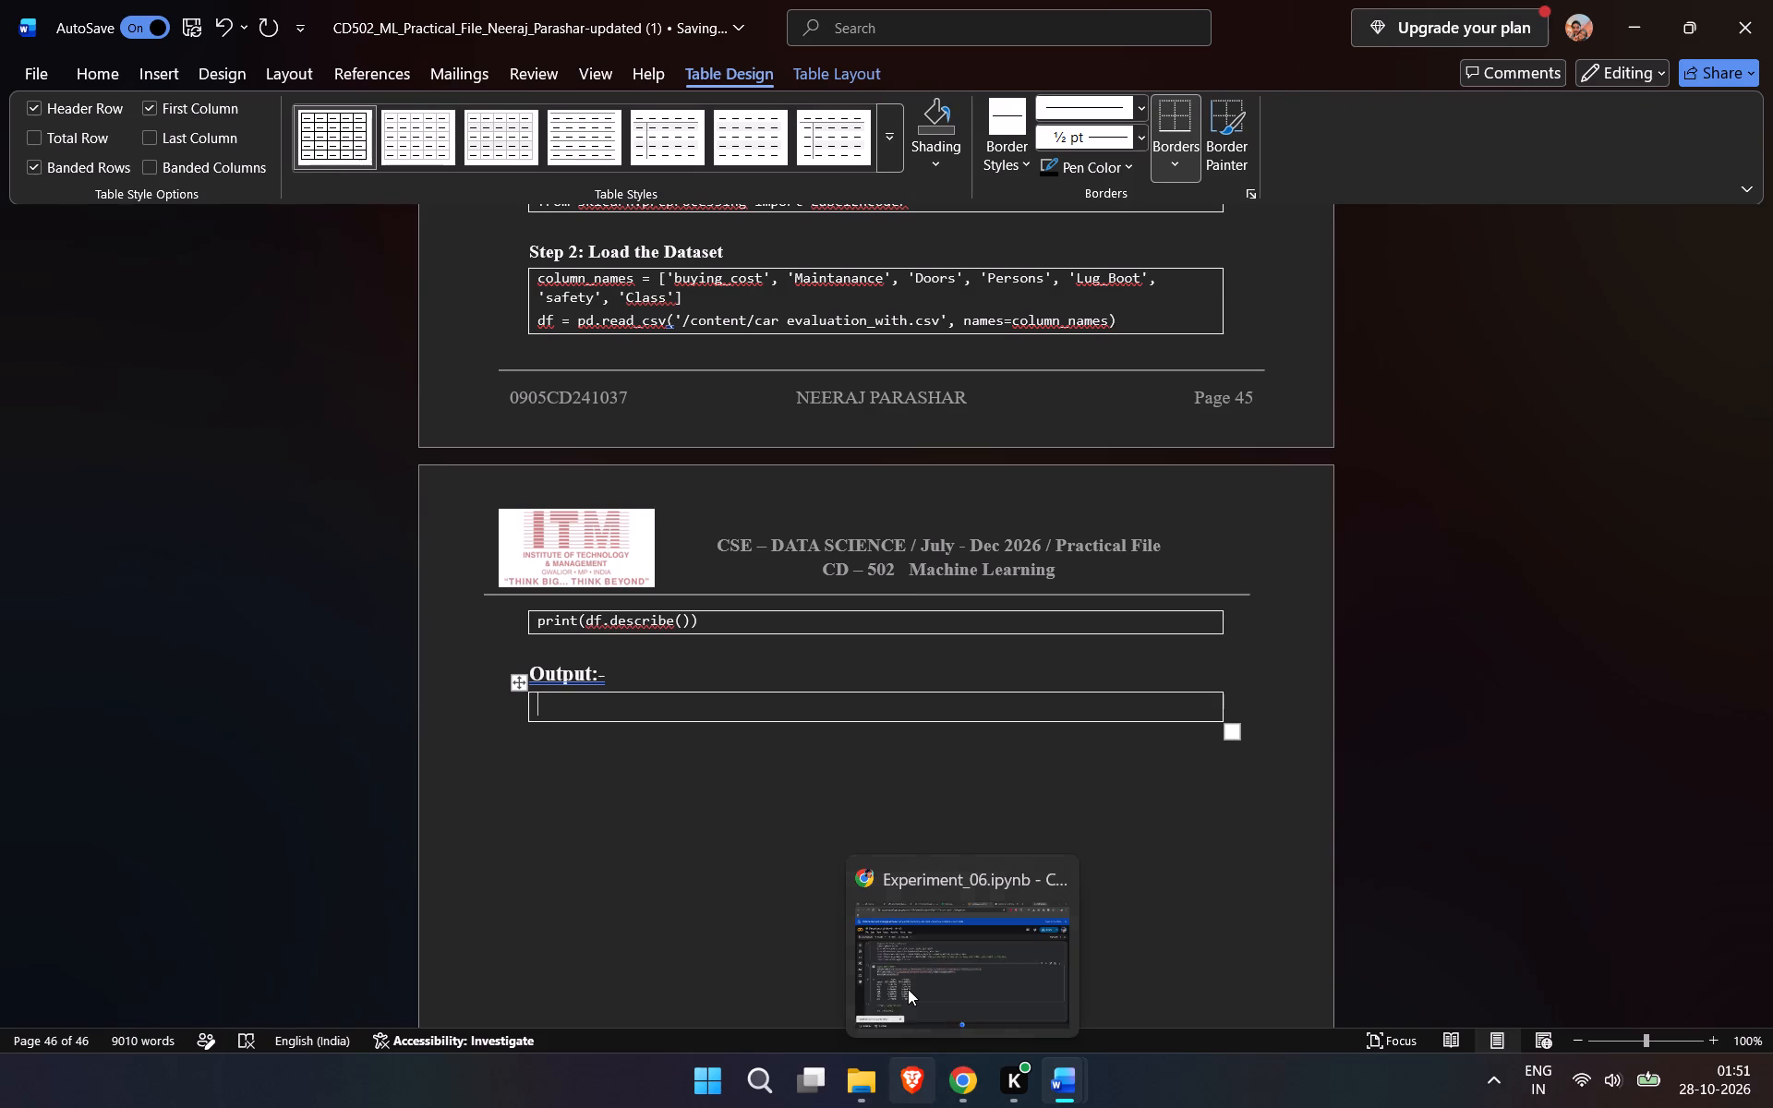
click(908, 989)
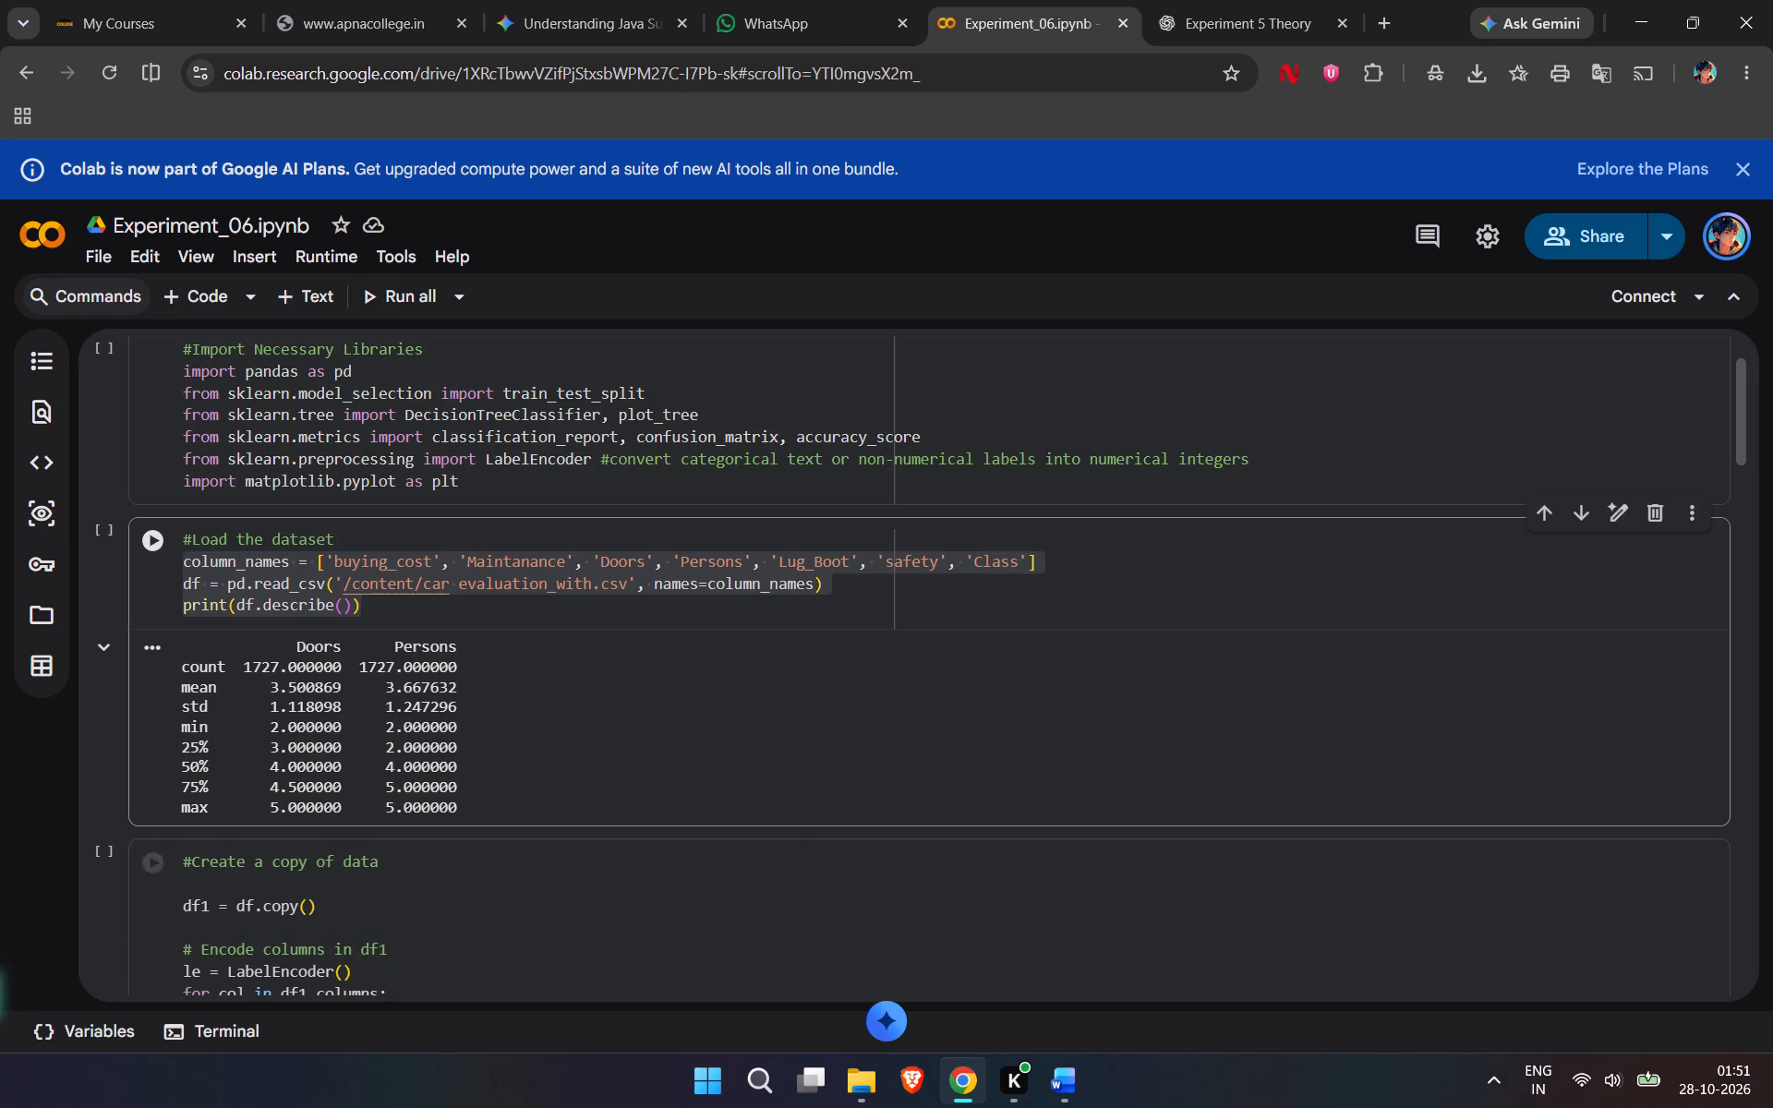
click(965, 954)
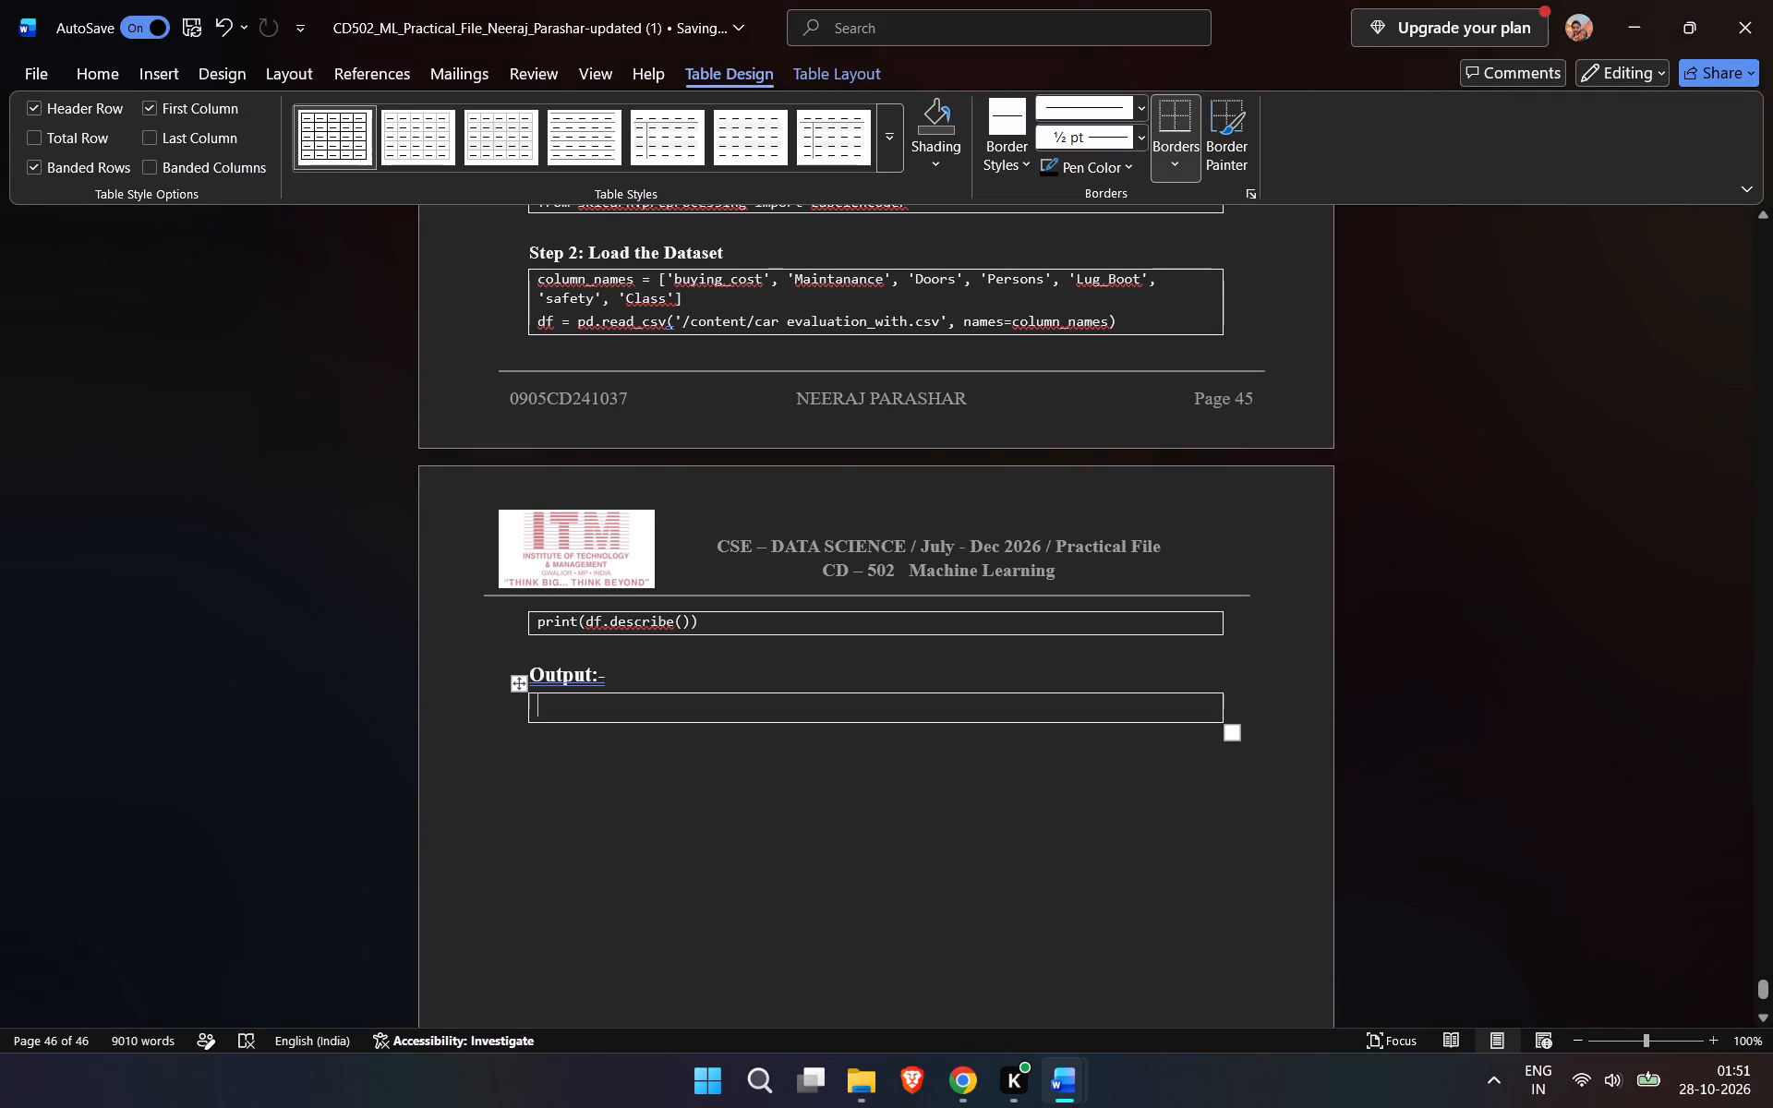
key(ctrl+v)
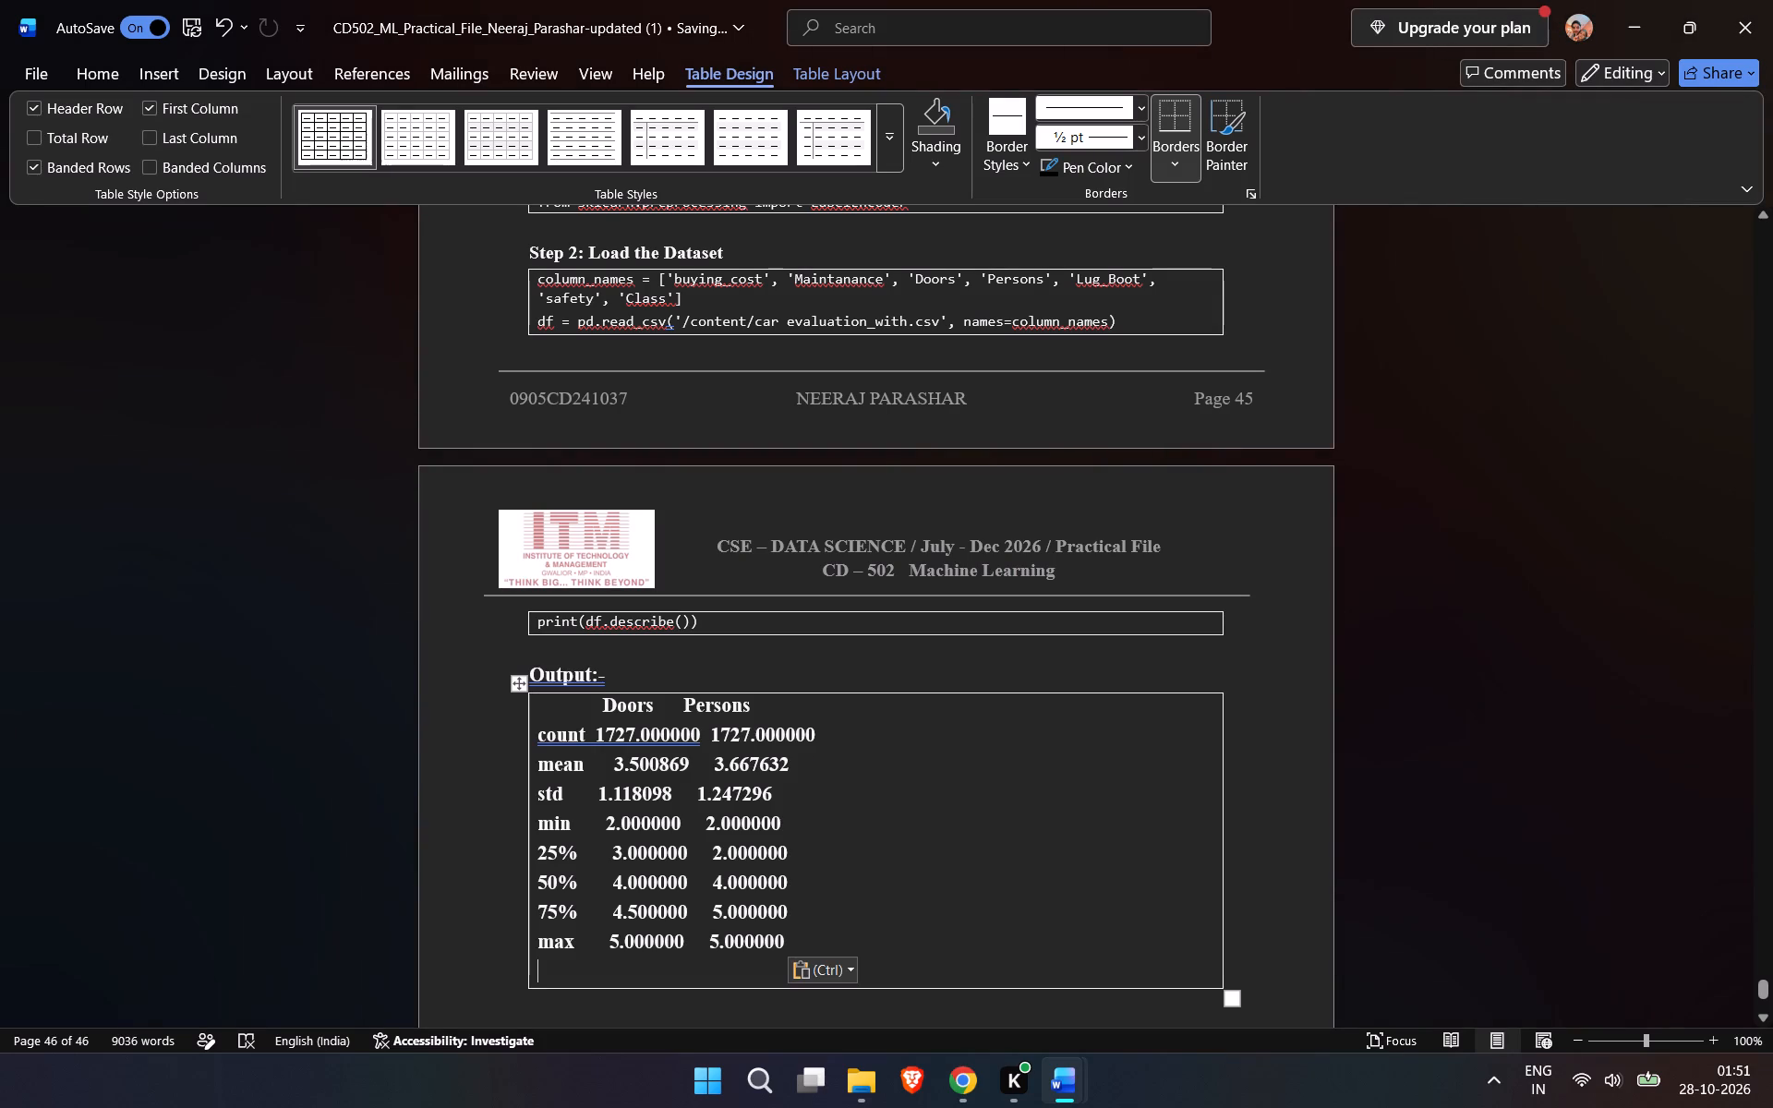
Format the pasted output text as 9.5 pt Consolas without bold.
drag(814, 944, 512, 706)
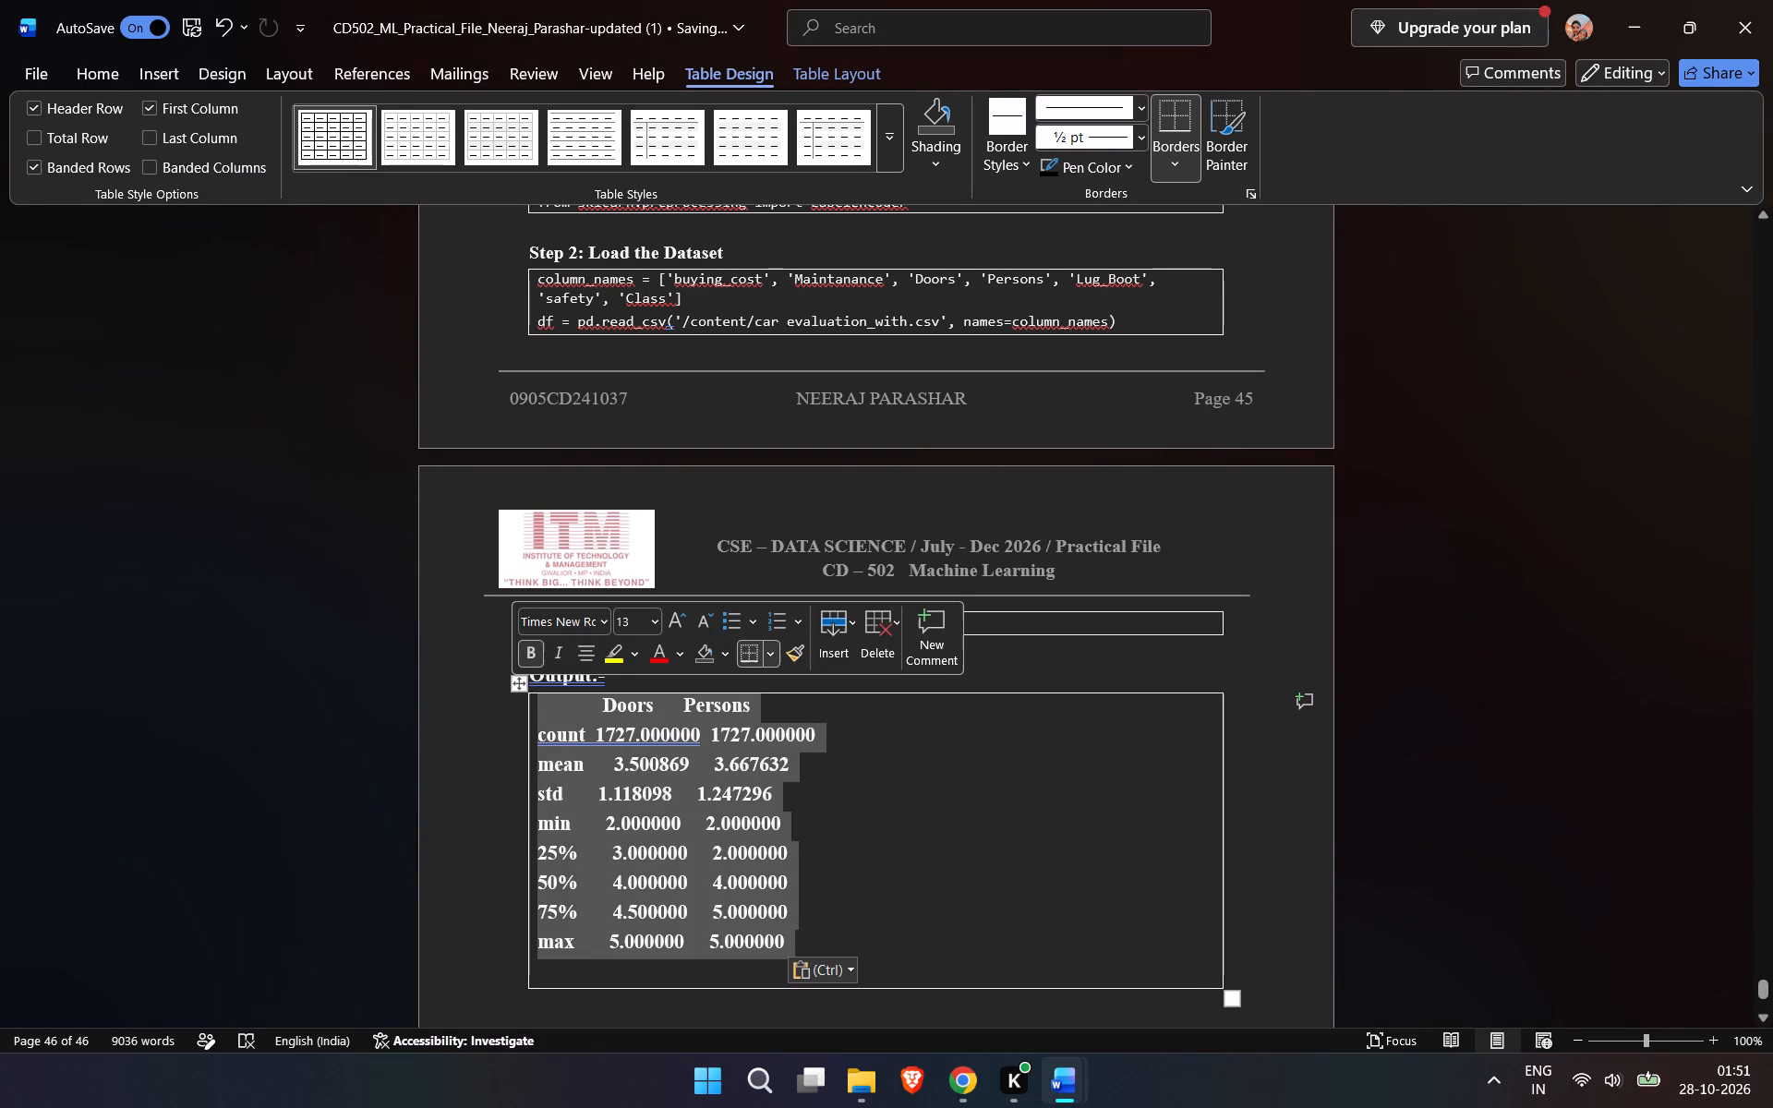
double_click(636, 618)
key(BackSpace)
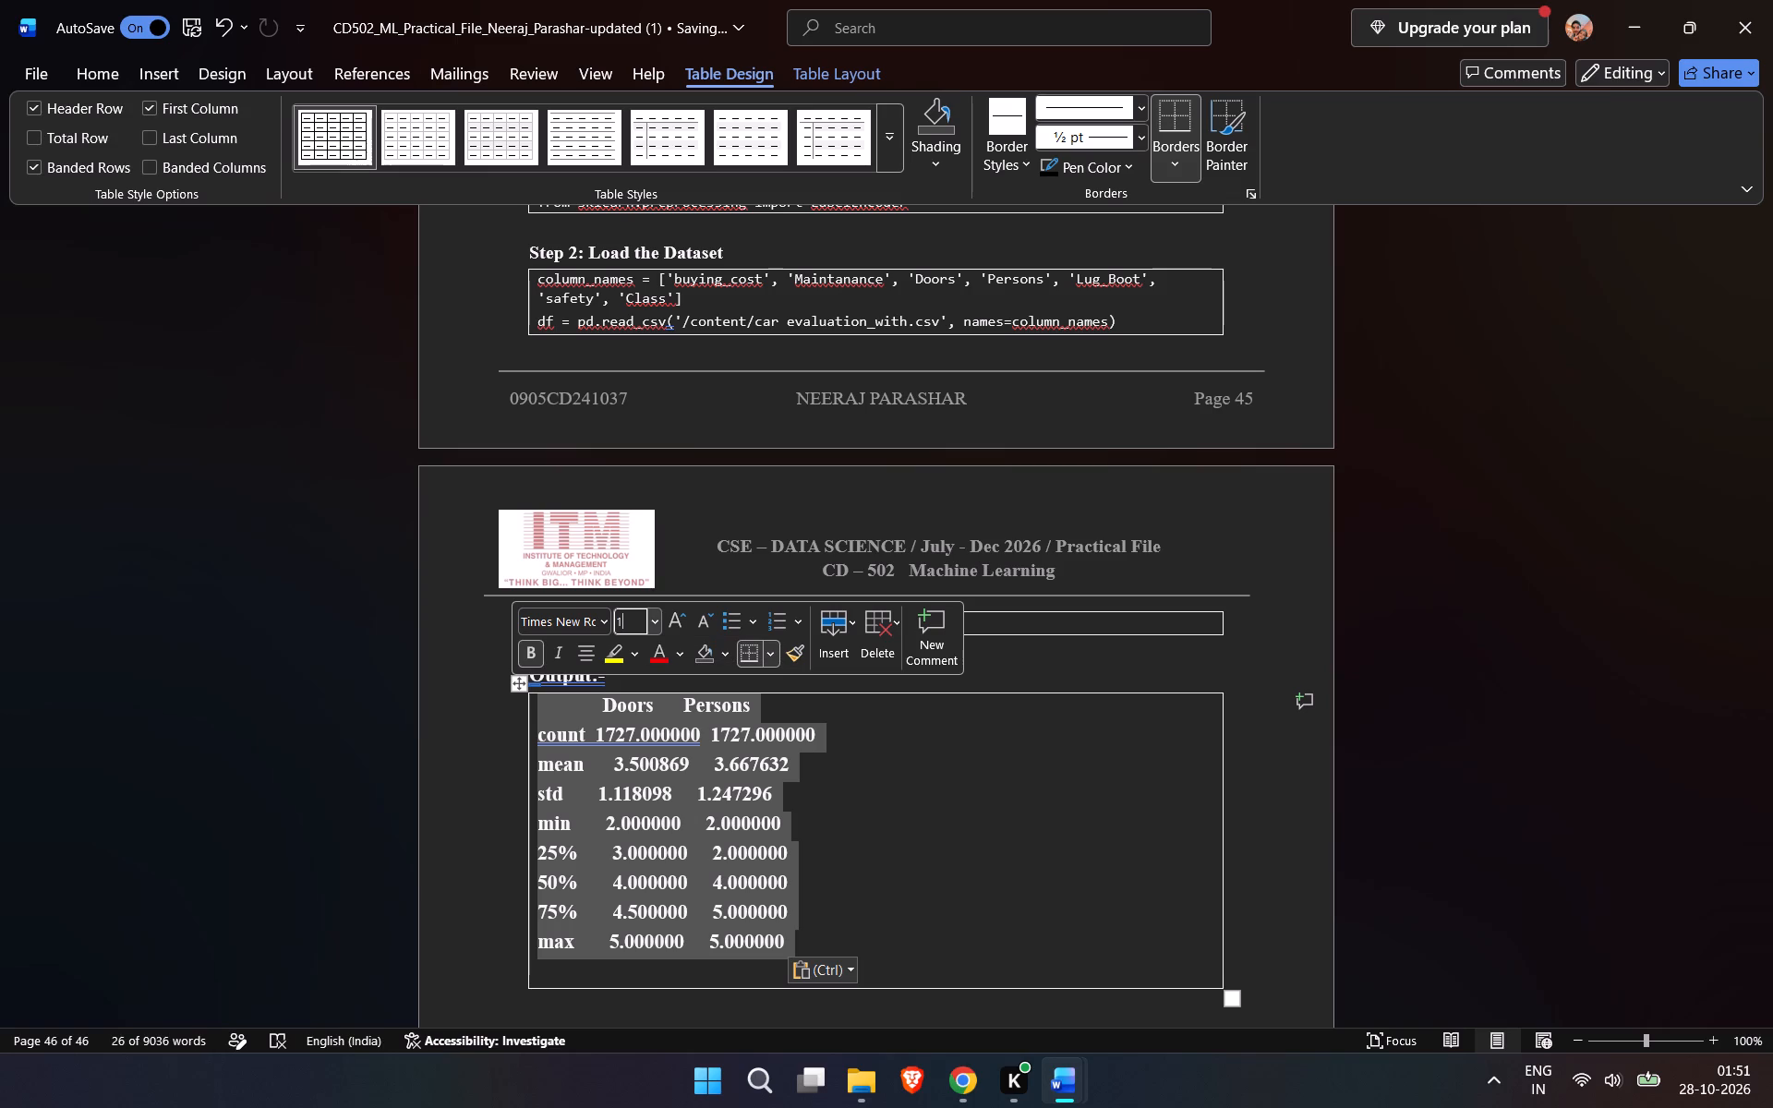
key(BackSpace)
text(9.5)
click(609, 624)
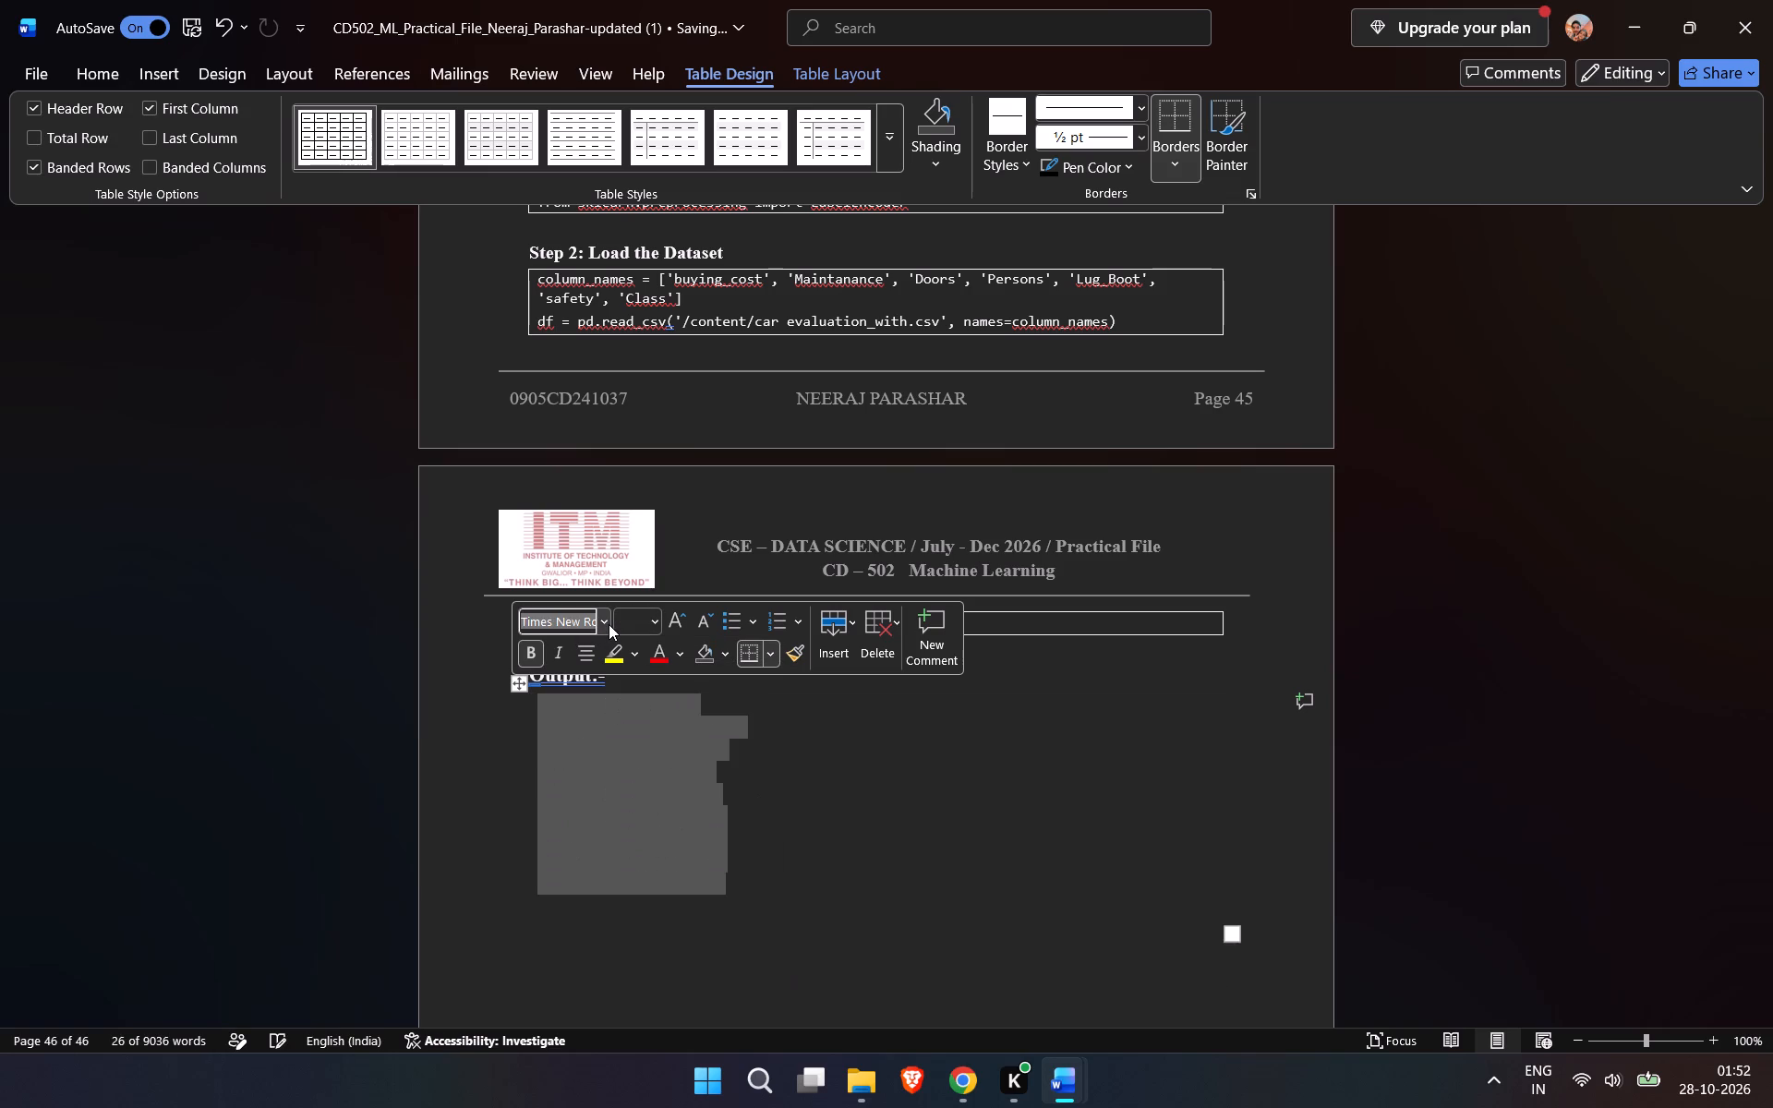
click(603, 624)
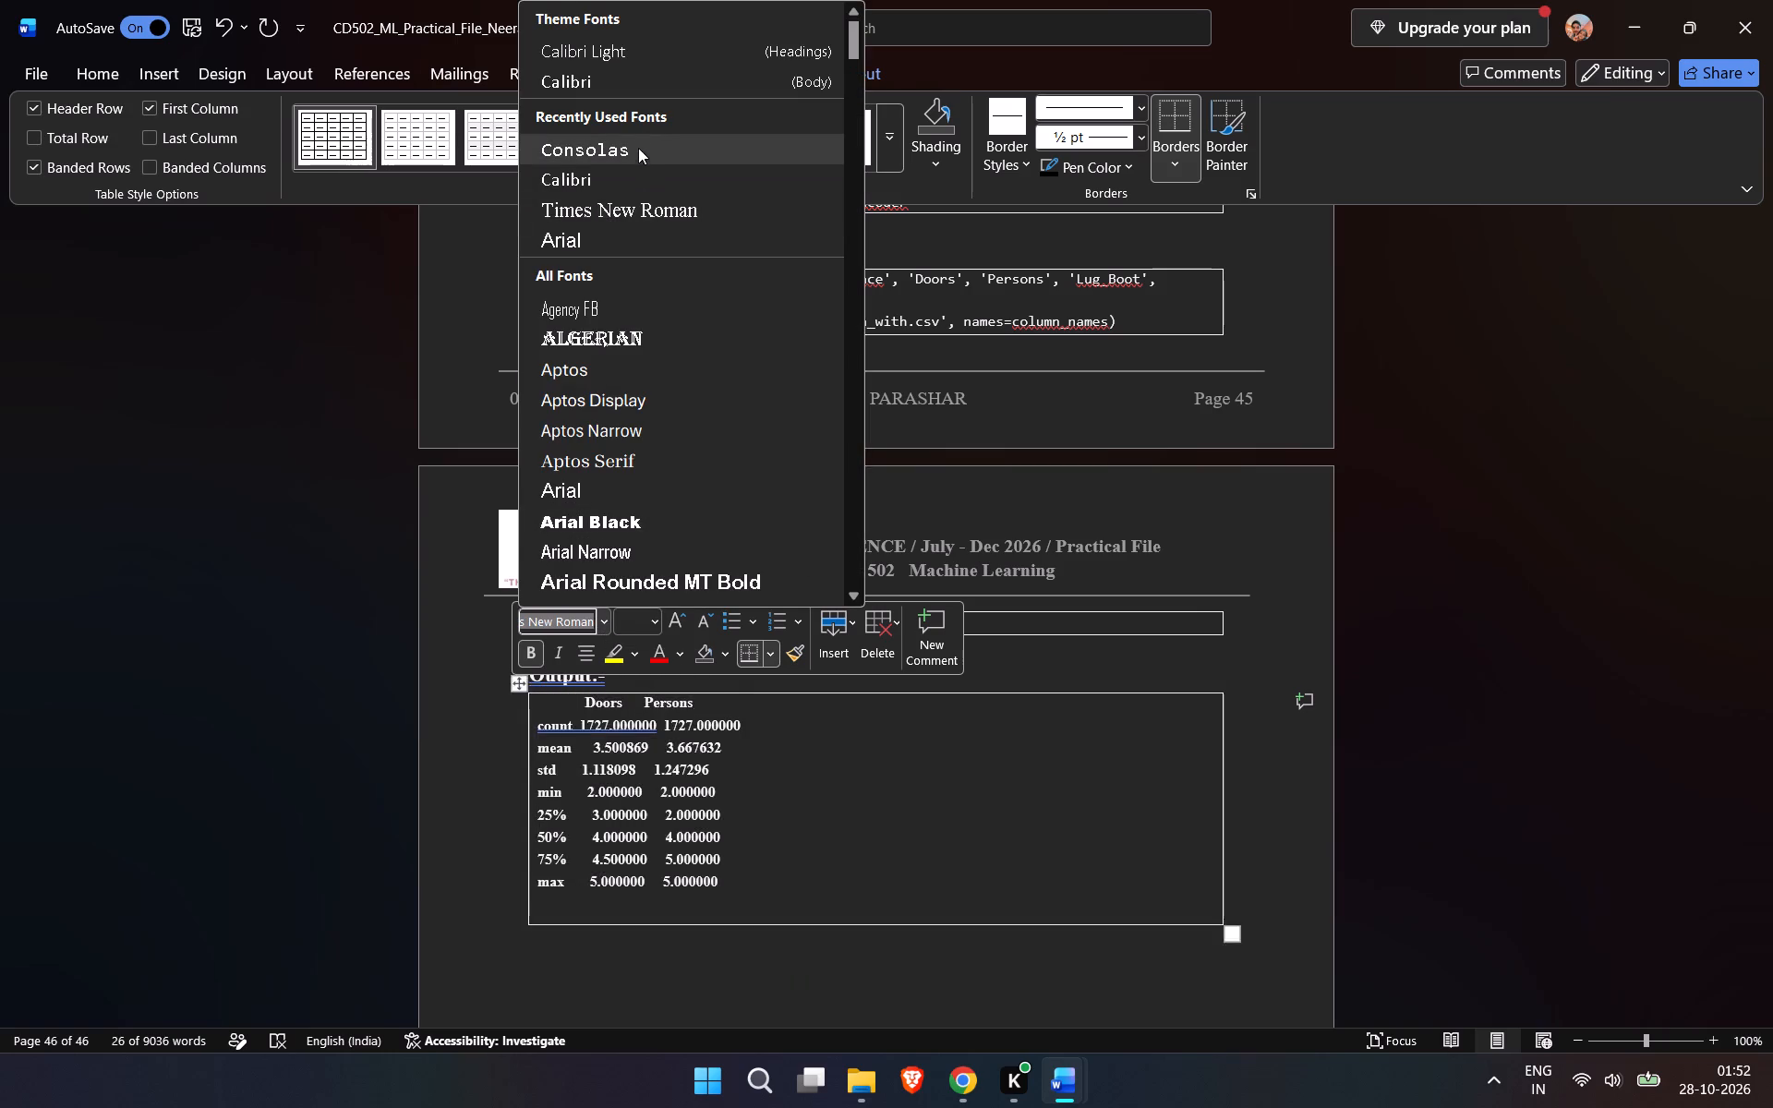
click(620, 138)
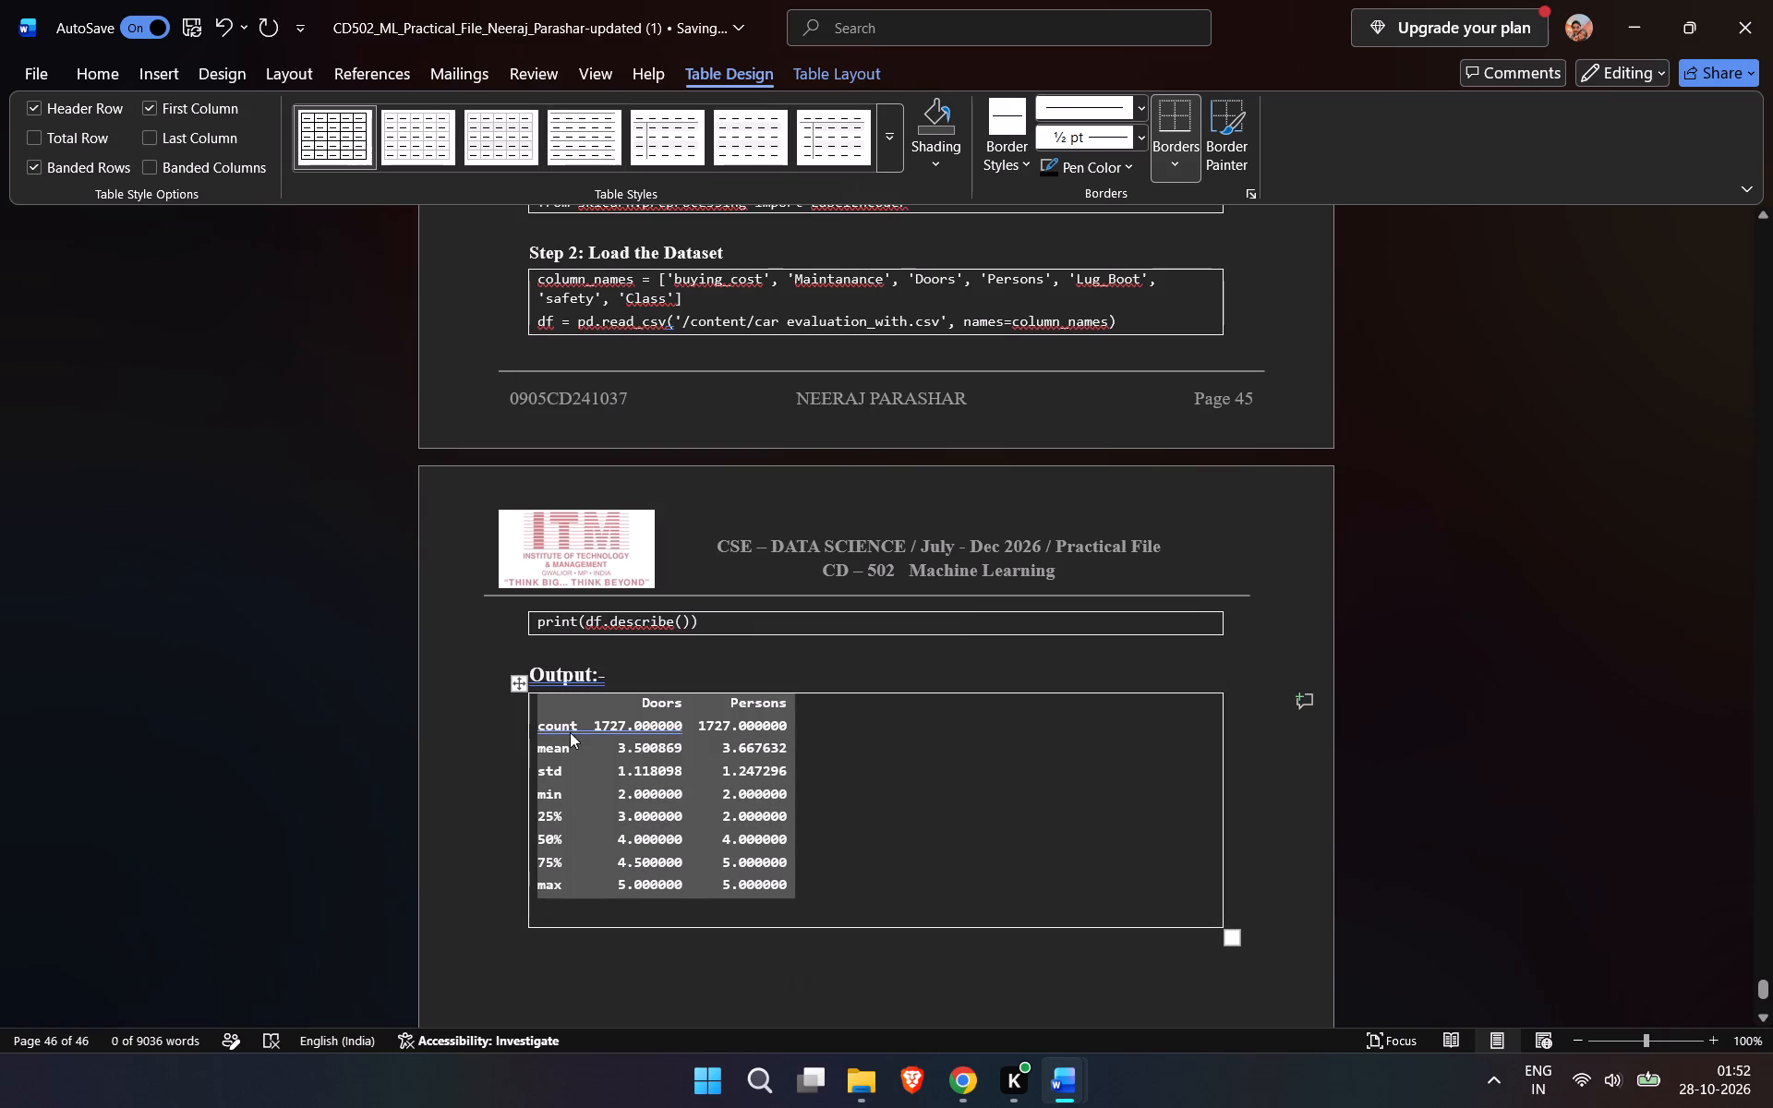
right_click(677, 757)
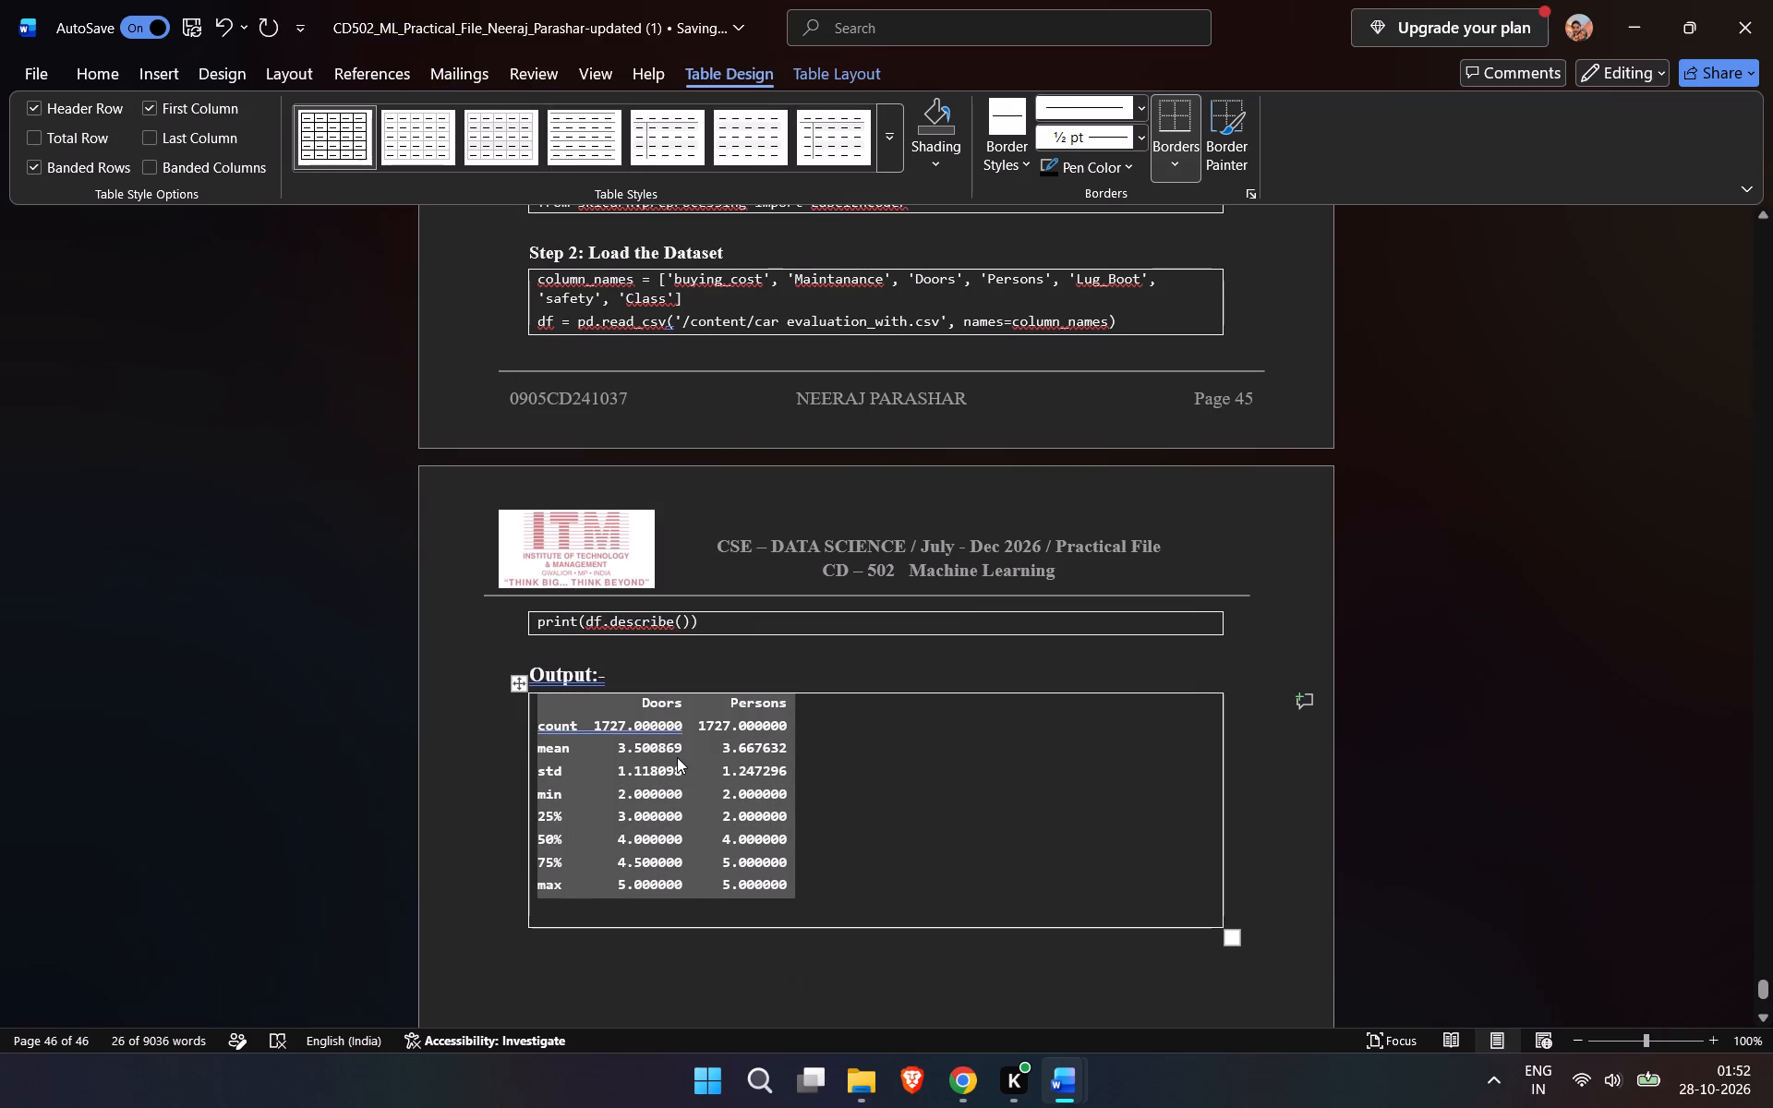
click(687, 833)
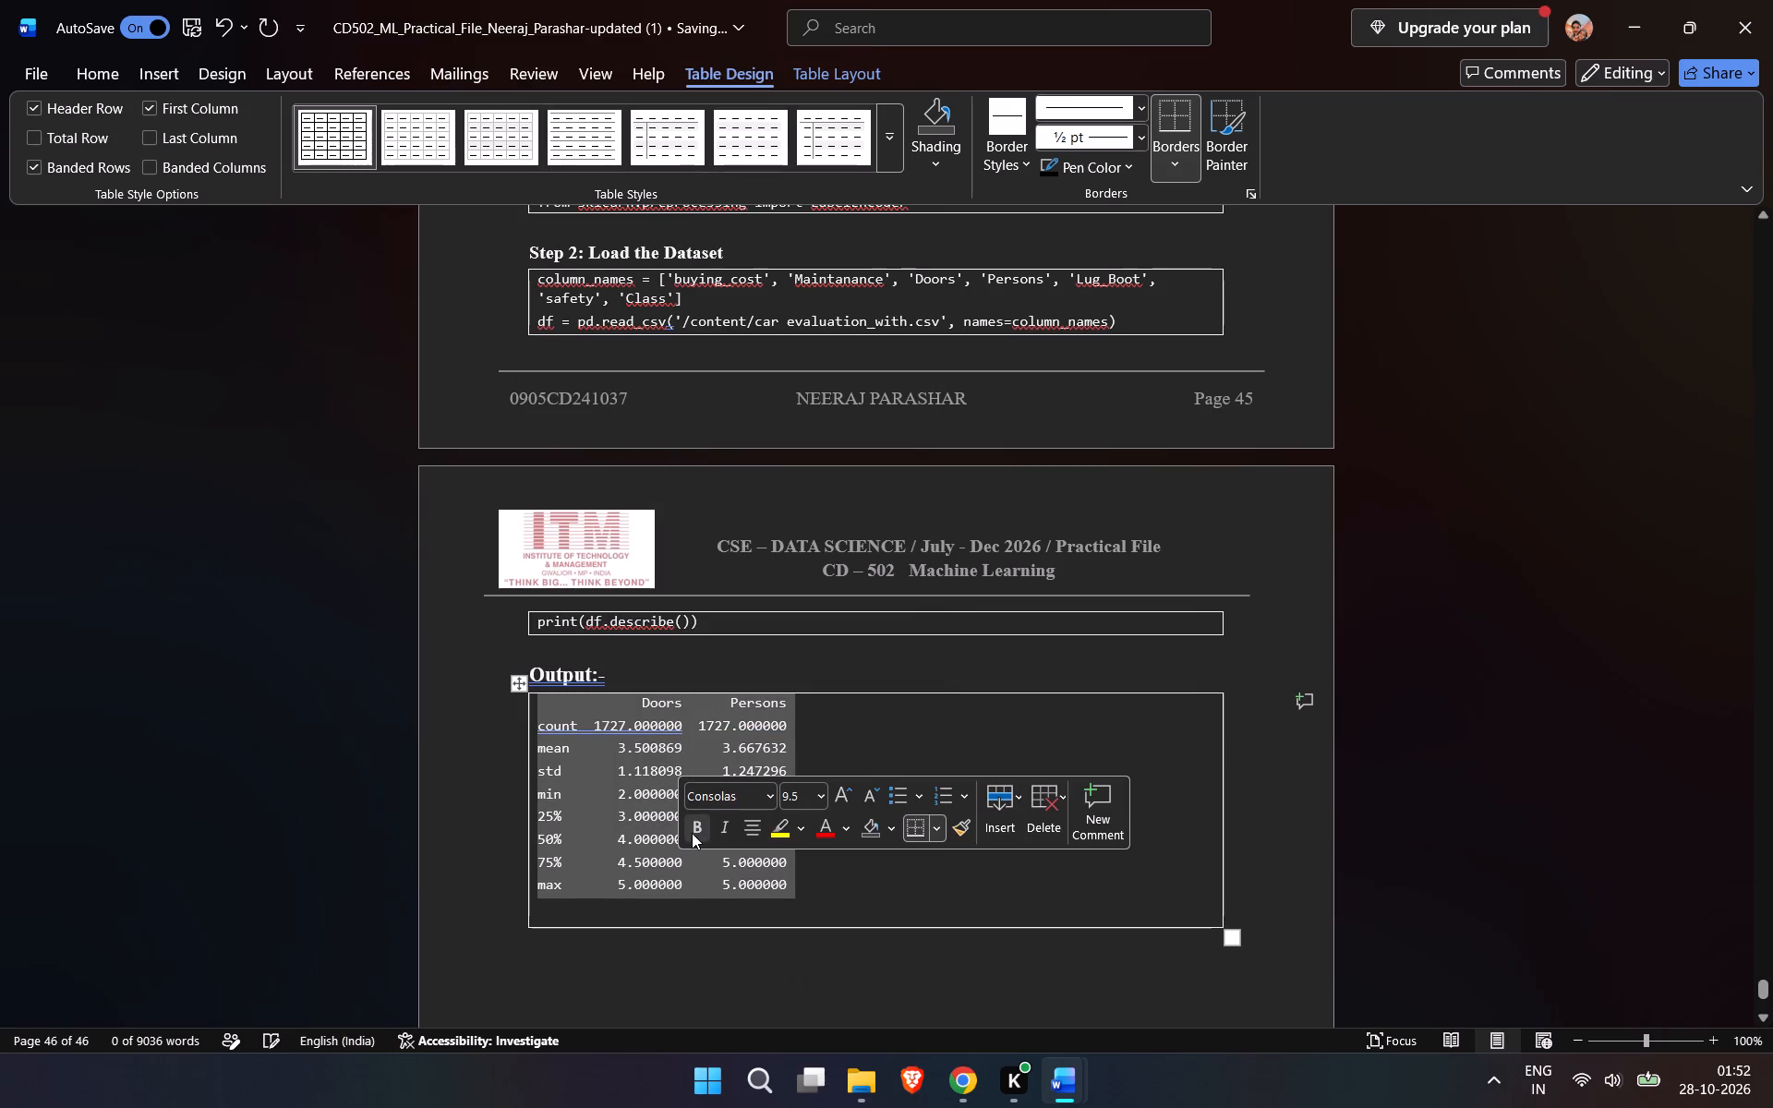
click(882, 748)
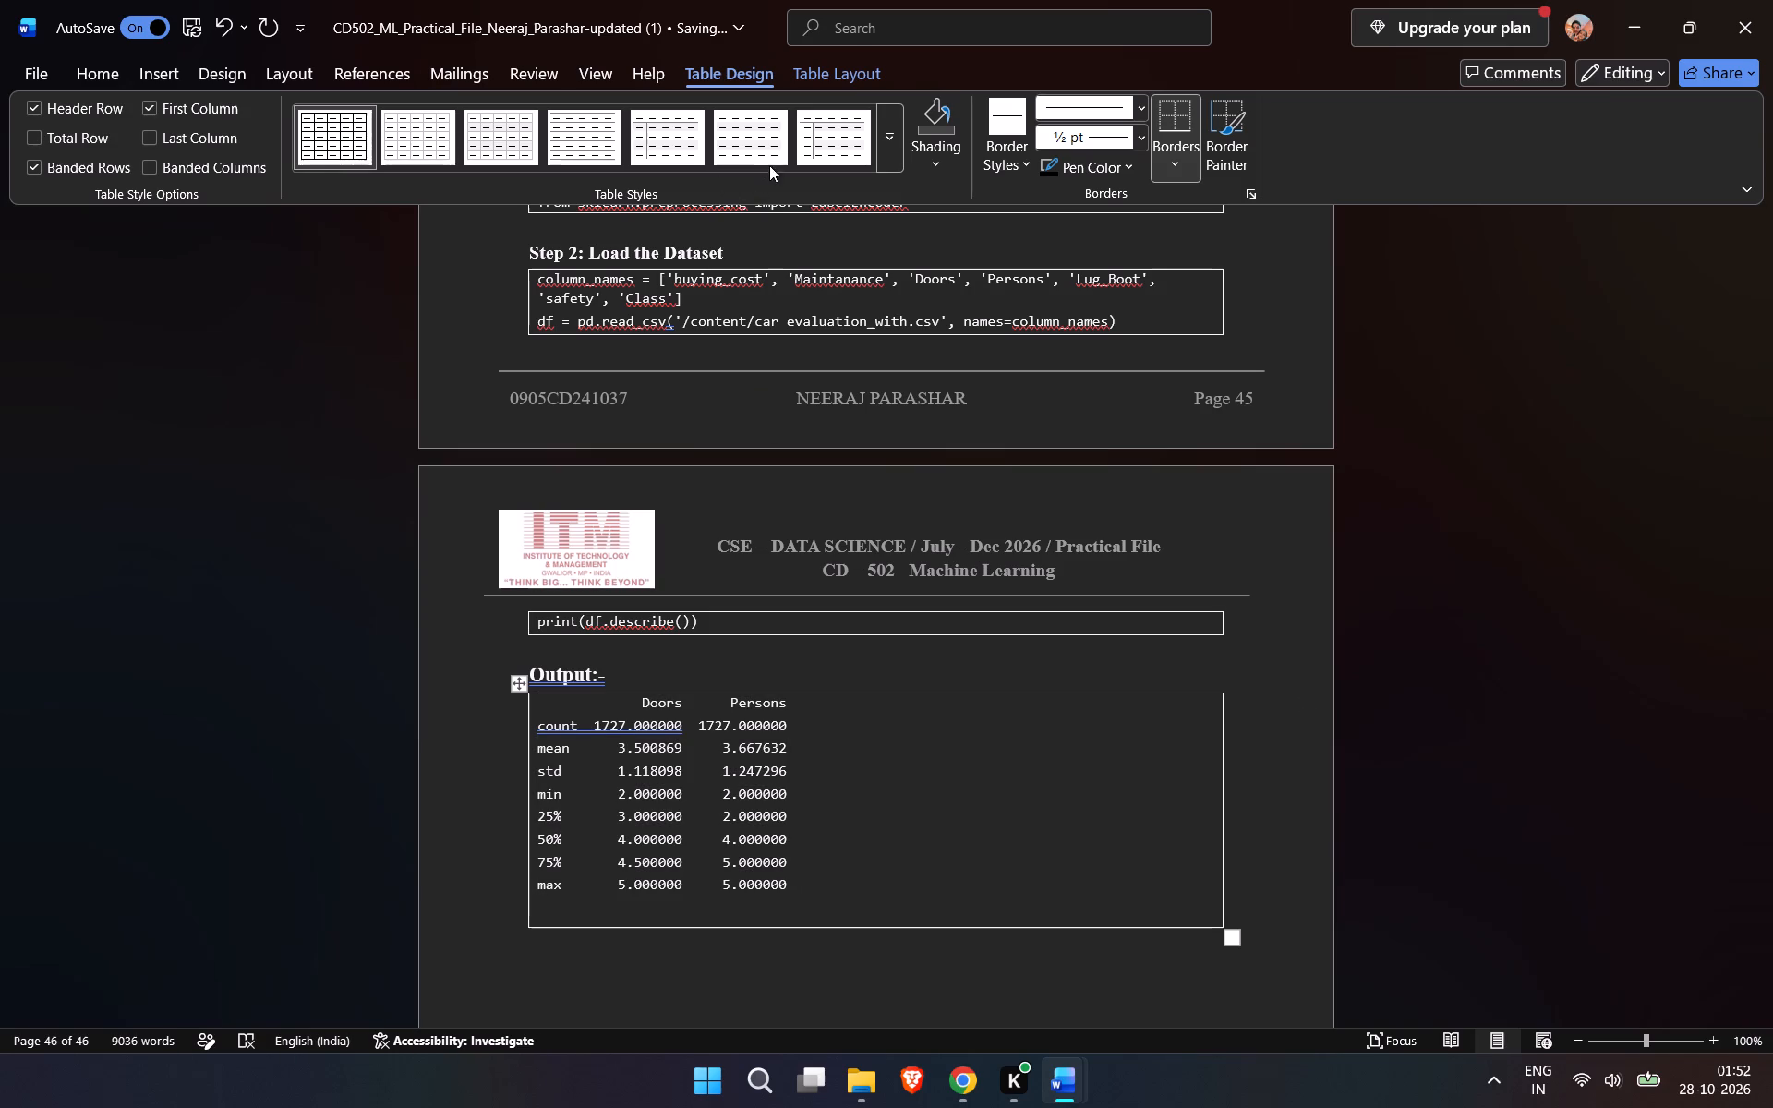
Set the mean row's paragraph in the output box to 1 pt spacing after and 1.05 multiple line spacing.
click(118, 78)
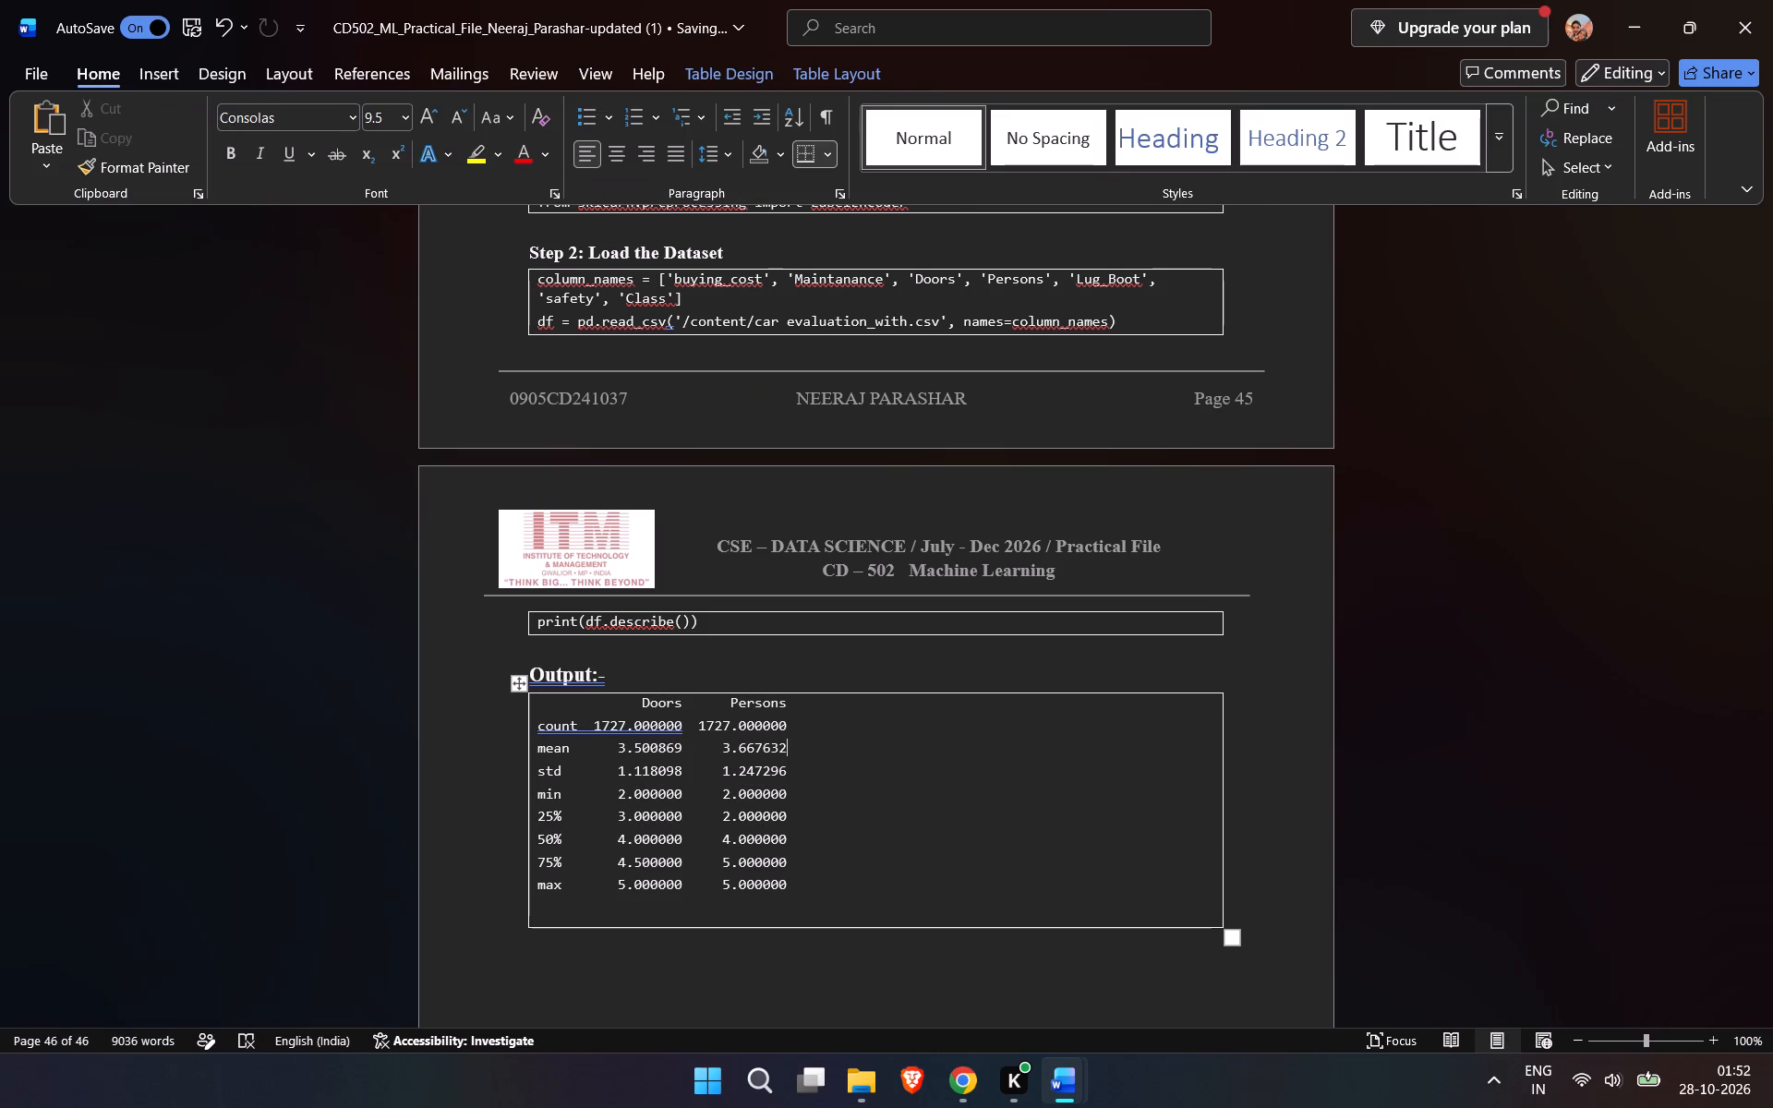
click(845, 188)
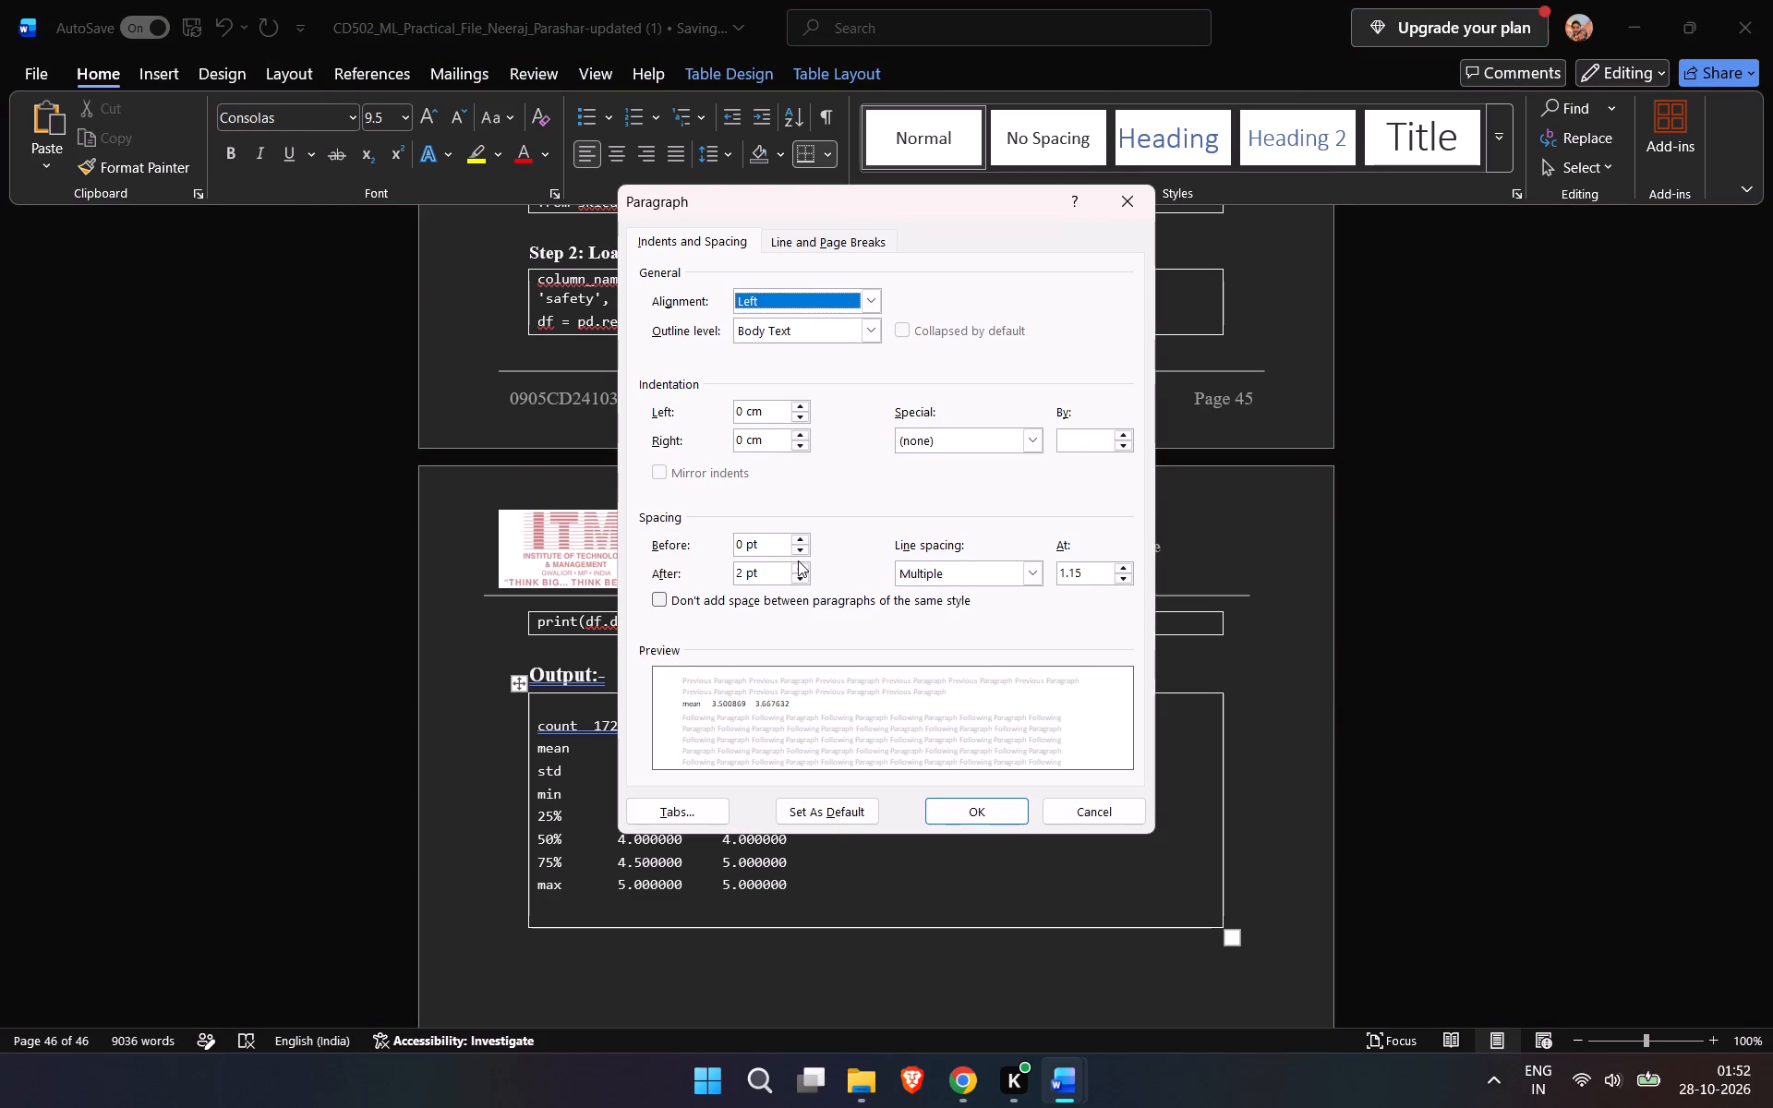
click(798, 560)
click(804, 577)
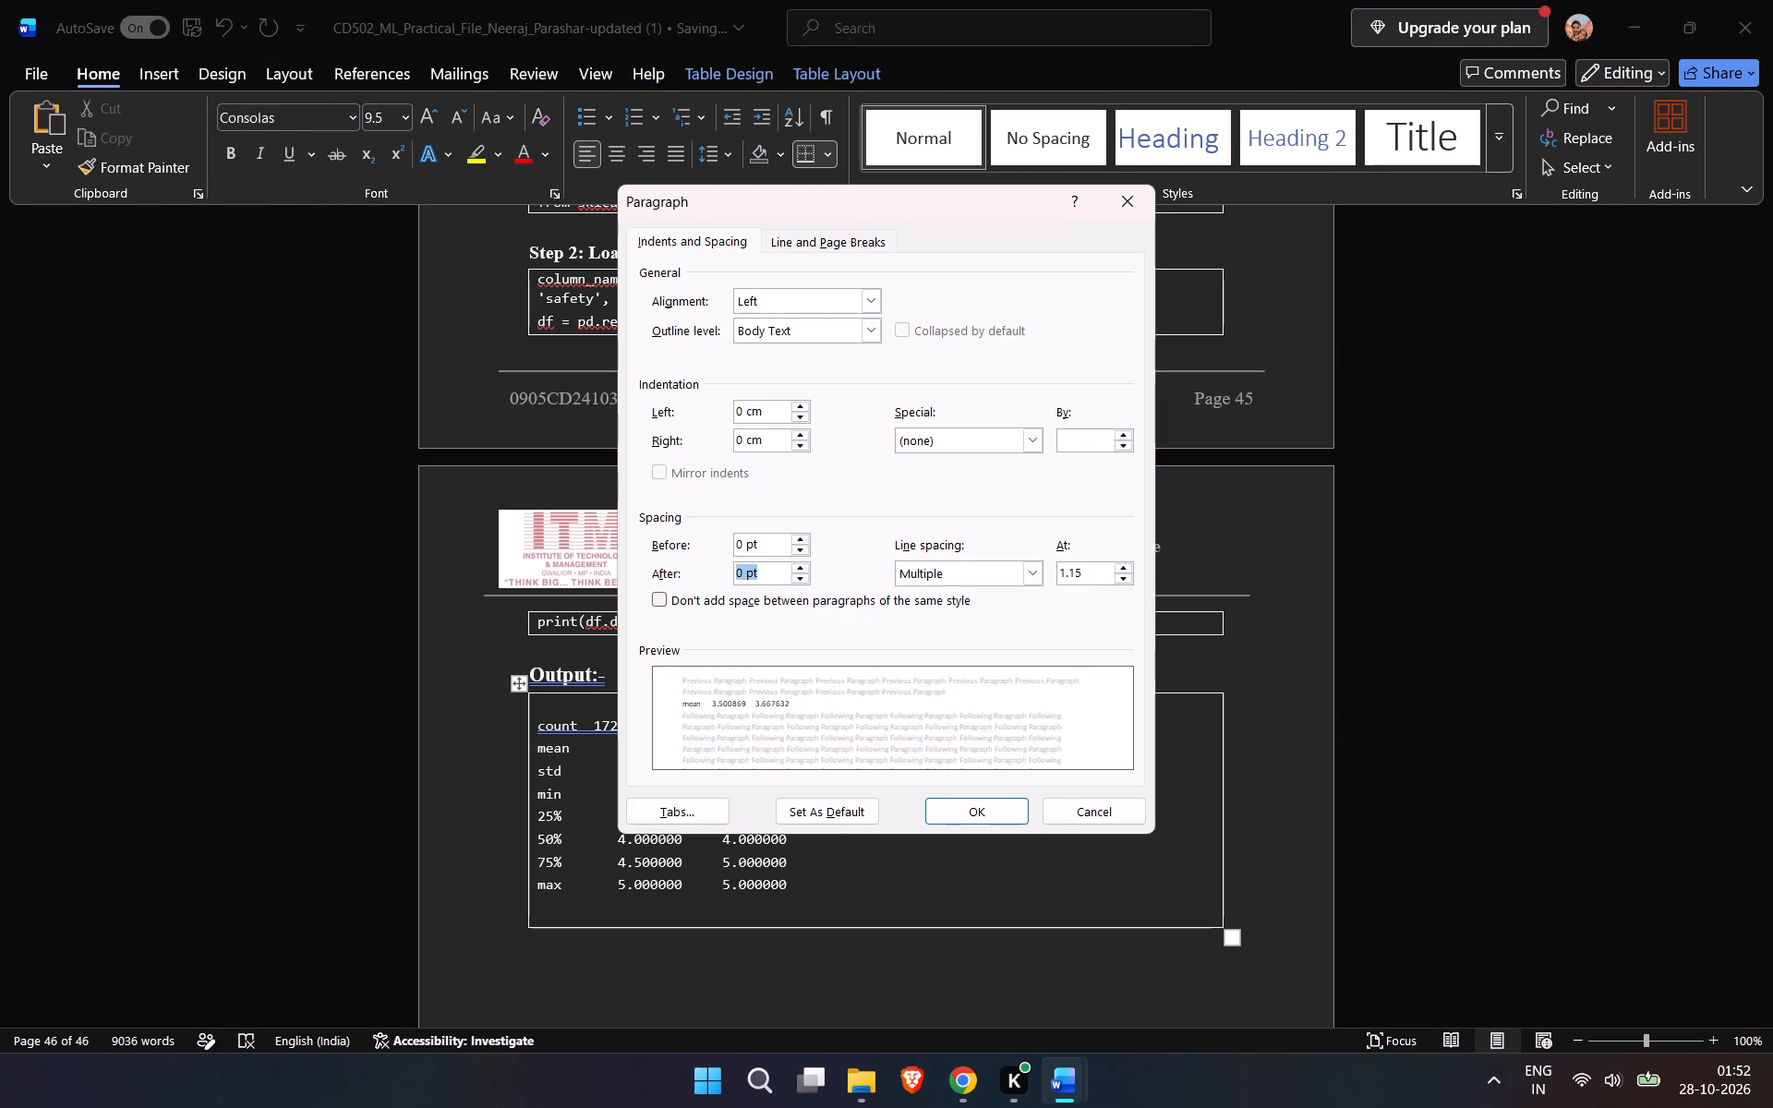
click(762, 572)
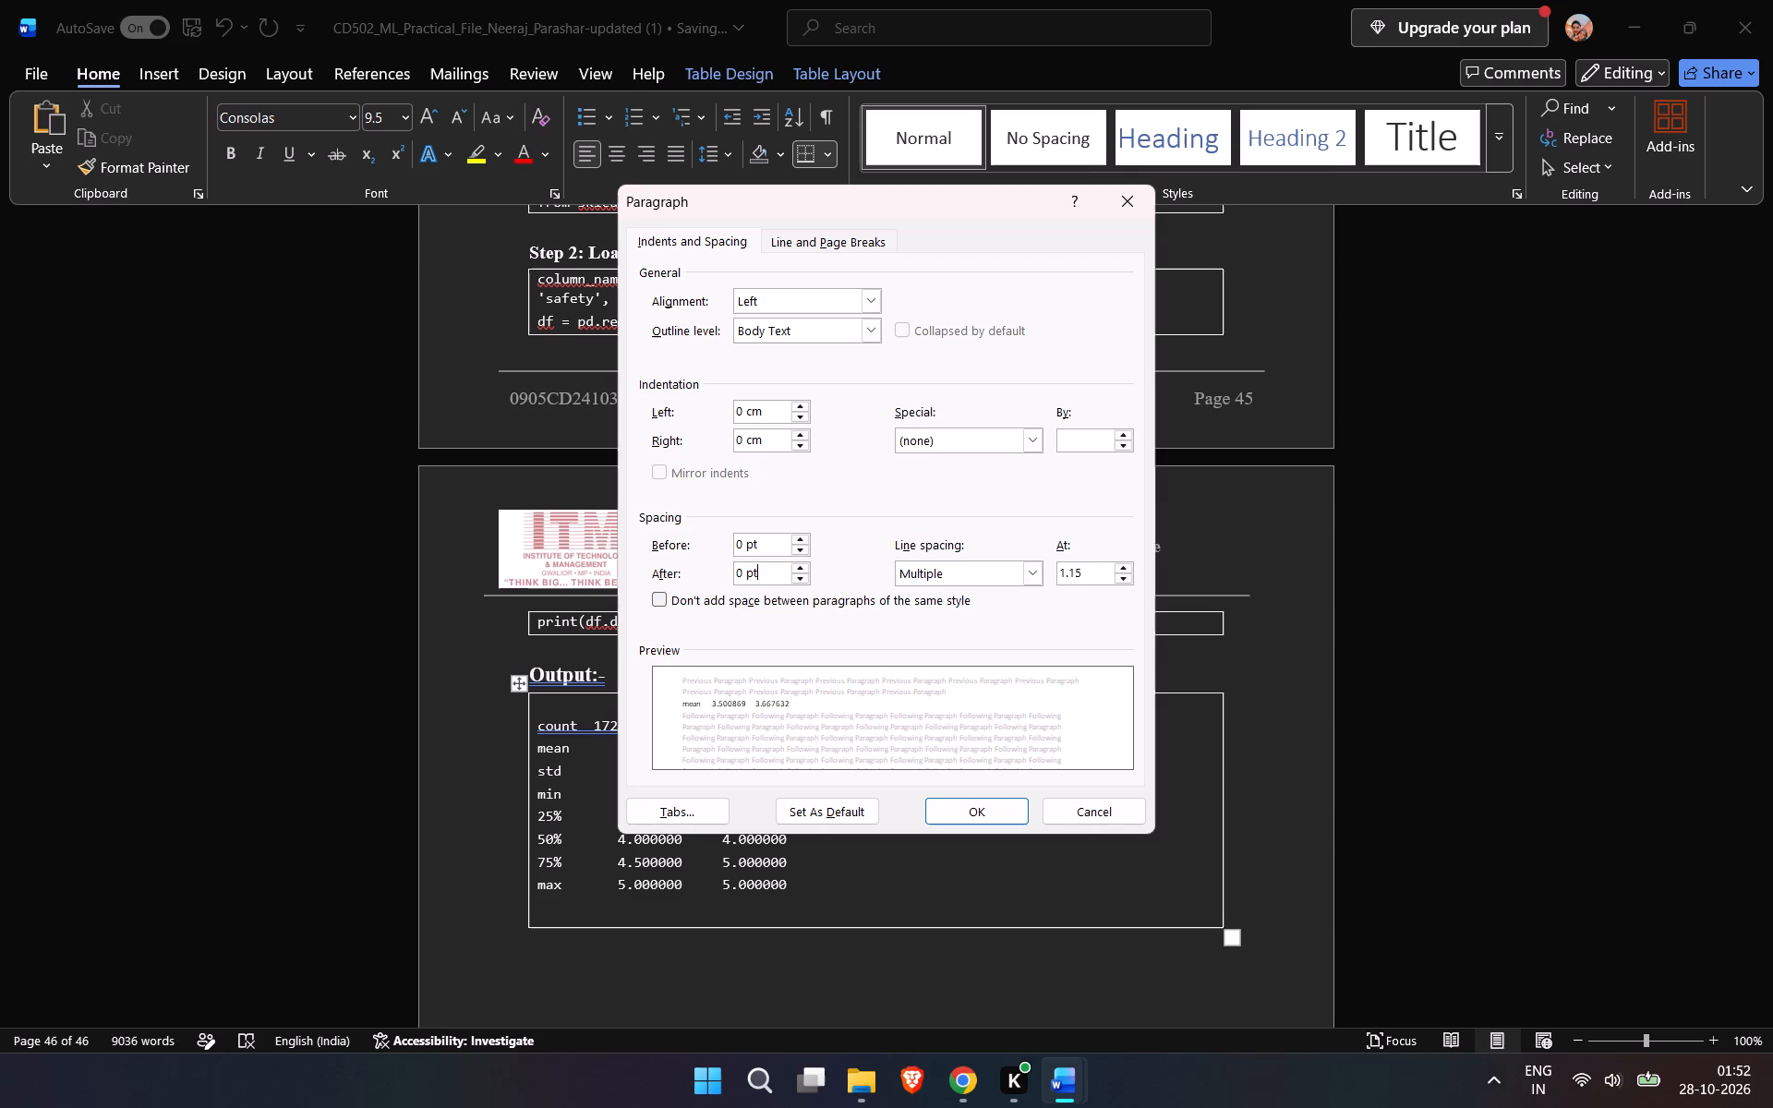
click(743, 574)
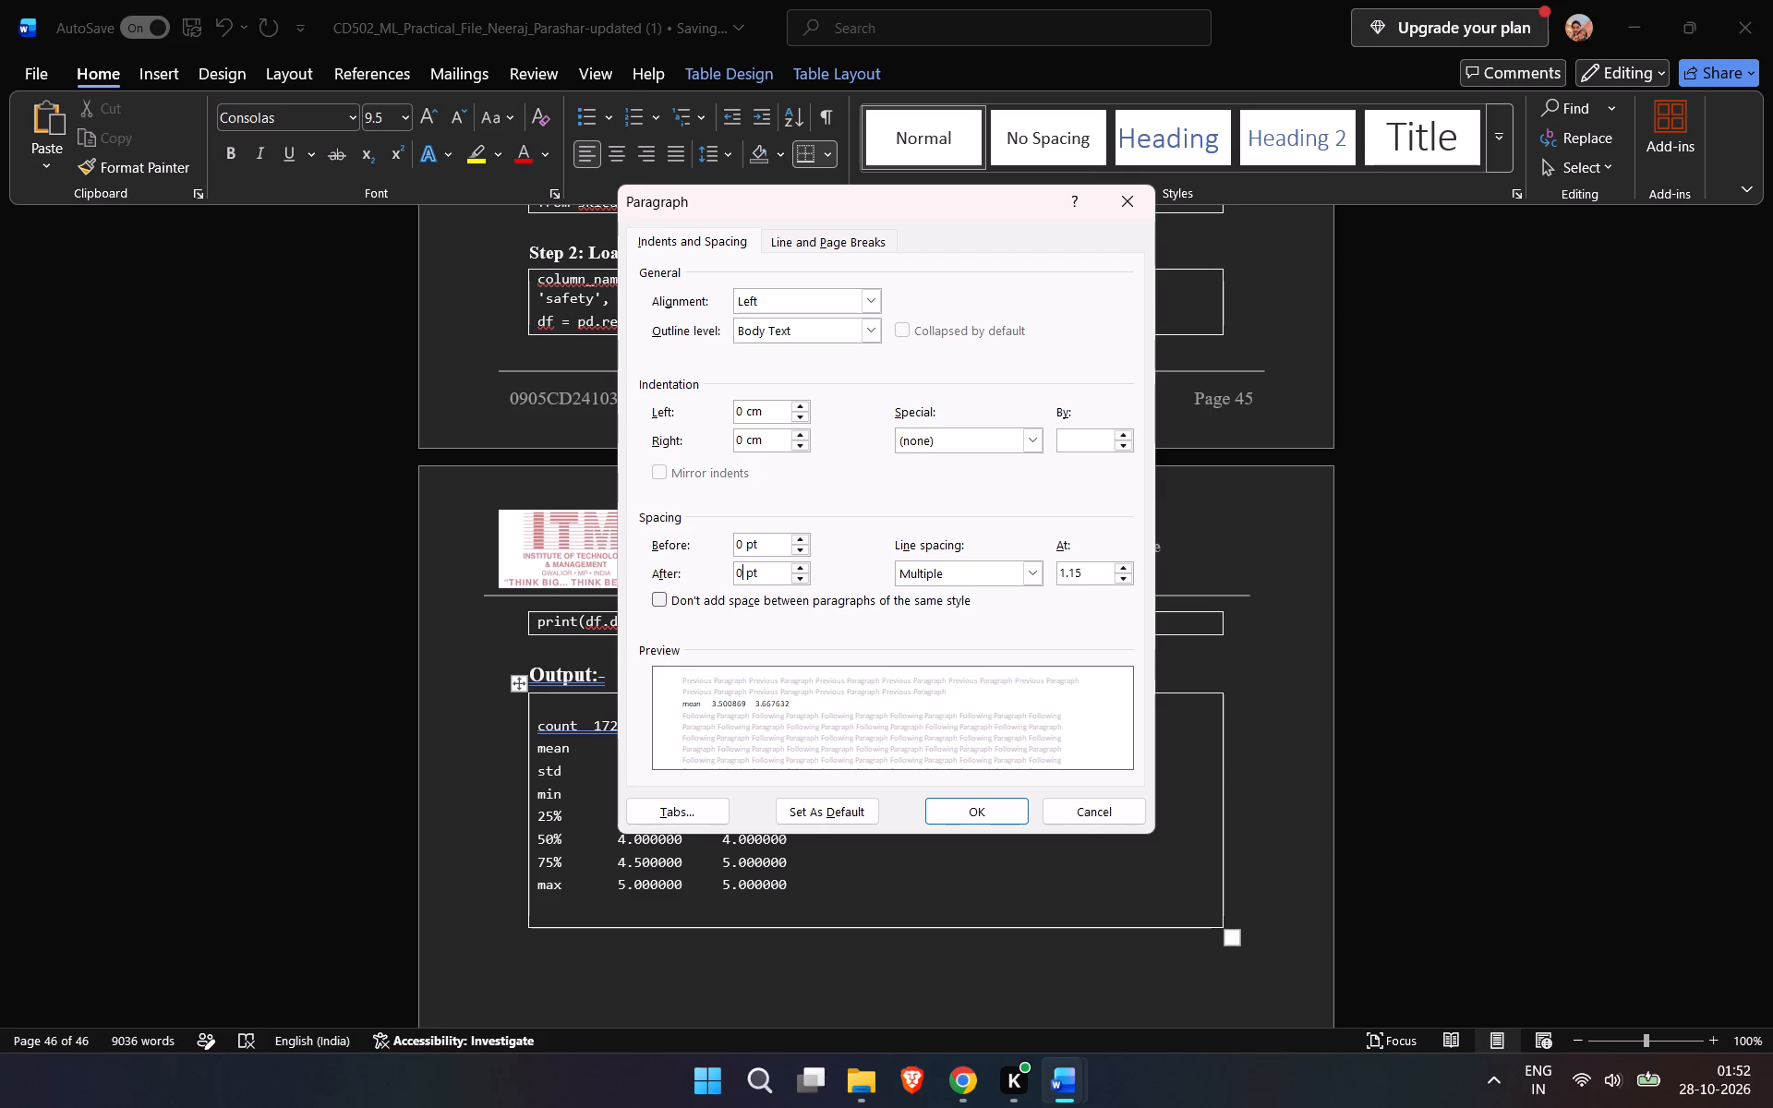
key(BackSpace)
key(1)
click(1076, 573)
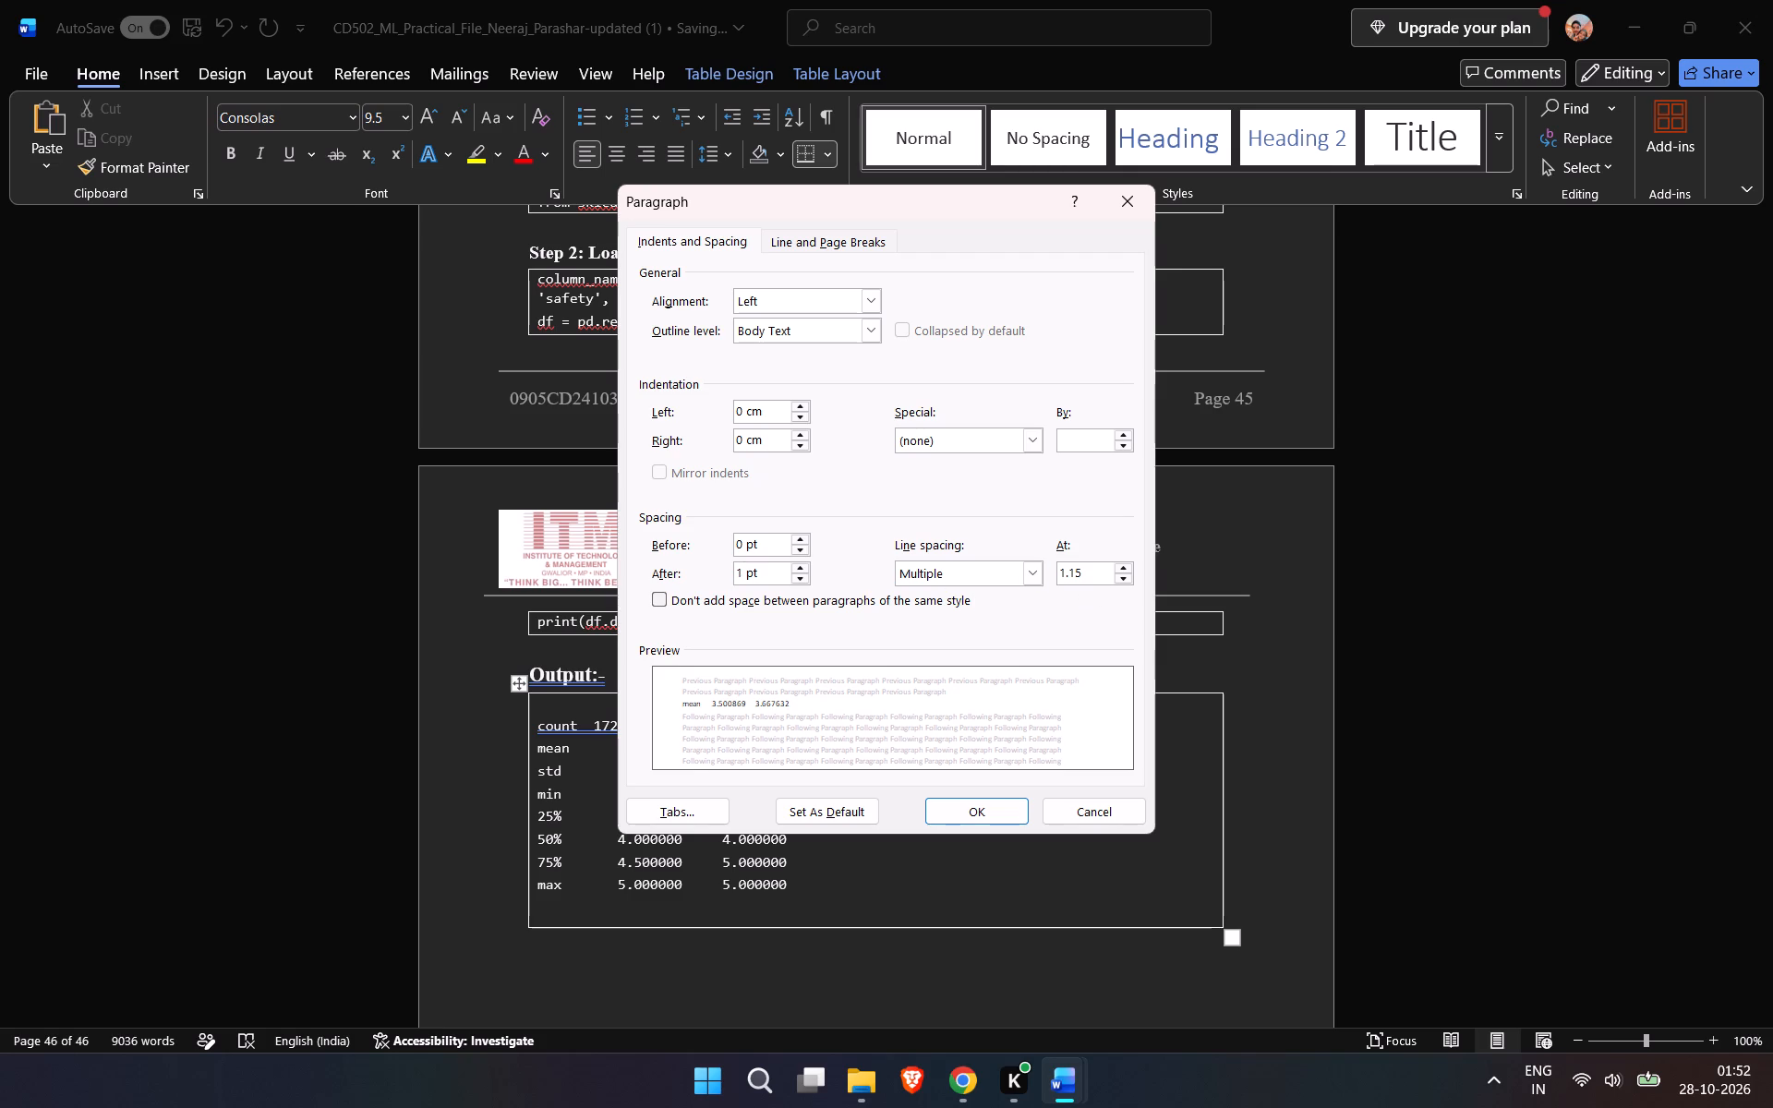
key(BackSpace)
key(0)
click(955, 804)
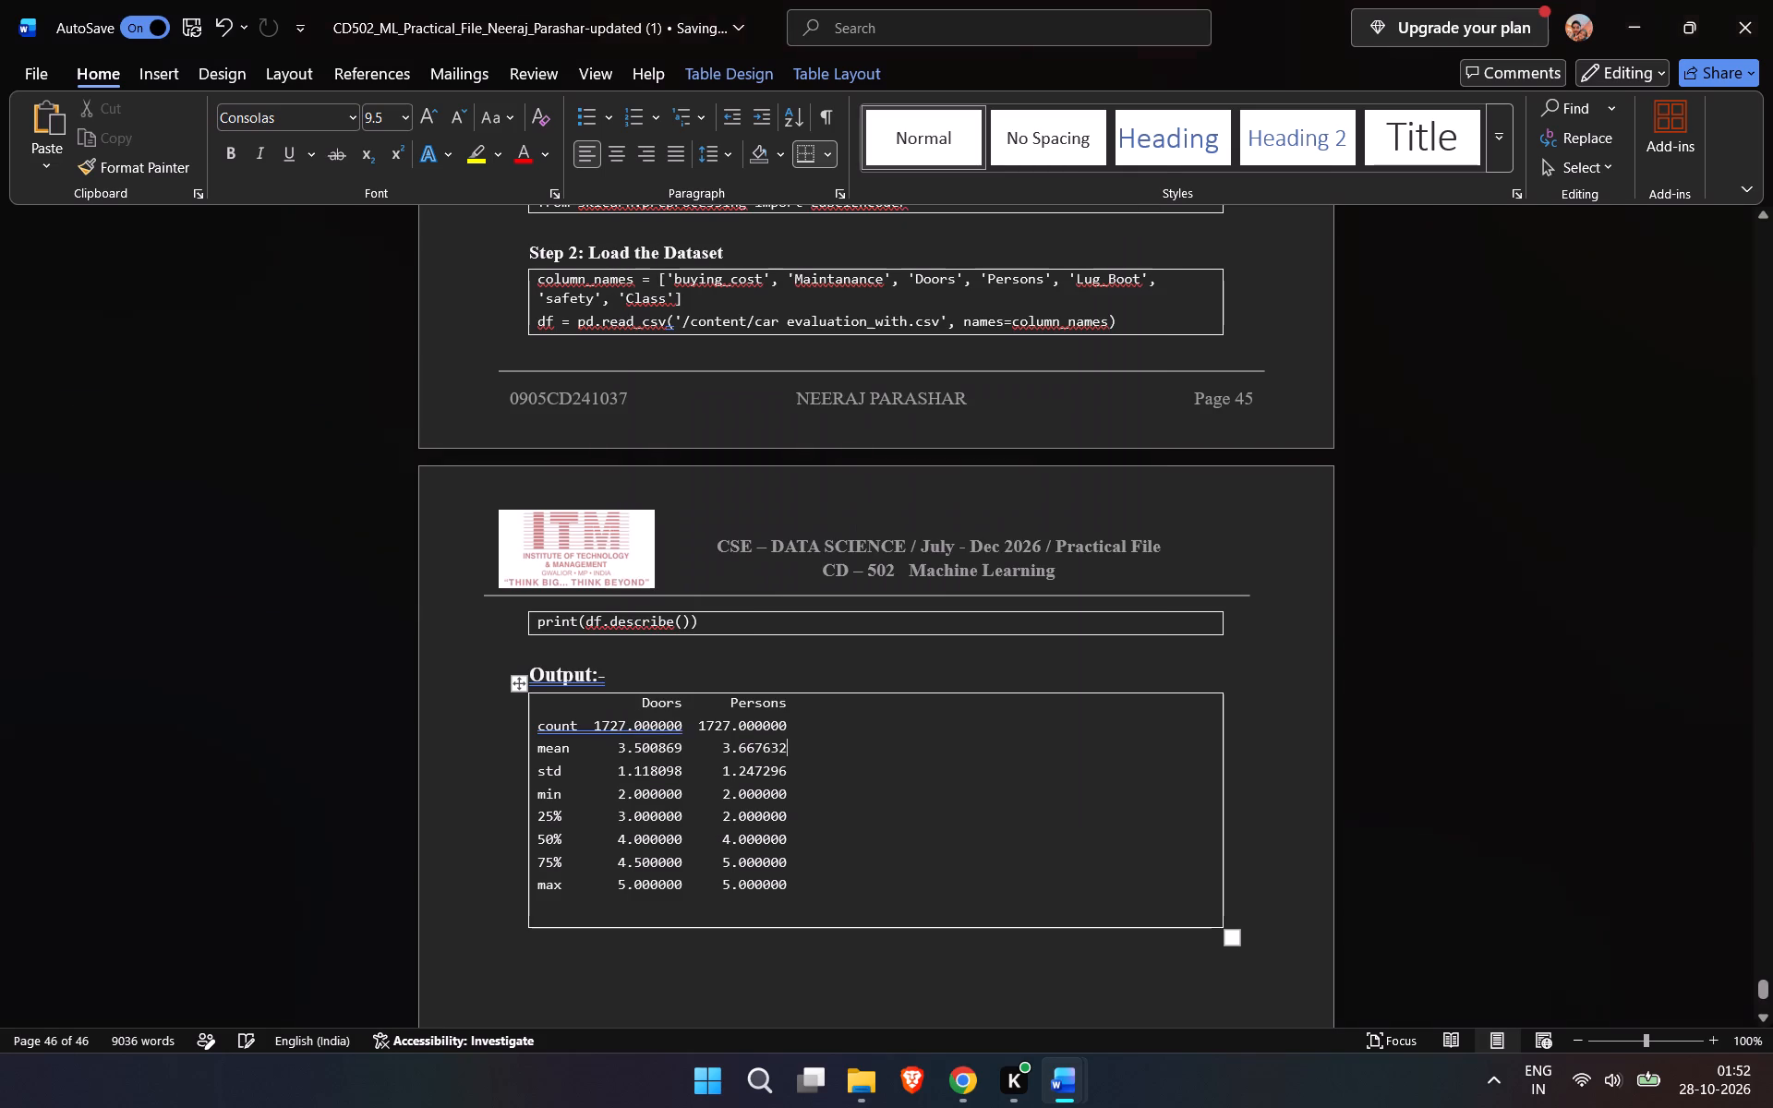
Delete the empty line below the max row in the output box.
click(946, 903)
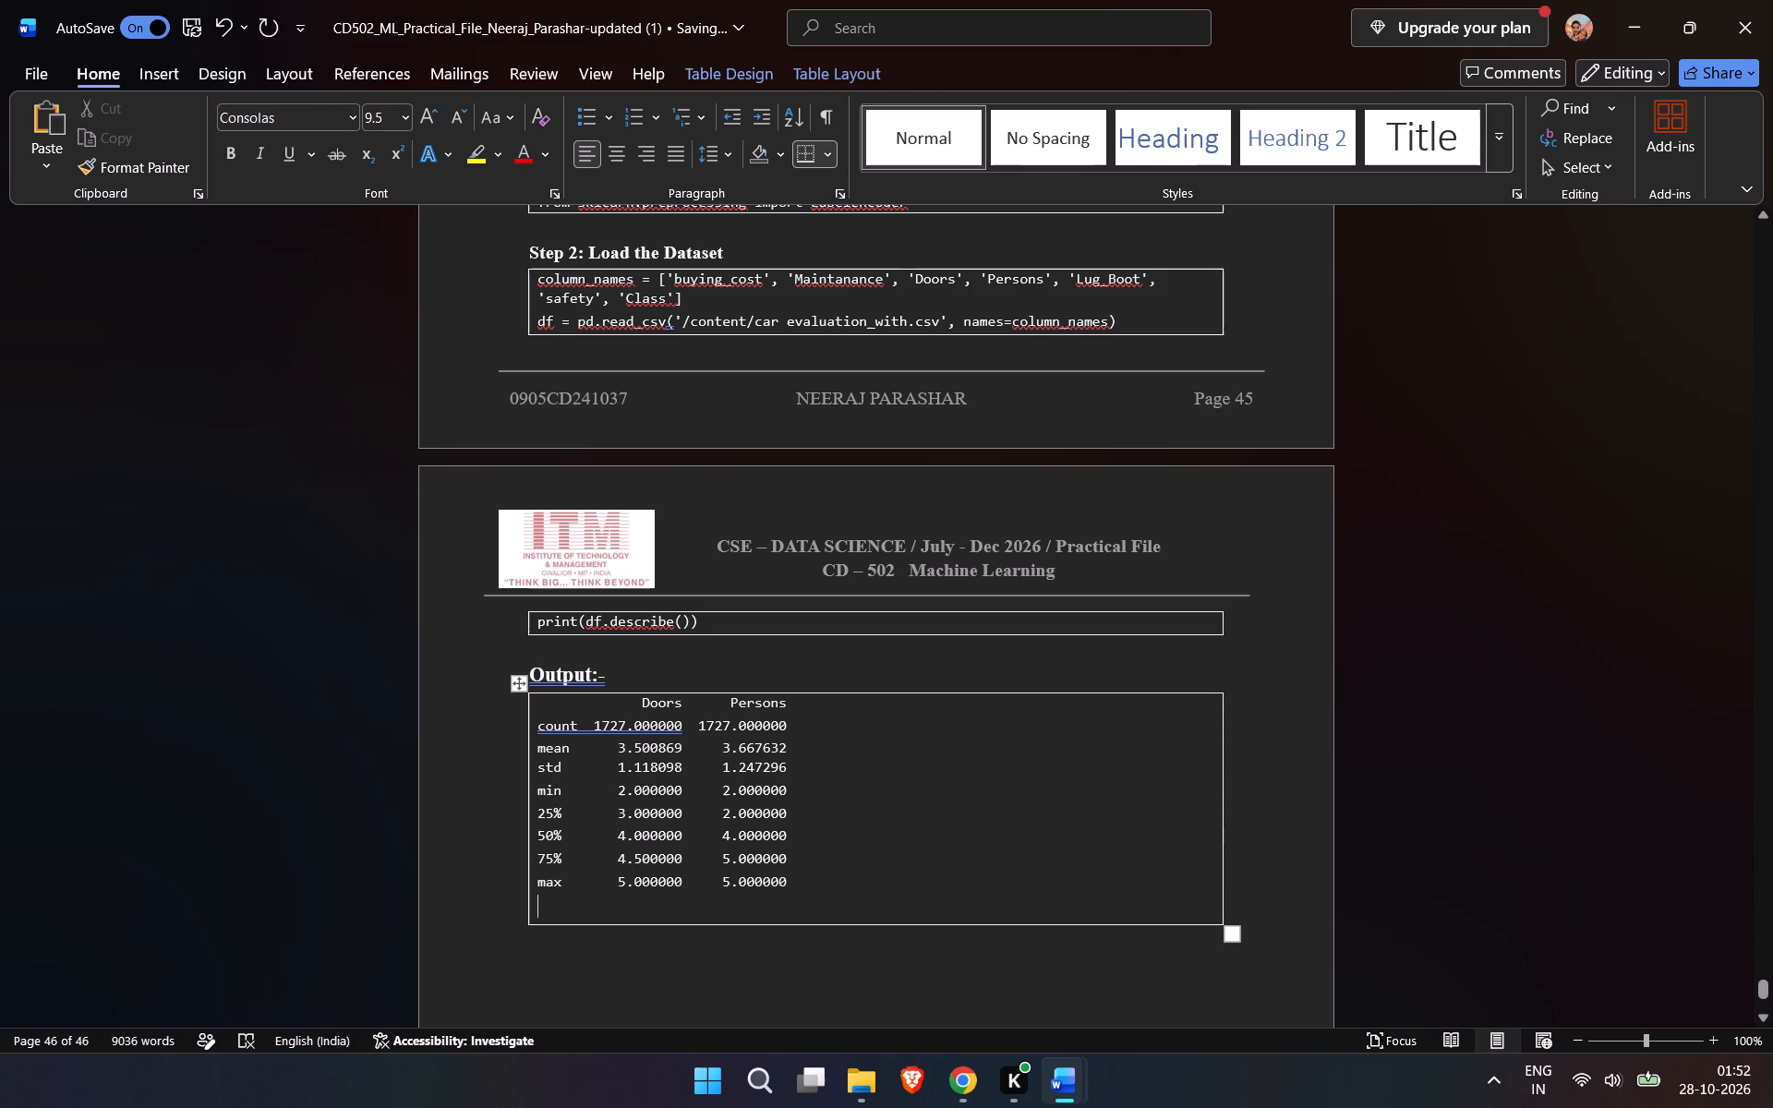
key(BackSpace)
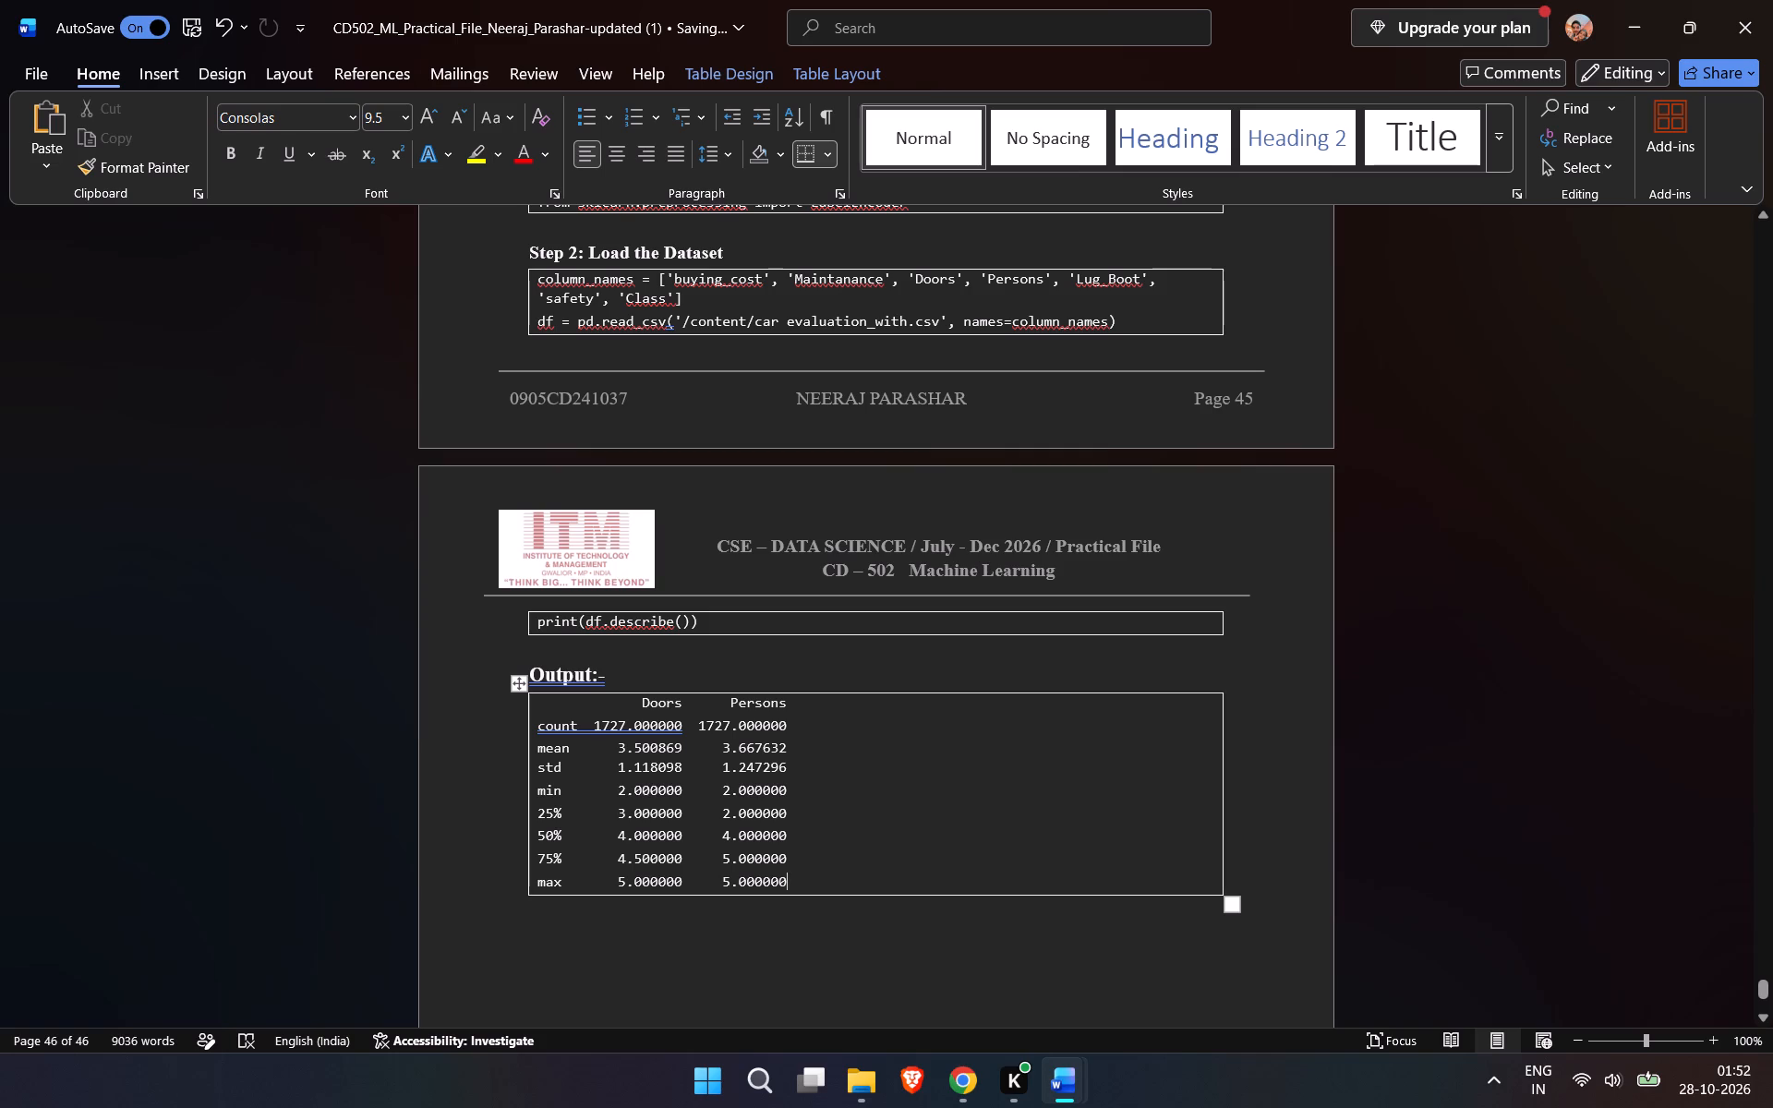
Add a new line below the output box and copy the heading "Step 3: Encode Categorical Data" from the ChatGPT conversation in Chrome.
scroll(968, 726, down, 1)
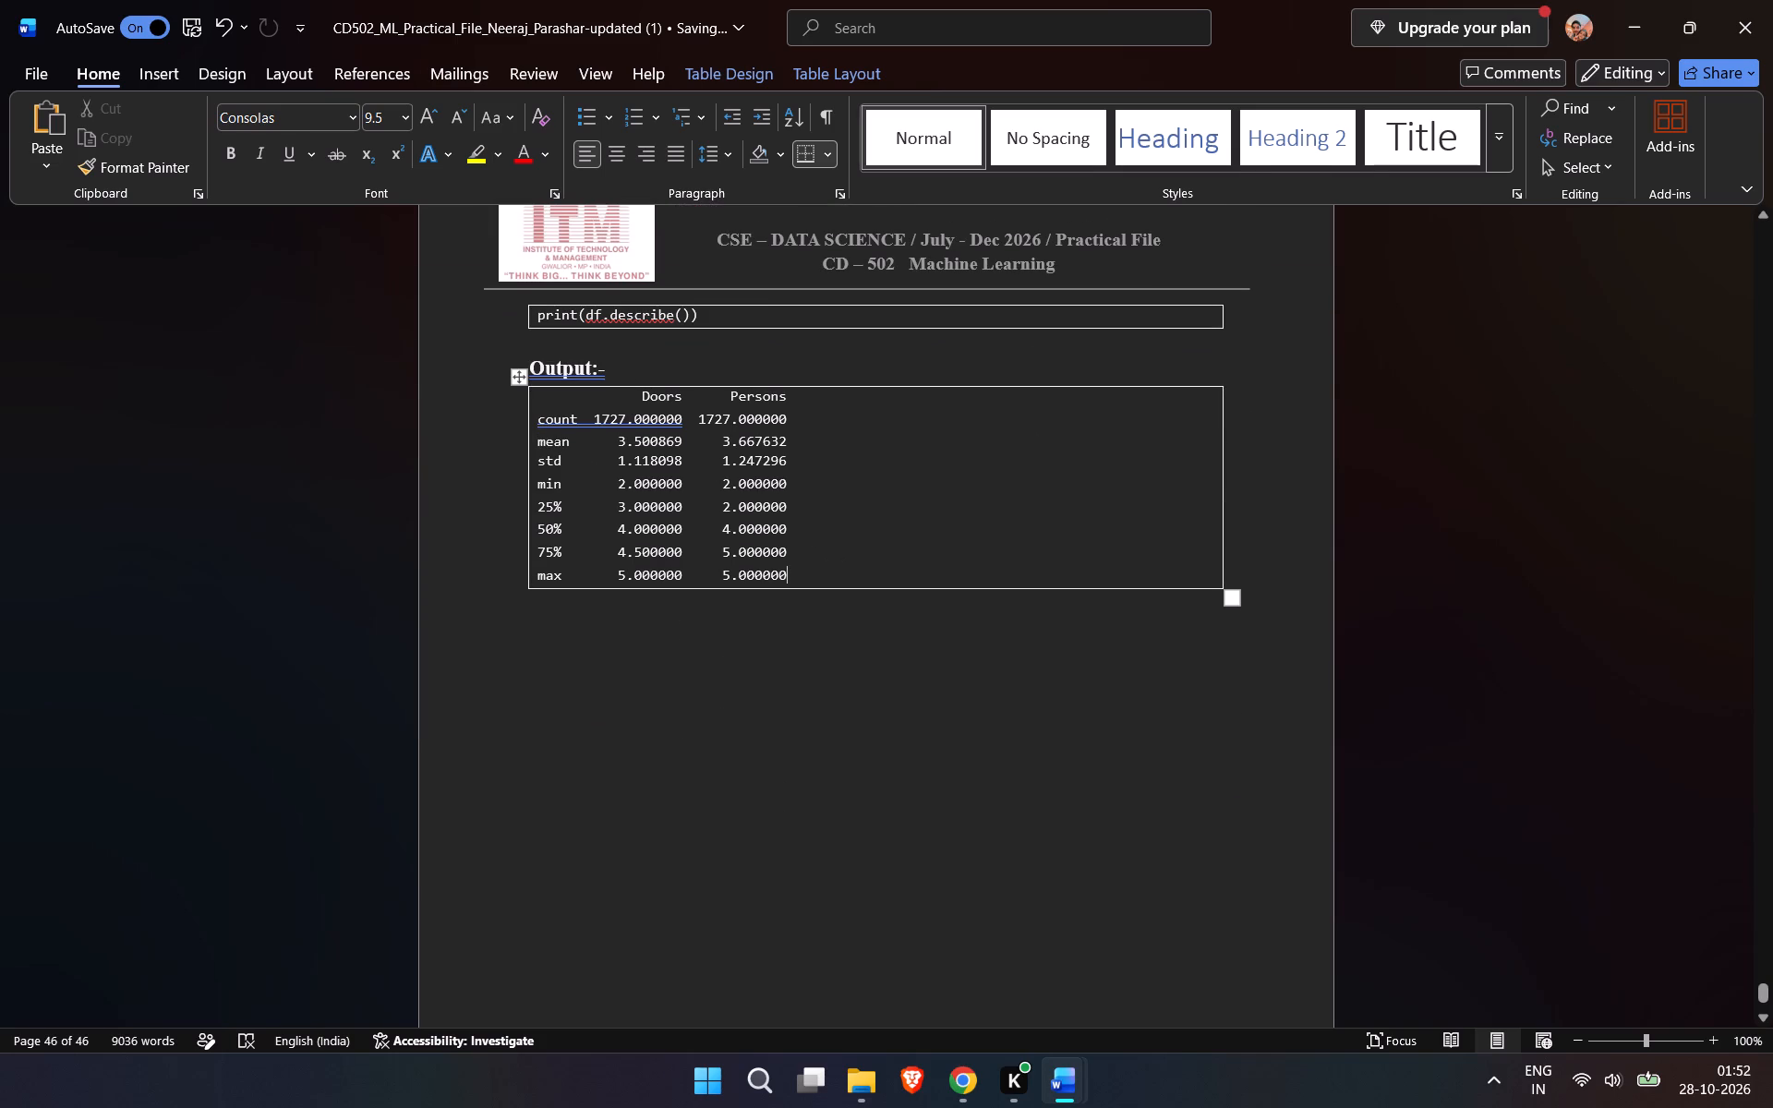
click(801, 654)
key(Return)
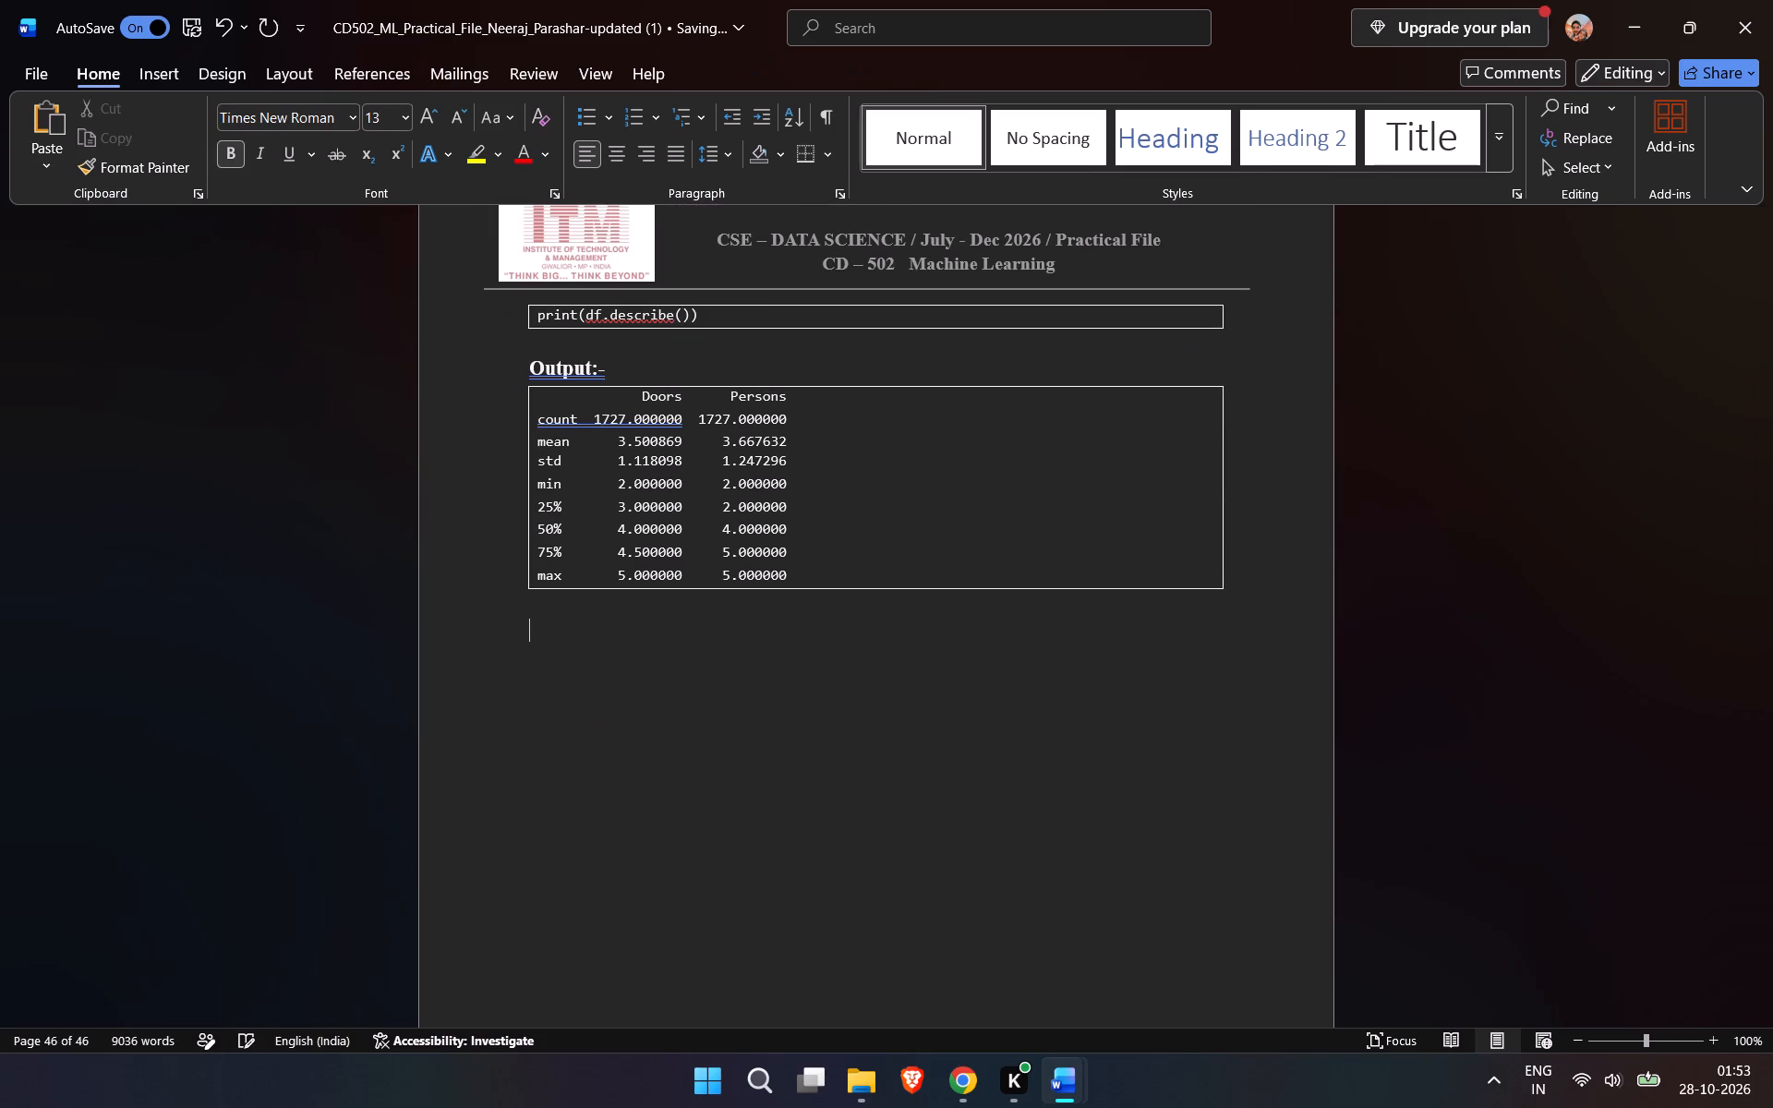
click(932, 969)
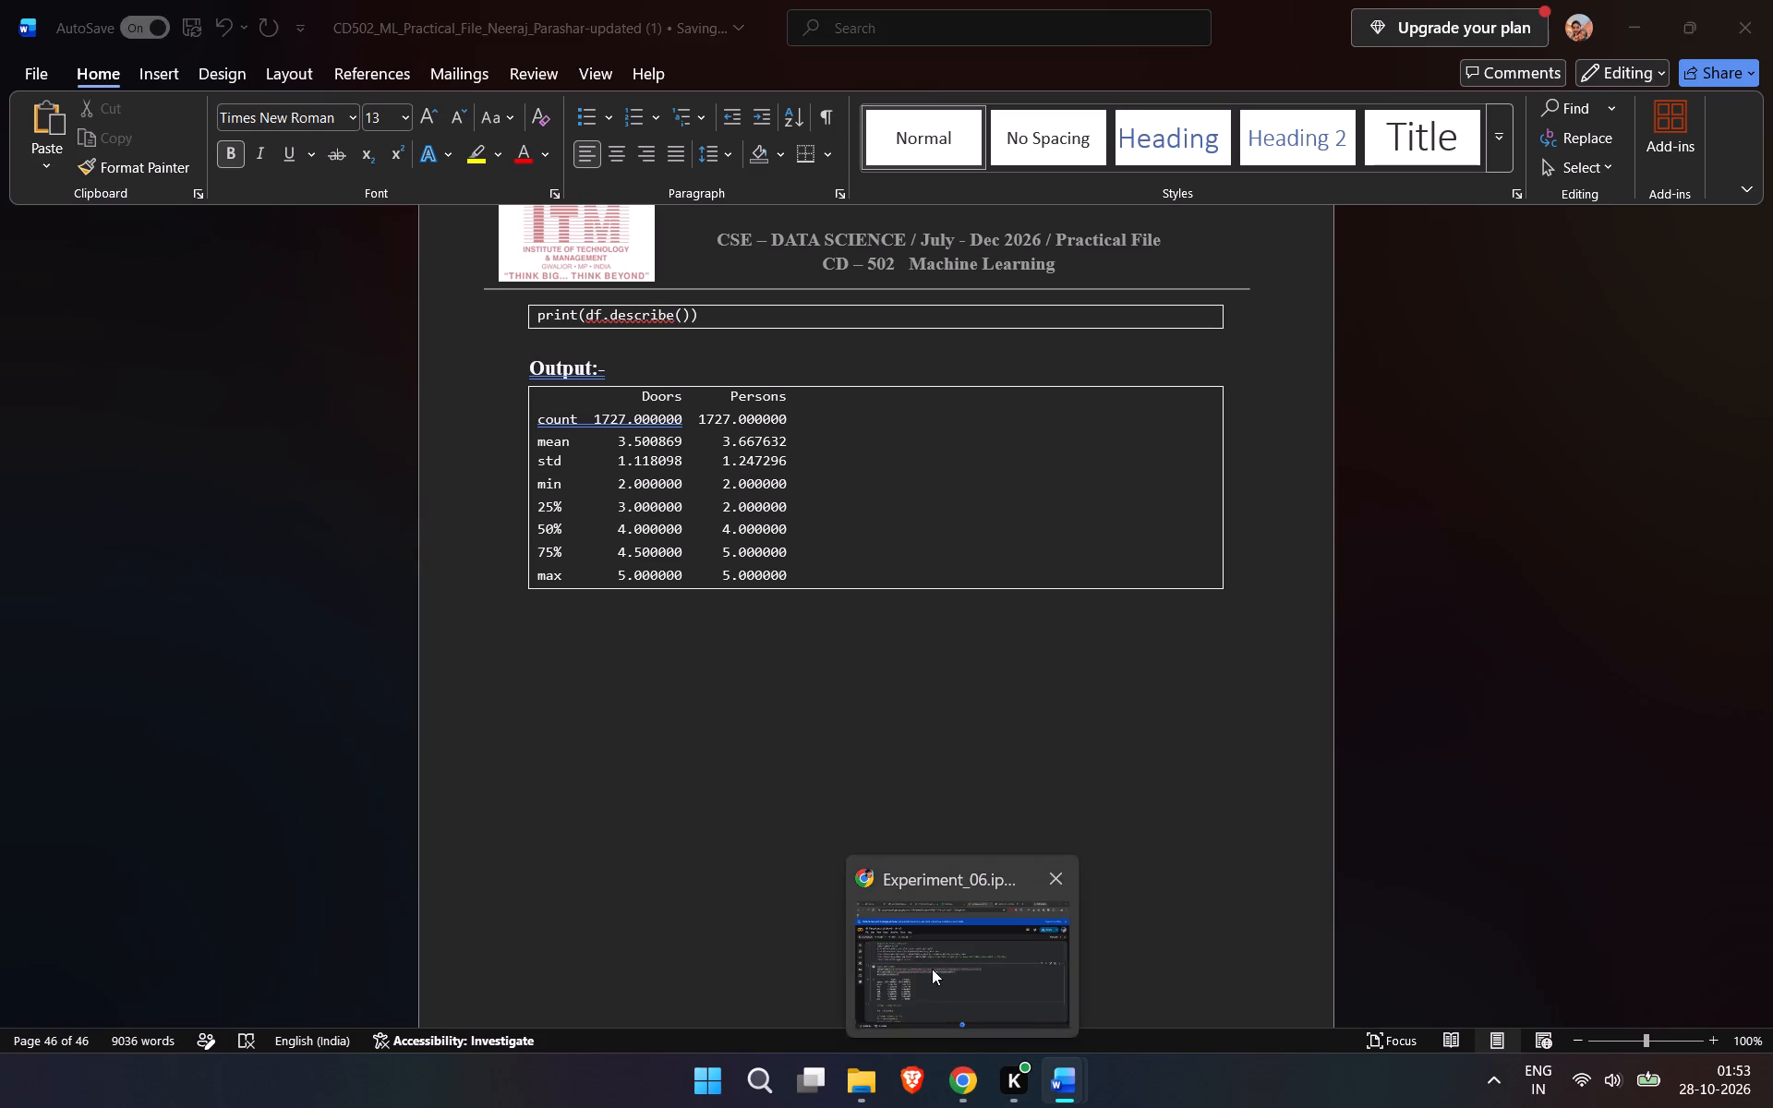
scroll(595, 770, down, 3)
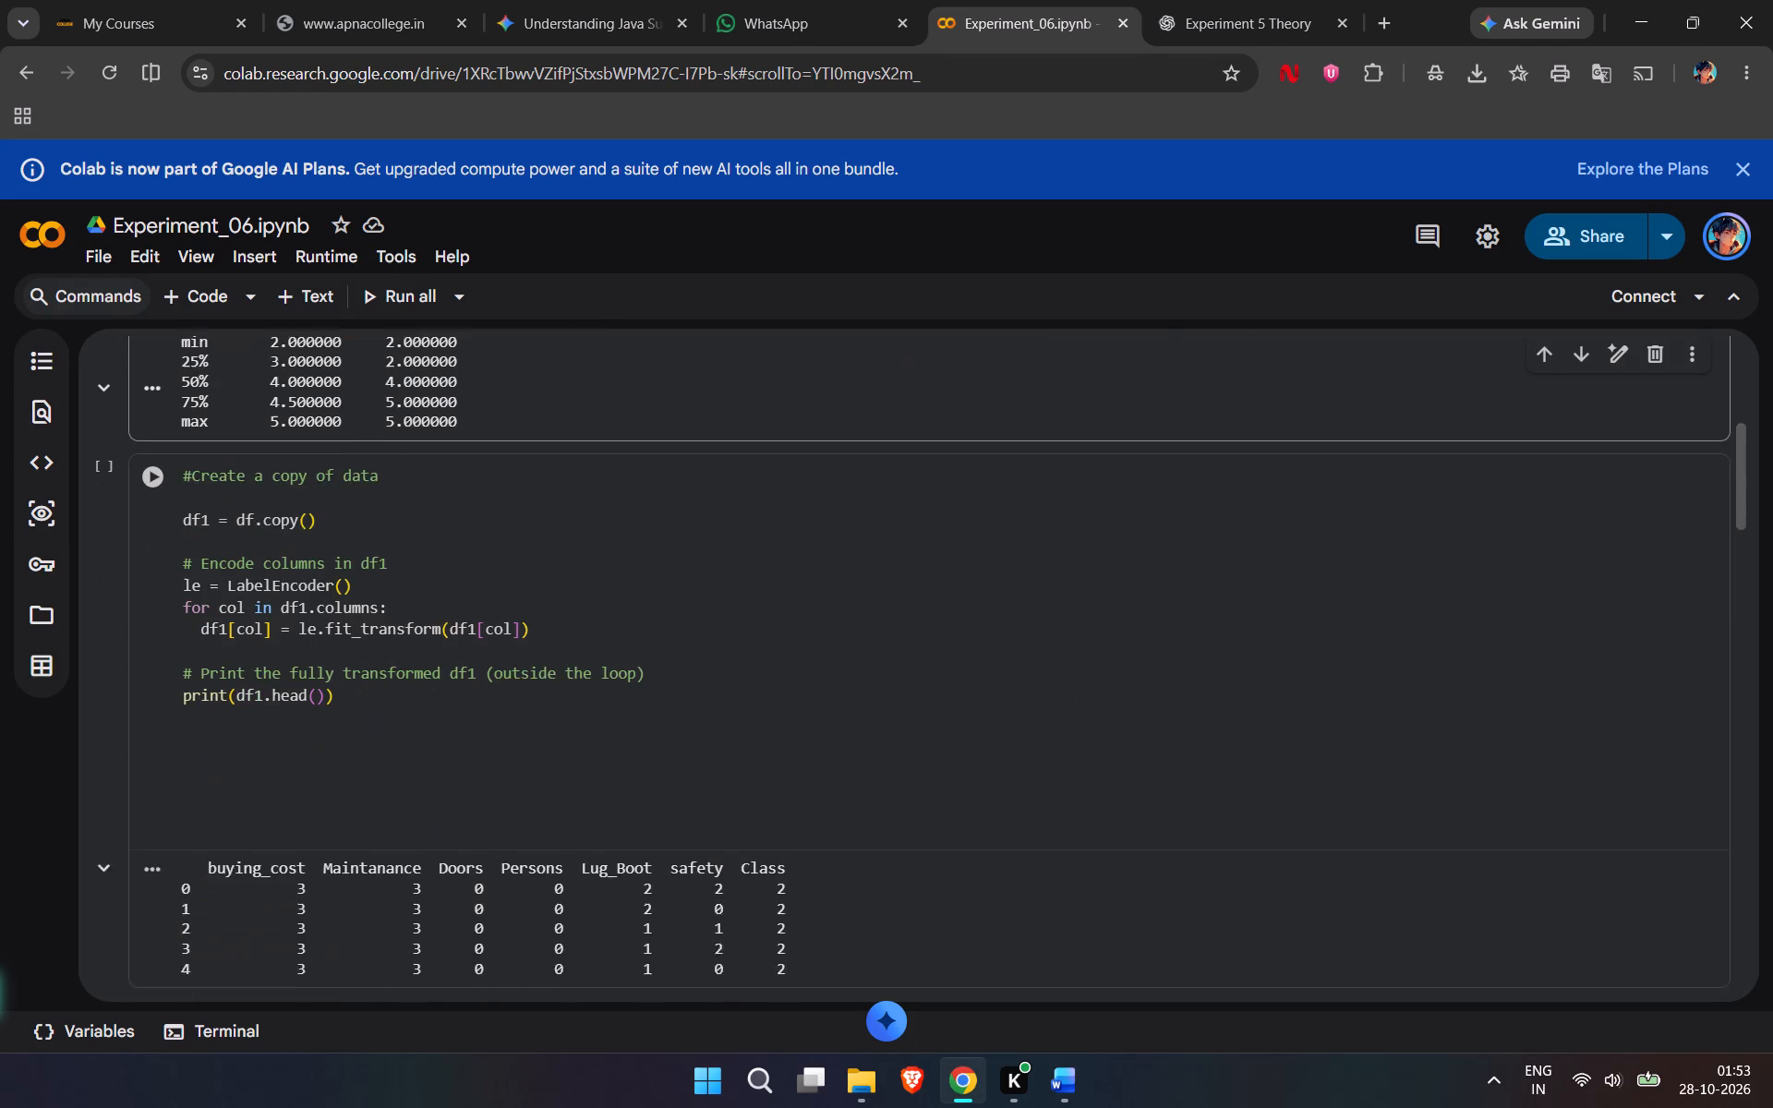
scroll(595, 770, down, 2)
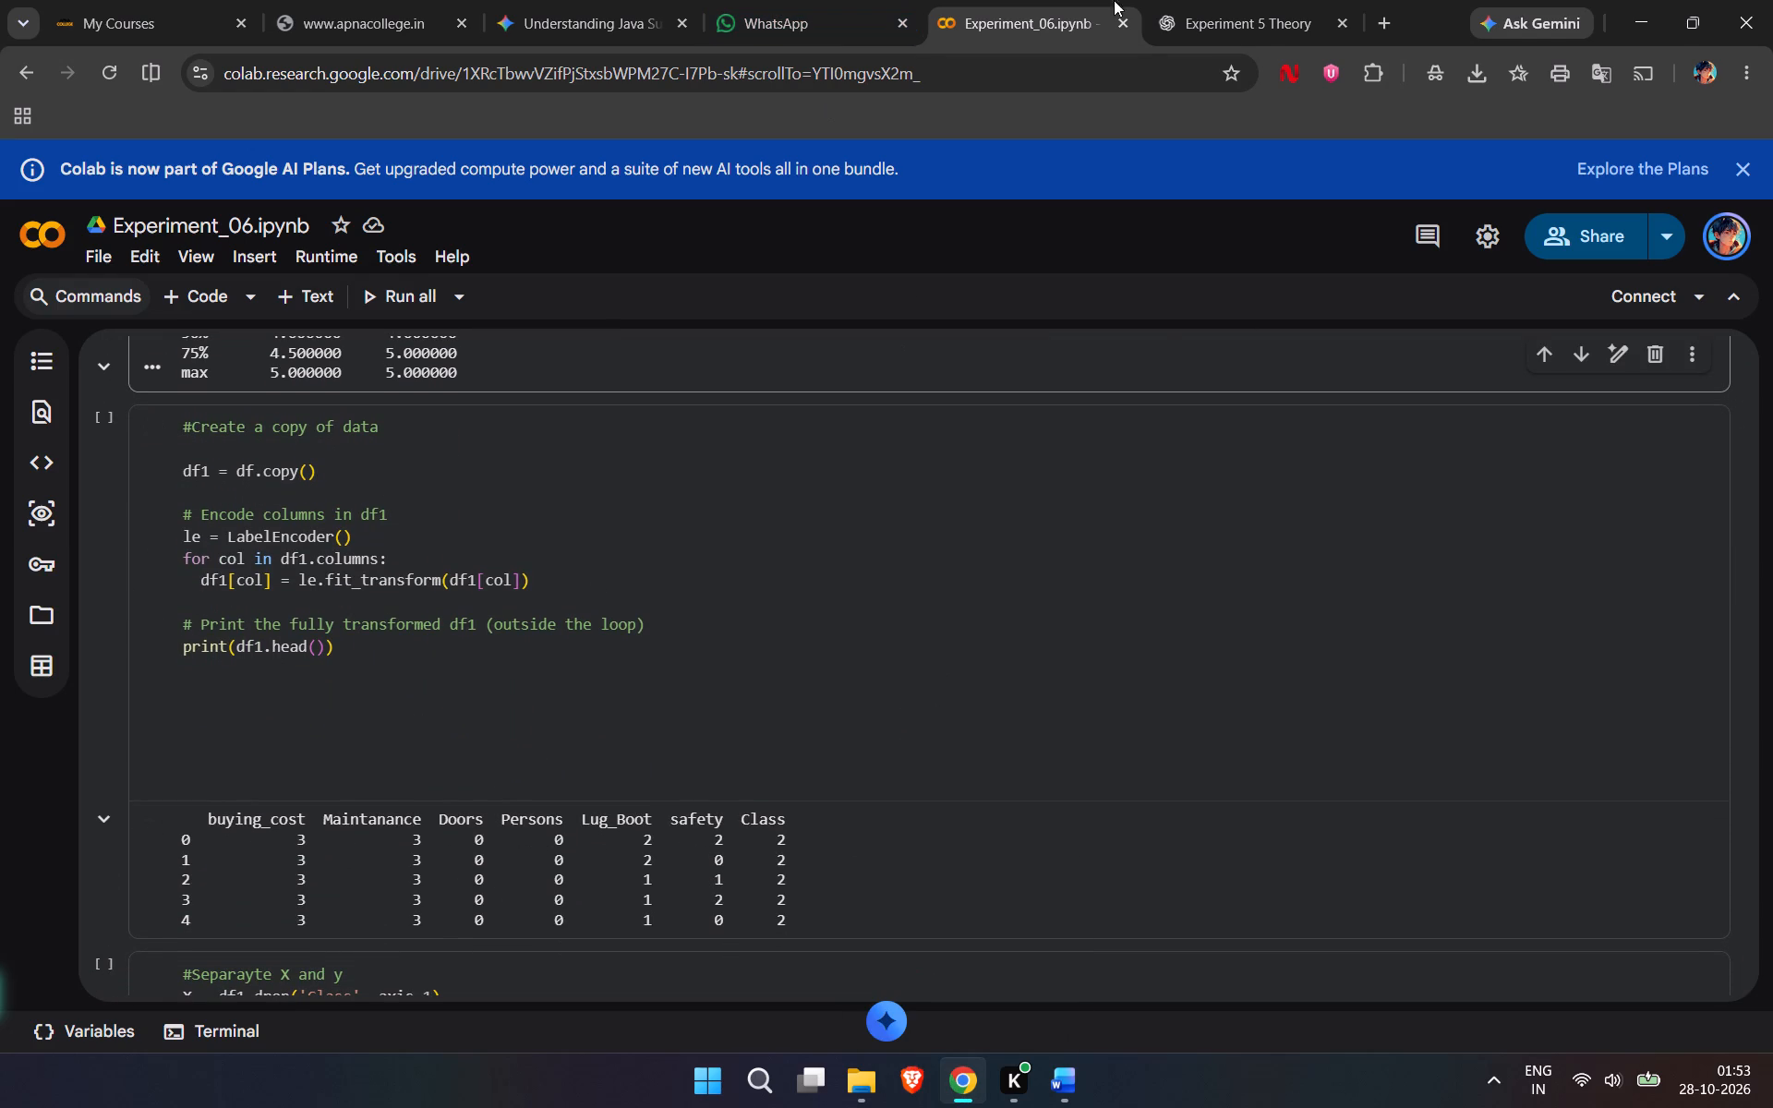
click(1270, 0)
scroll(959, 614, down, 2)
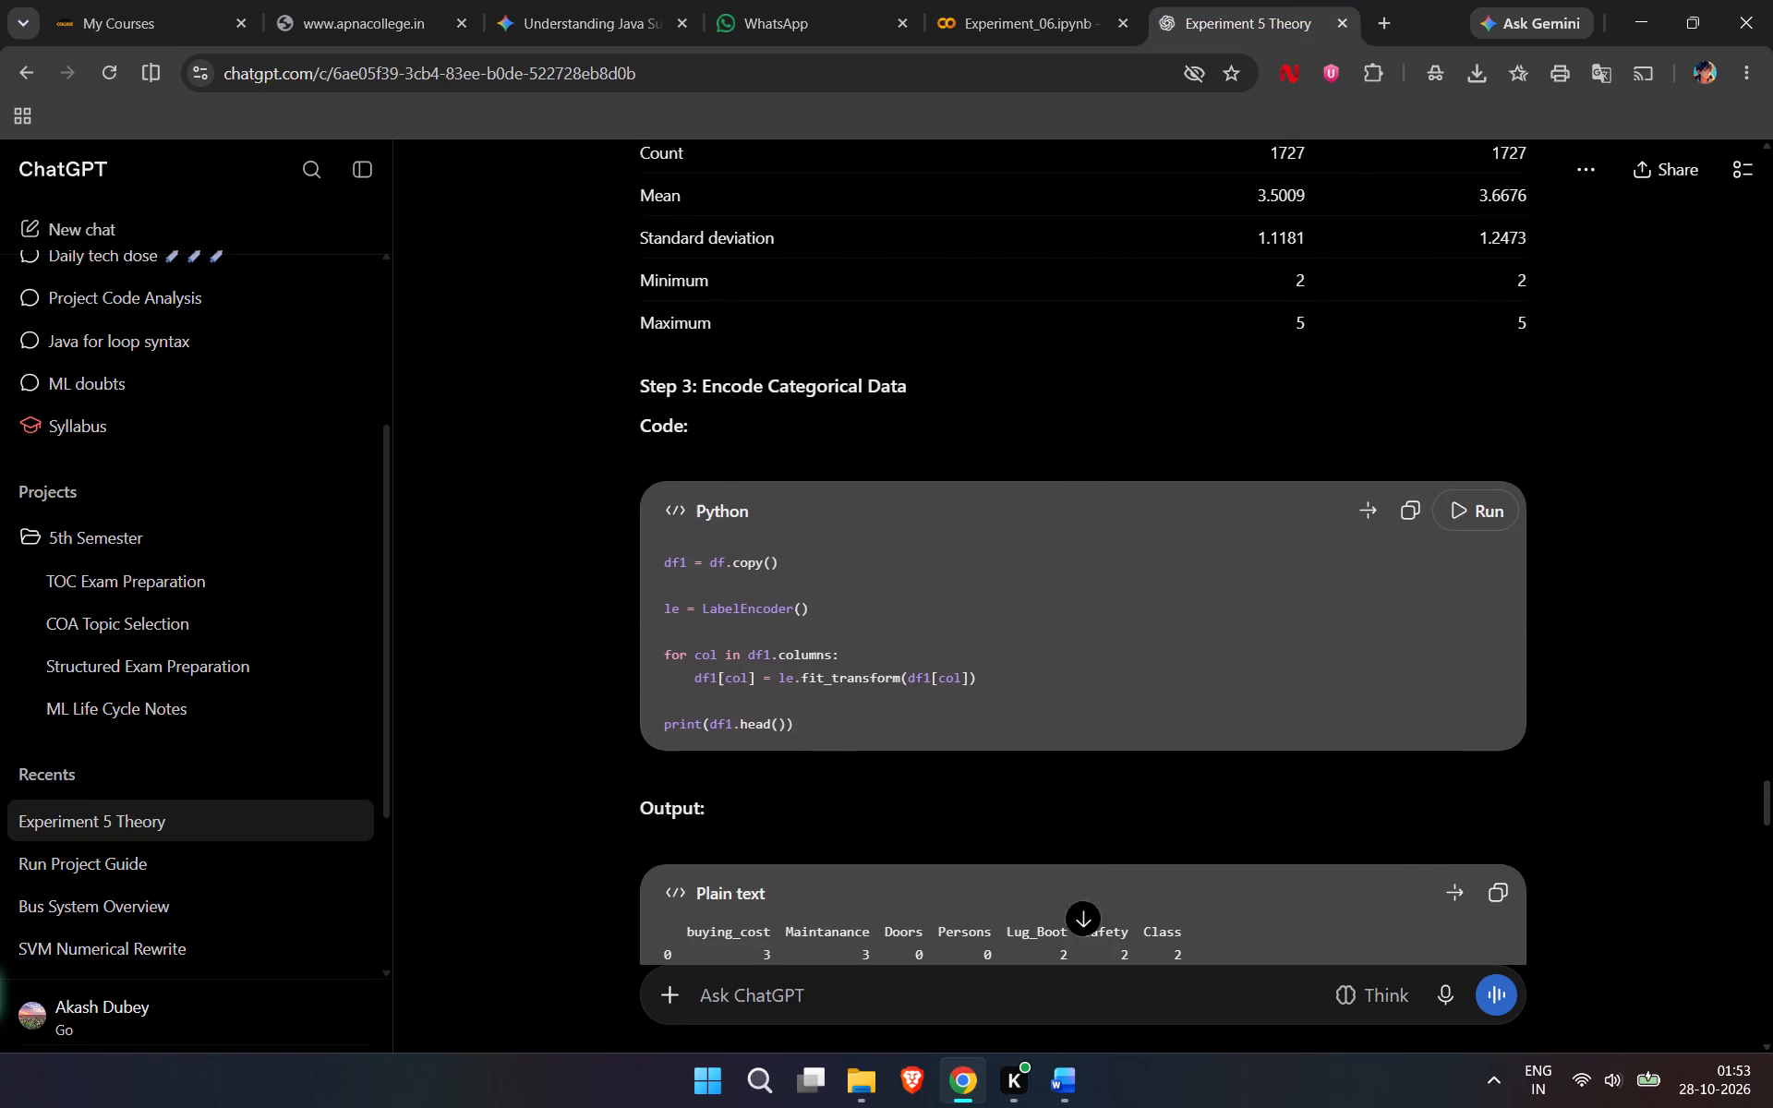
scroll(959, 614, down, 2)
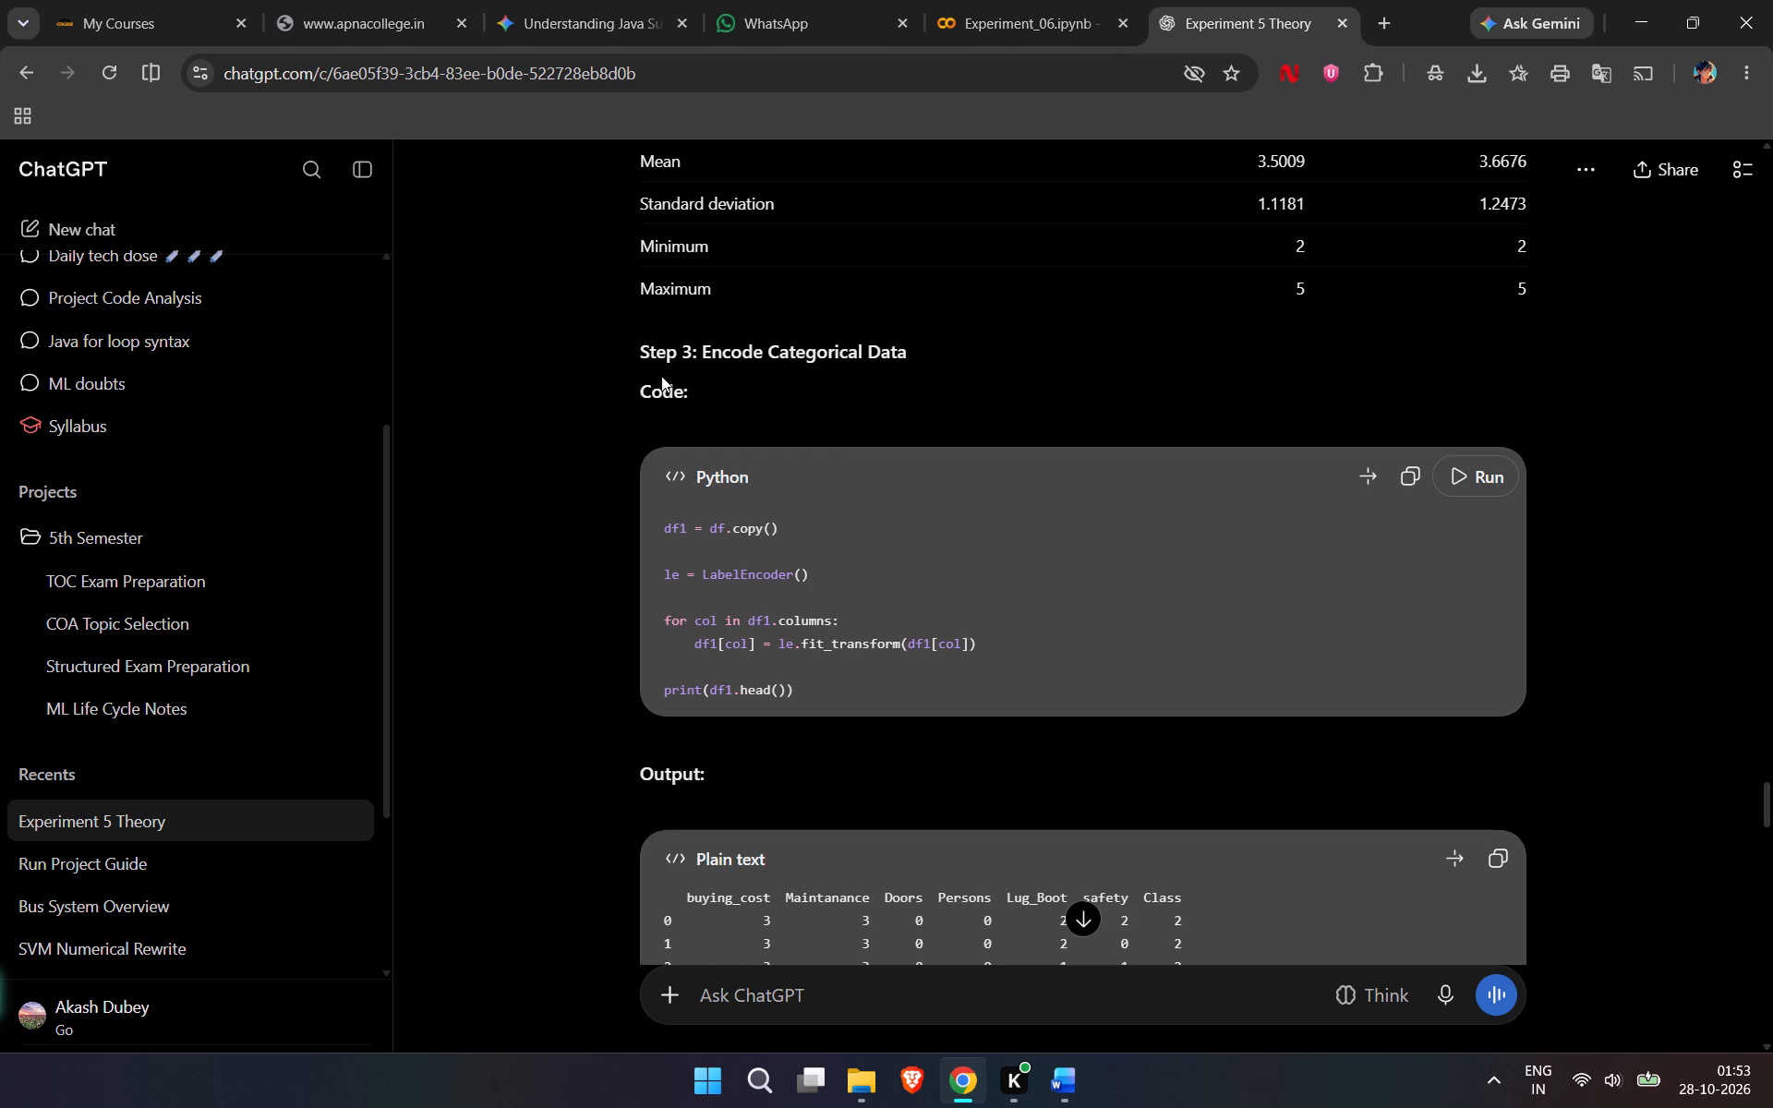
scroll(633, 331, down, 1)
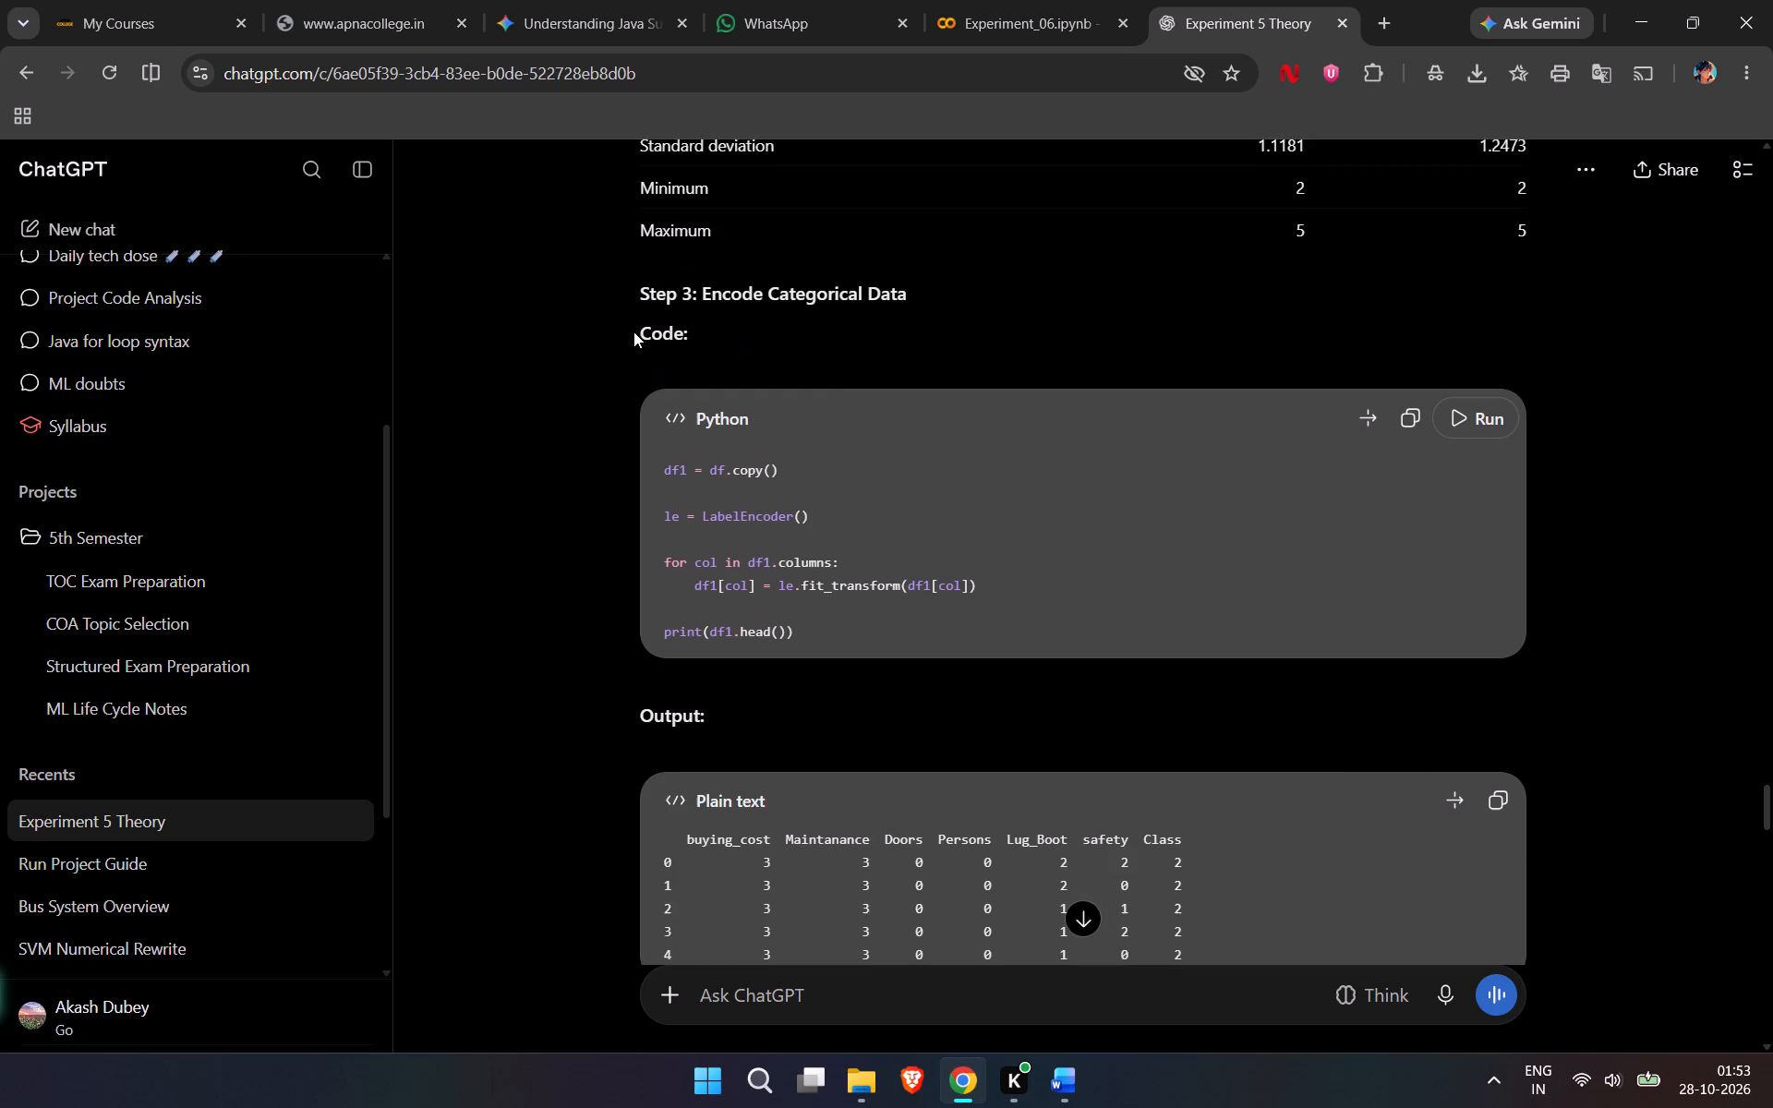
scroll(633, 331, down, 1)
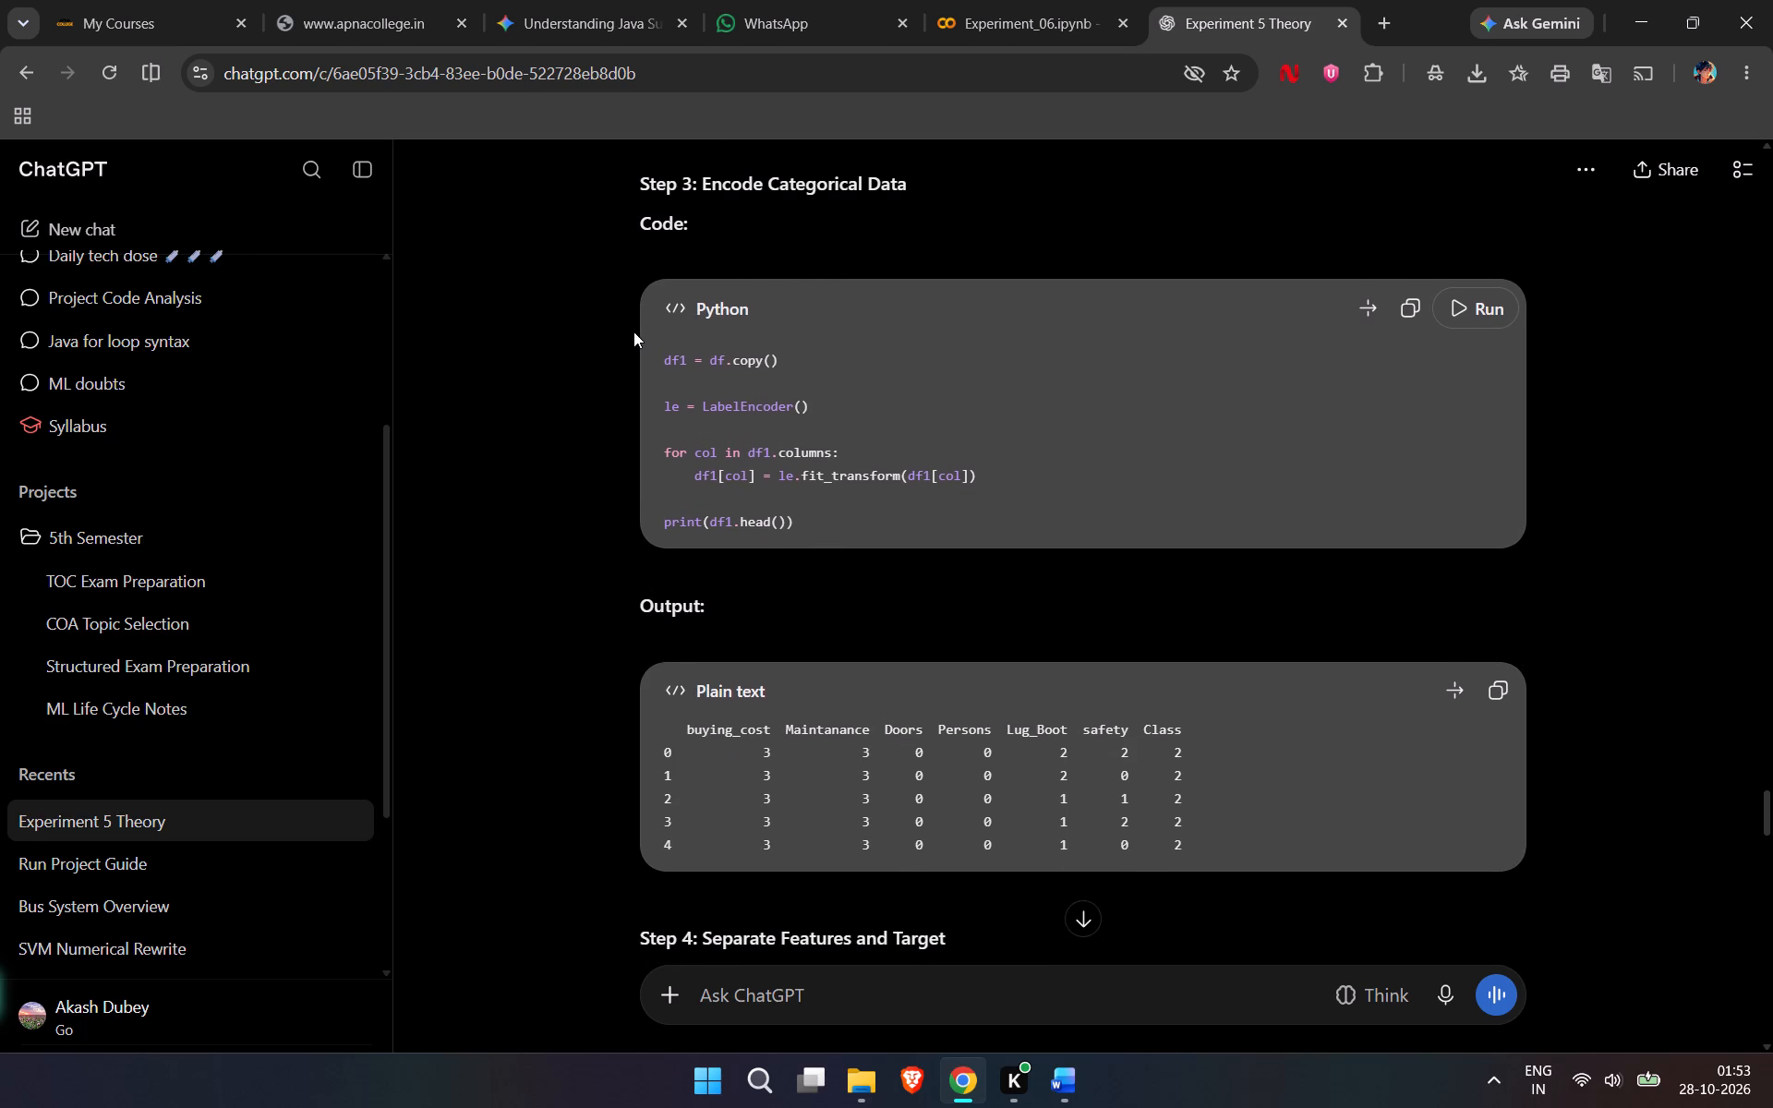
scroll(633, 331, down, 1)
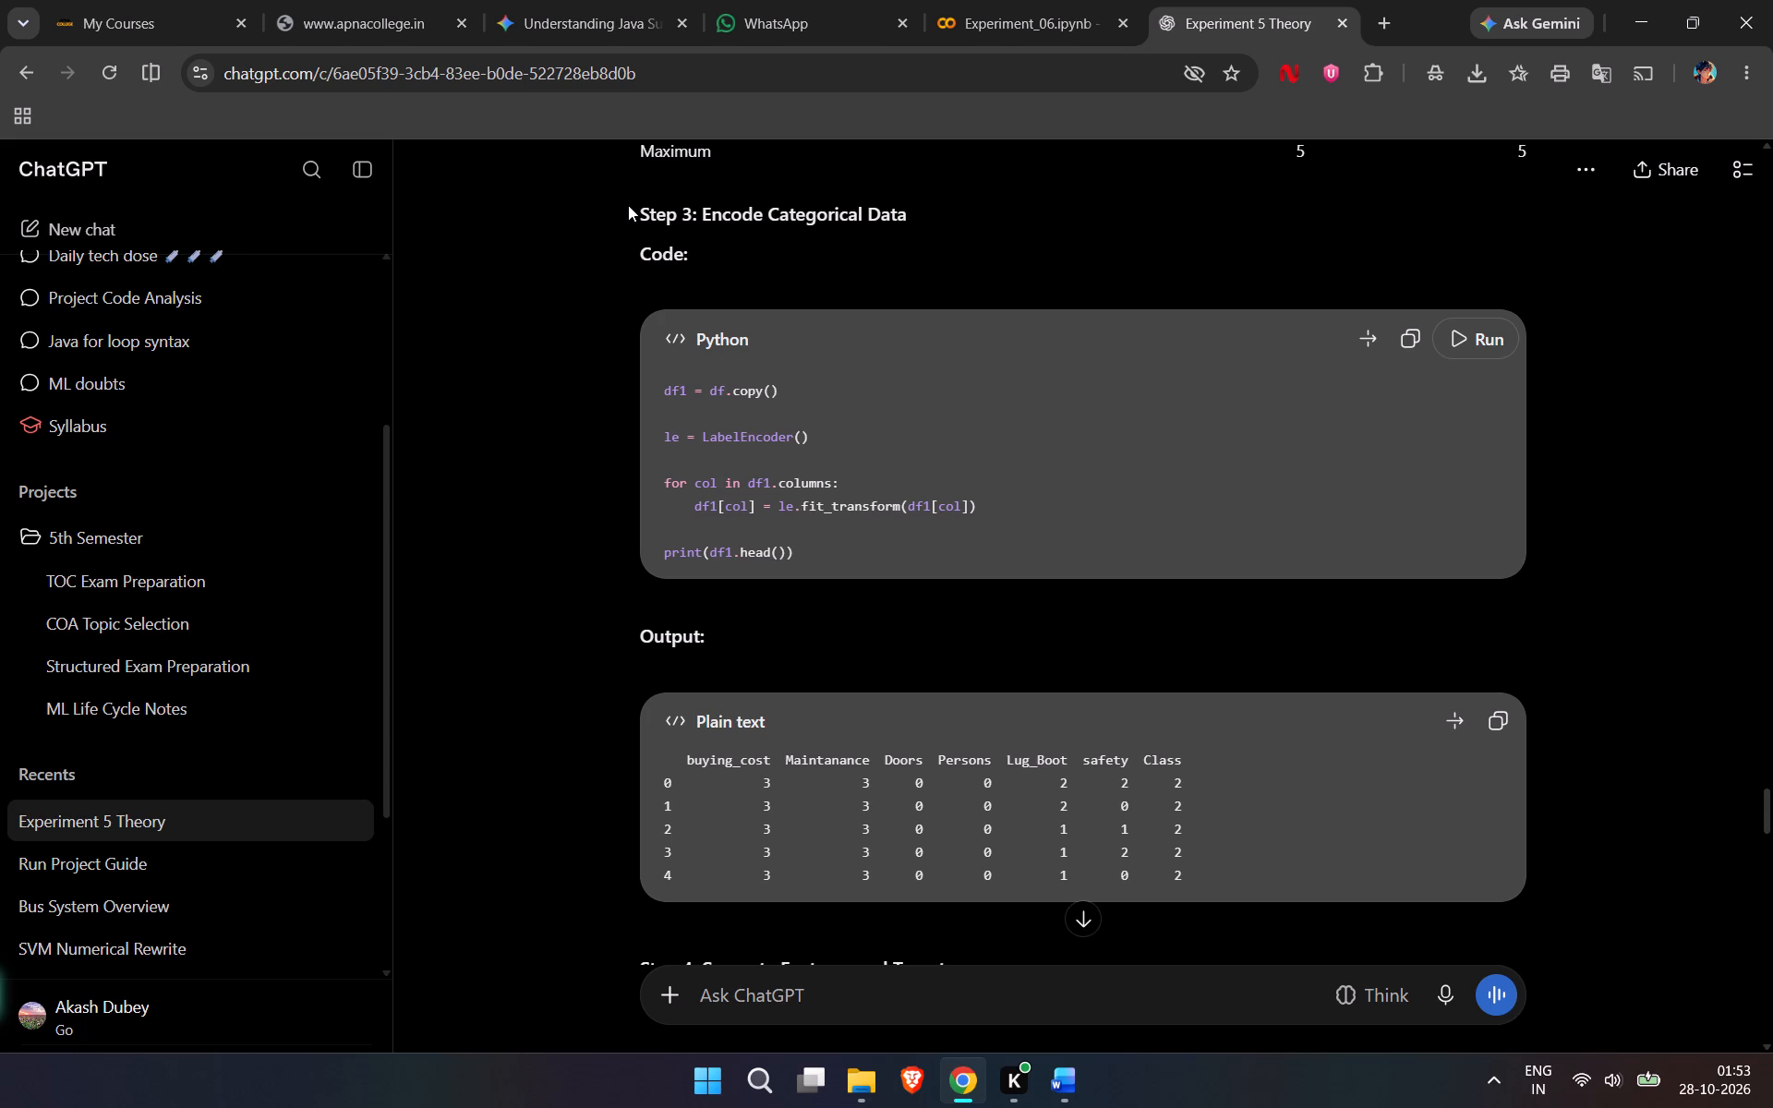
drag(628, 205, 824, 200)
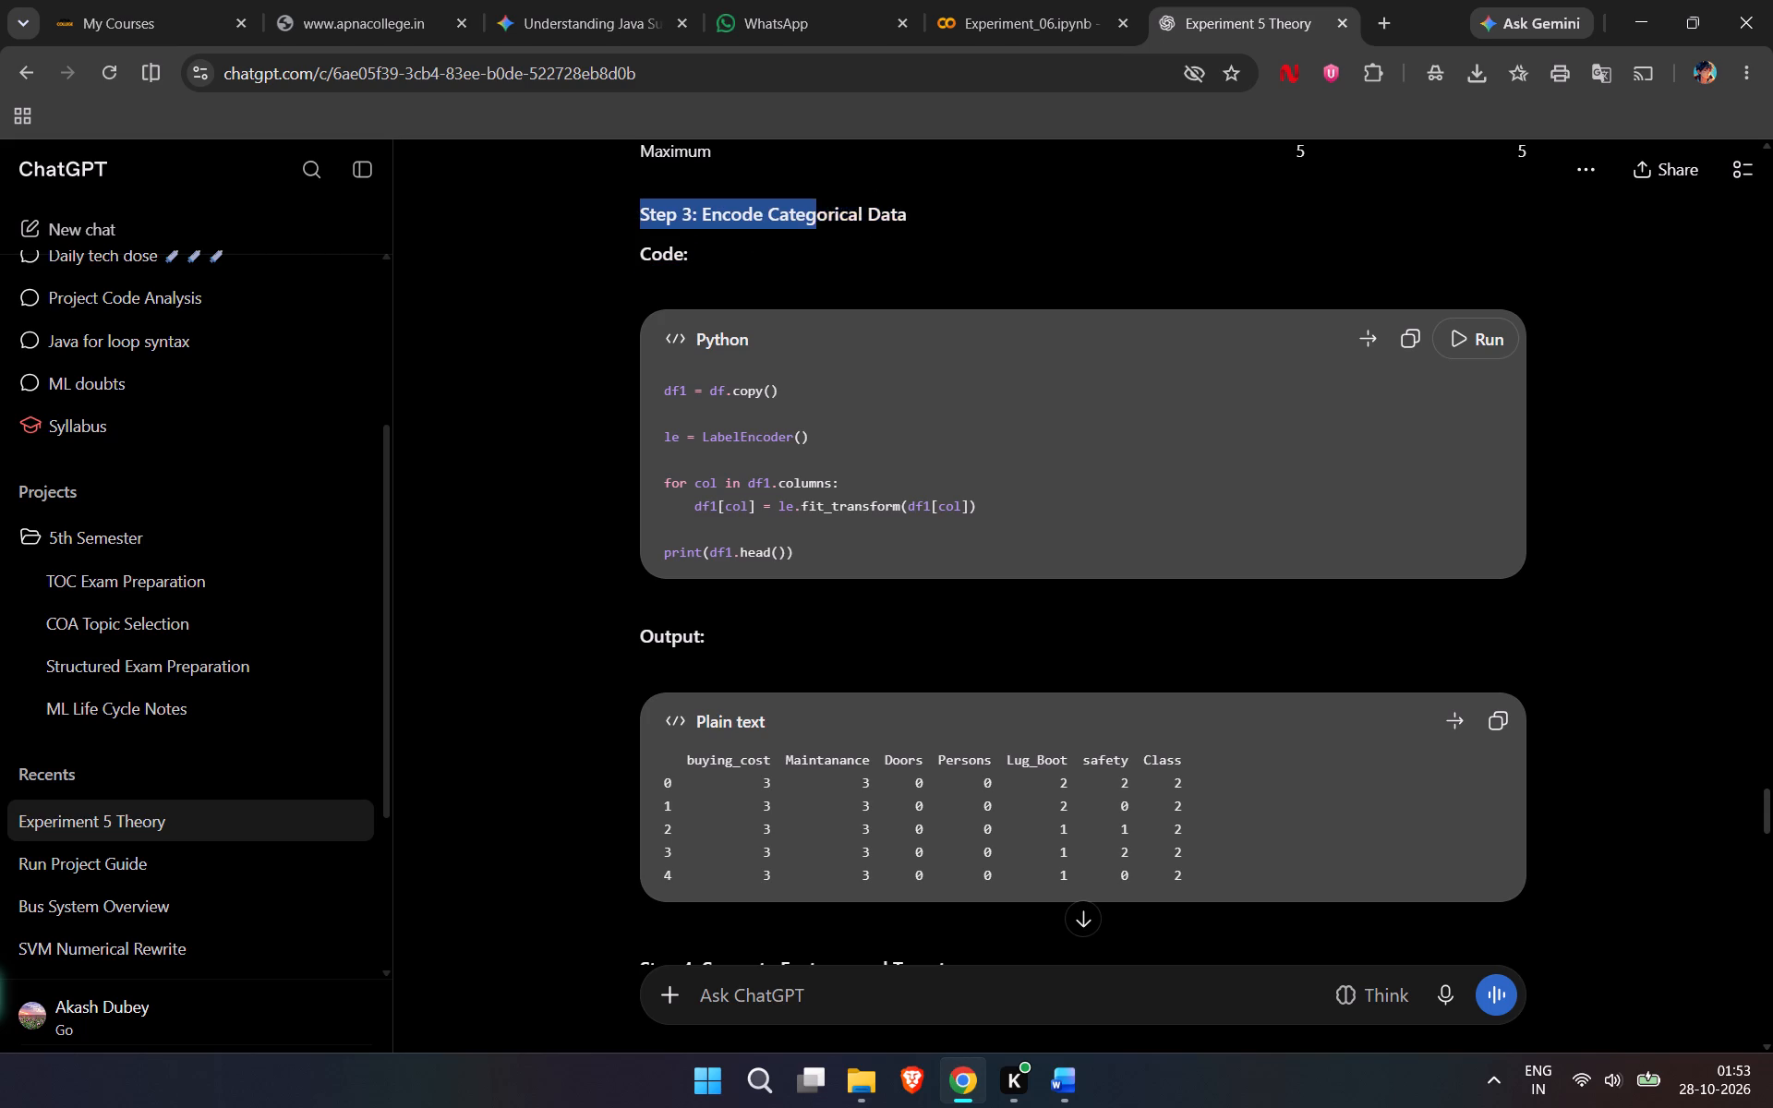
drag(824, 200, 914, 202)
key(ctrl+c)
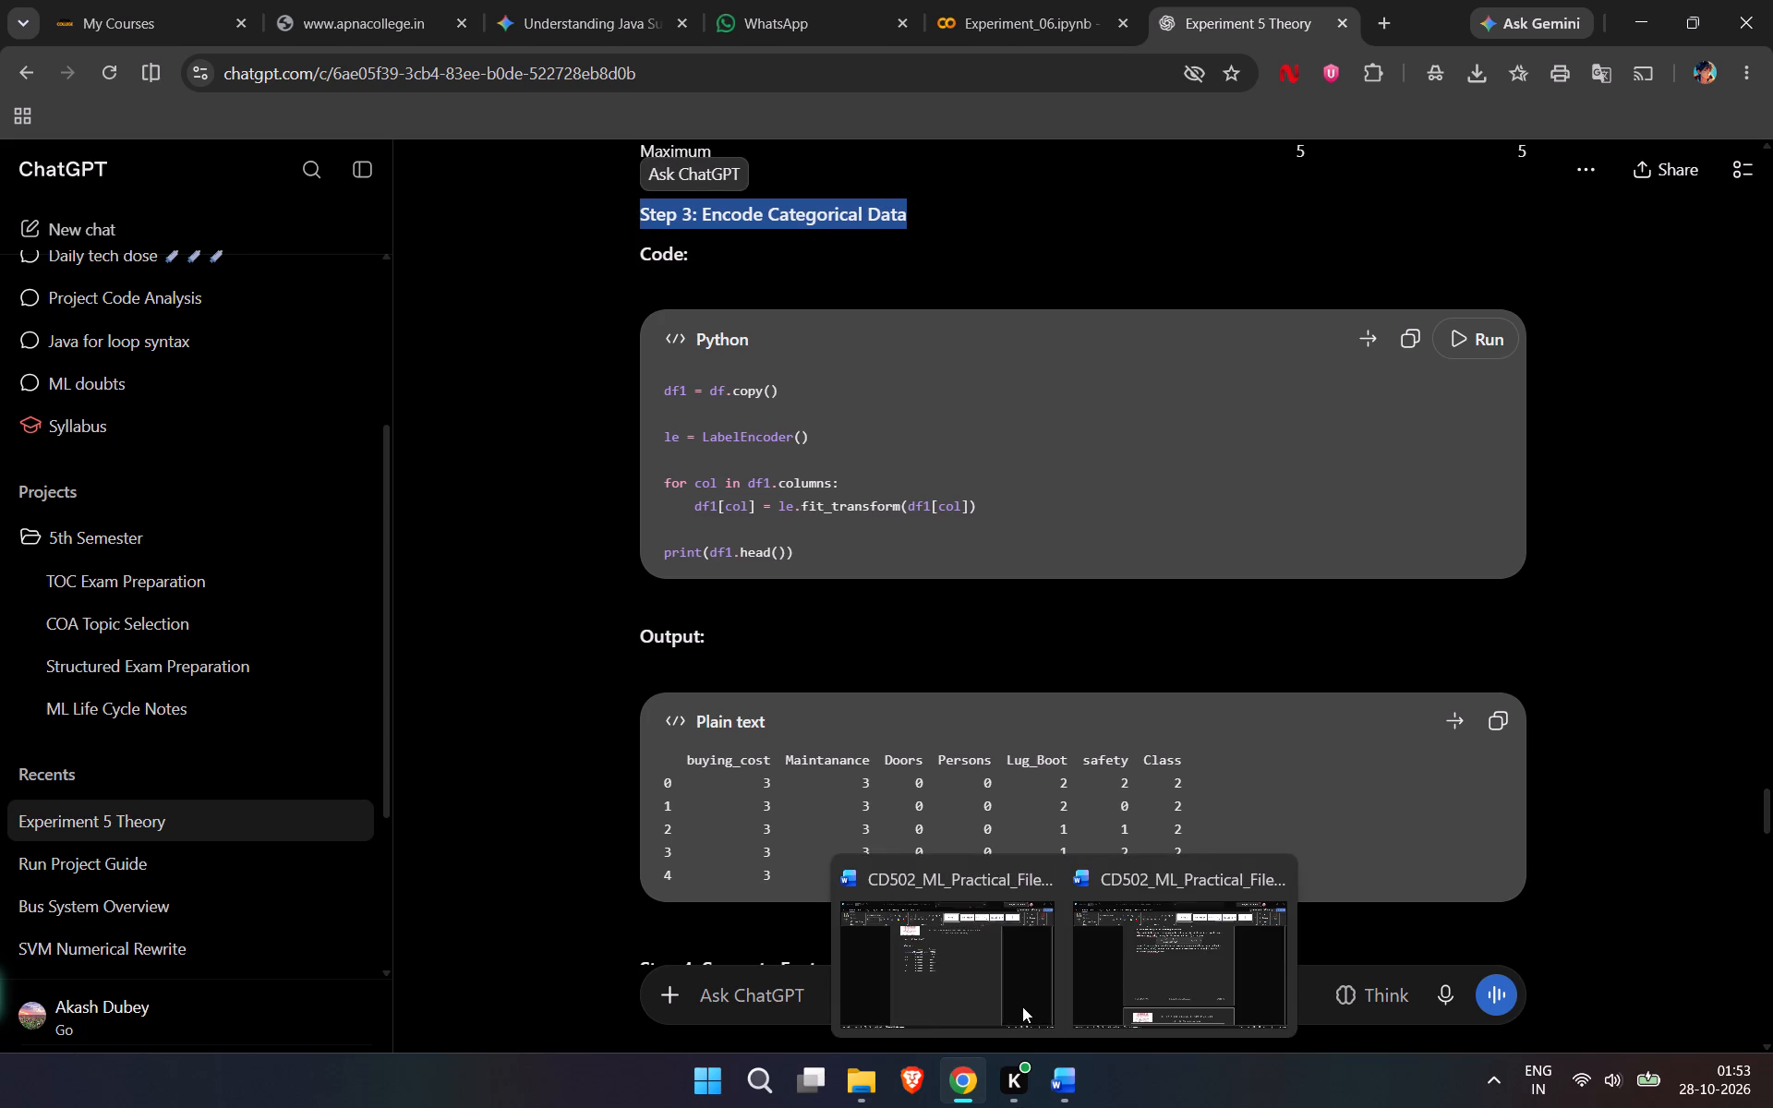
Return to the practical file in Word, paste the Step 3 heading below the output box and set it to 12 pt.
click(987, 968)
key(ctrl+v)
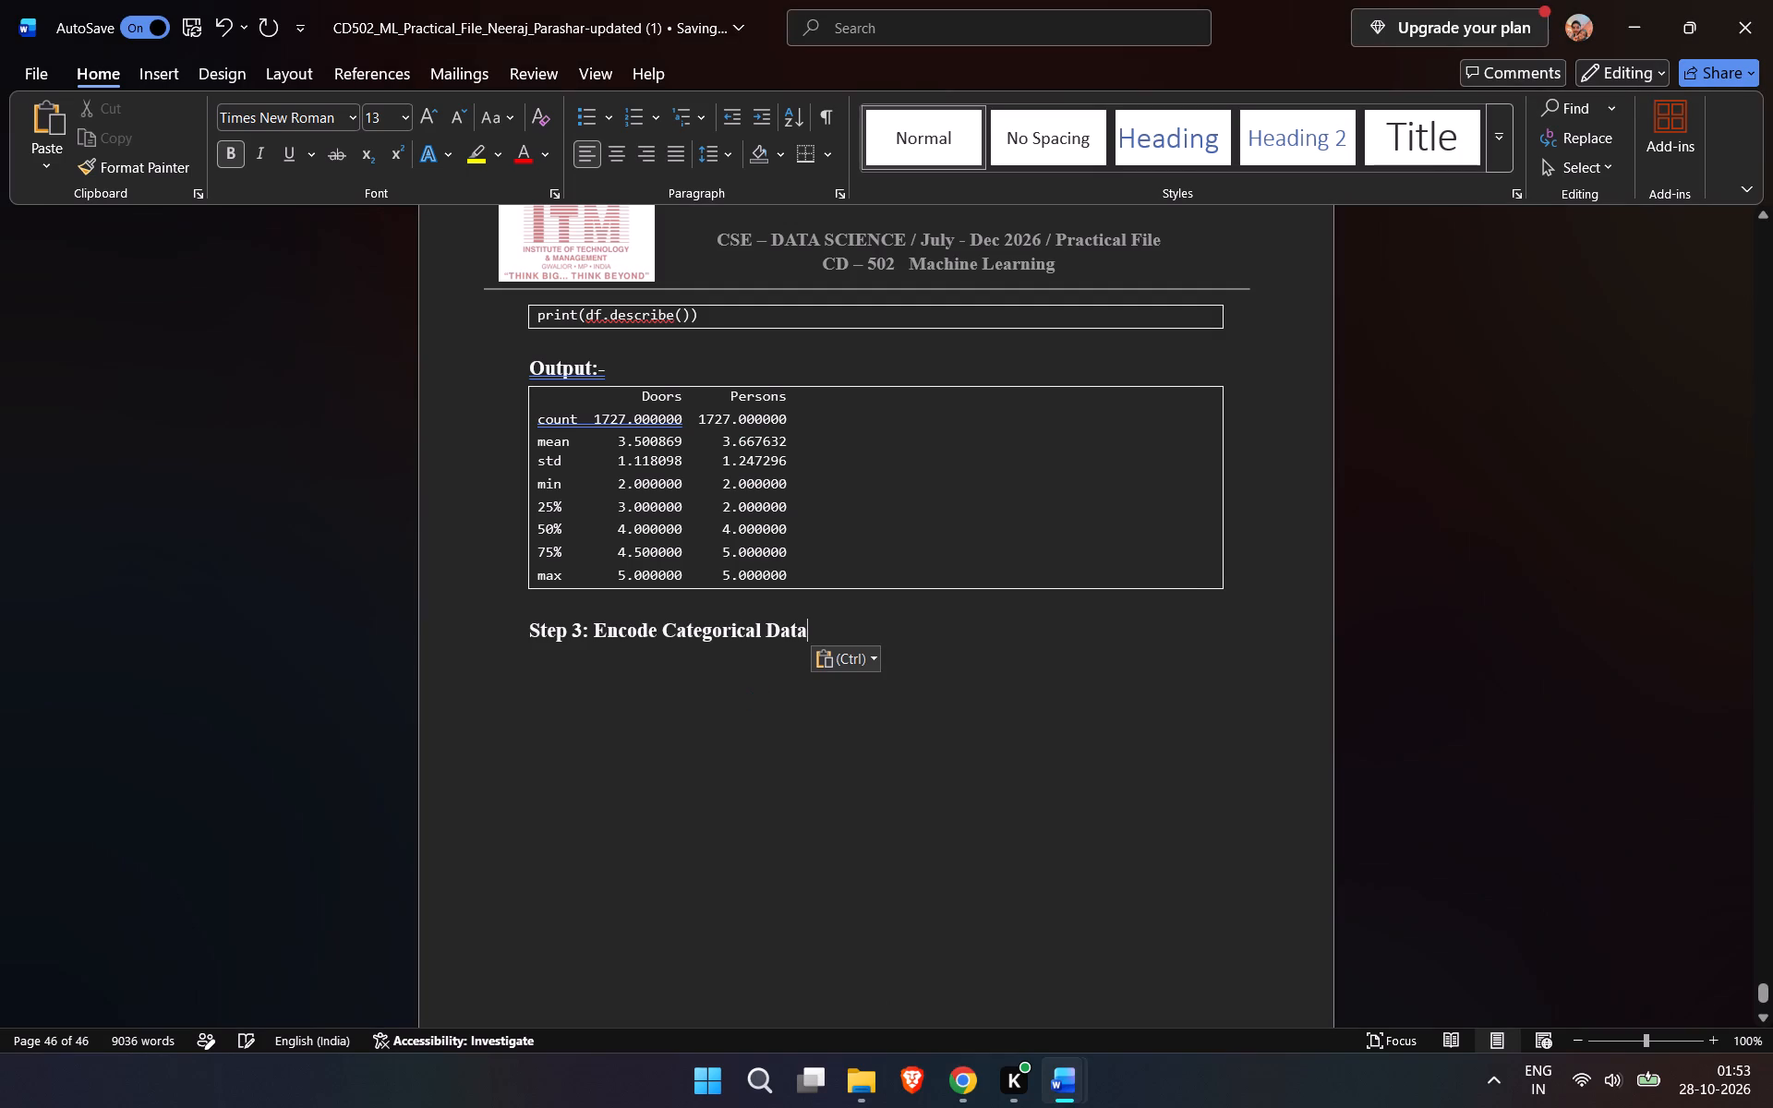
triple_click(821, 628)
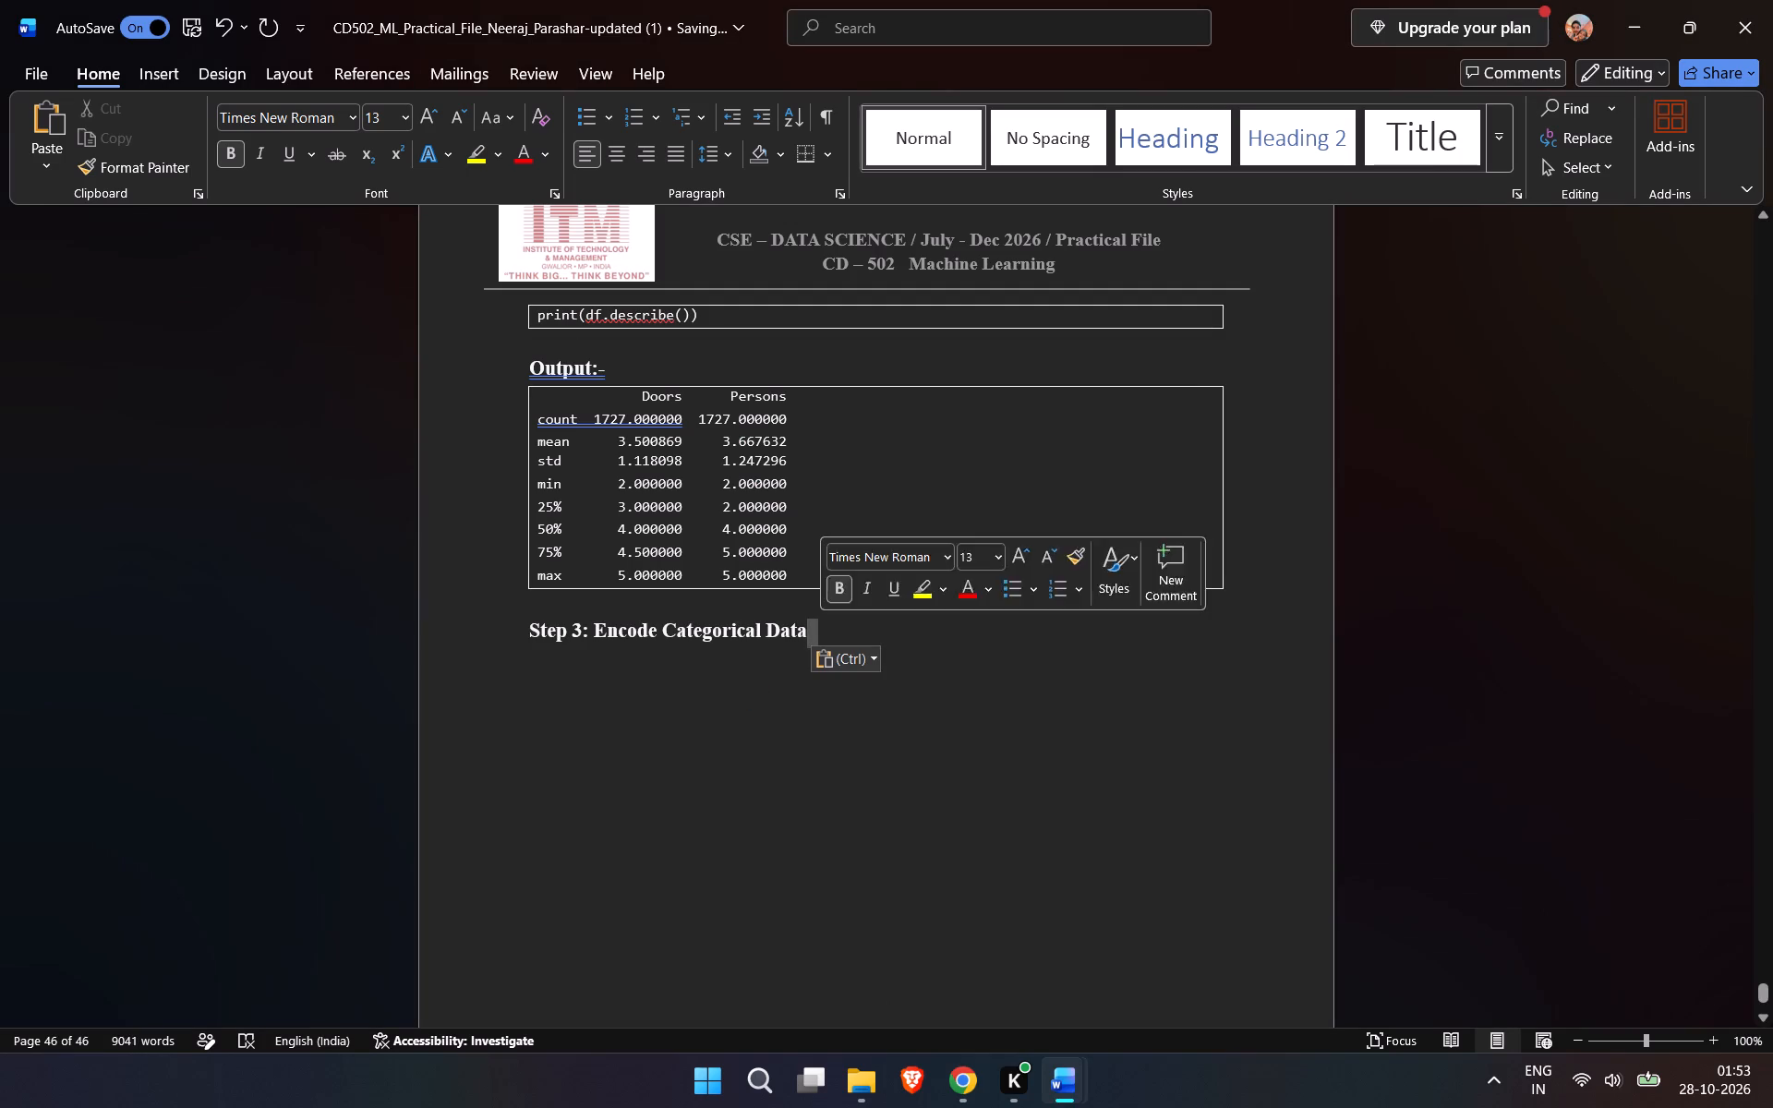
click(989, 560)
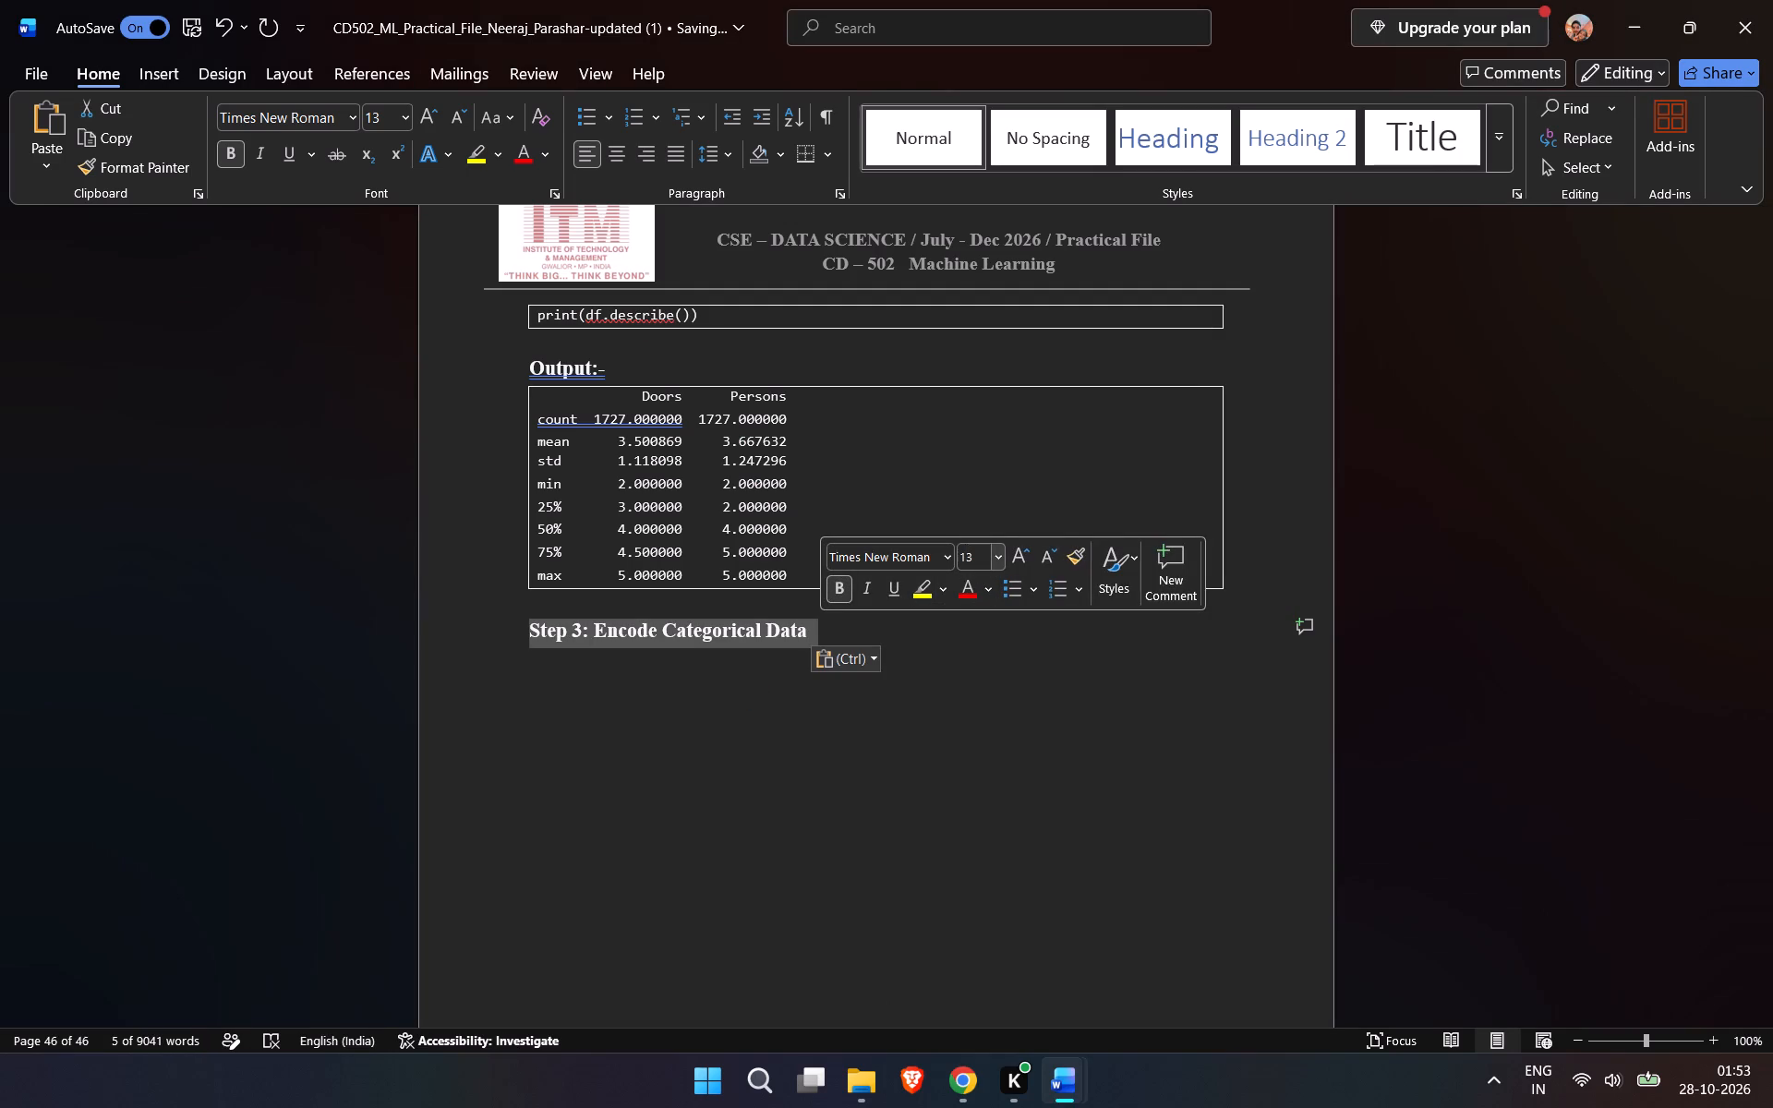
click(989, 560)
key(BackSpace)
key(2)
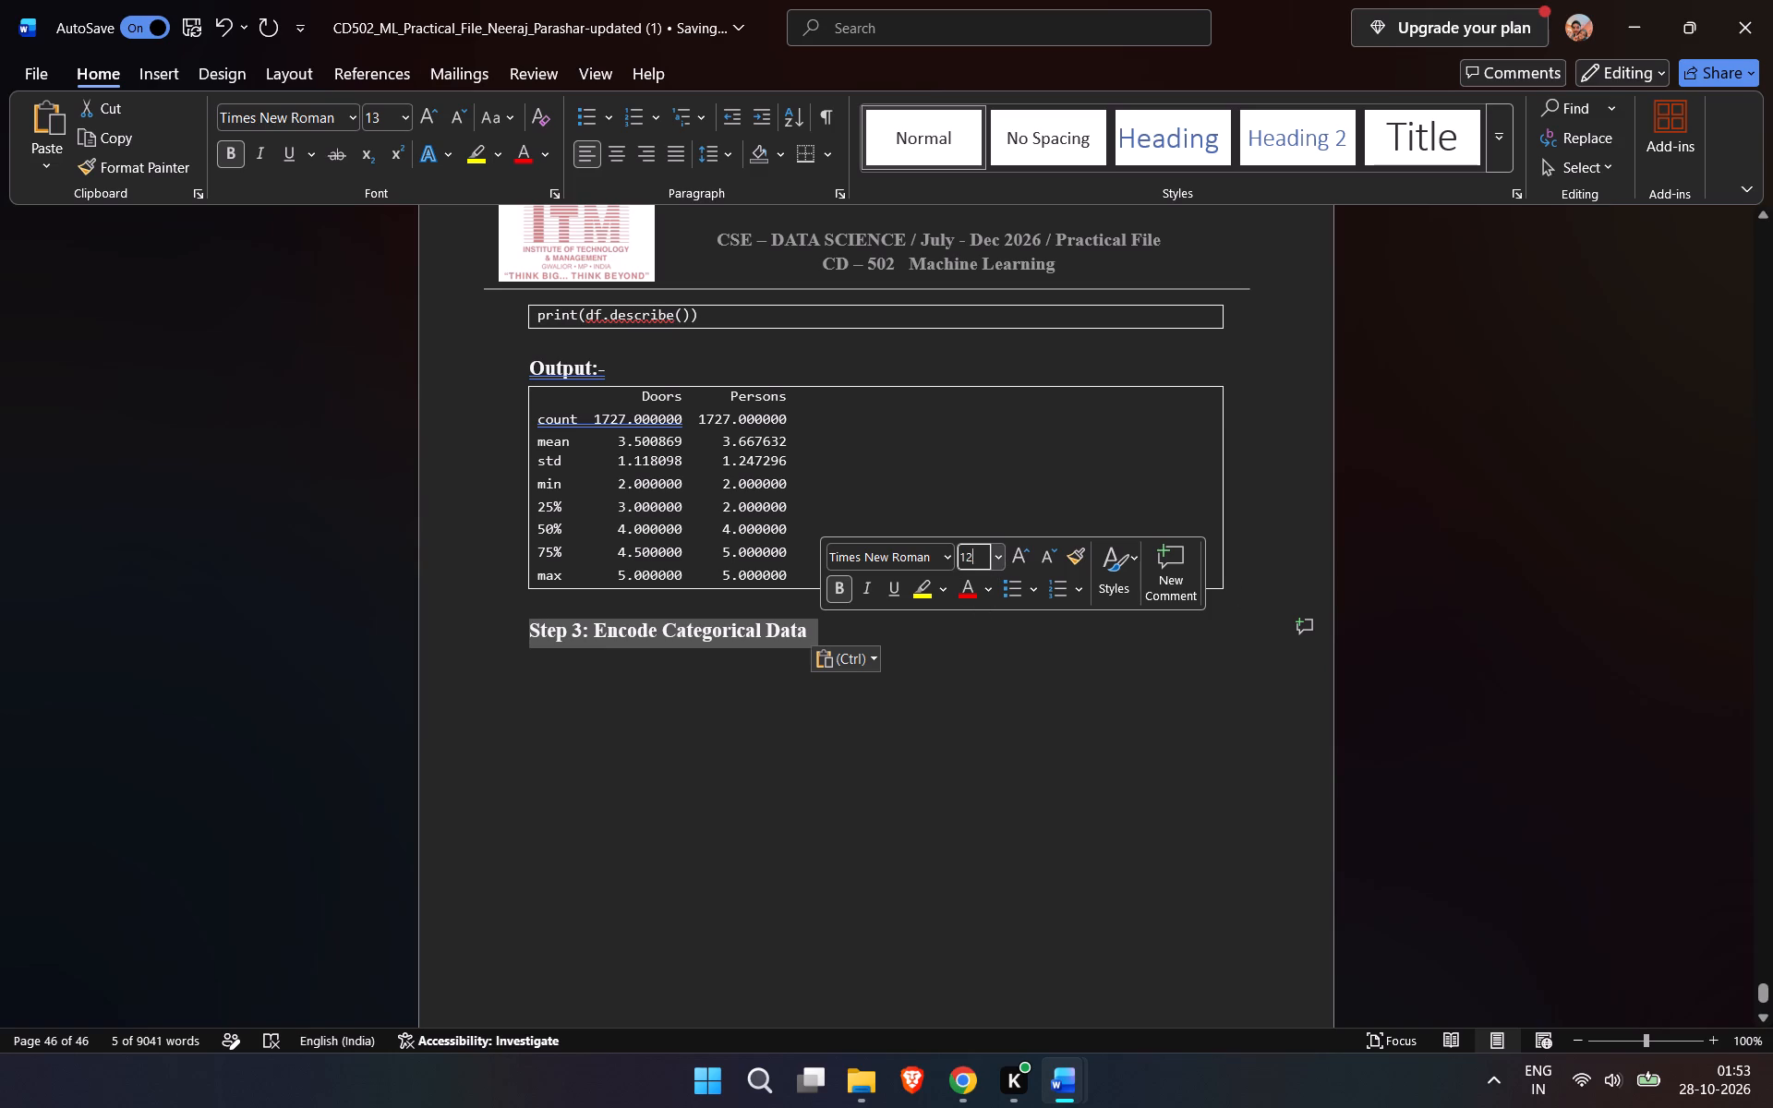
click(977, 667)
triple_click(885, 639)
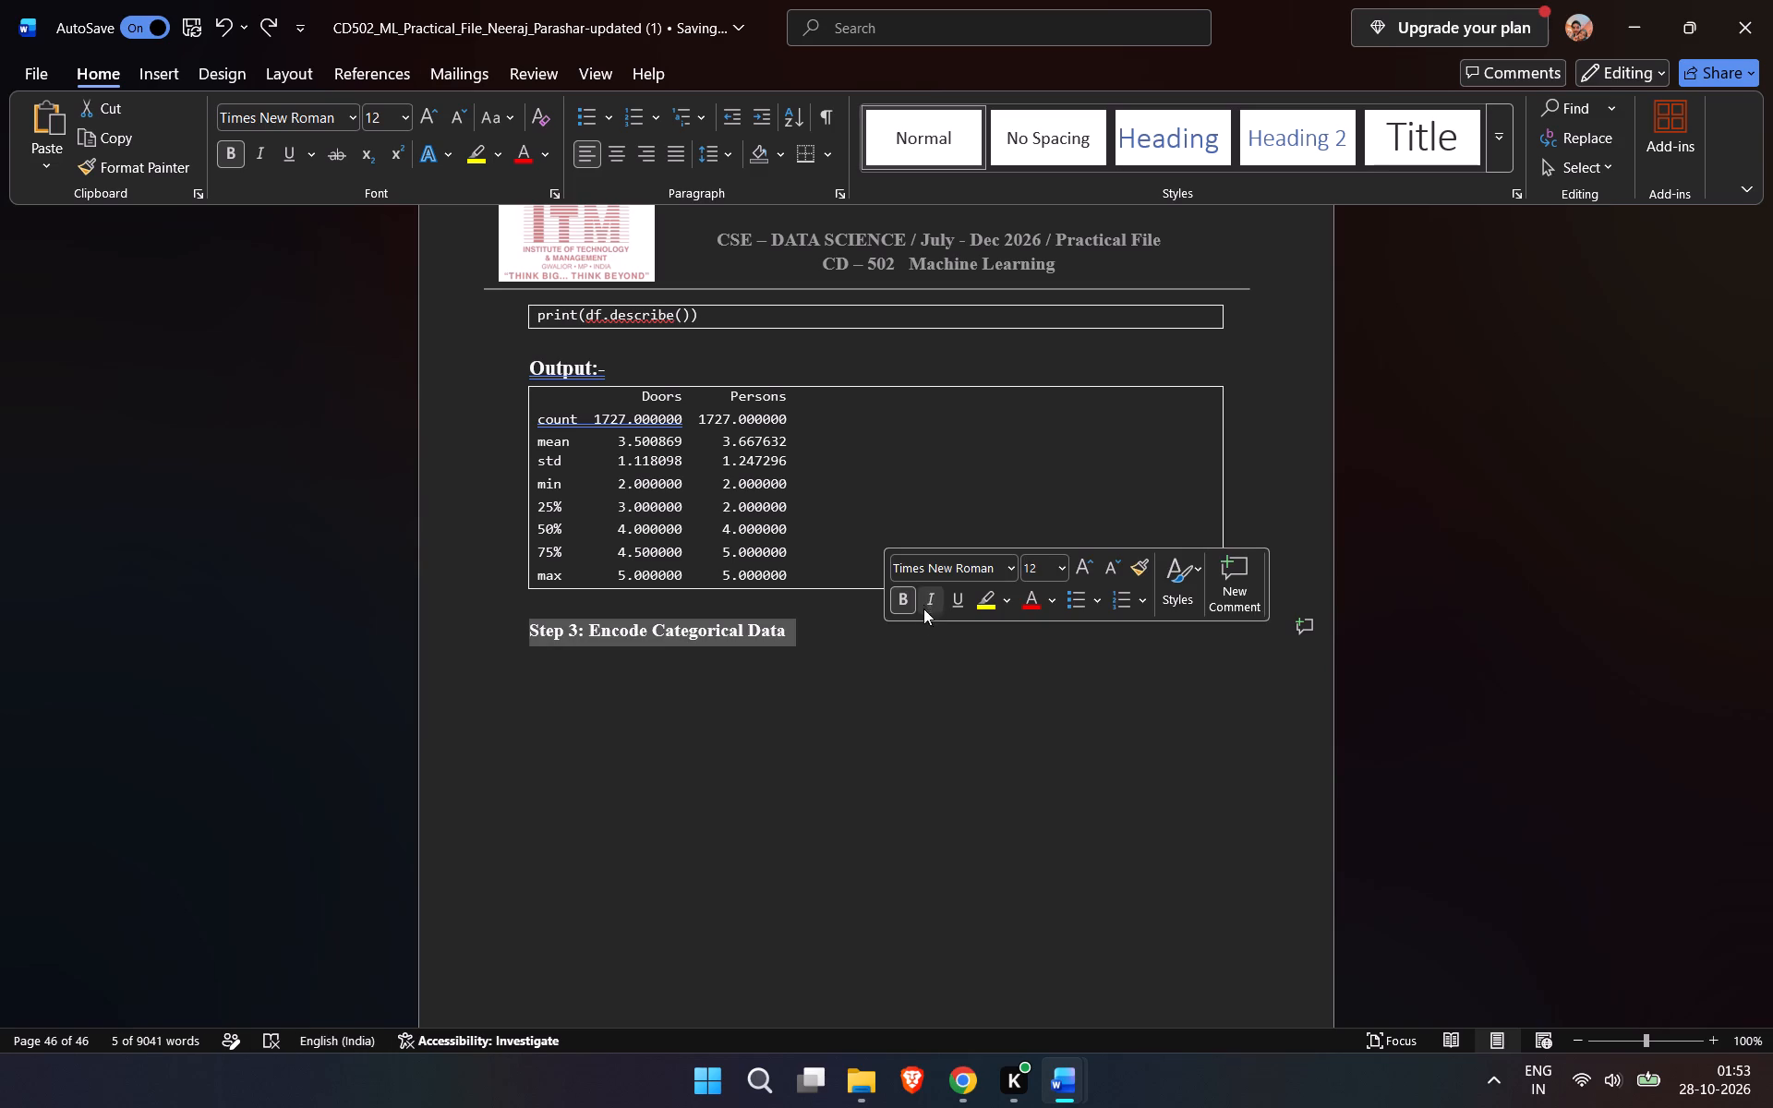
click(834, 629)
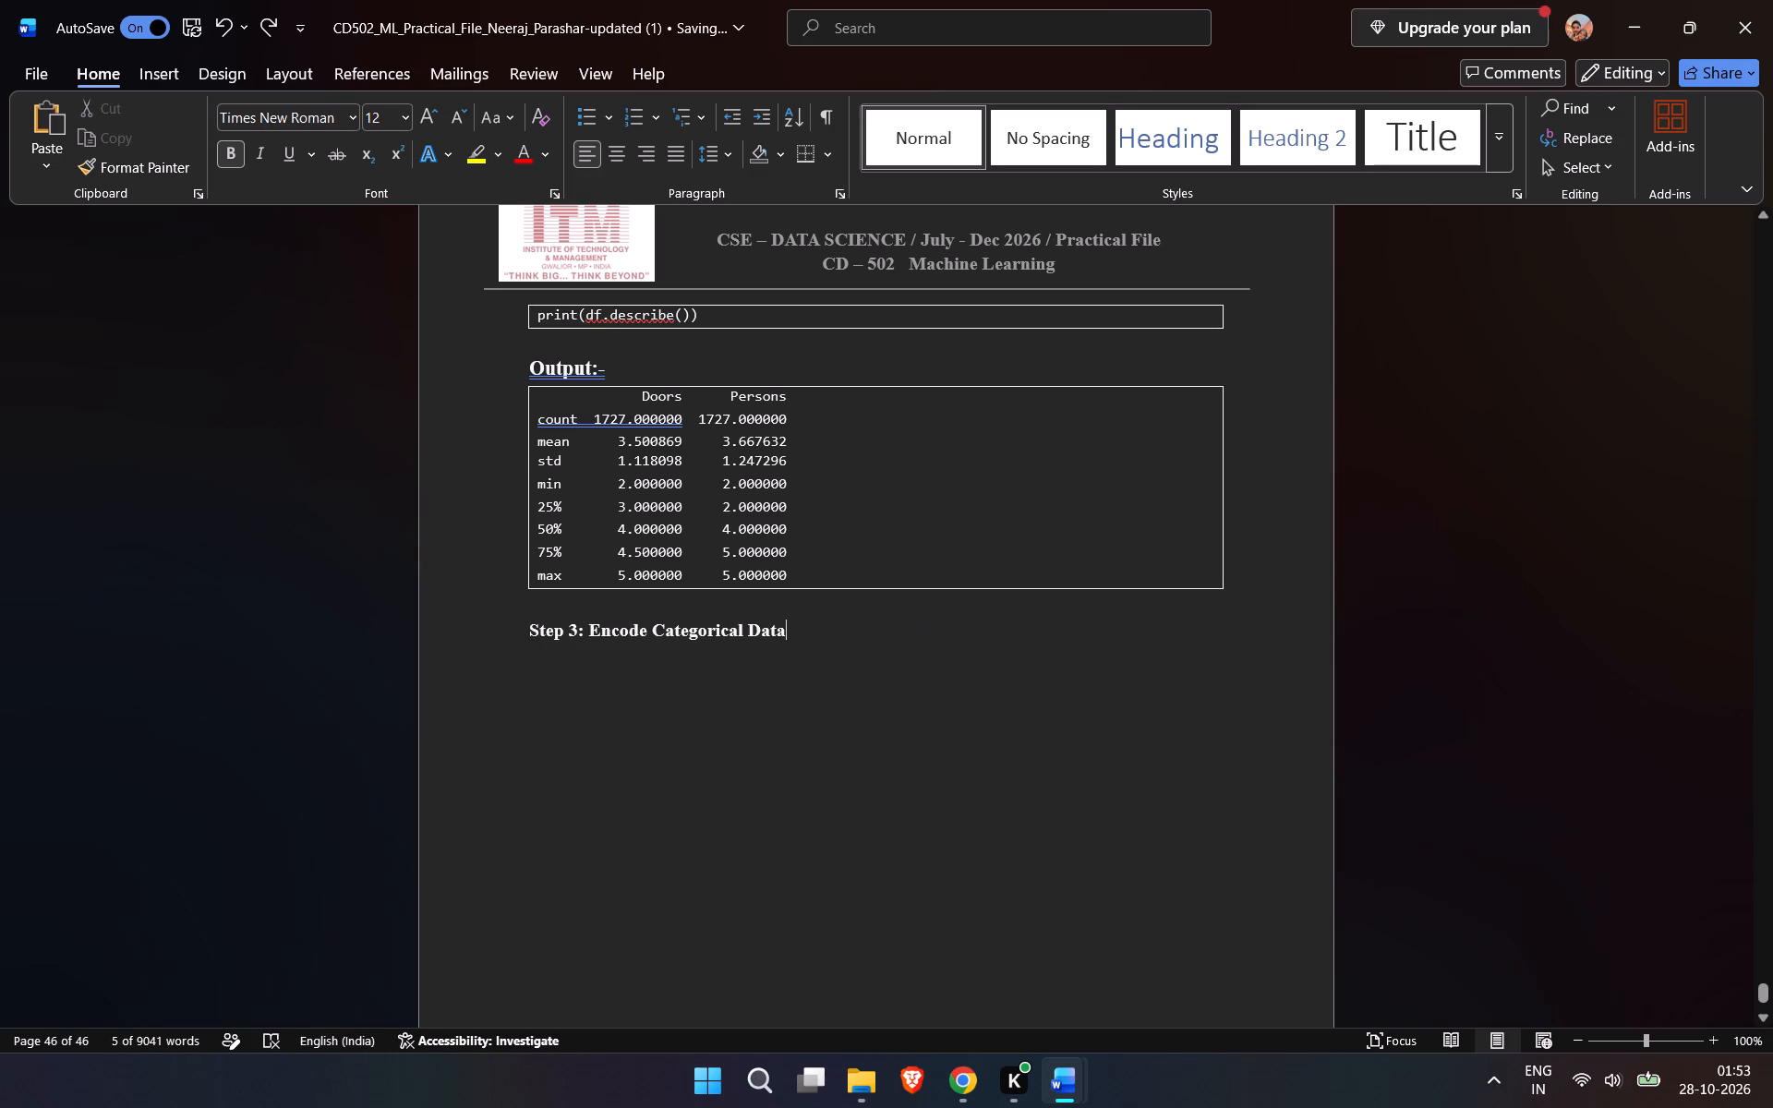
Insert a one-cell table under the "Step 3: Encode Categorical Data" heading.
key(Return)
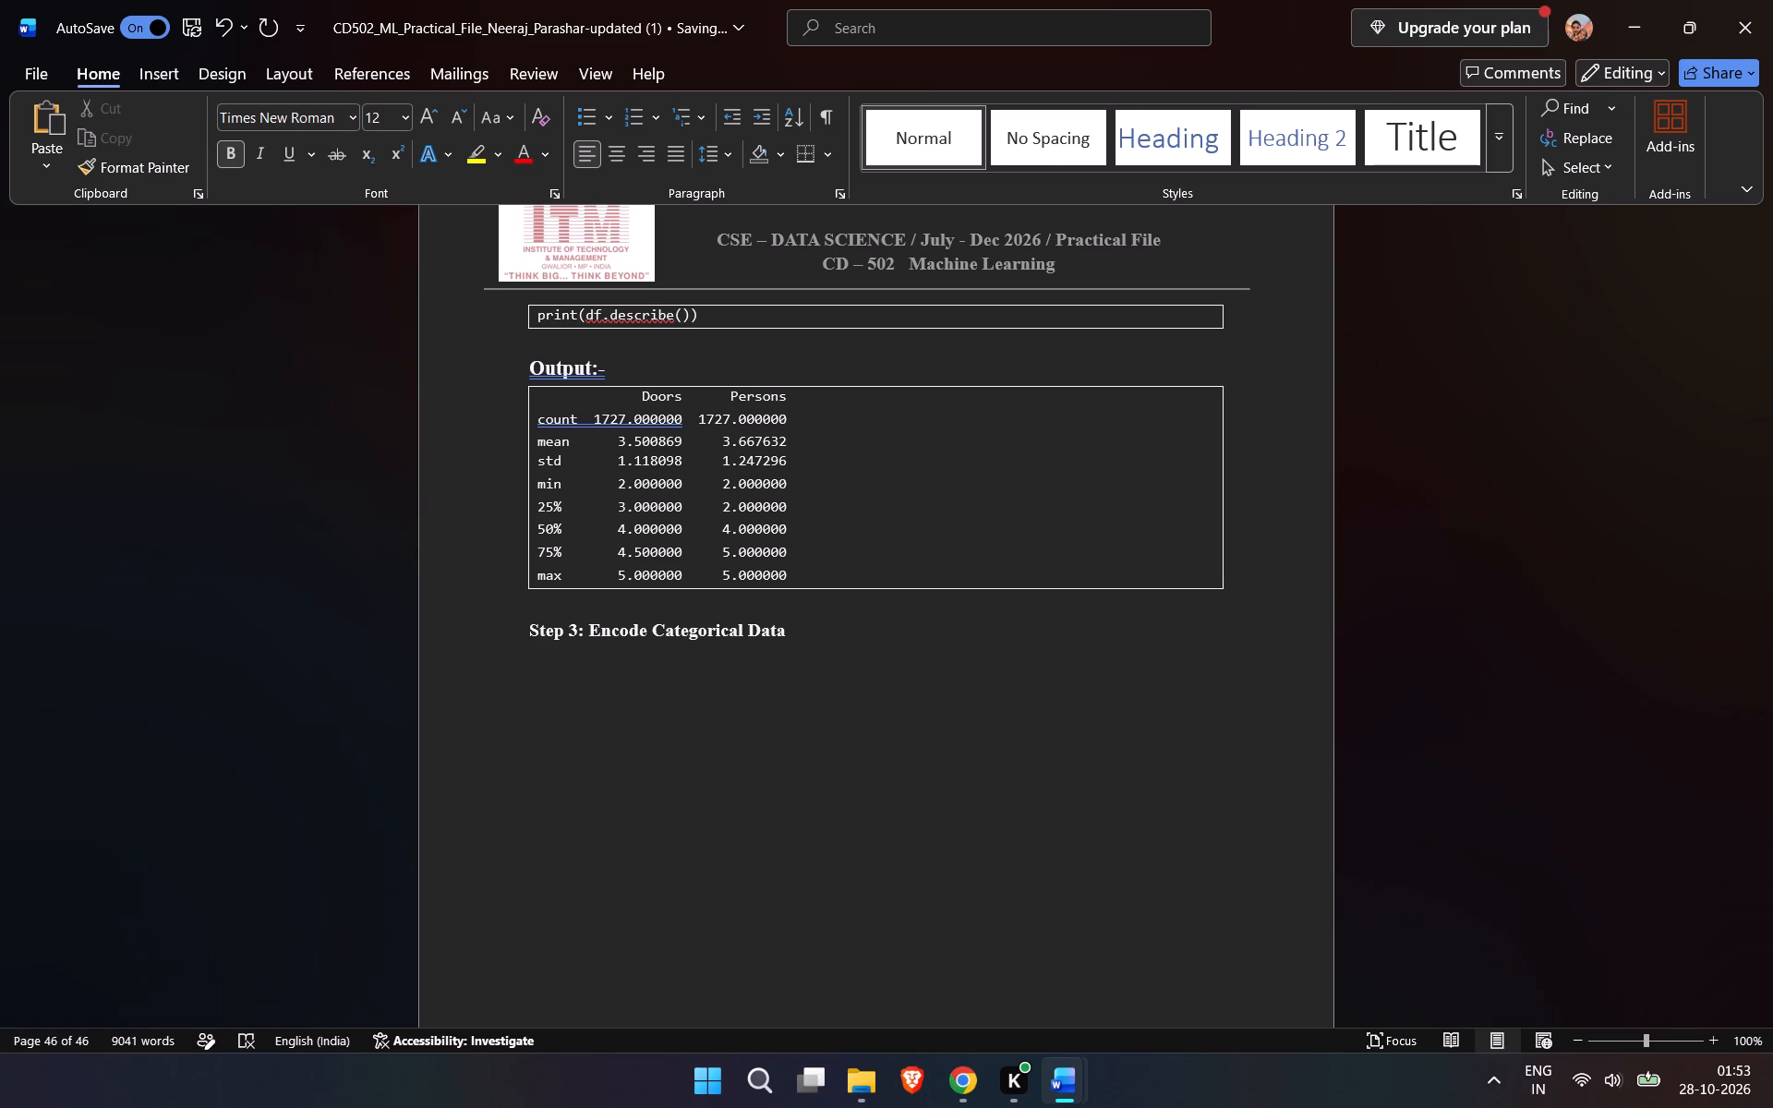
click(181, 71)
click(191, 168)
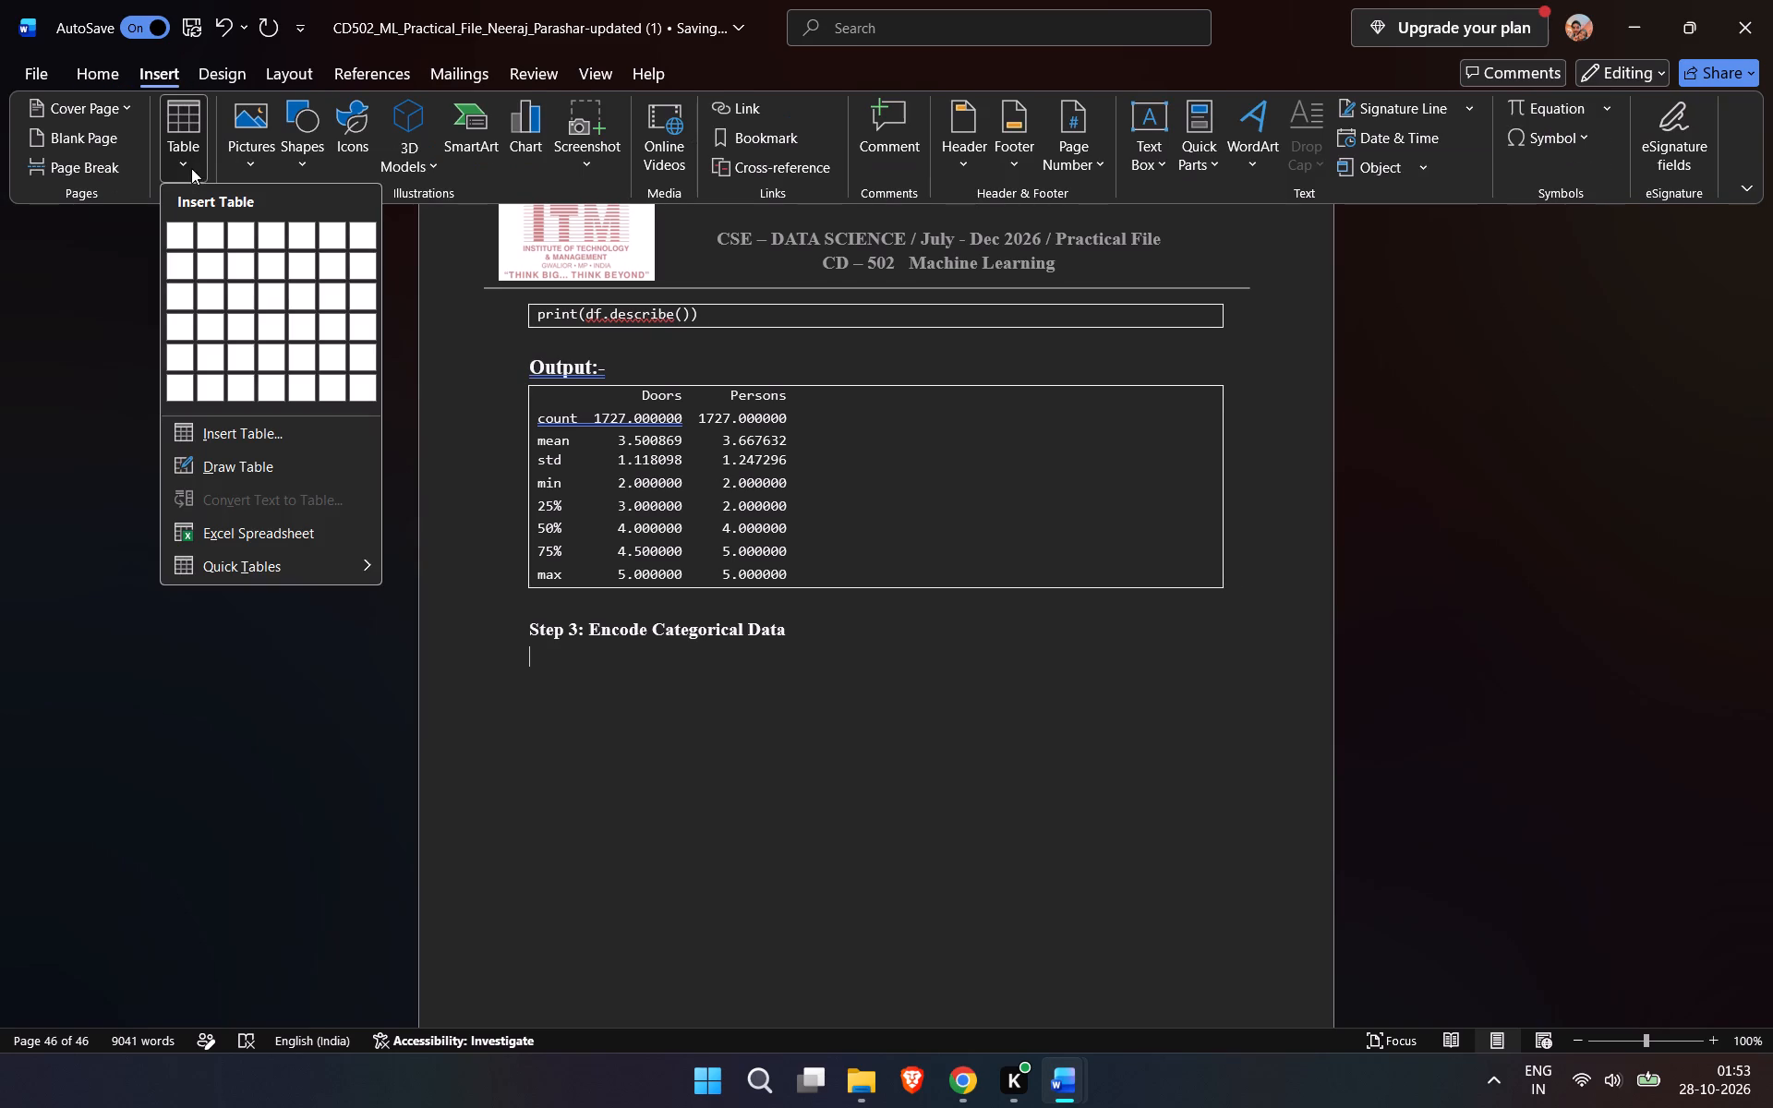
click(173, 228)
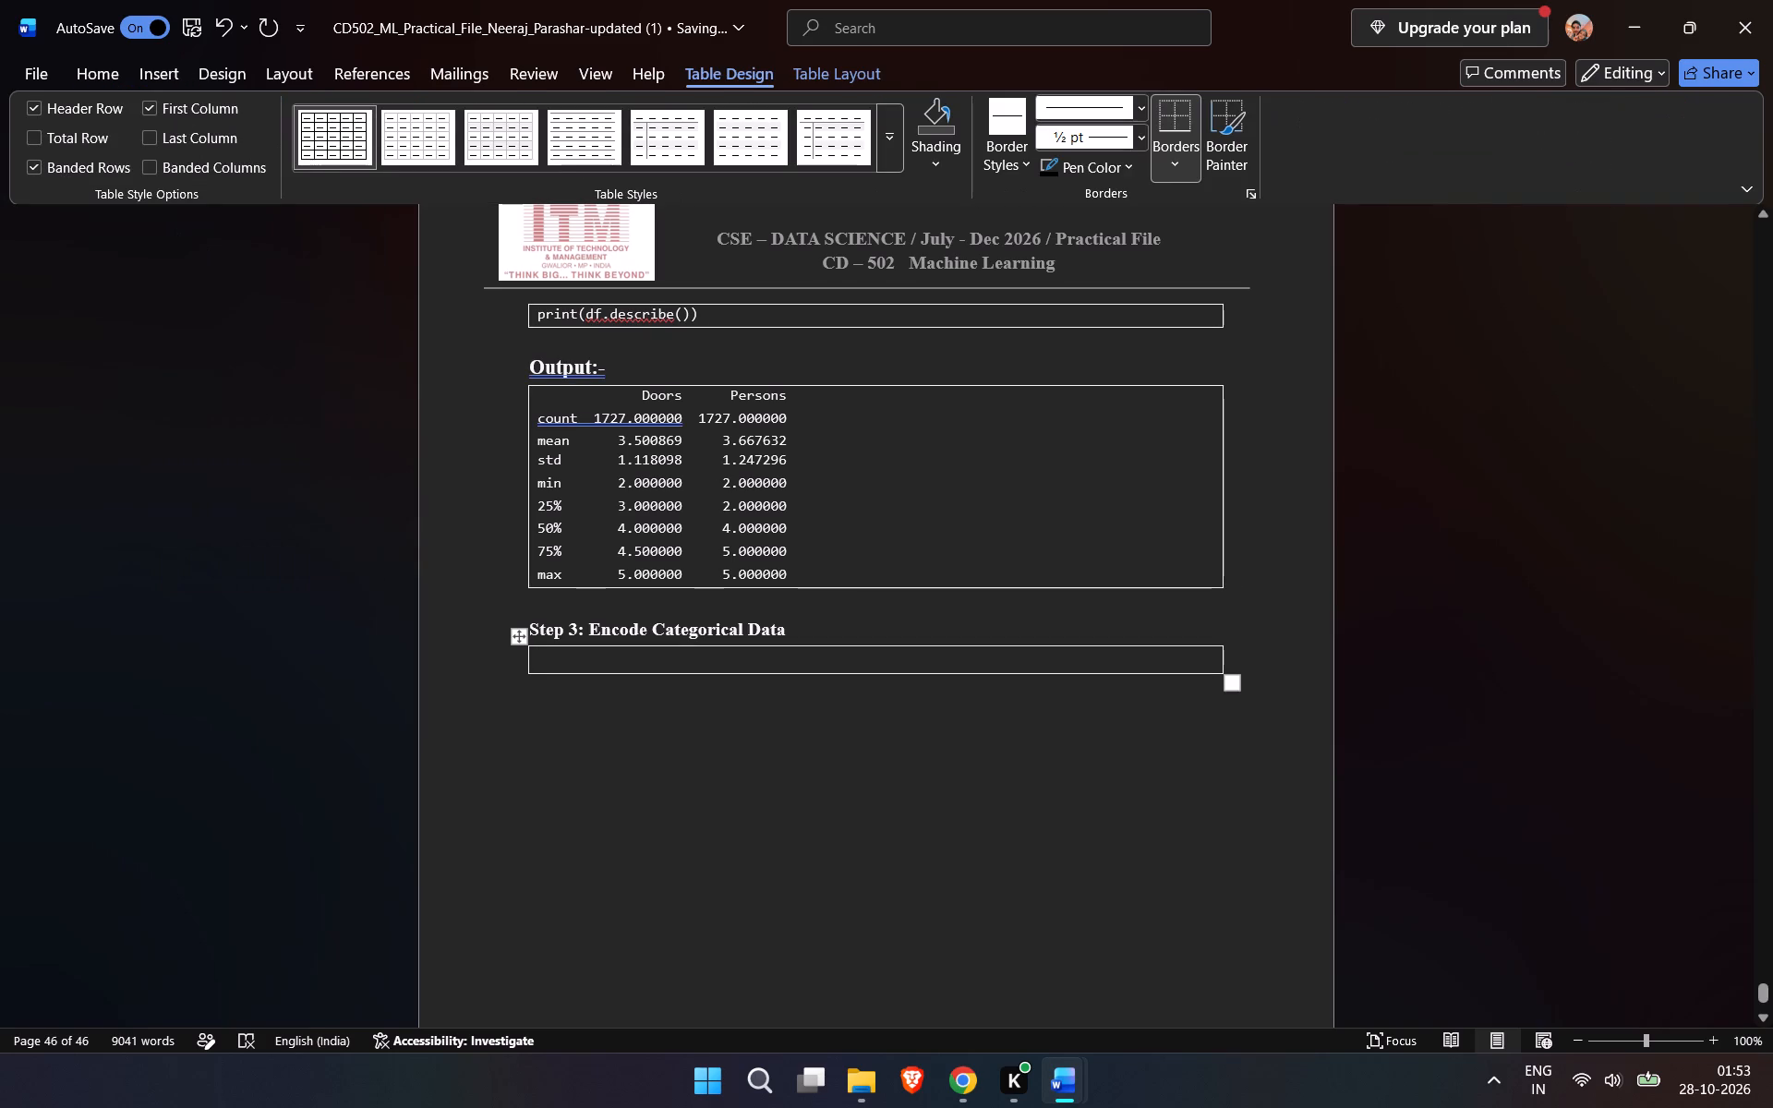
Copy the Step 3 LabelEncoder code from the ChatGPT conversation in Chrome and paste it into the empty one-cell table in Word.
click(913, 971)
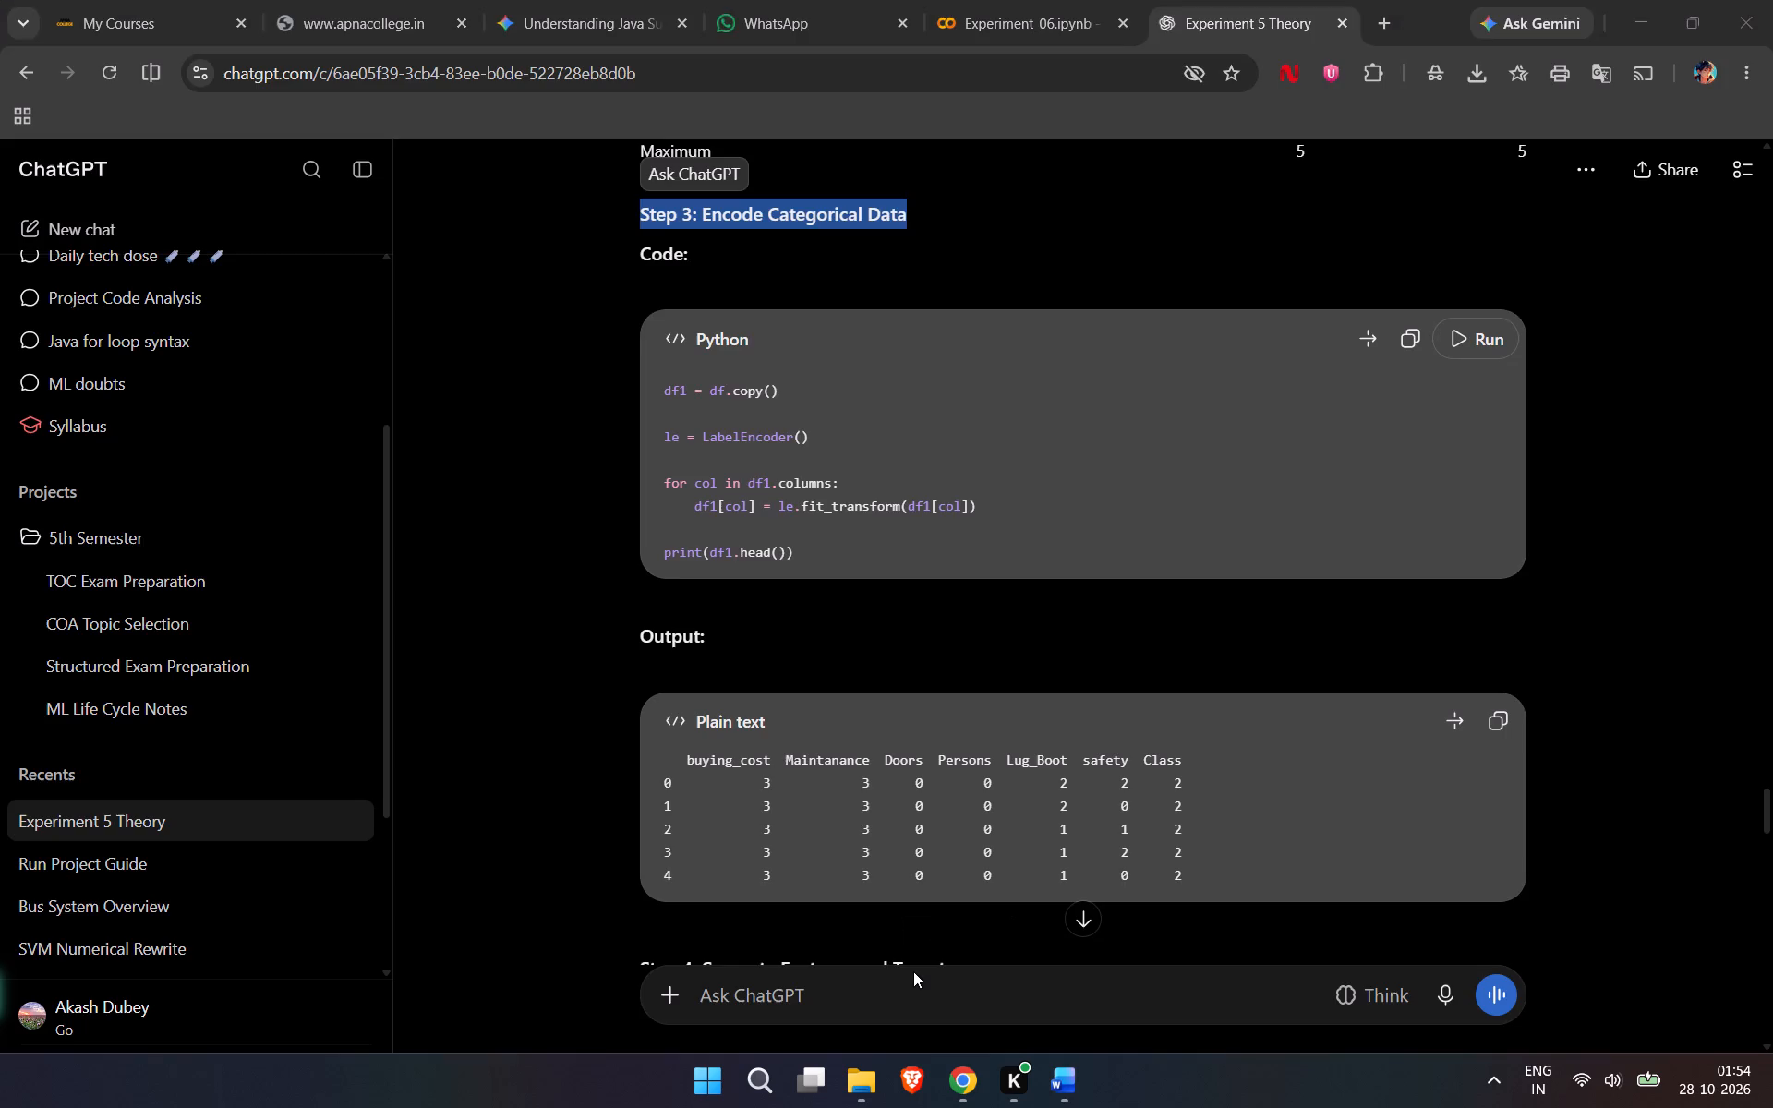
drag(861, 560, 853, 558)
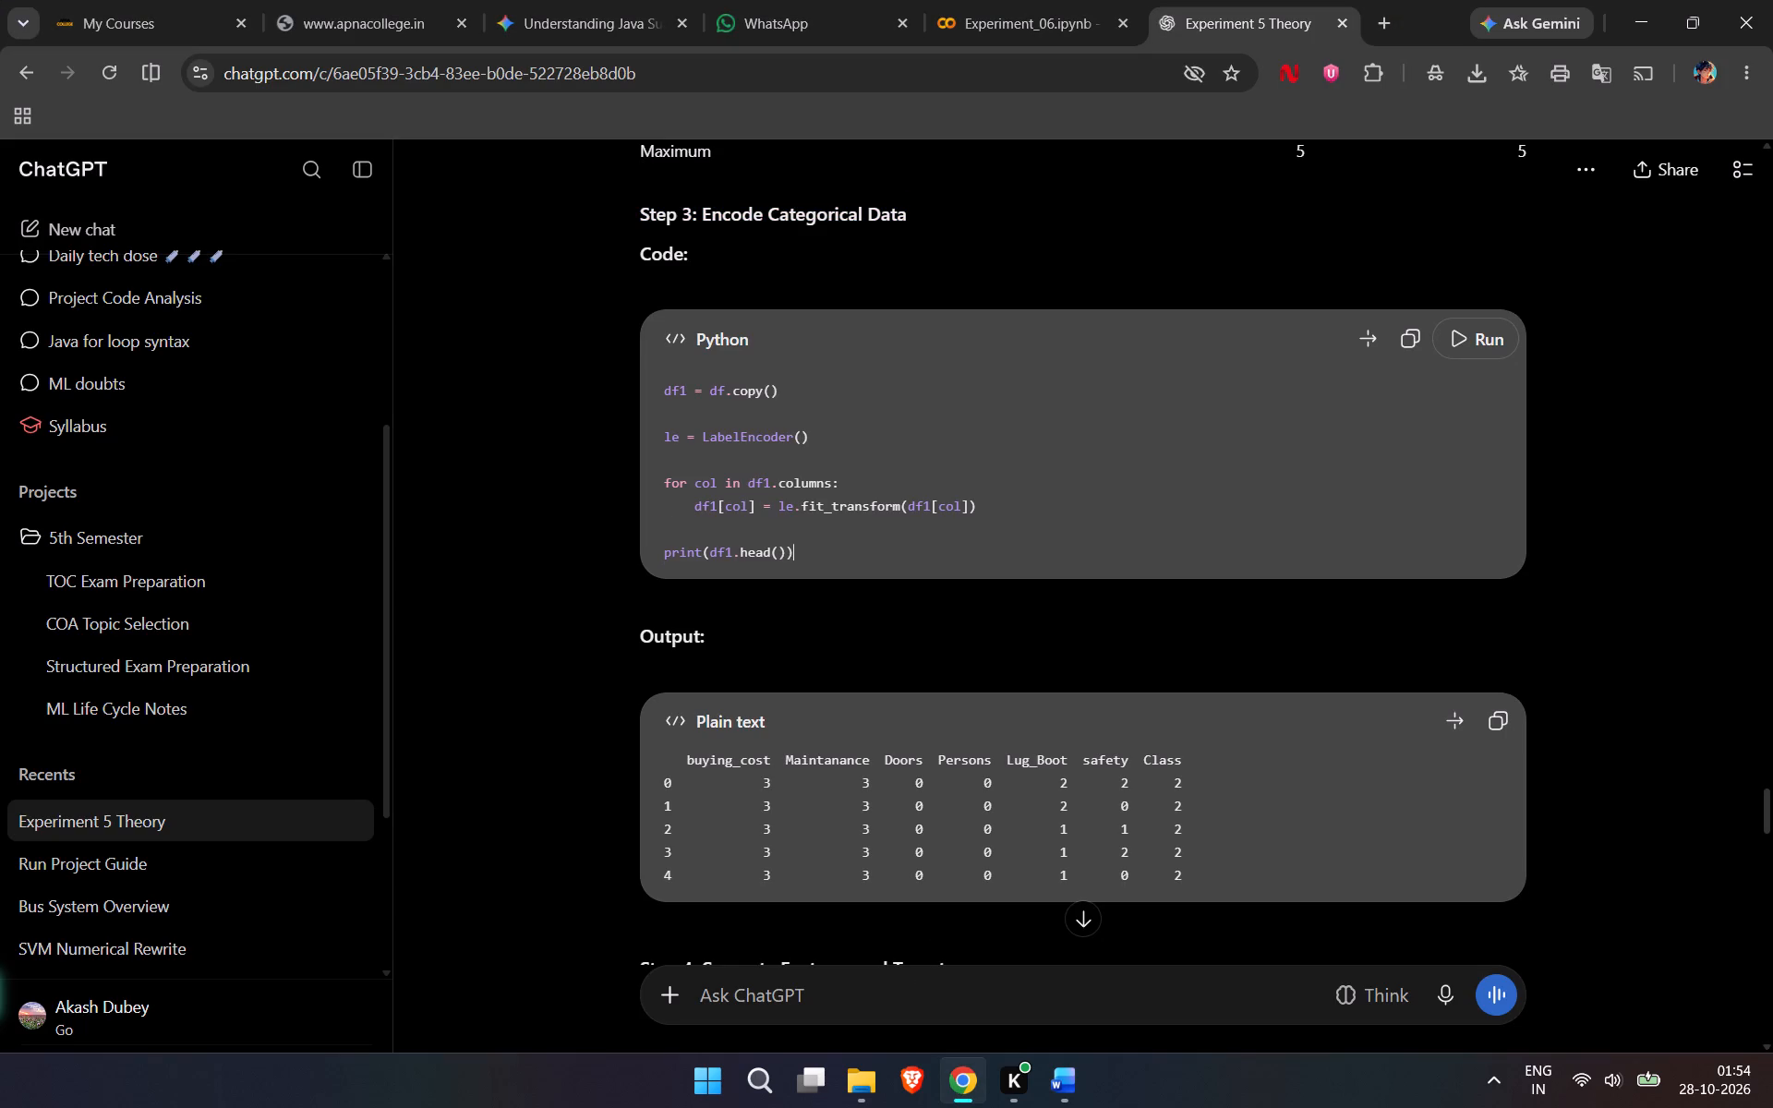
drag(853, 558, 645, 380)
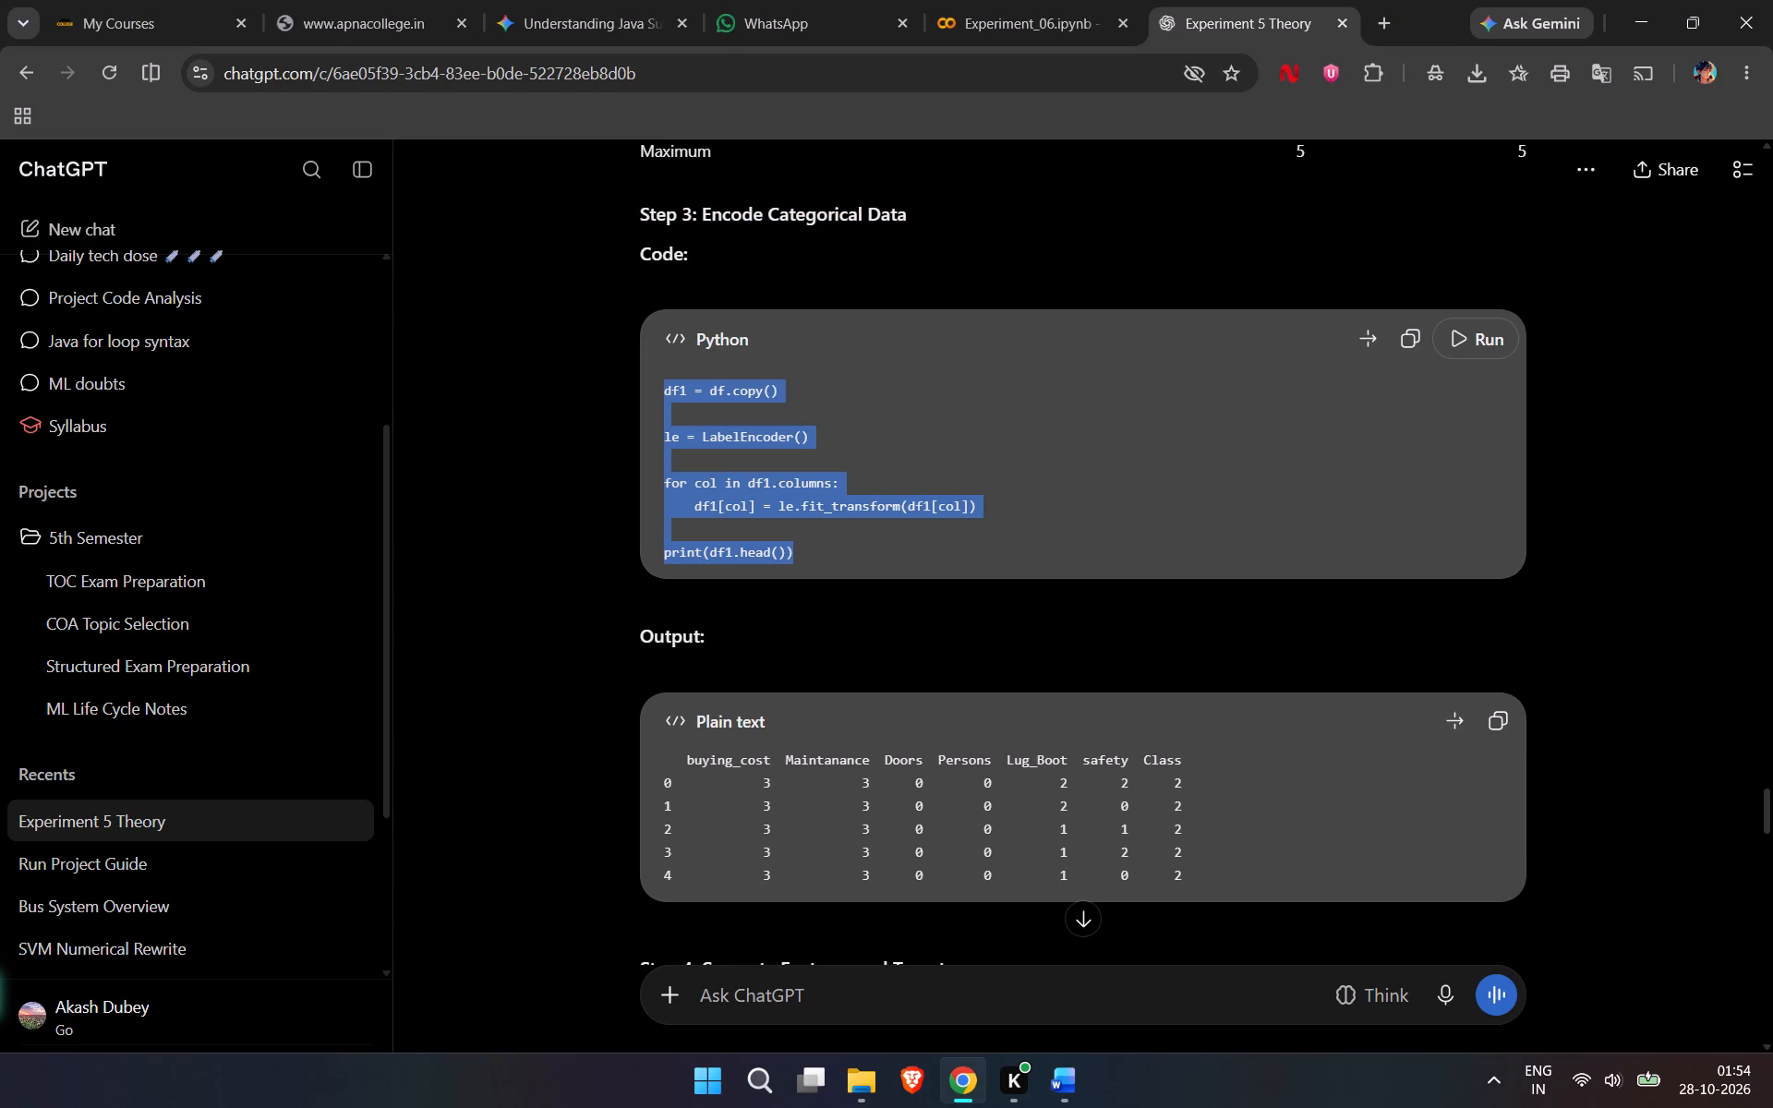
key(ctrl+c)
click(971, 977)
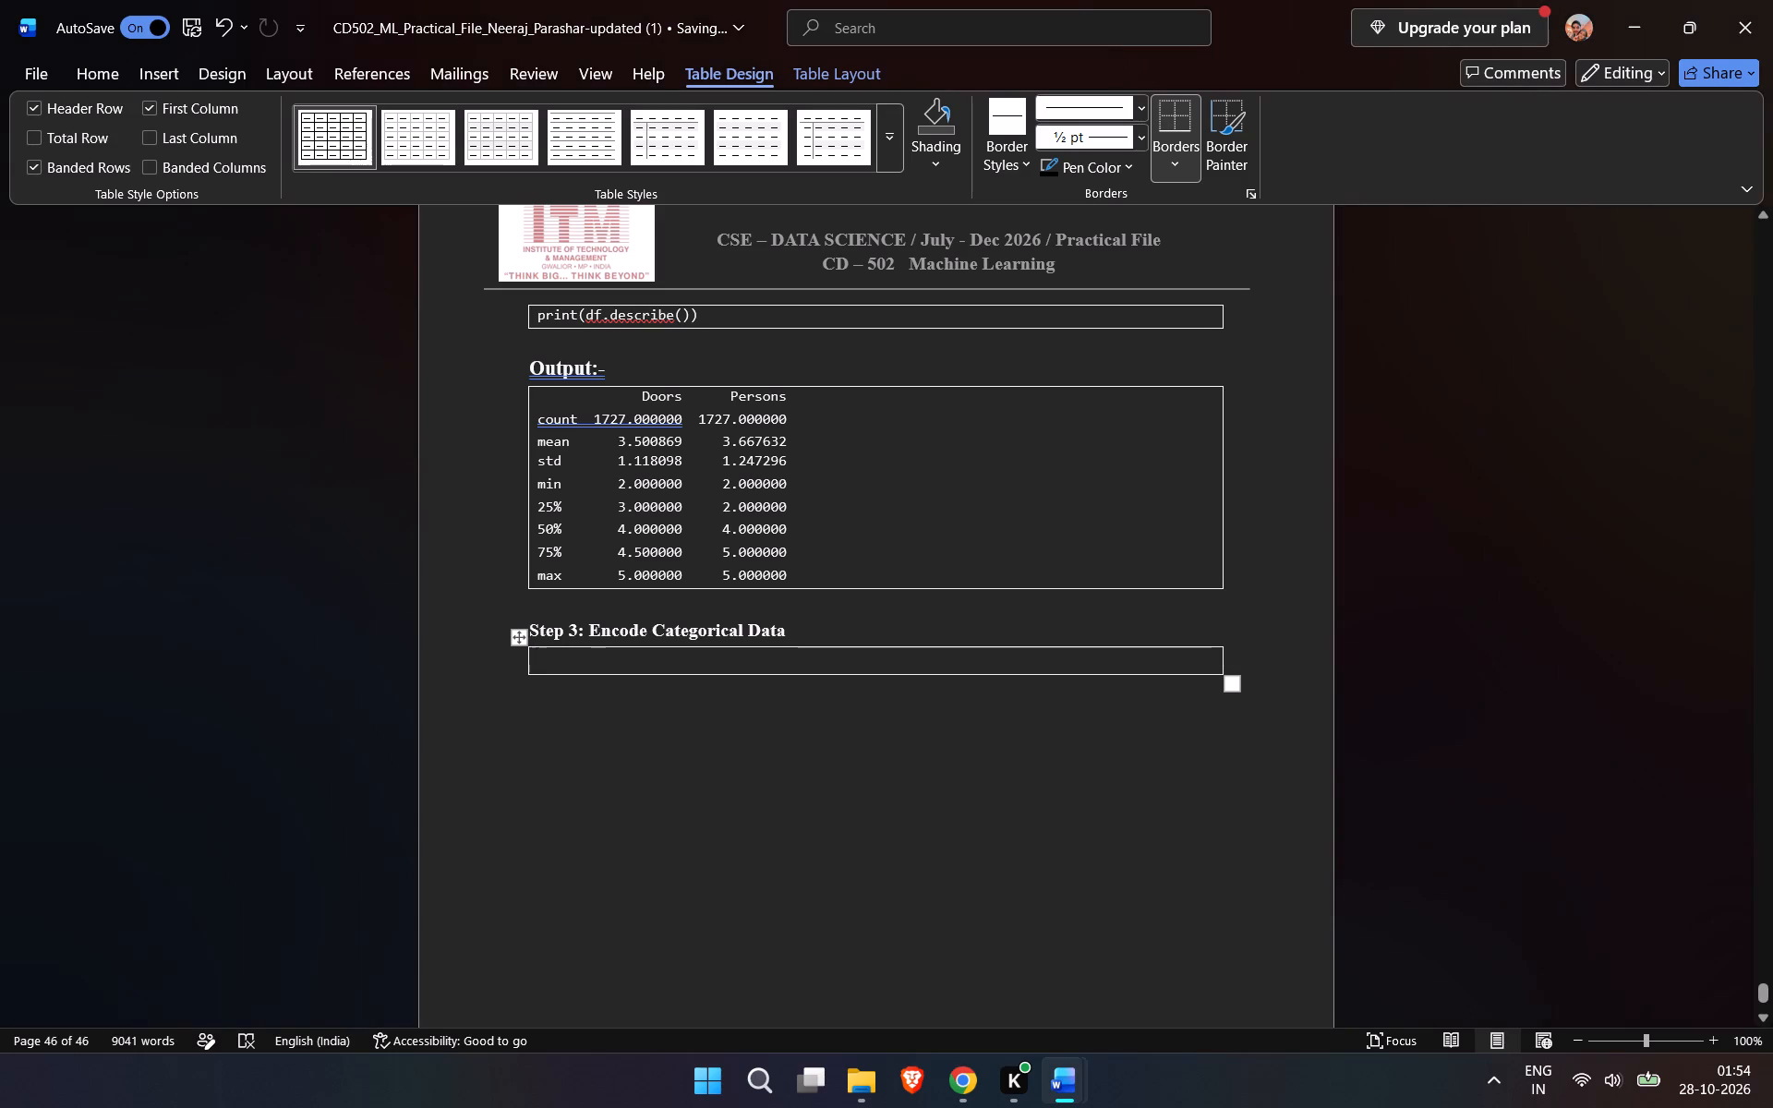
key(ctrl+v)
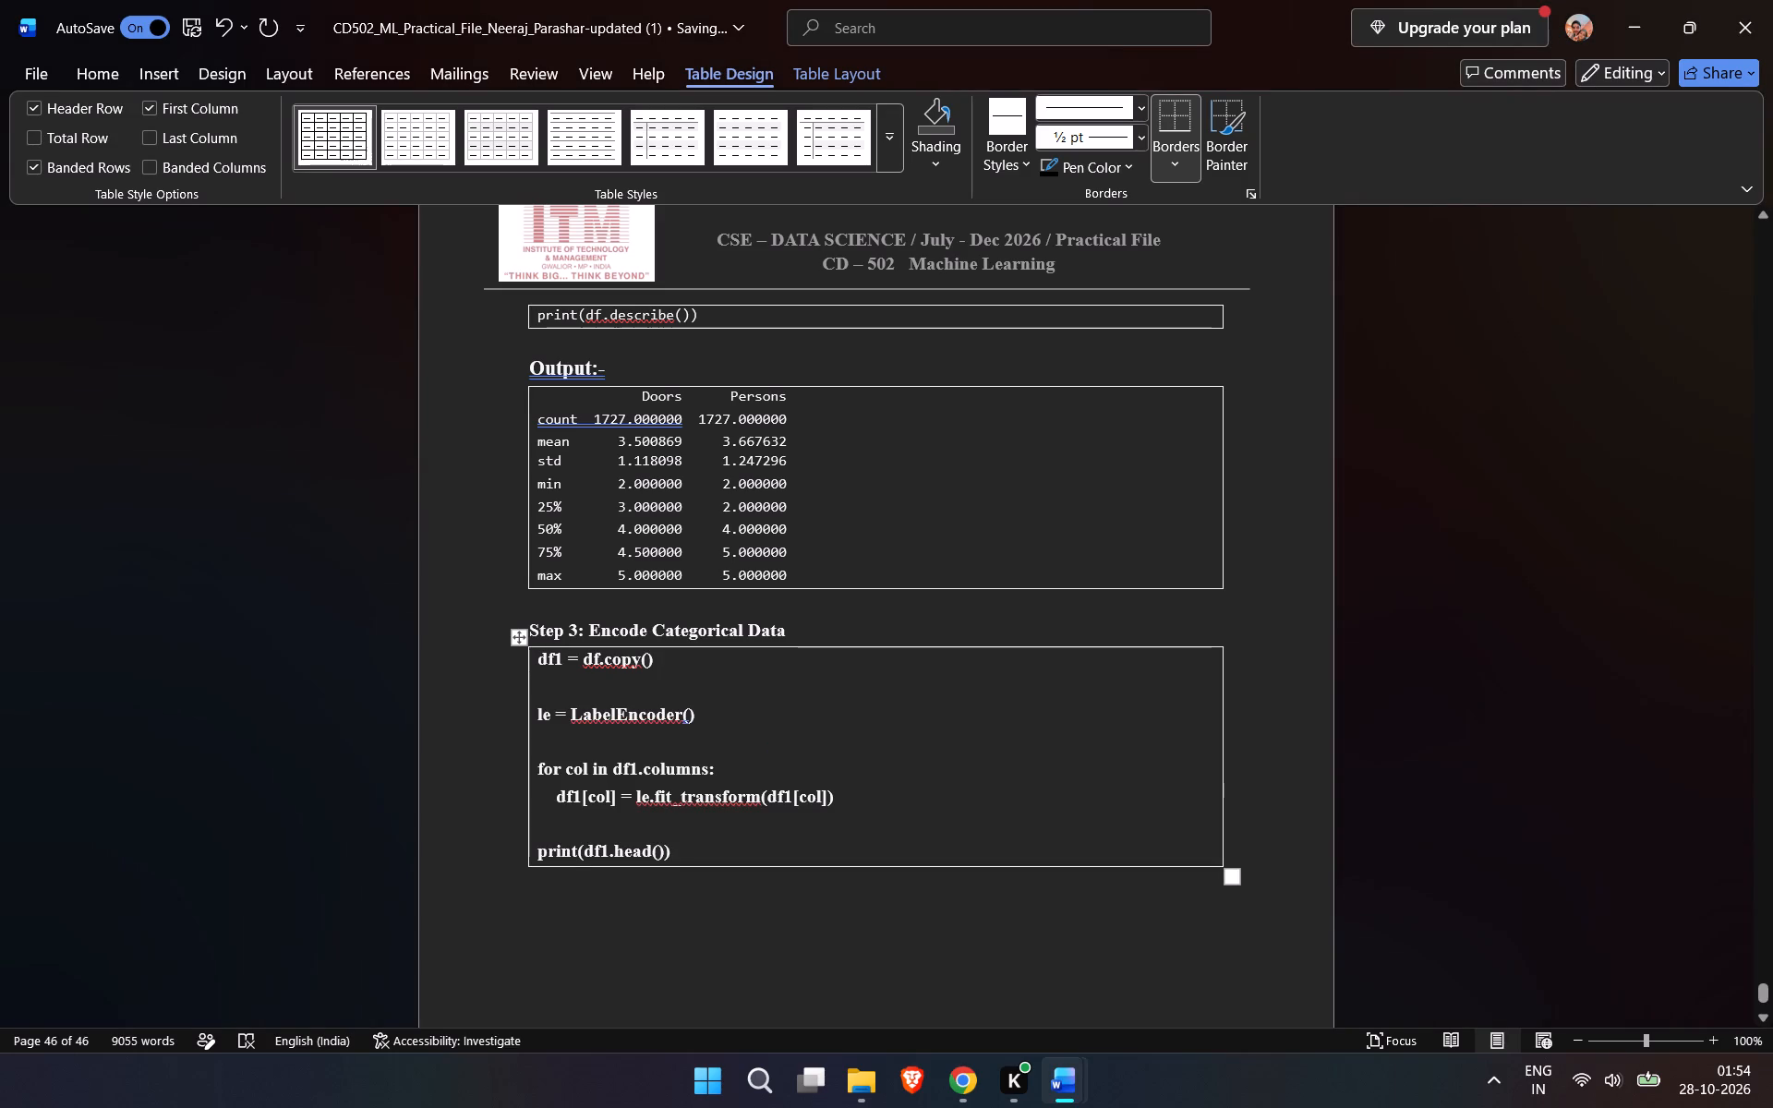
Delete the three blank lines between the code lines in the Step 3 code box.
click(670, 837)
key(BackSpace)
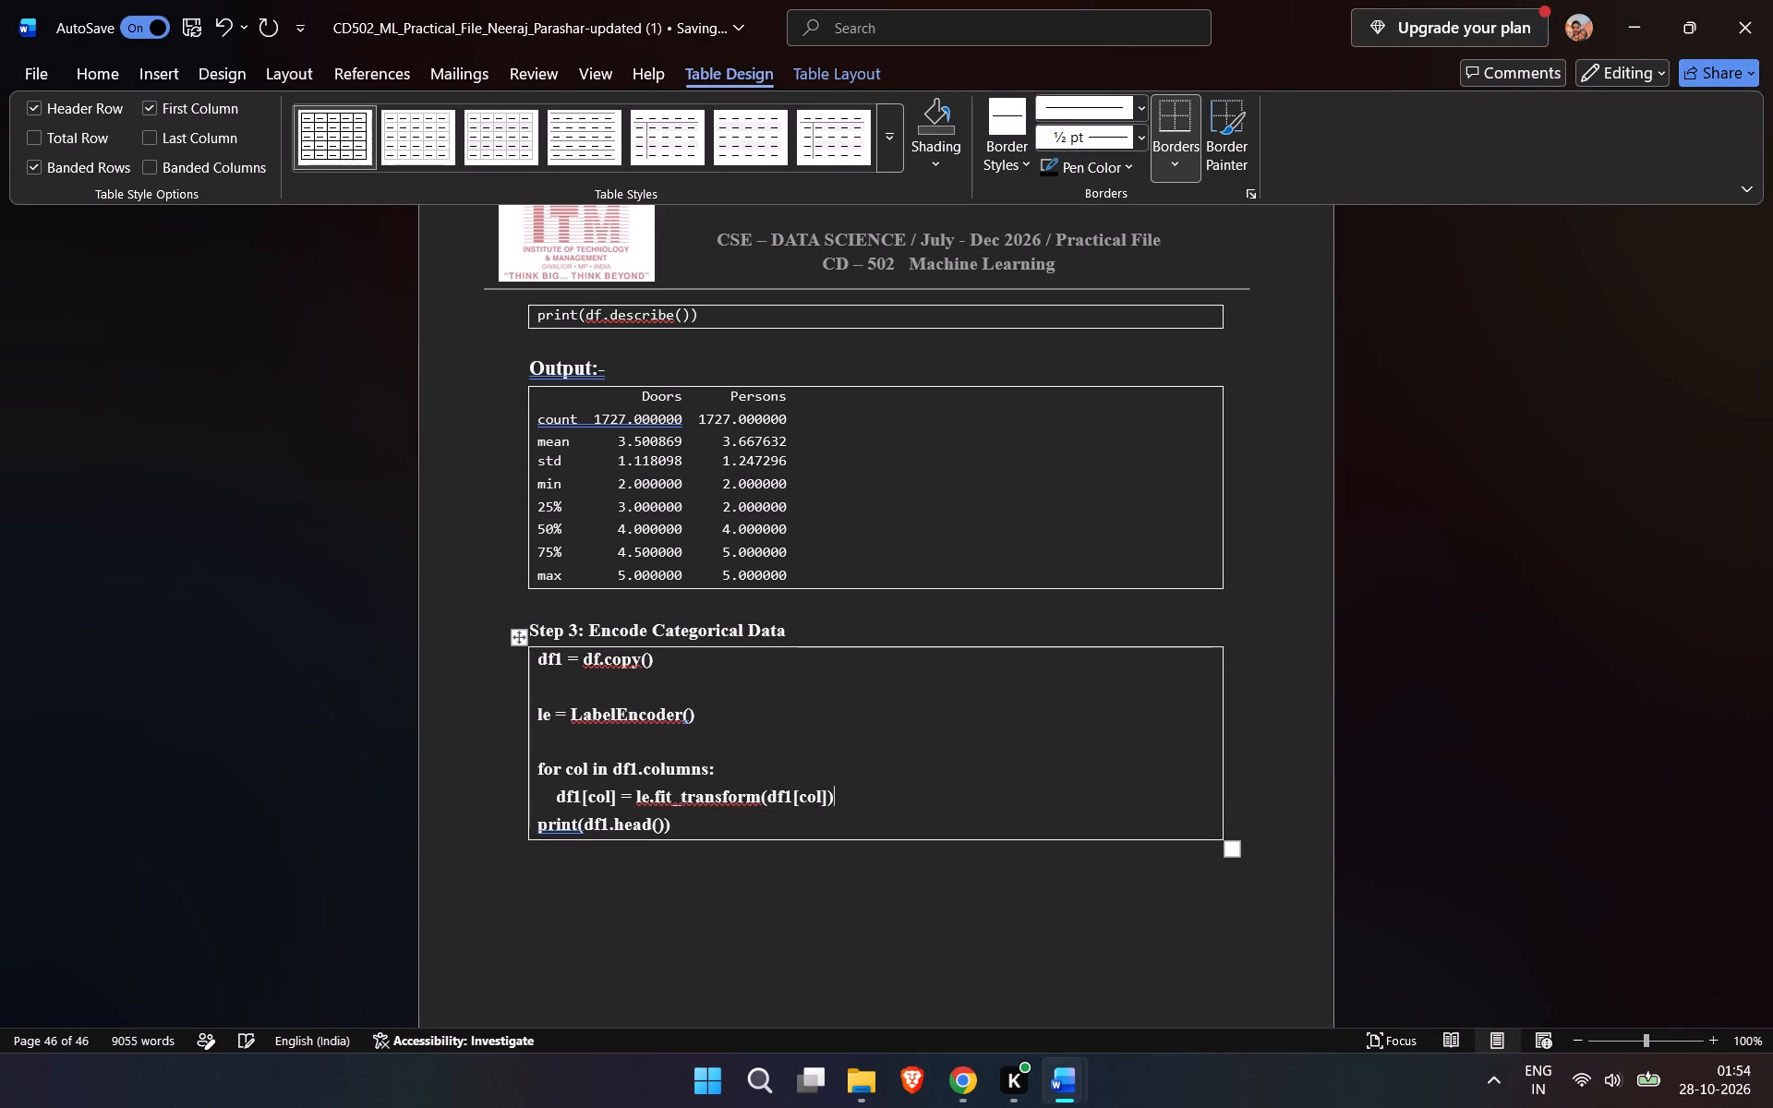
click(610, 756)
key(BackSpace)
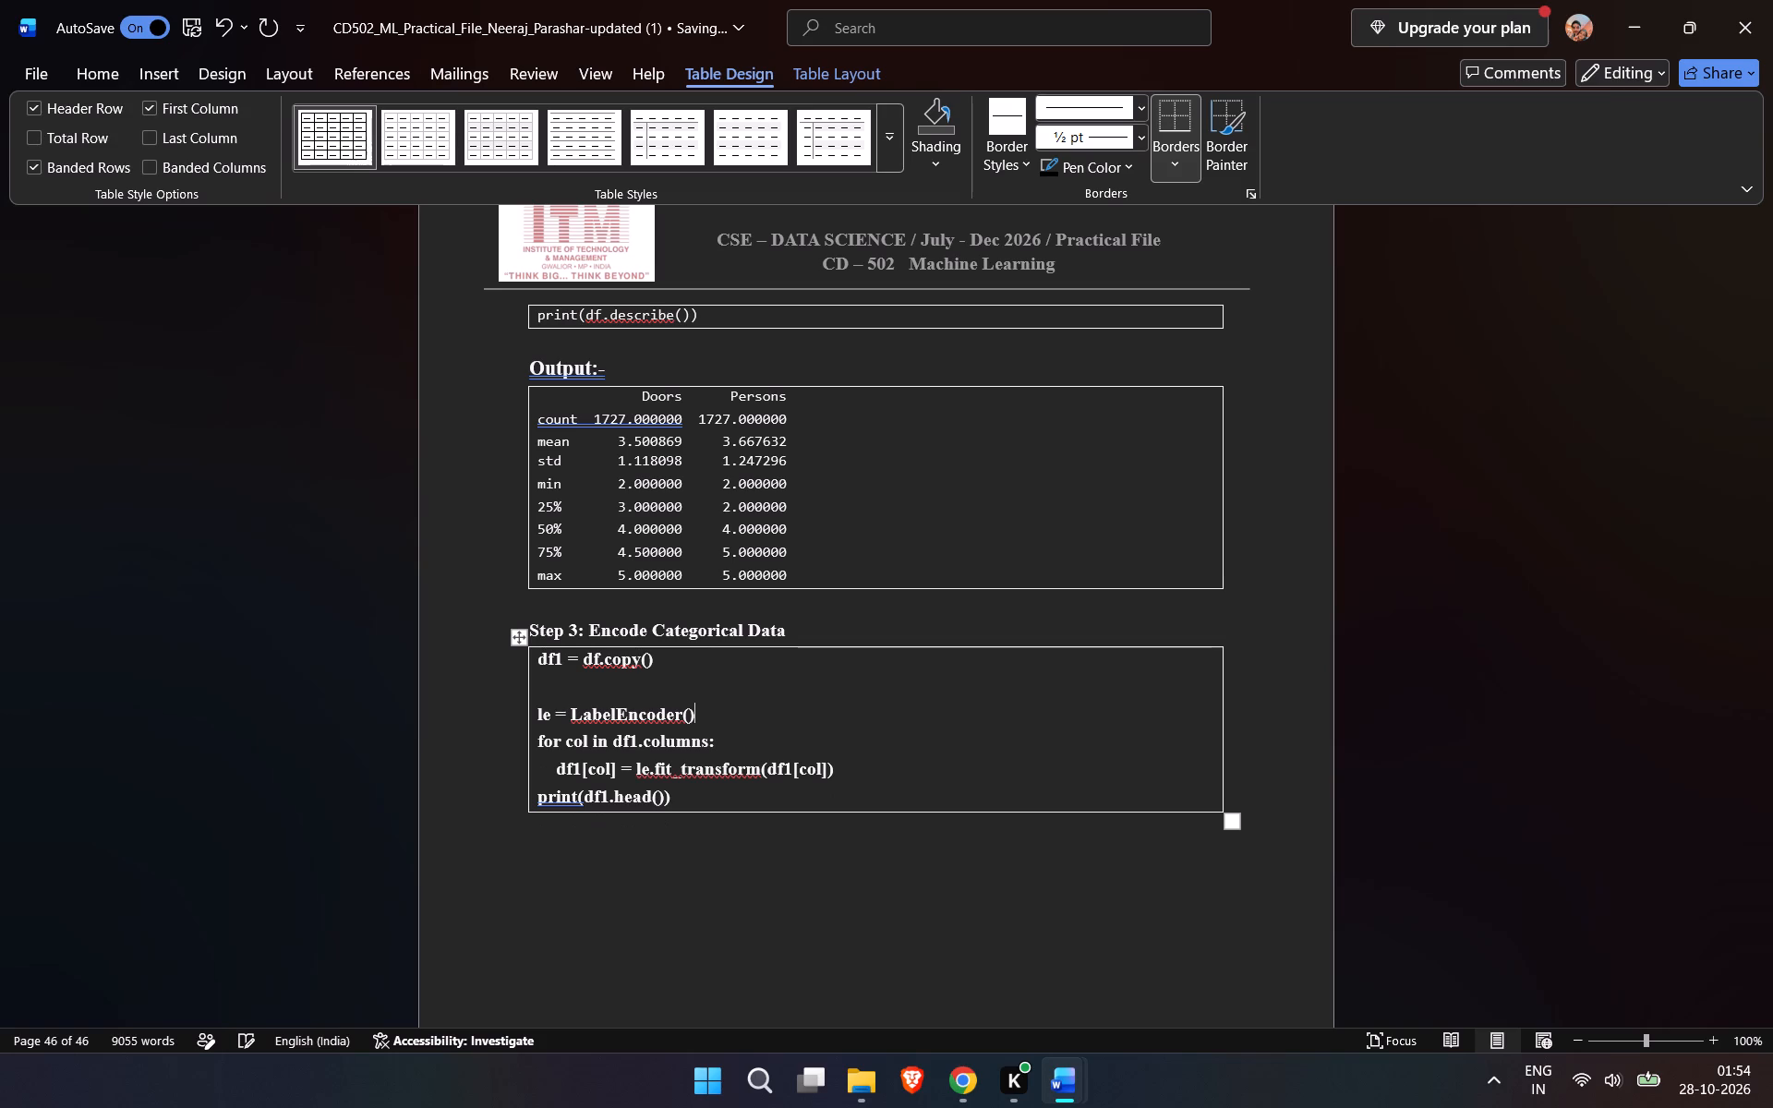
click(571, 701)
key(BackSpace)
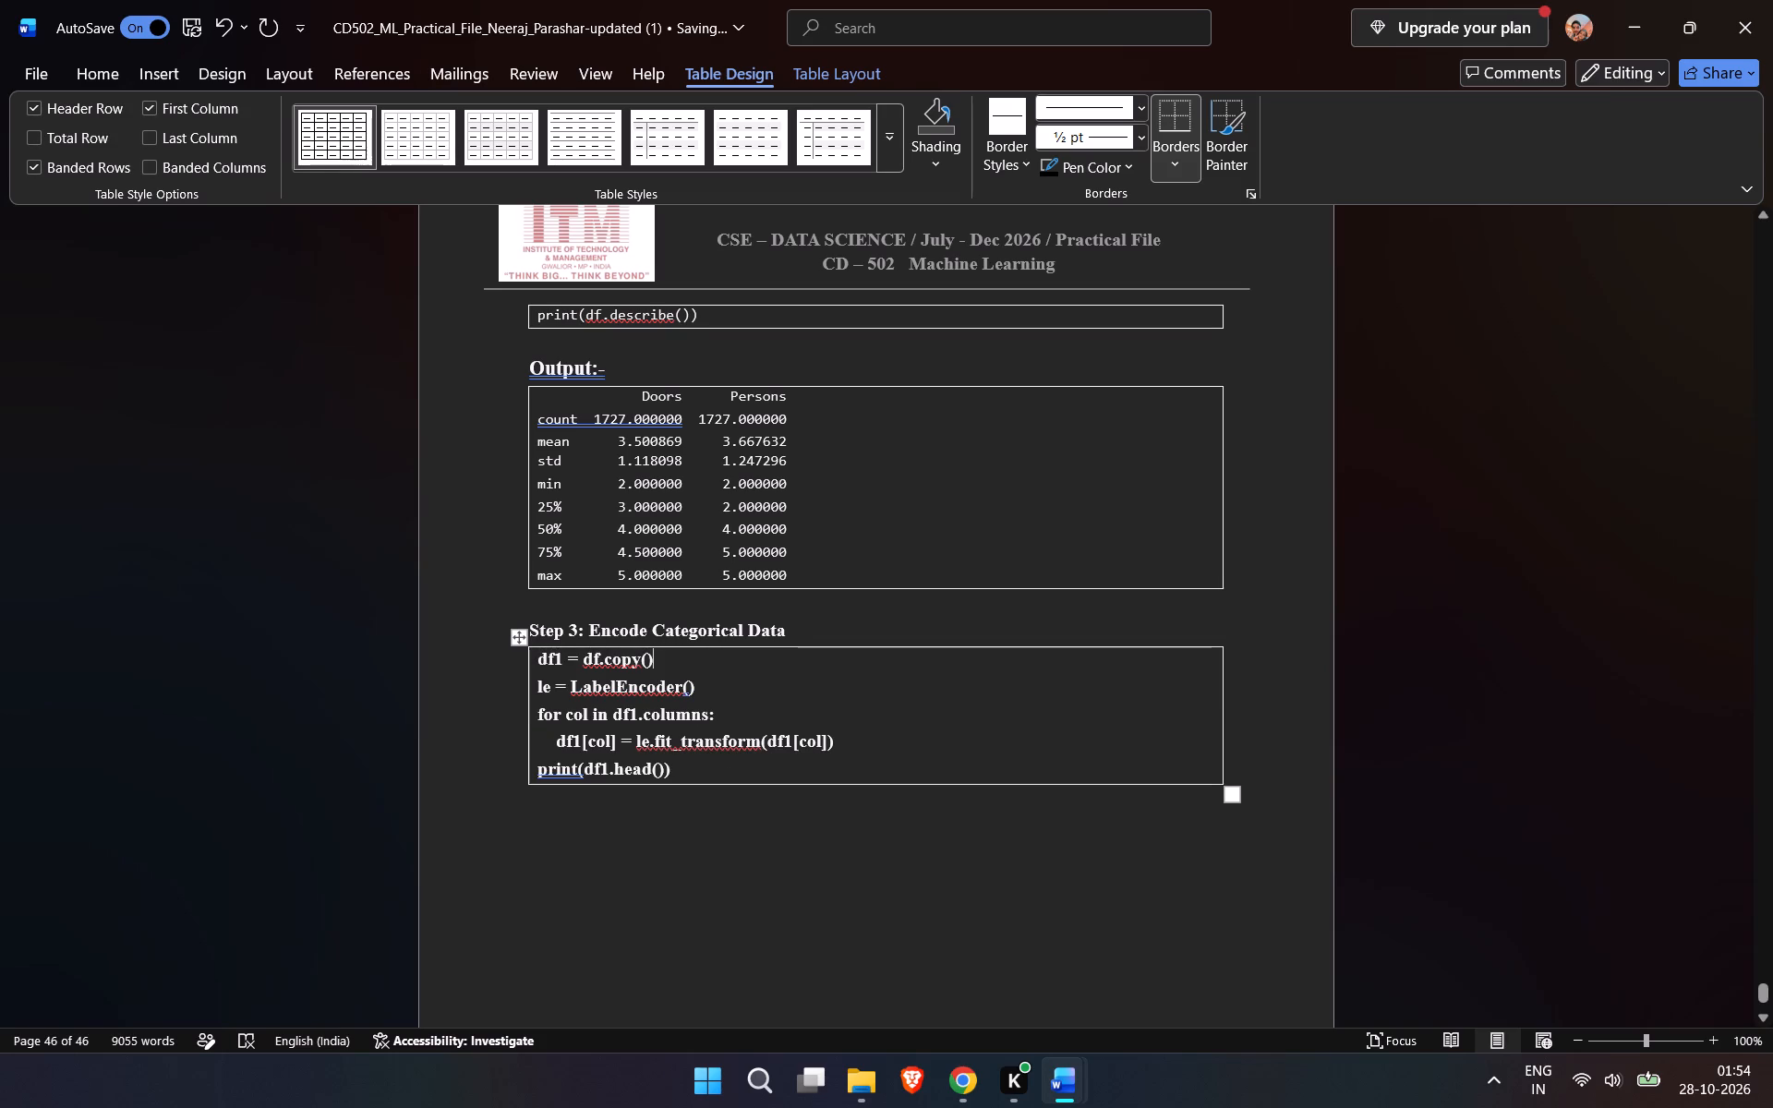
Format all the code in the Step 3 box as Consolas 9.5 pt and remove its bold.
drag(710, 772, 506, 659)
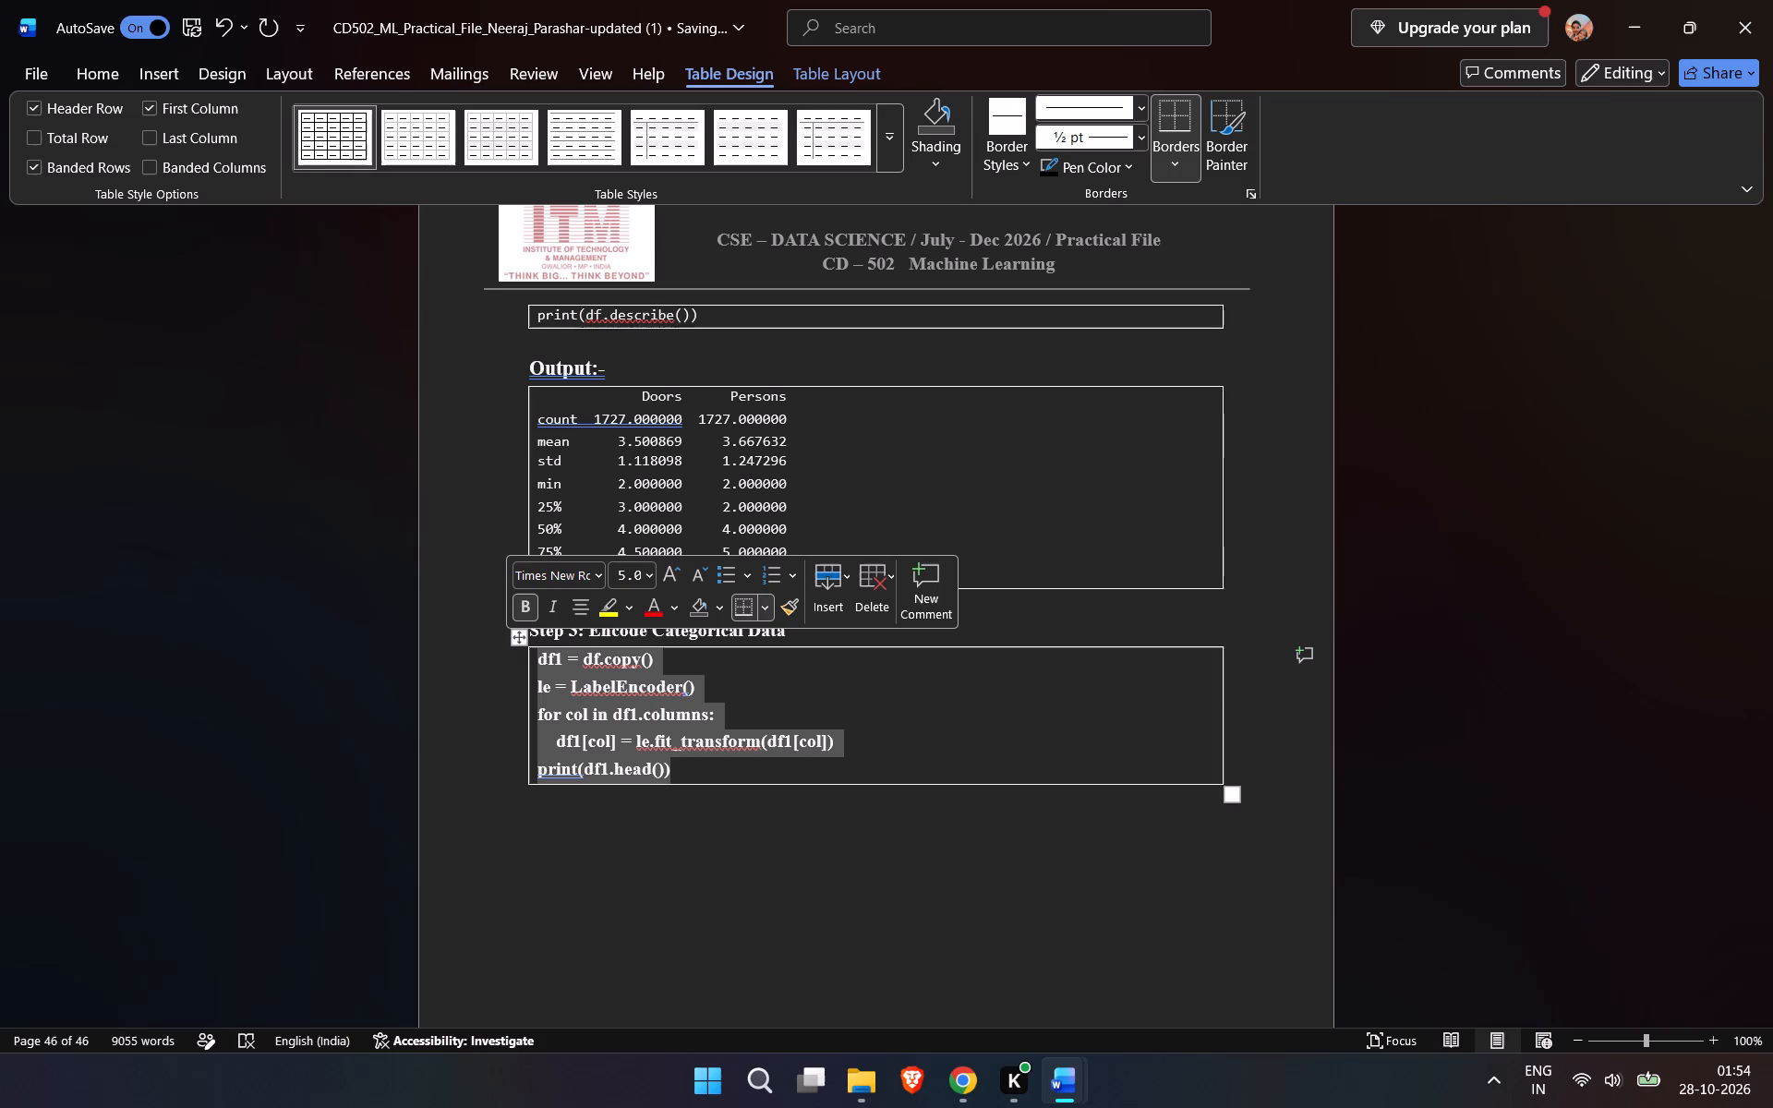
double_click(635, 577)
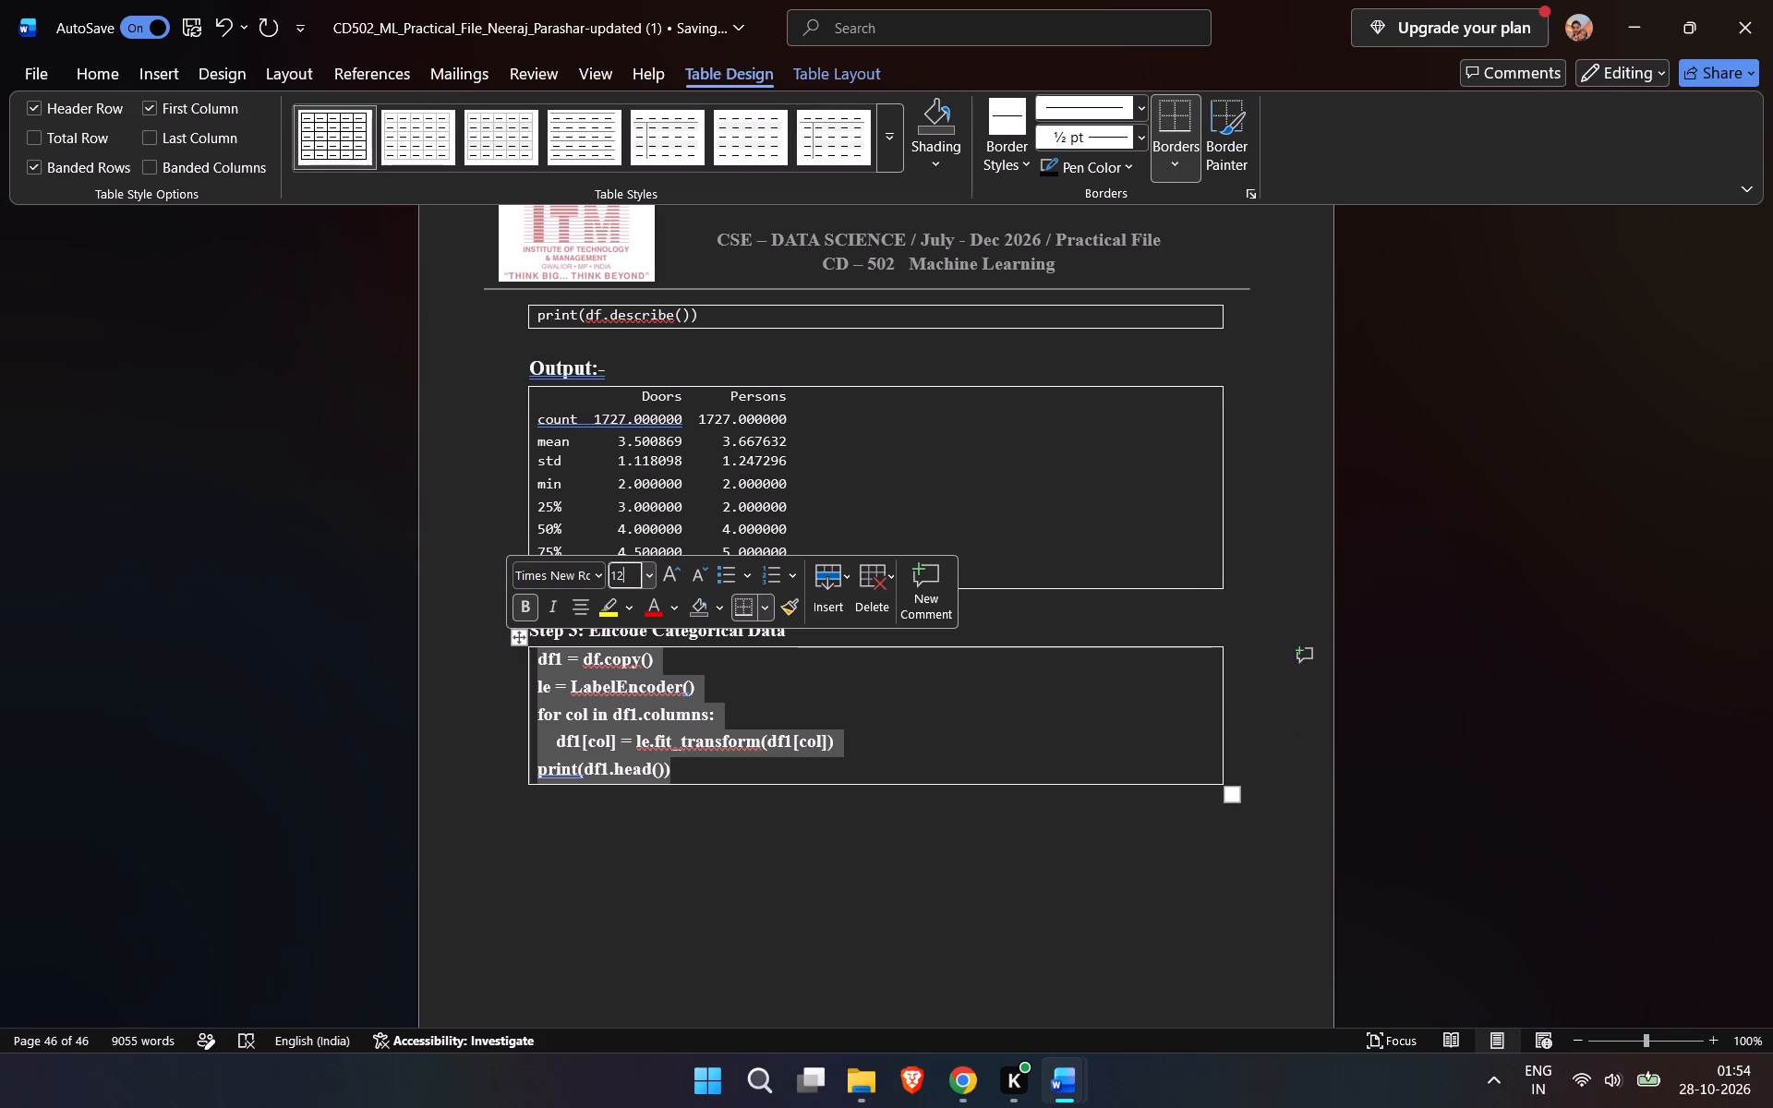
key(BackSpace)
key(BackSpace)
text(9.5)
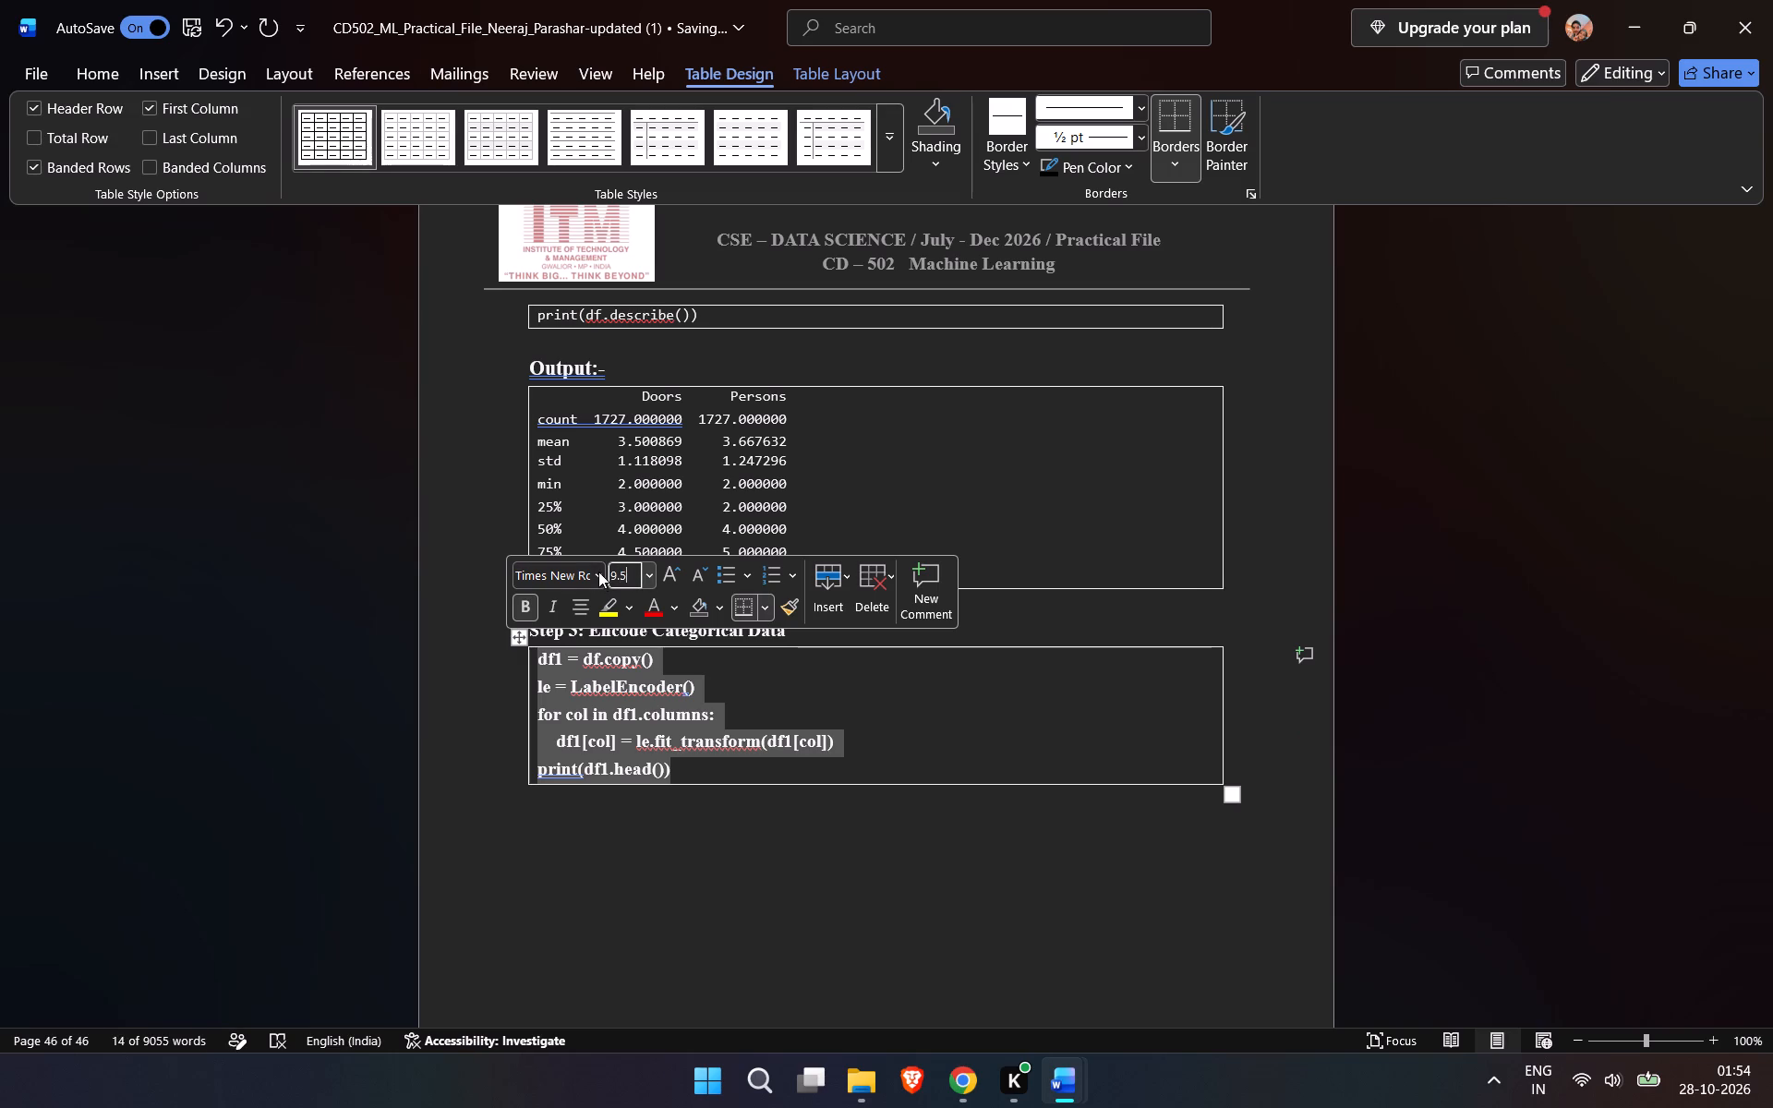
click(598, 572)
click(592, 574)
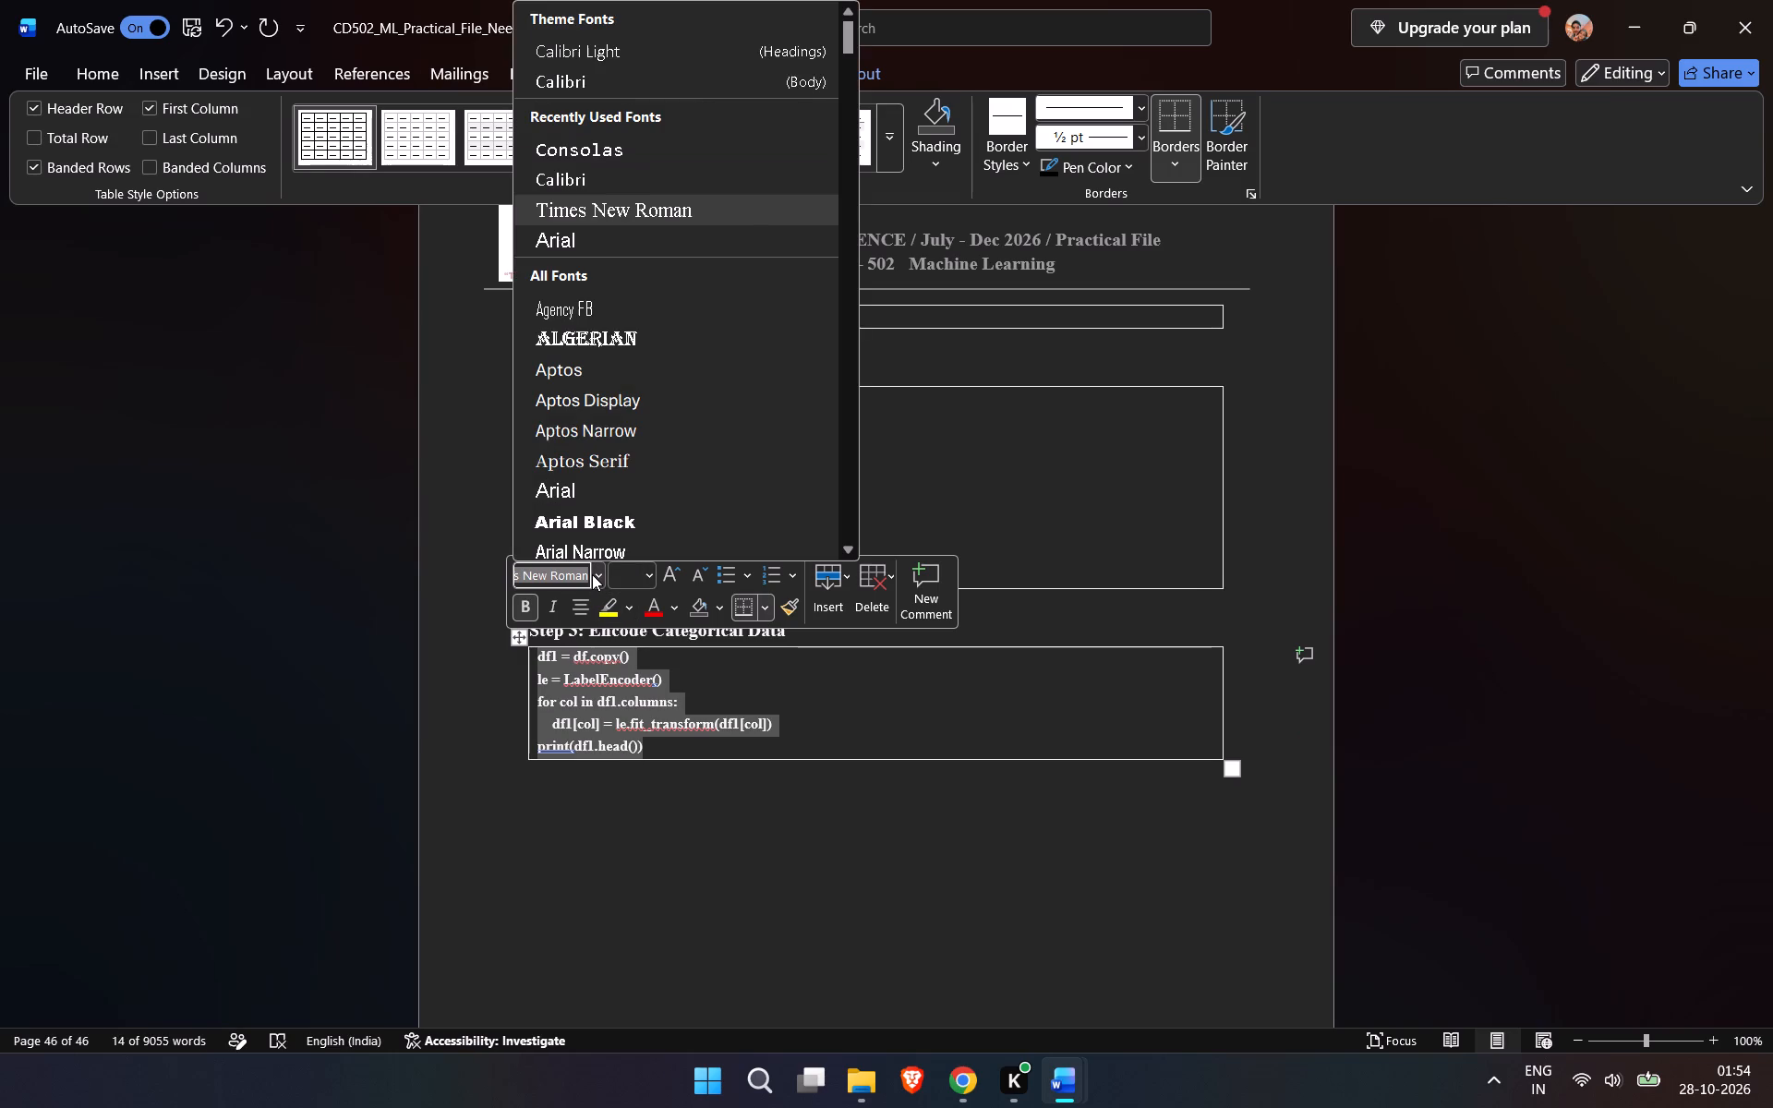
click(584, 151)
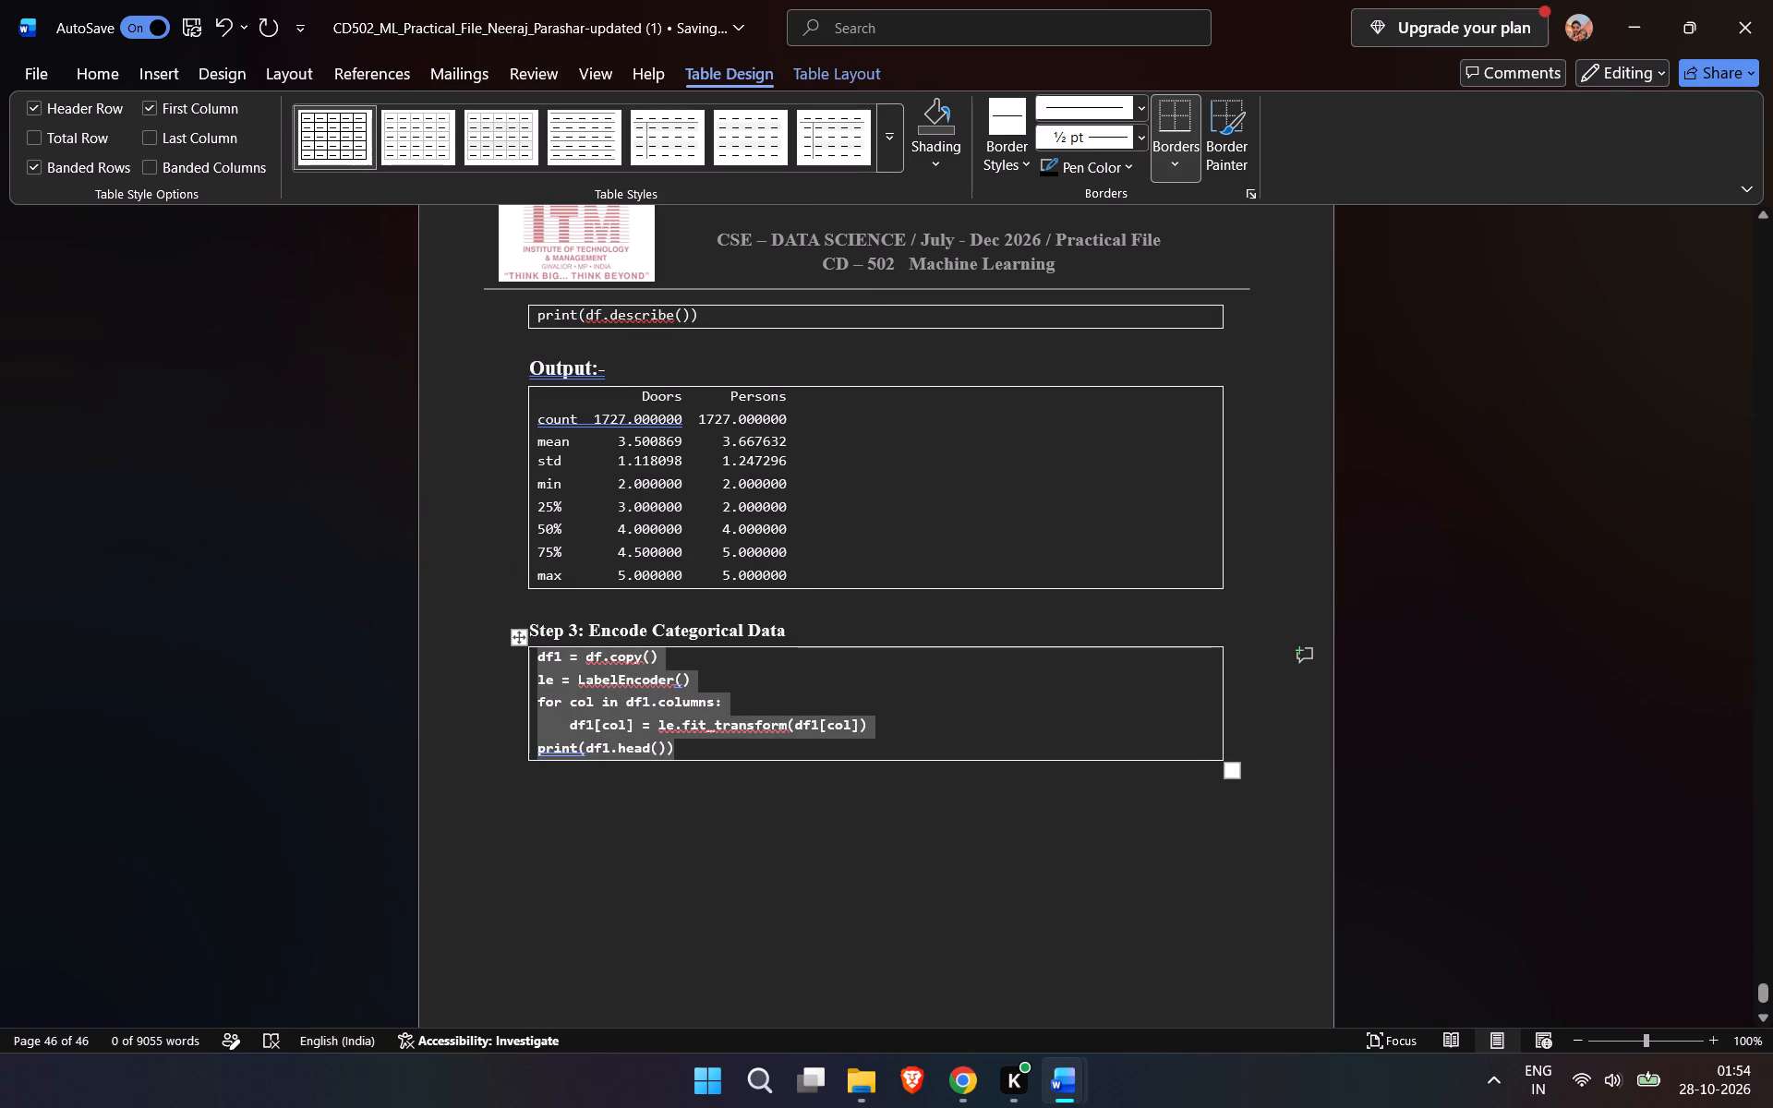
click(738, 755)
drag(738, 755, 549, 656)
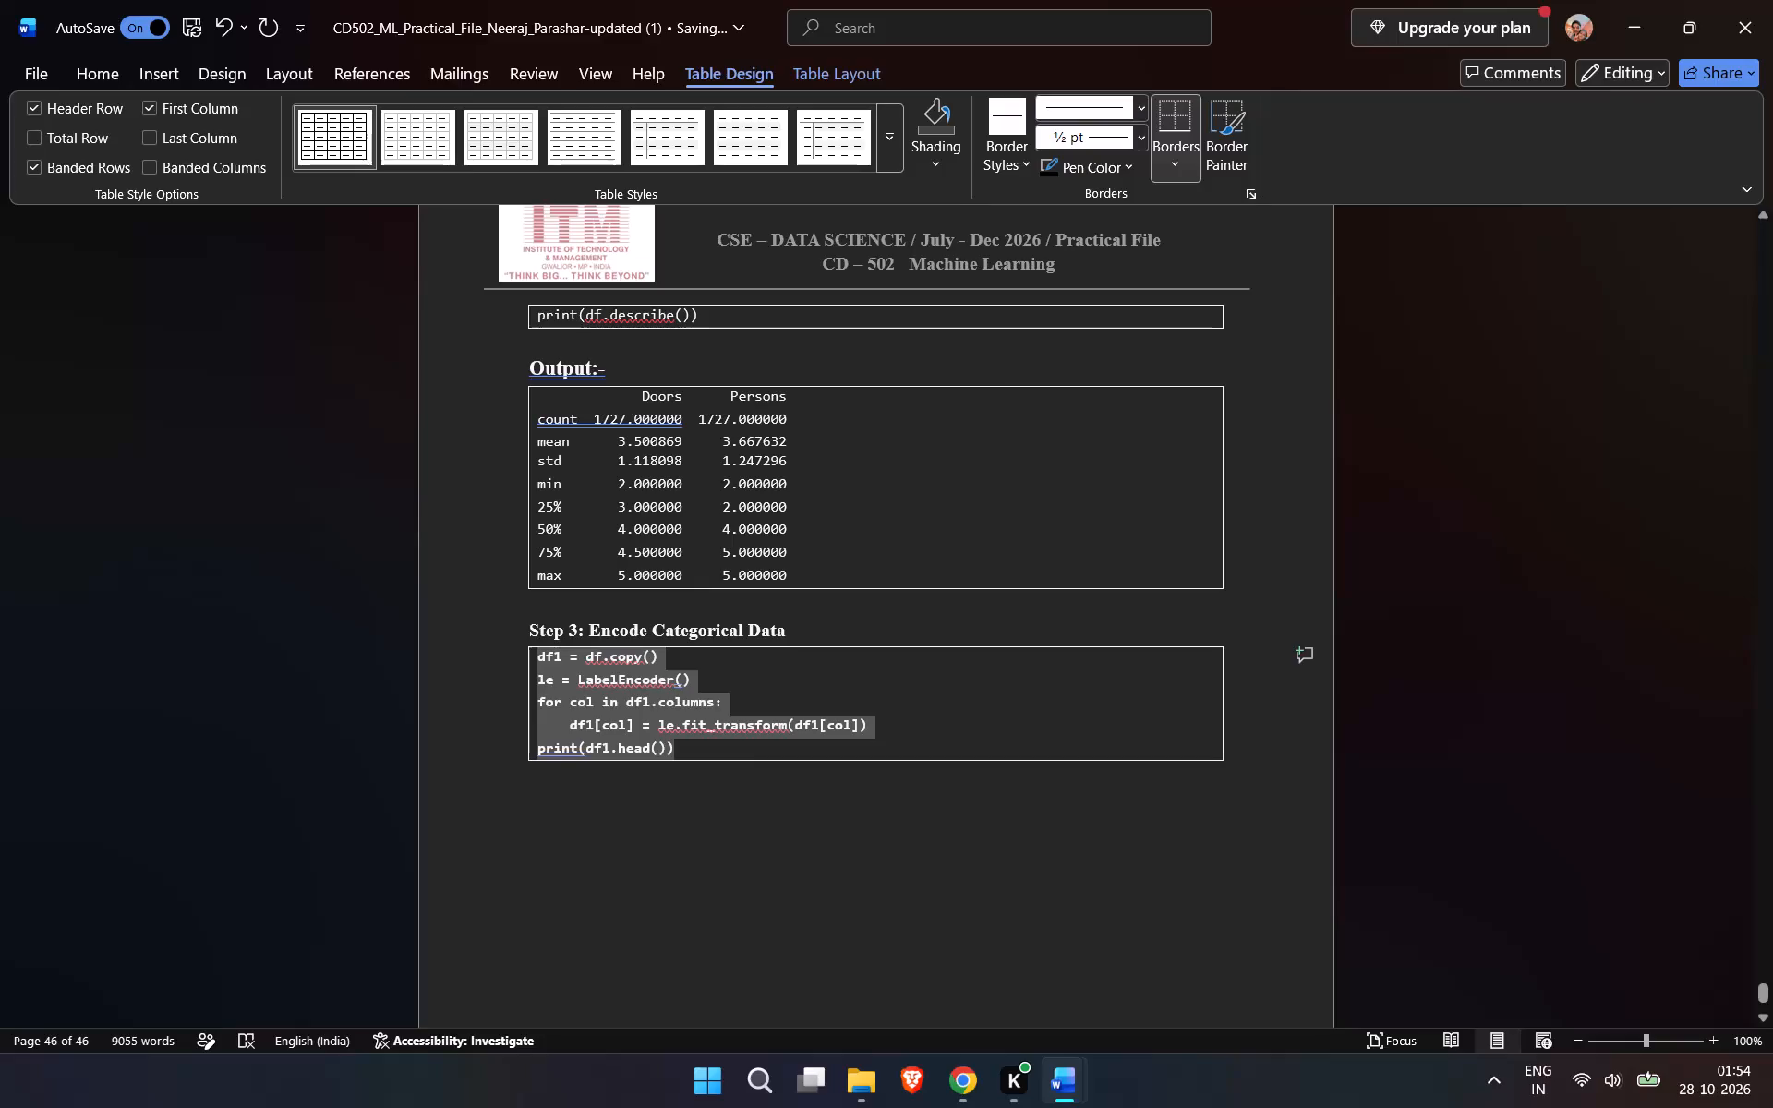
drag(549, 656, 549, 657)
click(567, 728)
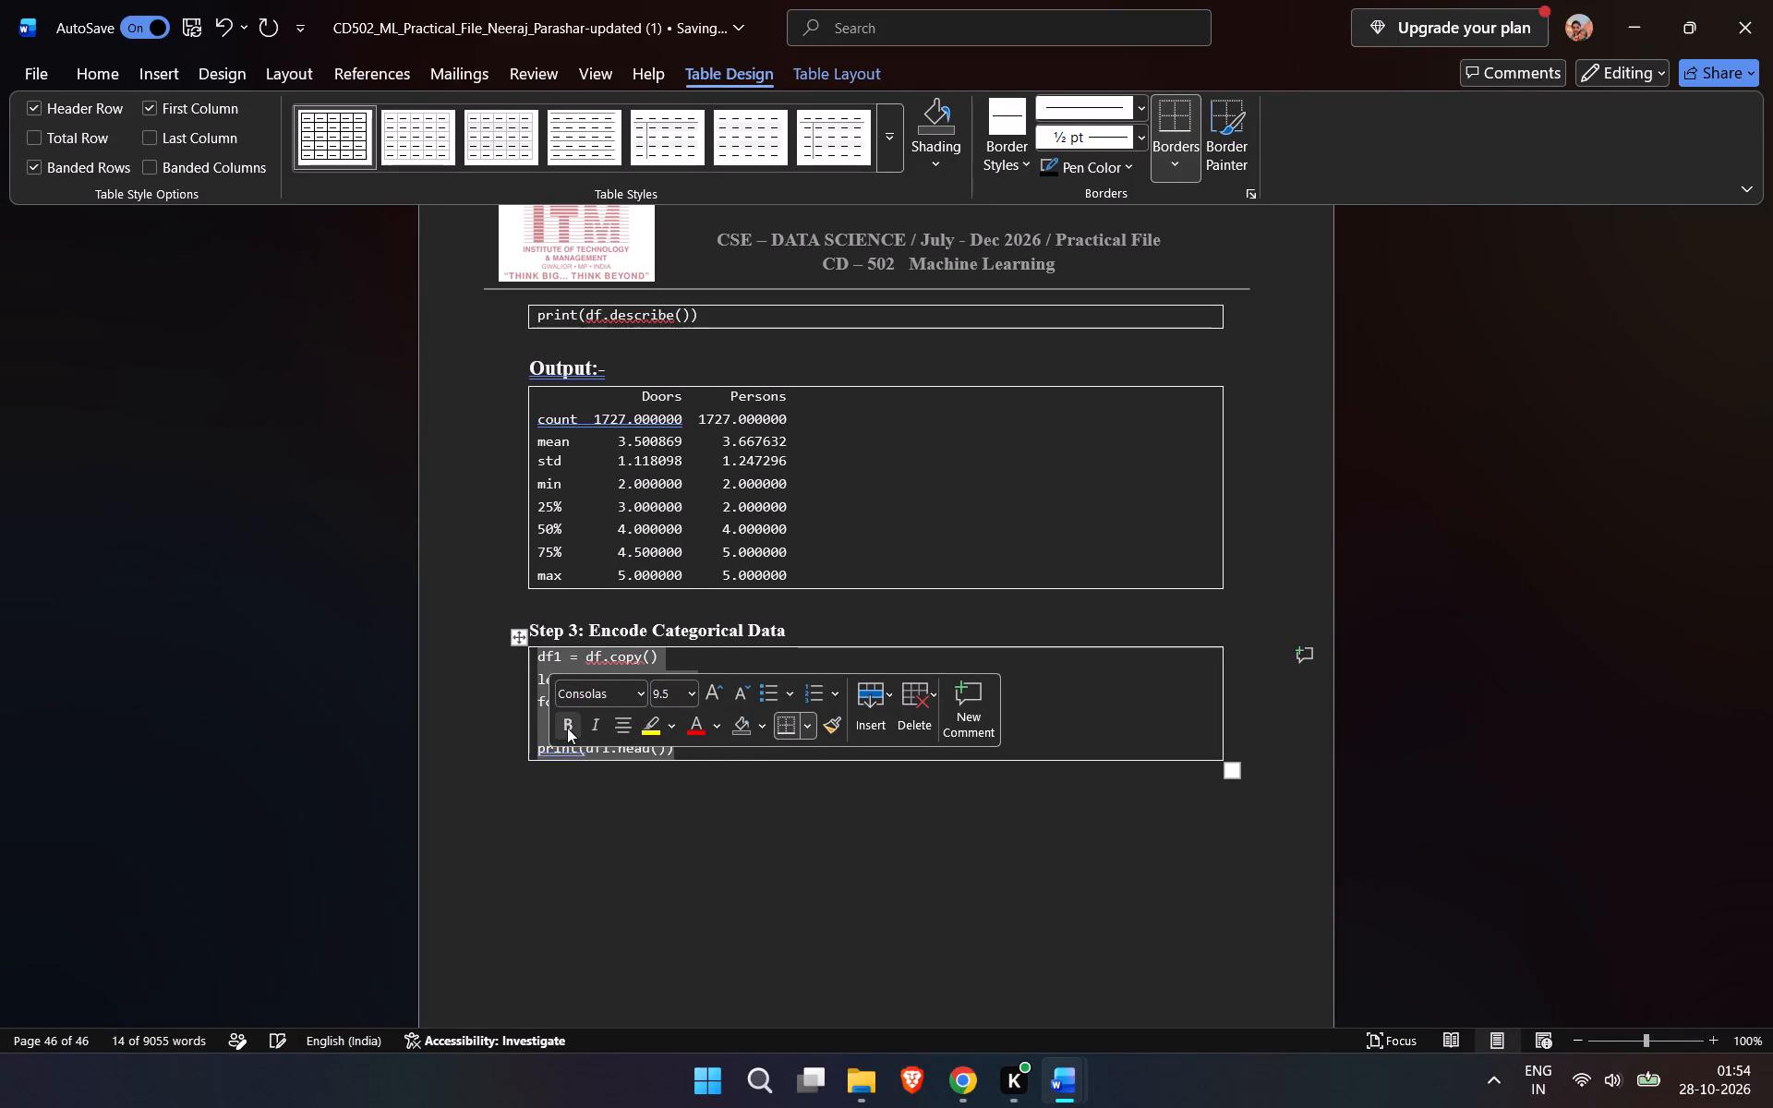
click(681, 836)
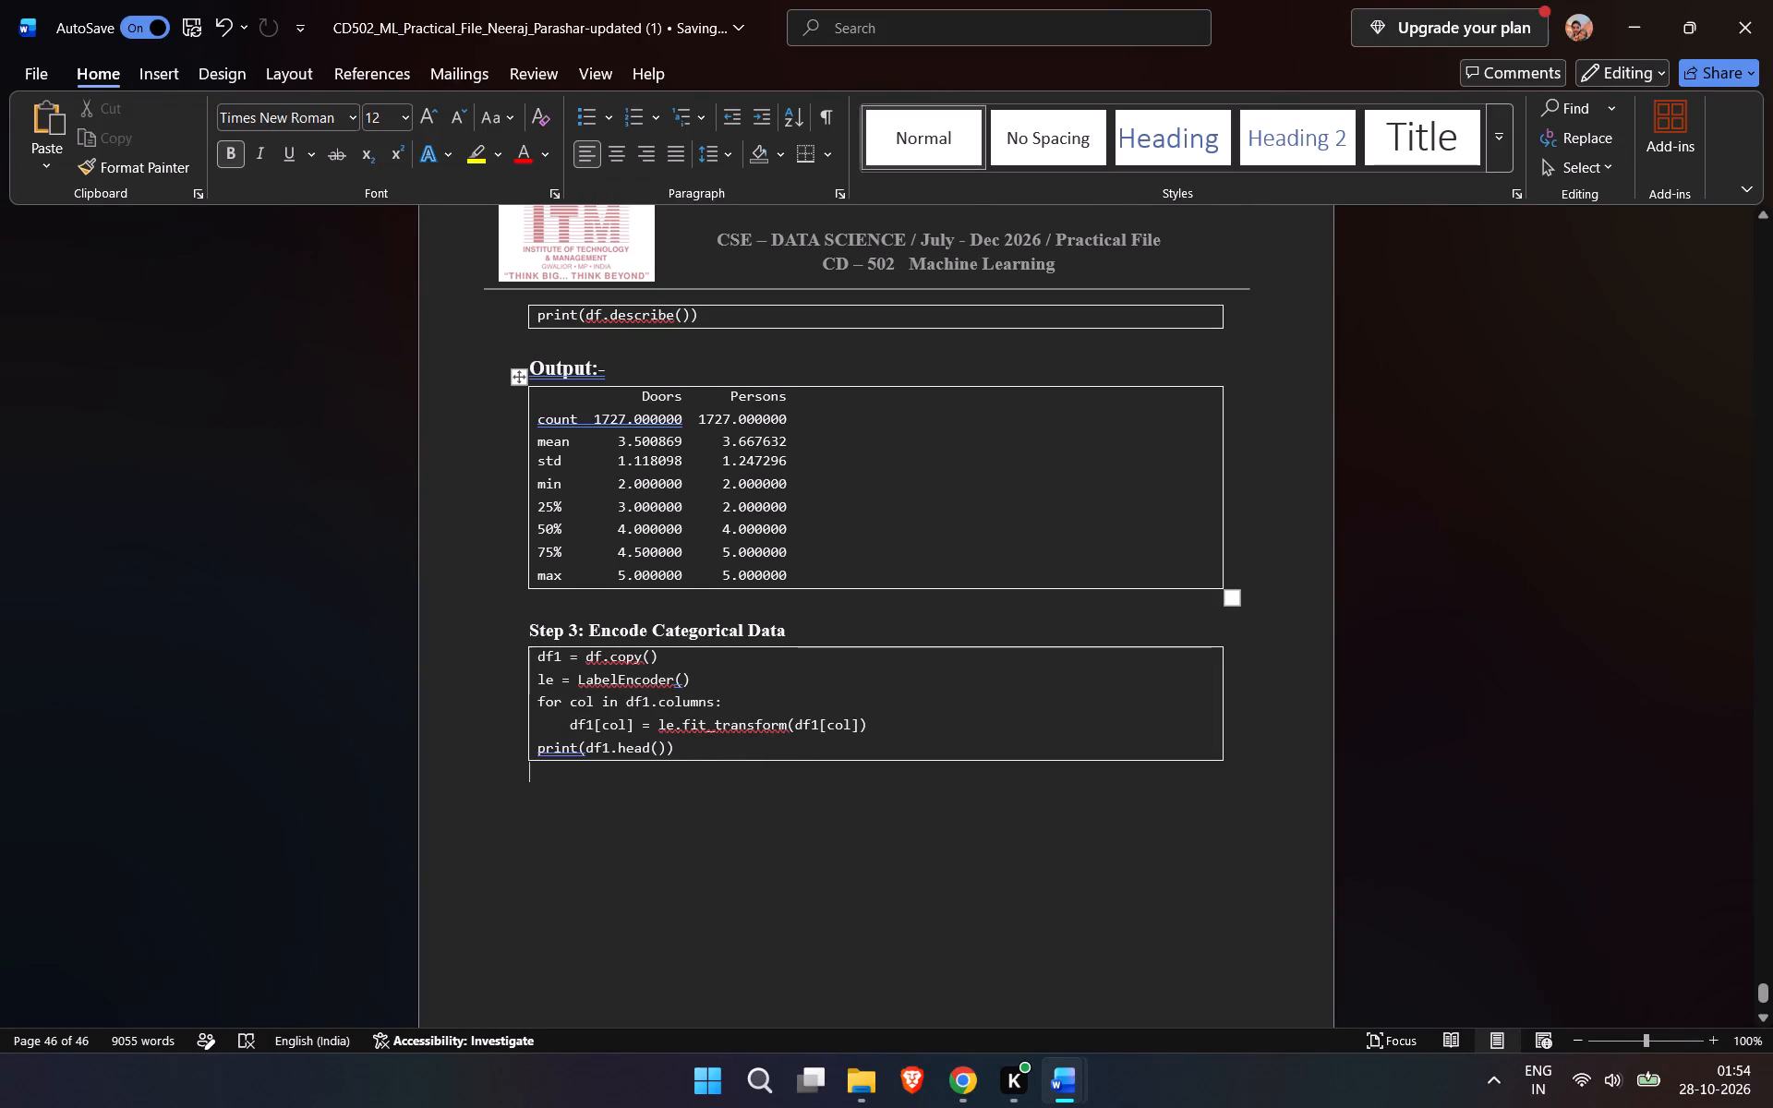
Set the paragraph spacing after to 1 pt for all rows in the df.describe() output box.
drag(819, 573, 517, 408)
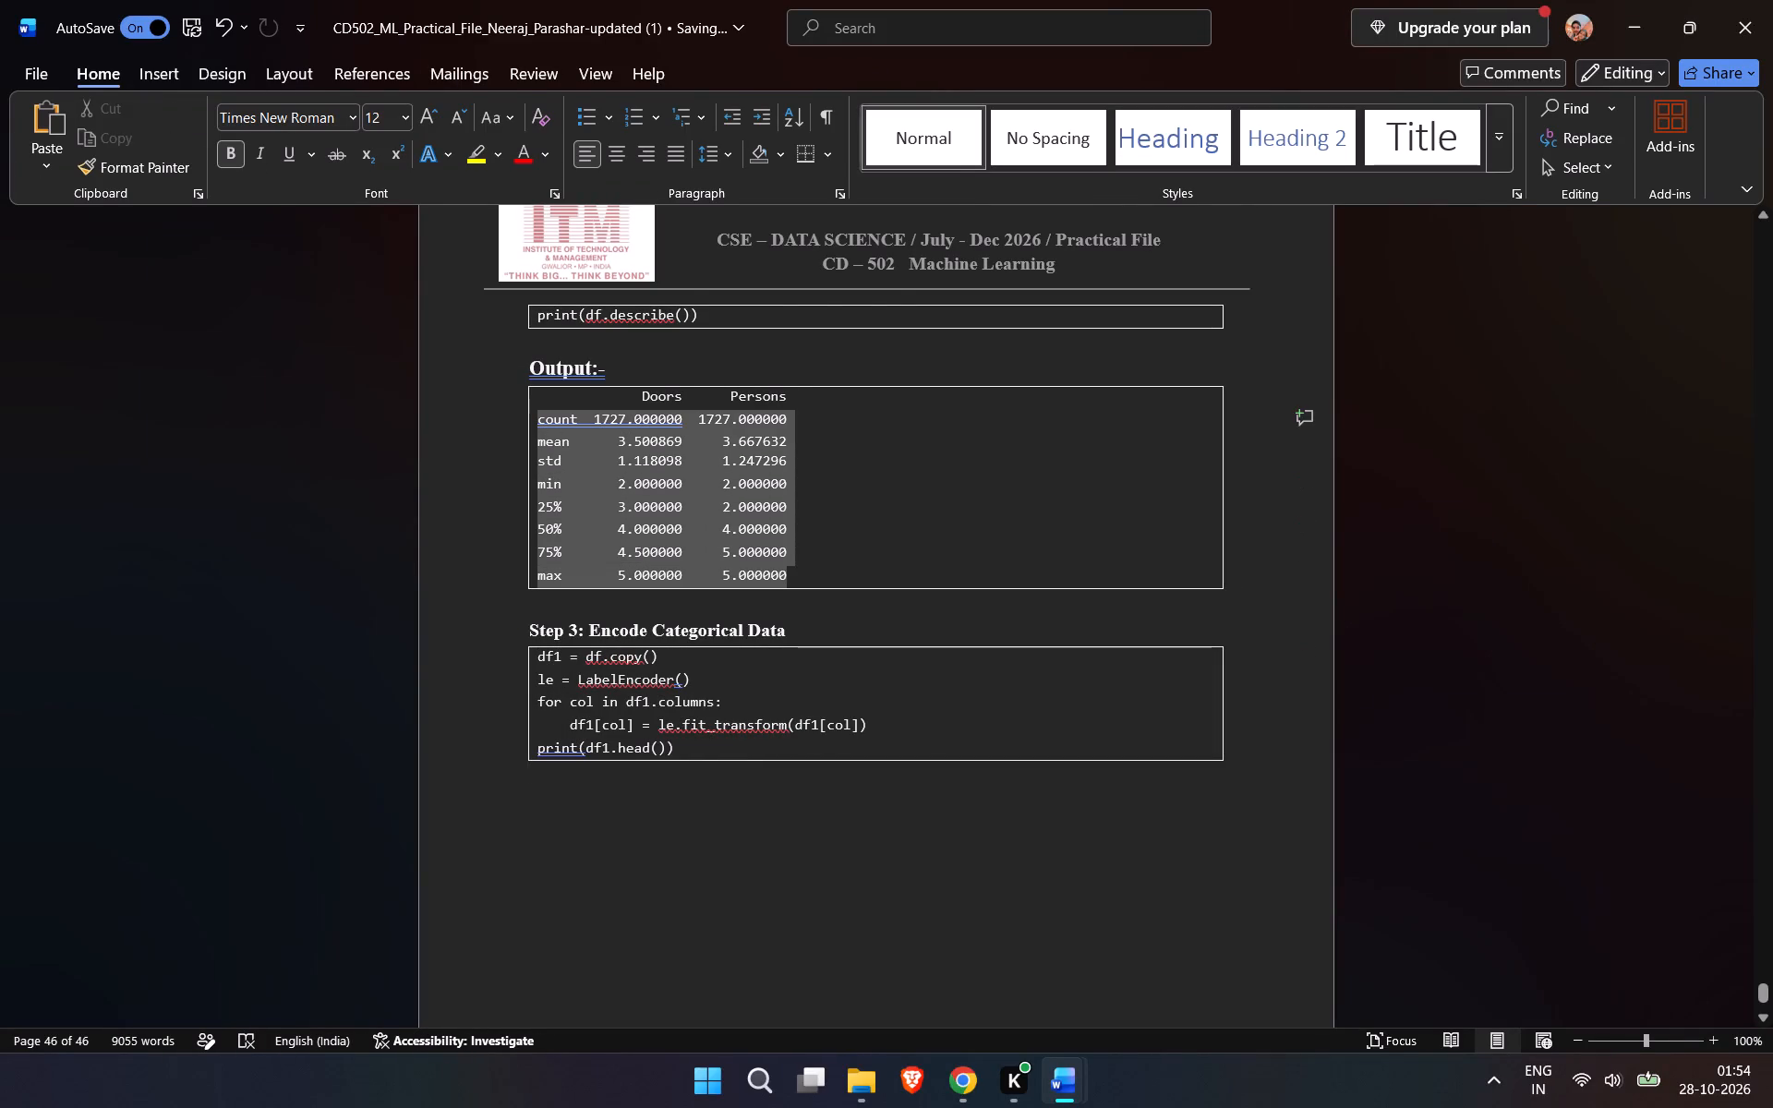
drag(517, 408, 521, 400)
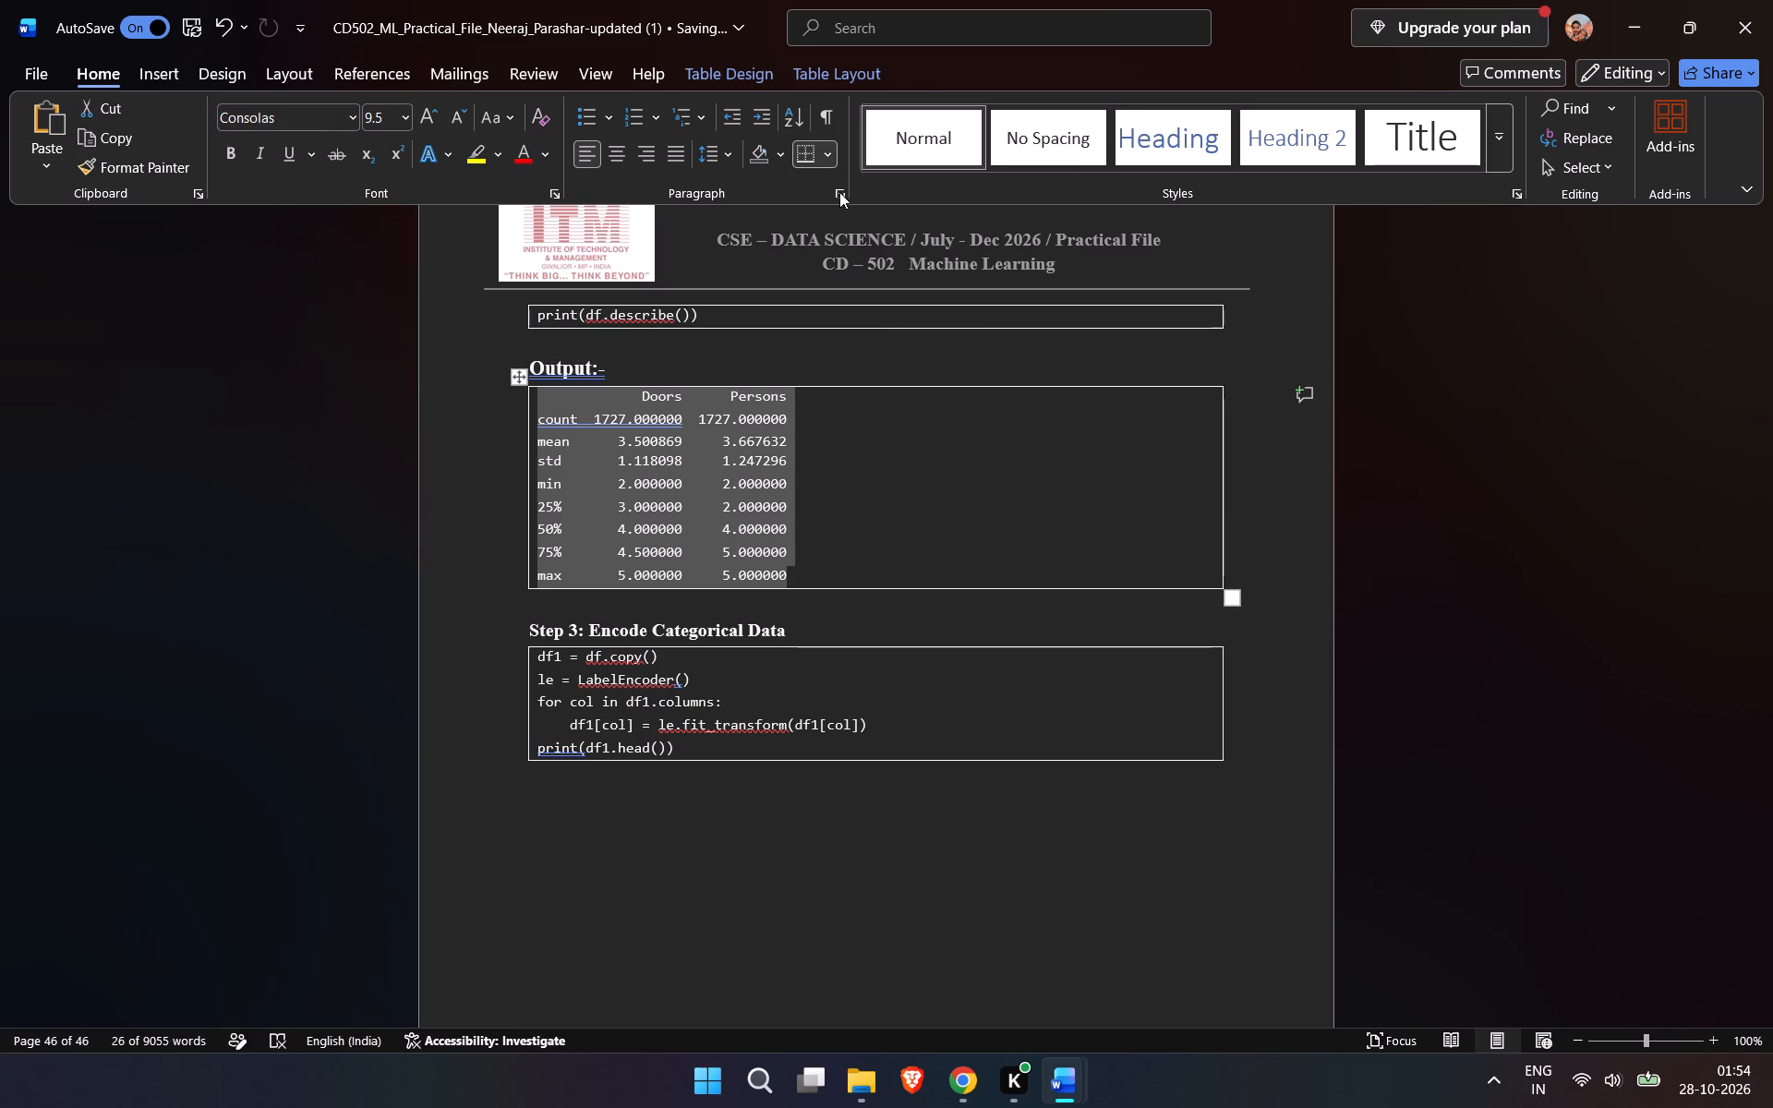
click(839, 192)
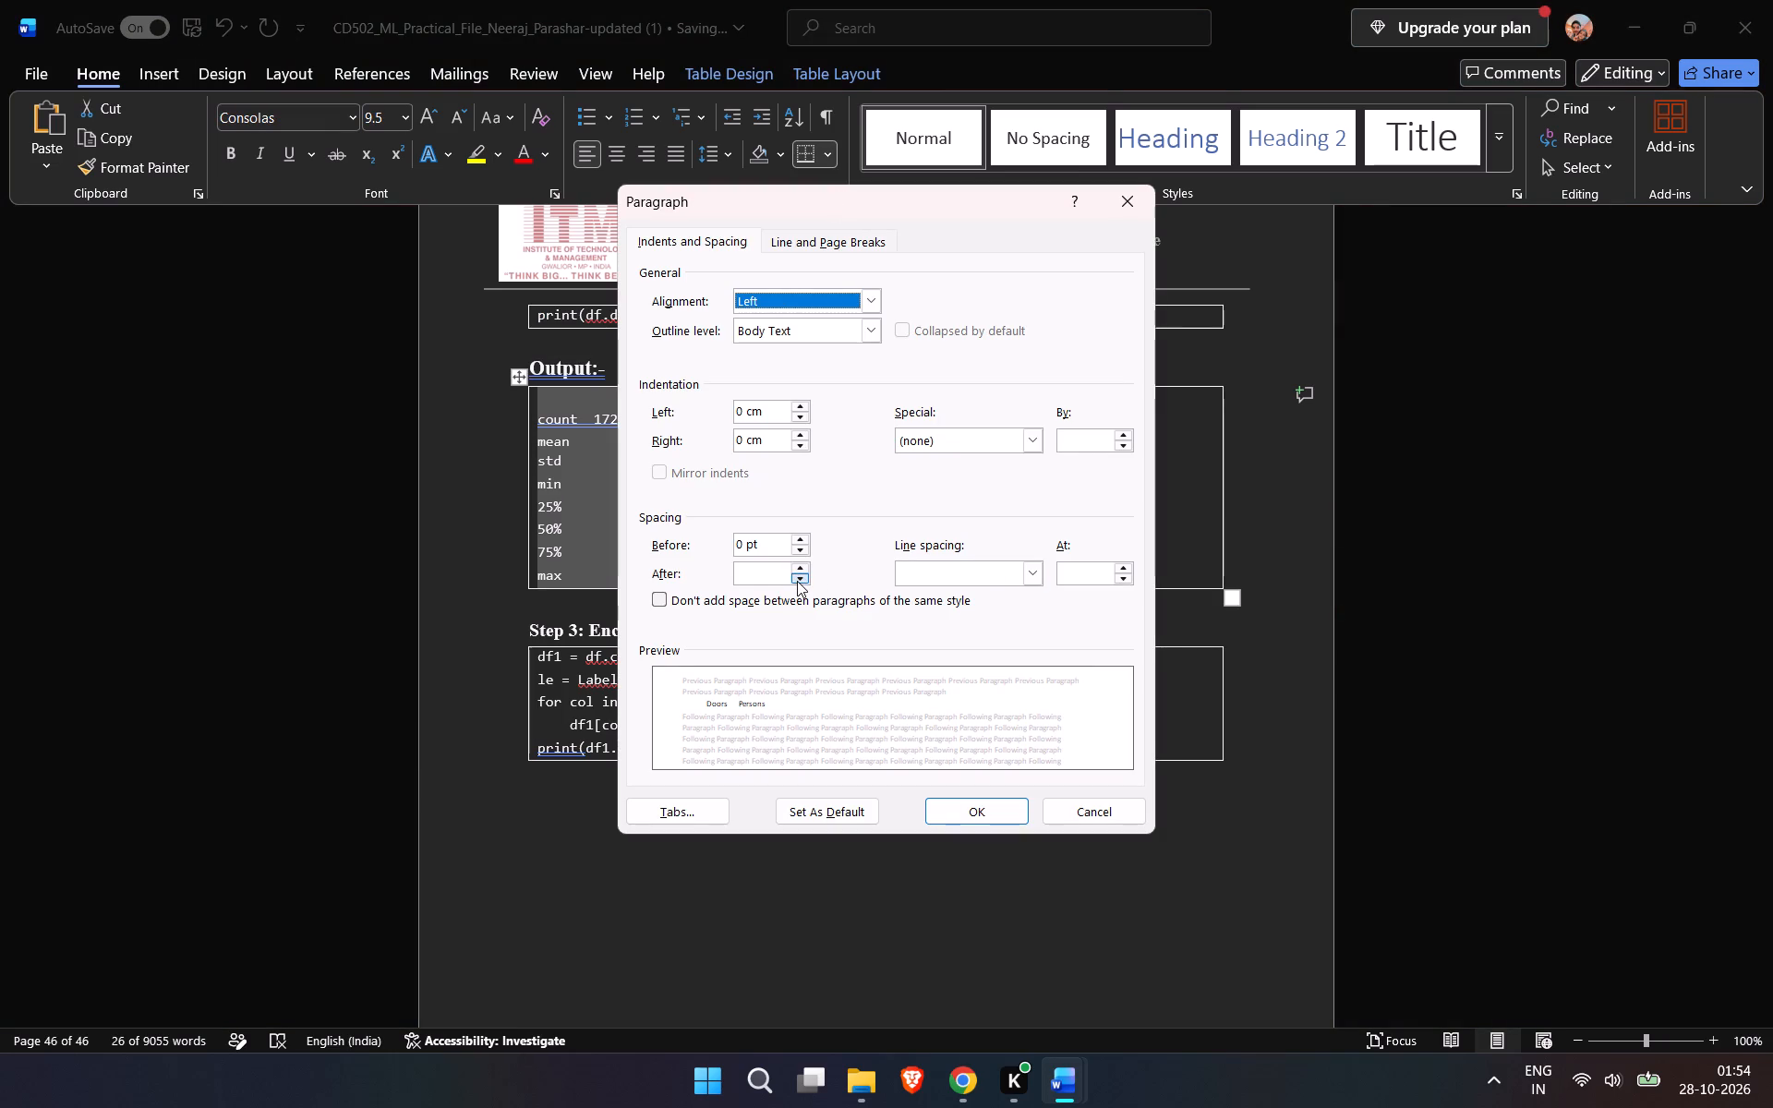
click(797, 581)
click(801, 571)
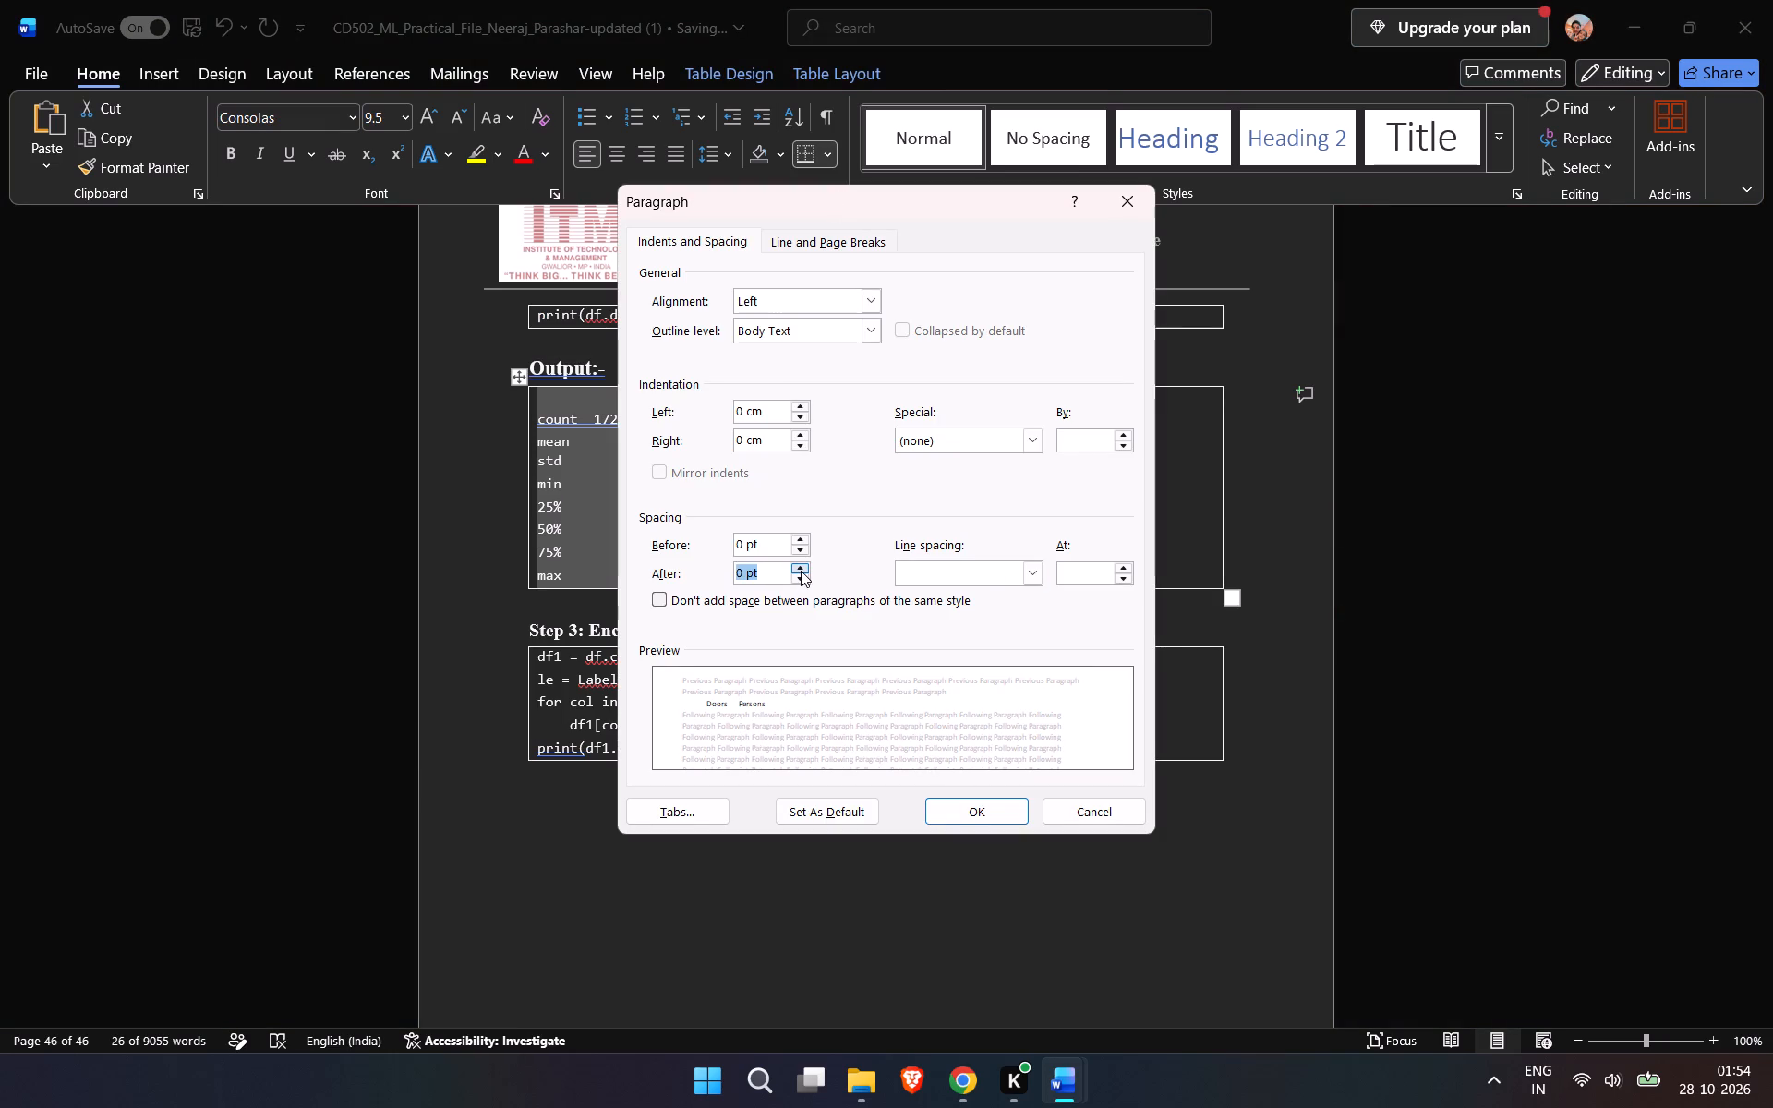
click(801, 571)
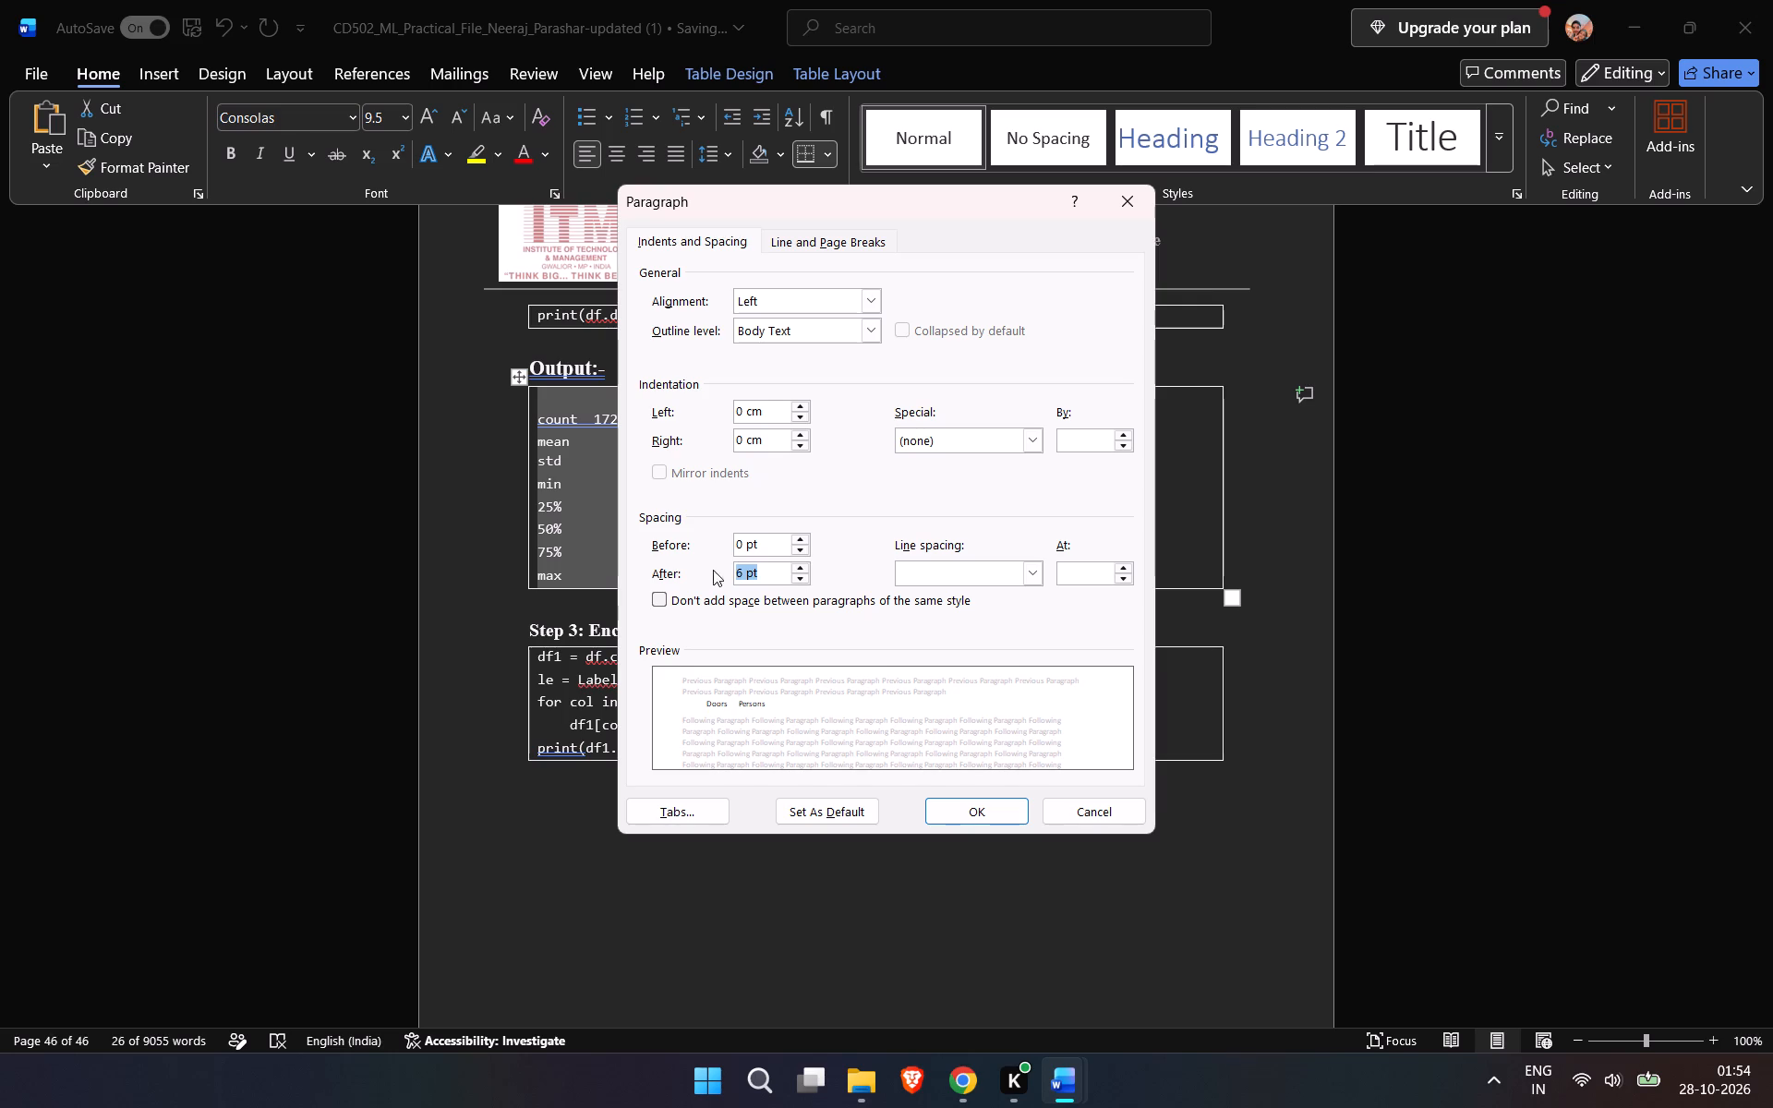
click(744, 573)
key(BackSpace)
key(1)
Set the output rows' line spacing to Multiple at 1.05 and apply the paragraph settings.
click(945, 567)
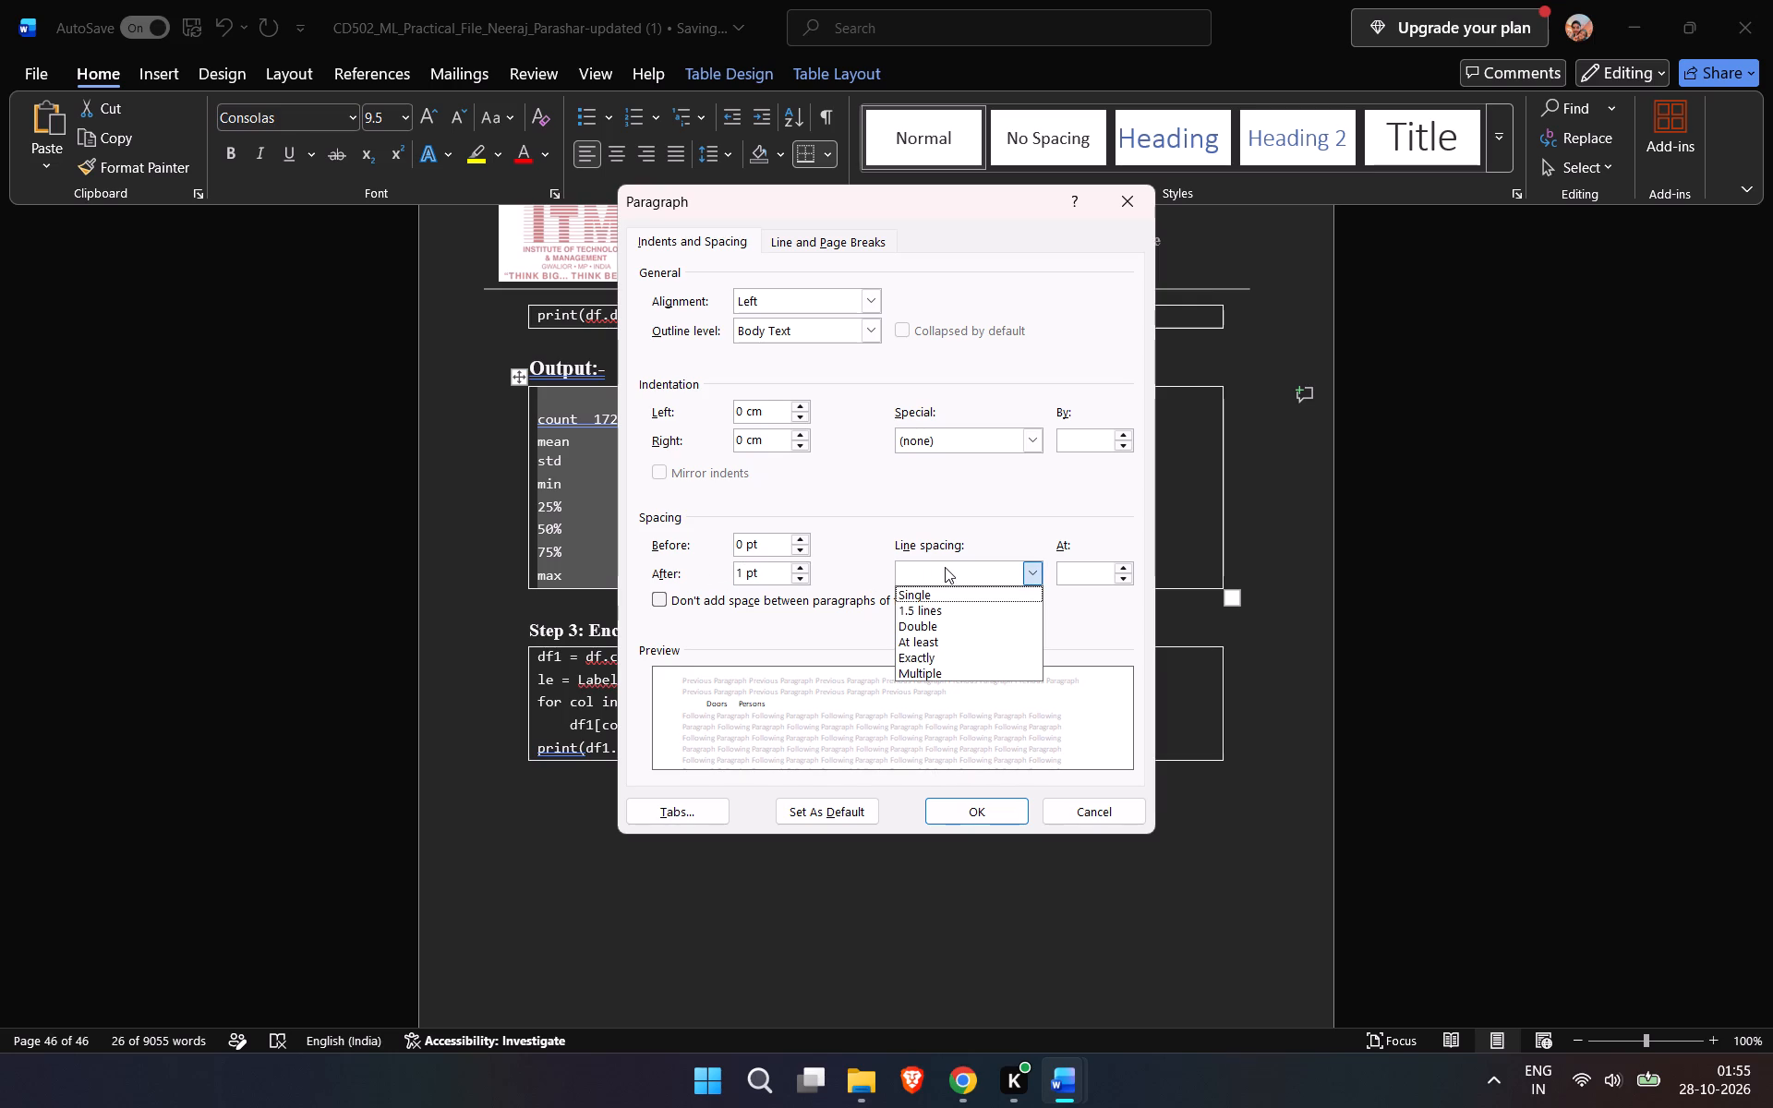
click(975, 674)
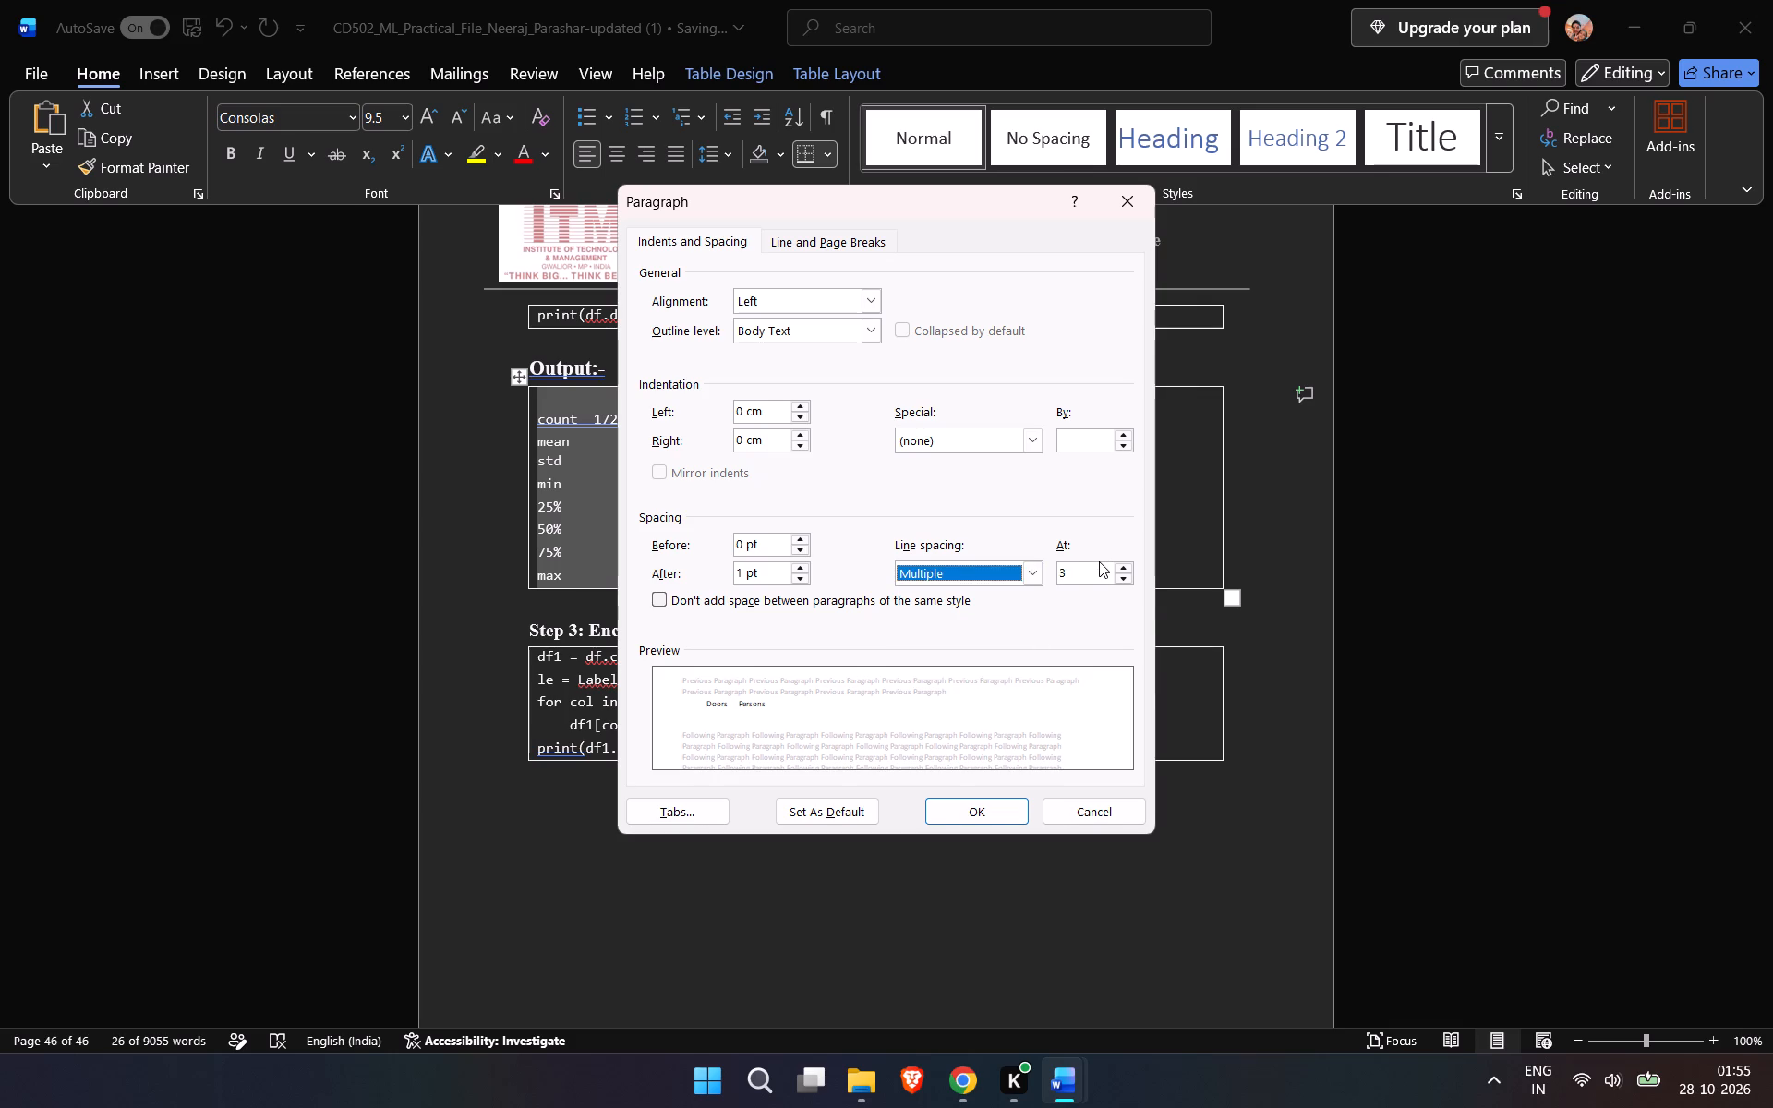
click(1092, 570)
click(1092, 570)
key(BackSpace)
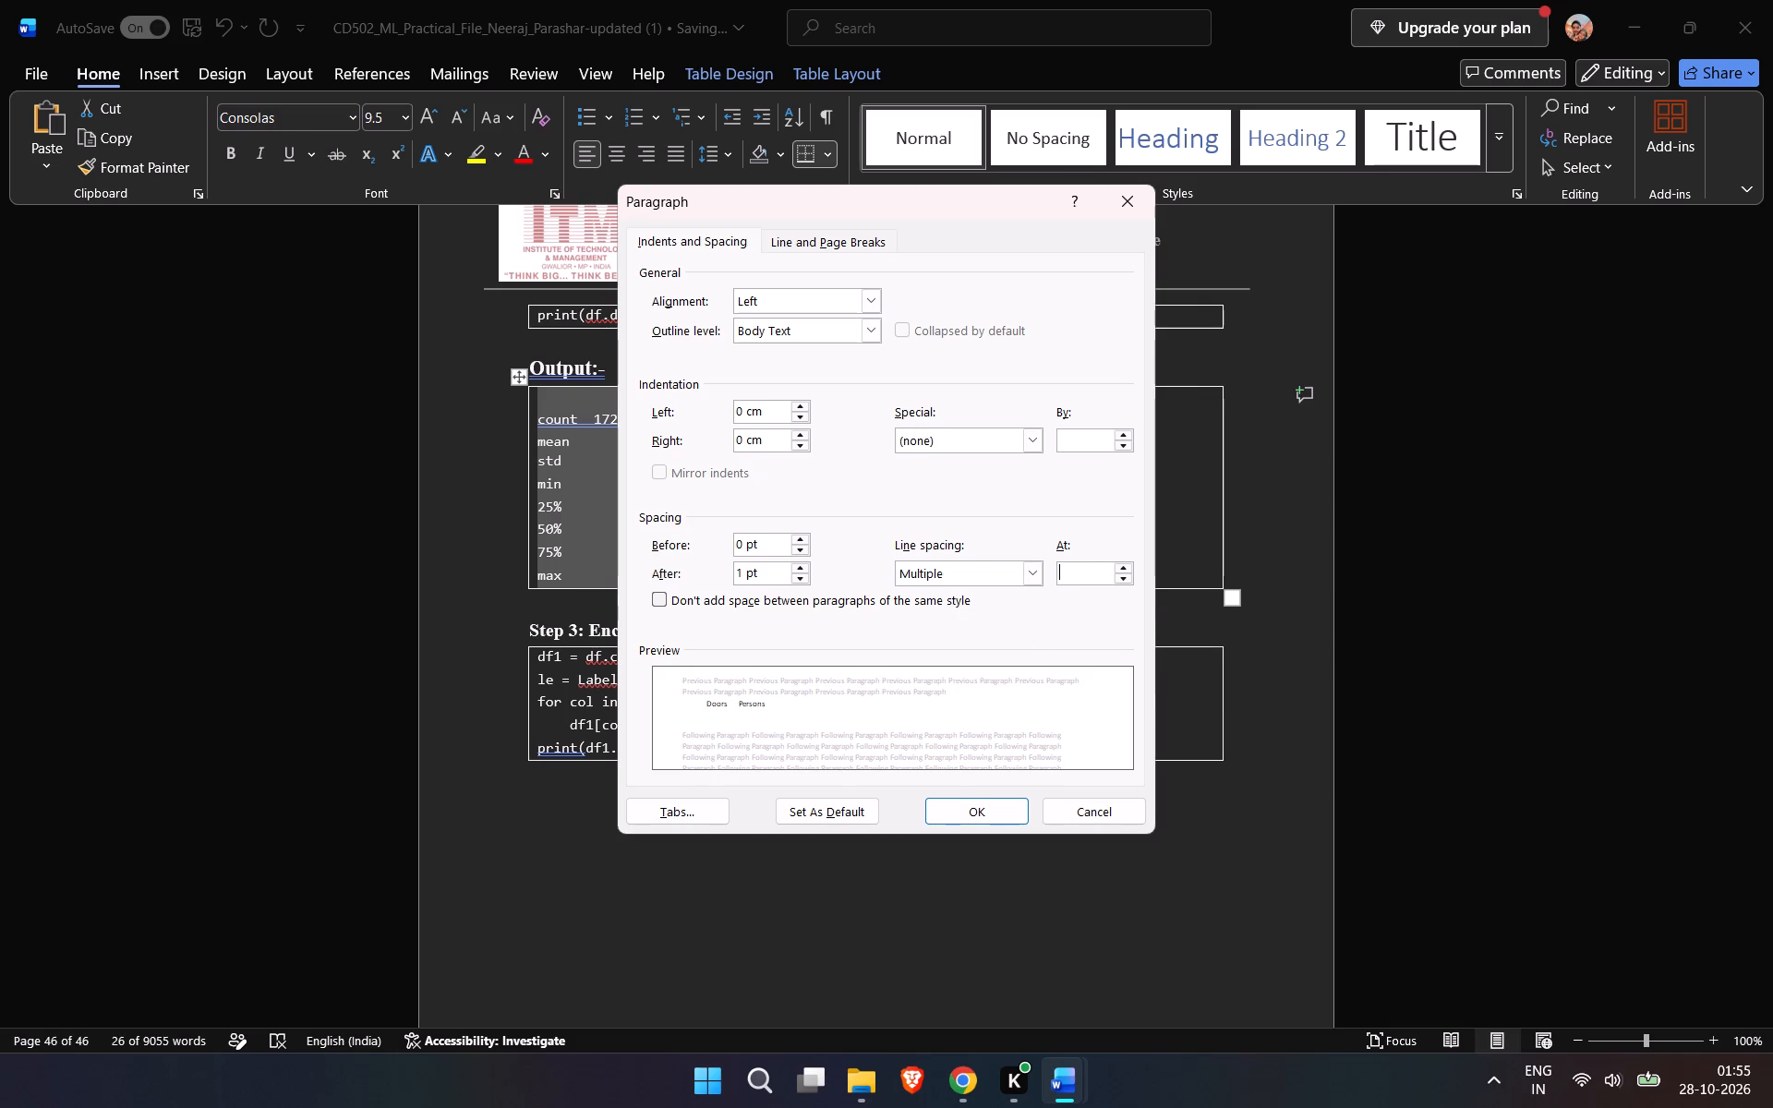
text(1.0t5)
key(BackSpace)
key(BackSpace)
key(5)
click(988, 813)
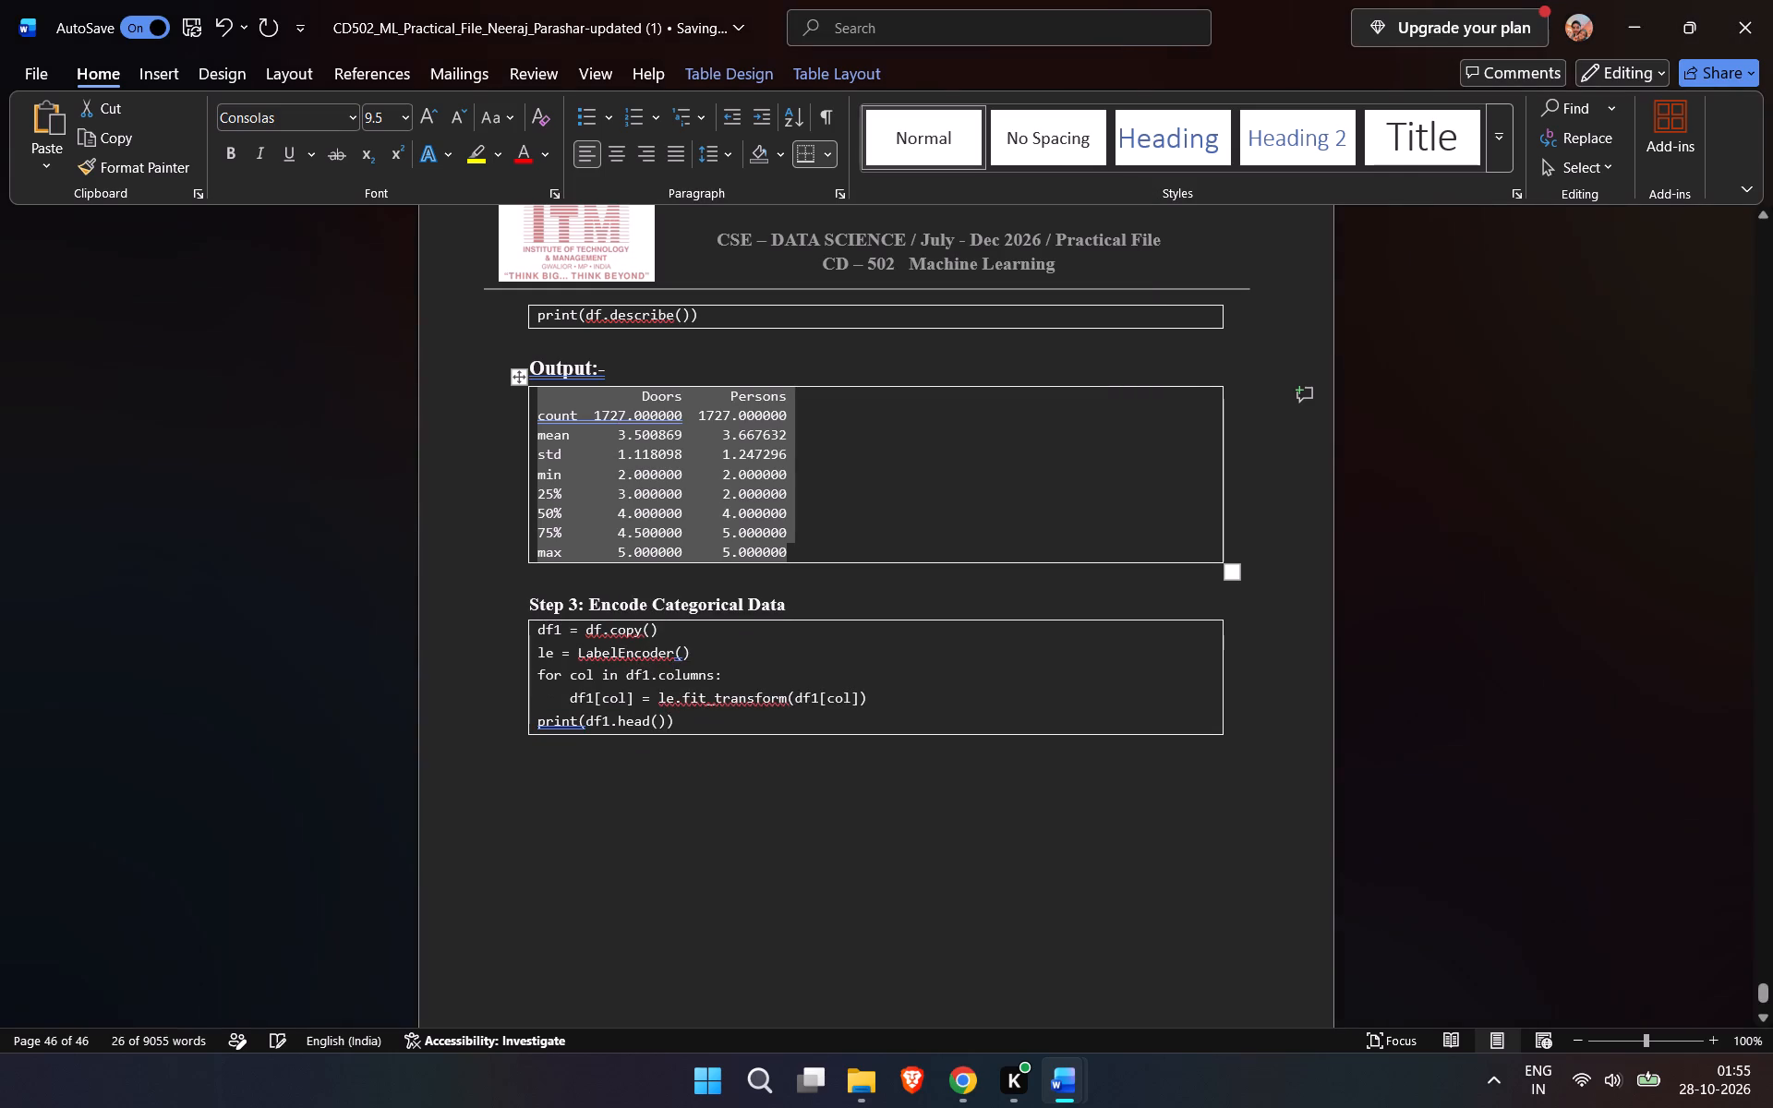
Make the output rows' paragraph settings the default for this document only.
click(841, 192)
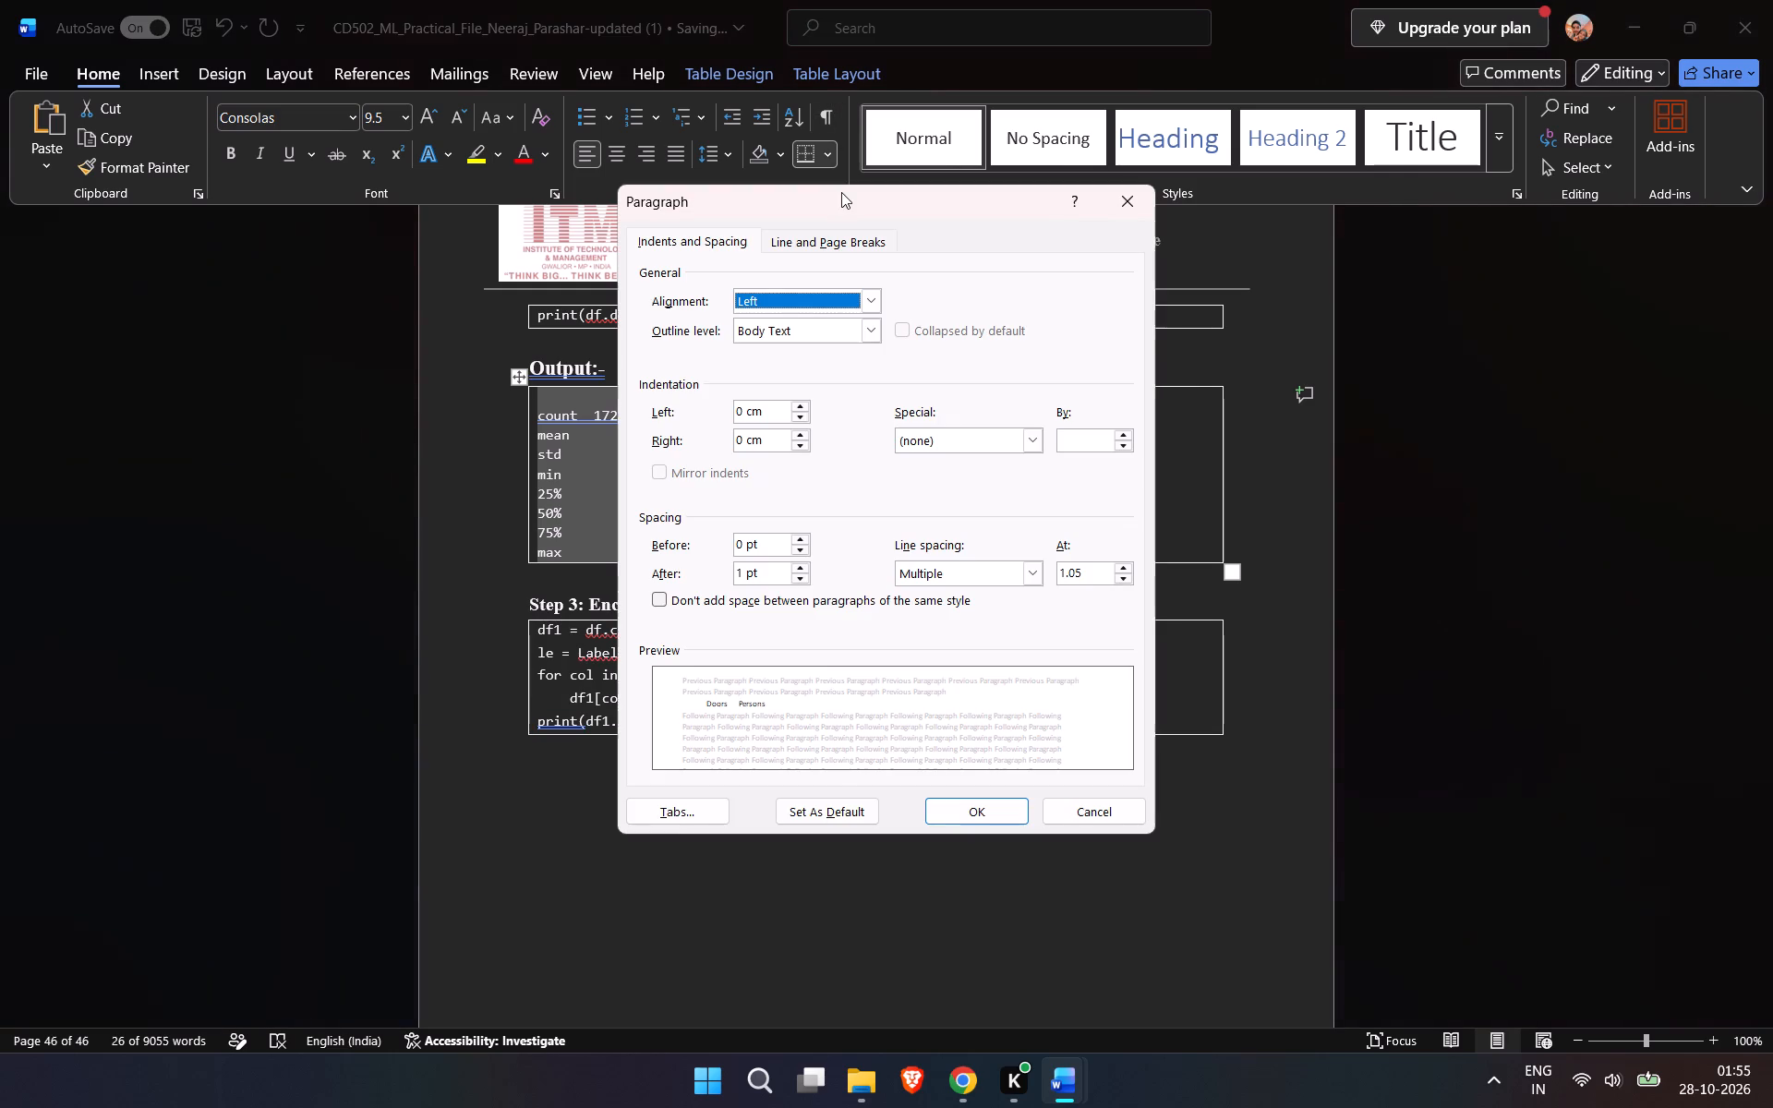
click(815, 812)
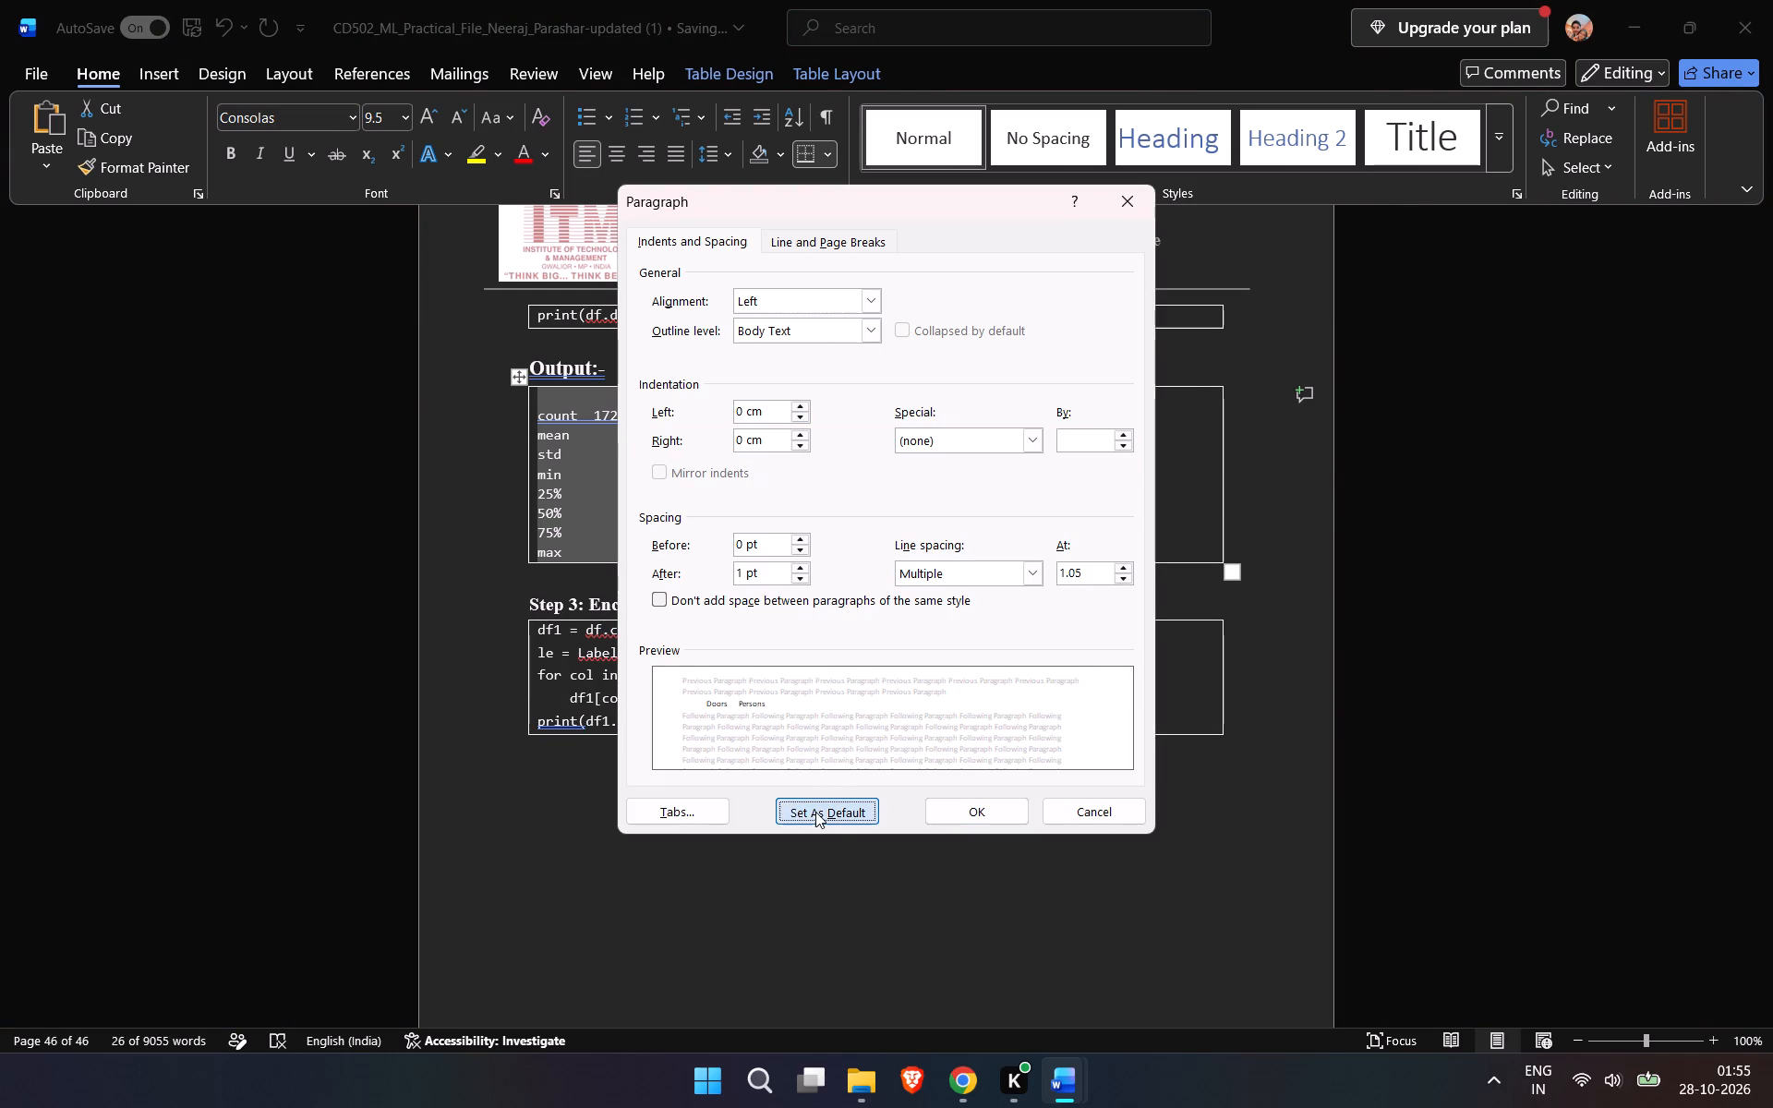
click(935, 556)
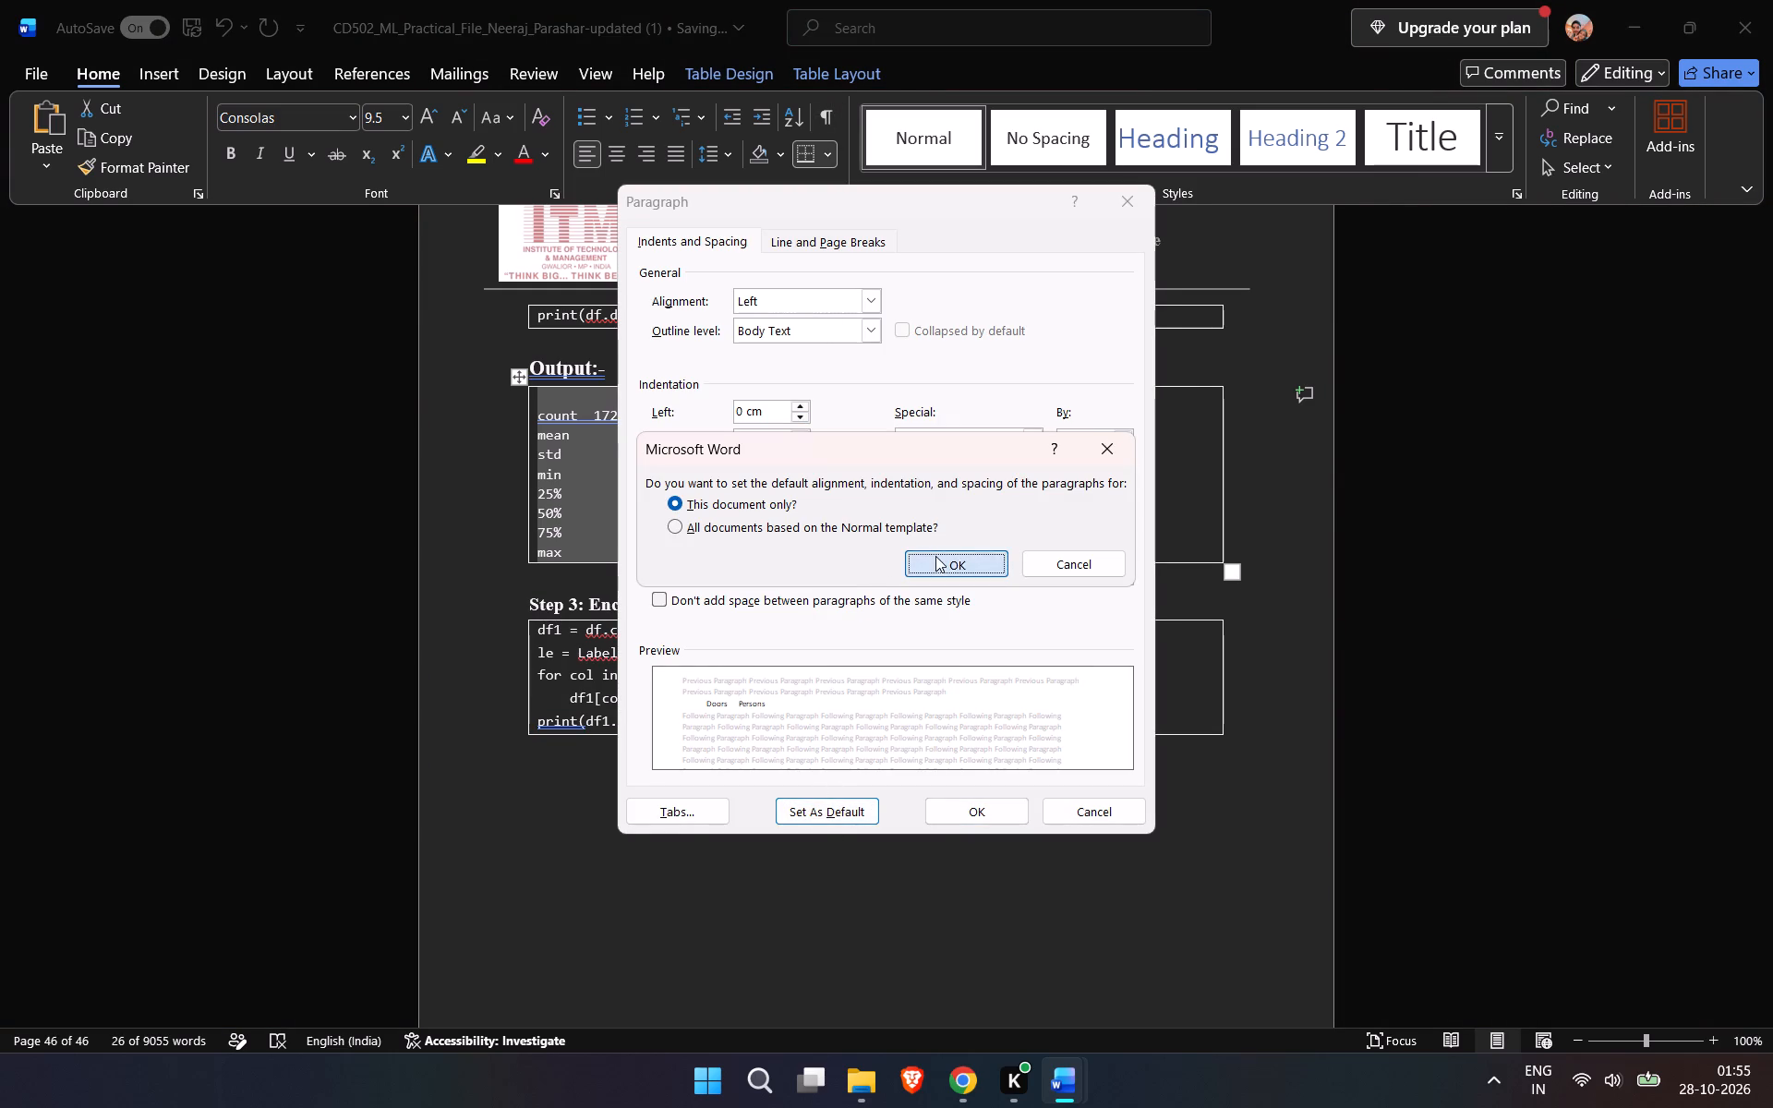
click(896, 518)
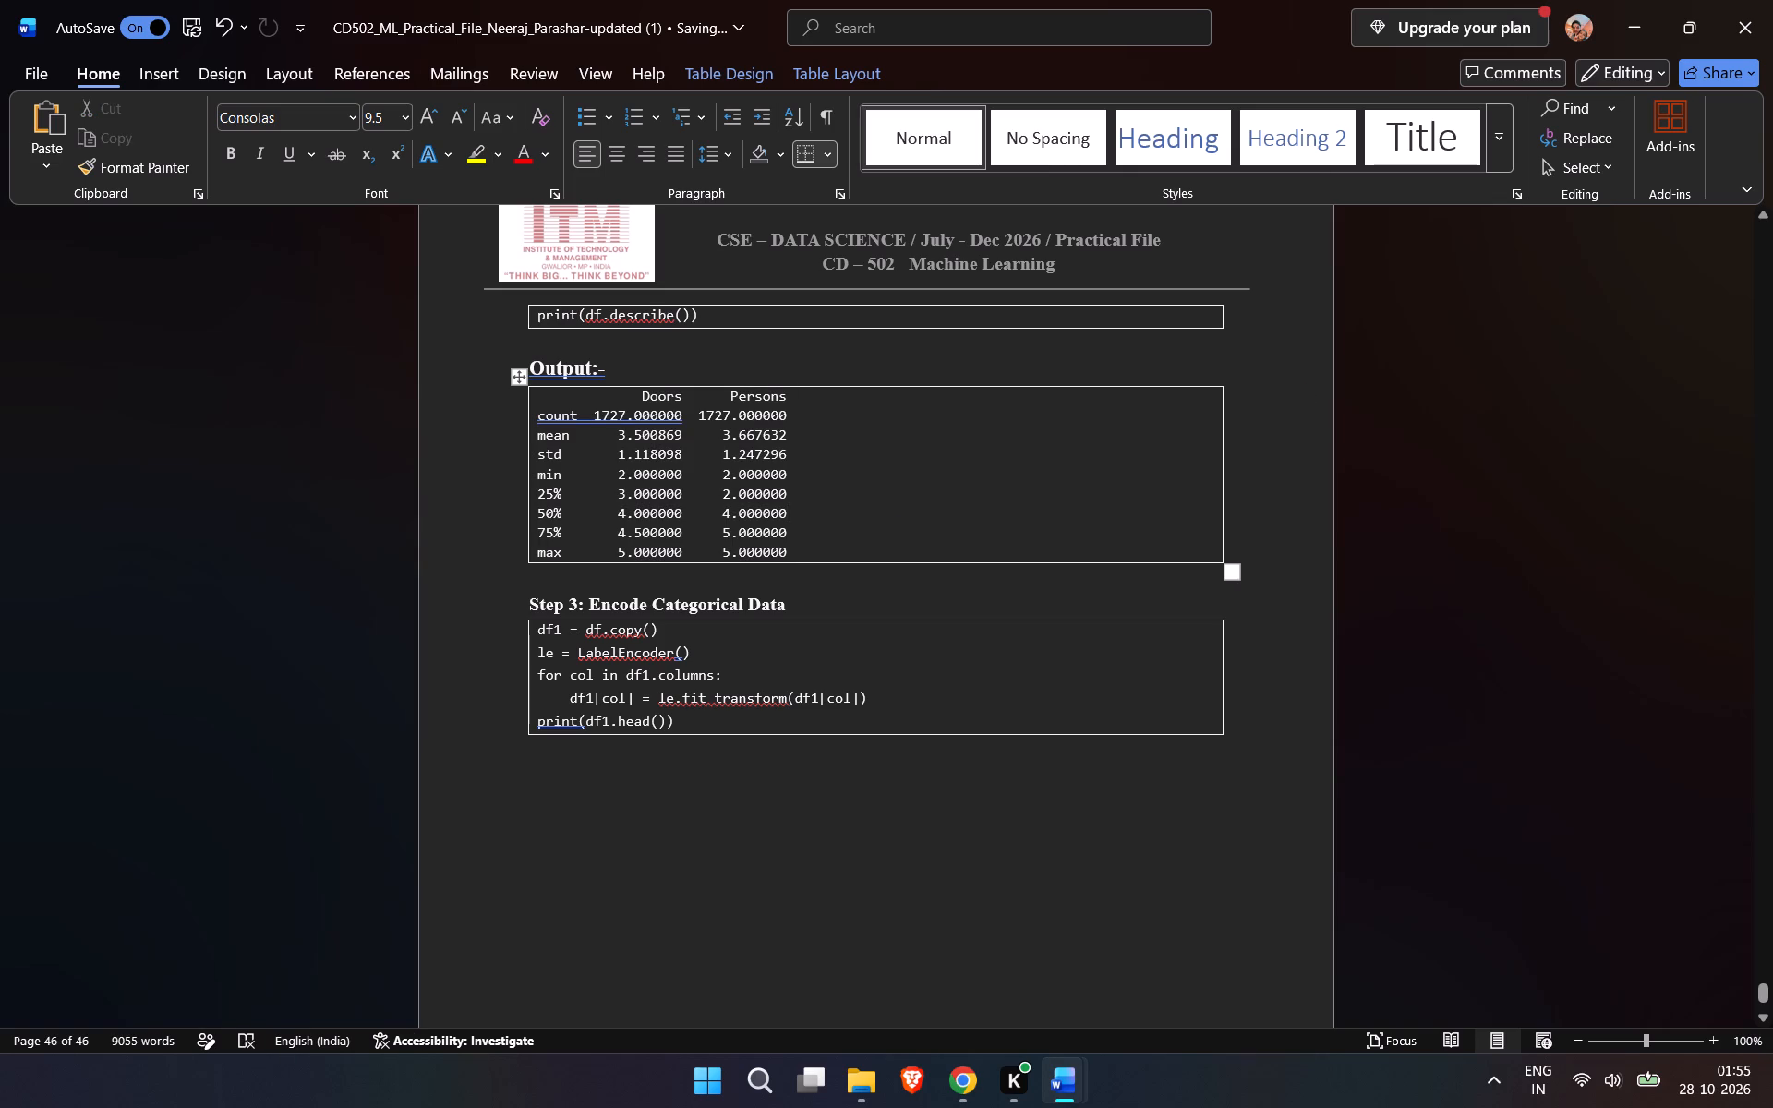
Add a new line beneath the Step 3 code box in the practical file.
click(816, 720)
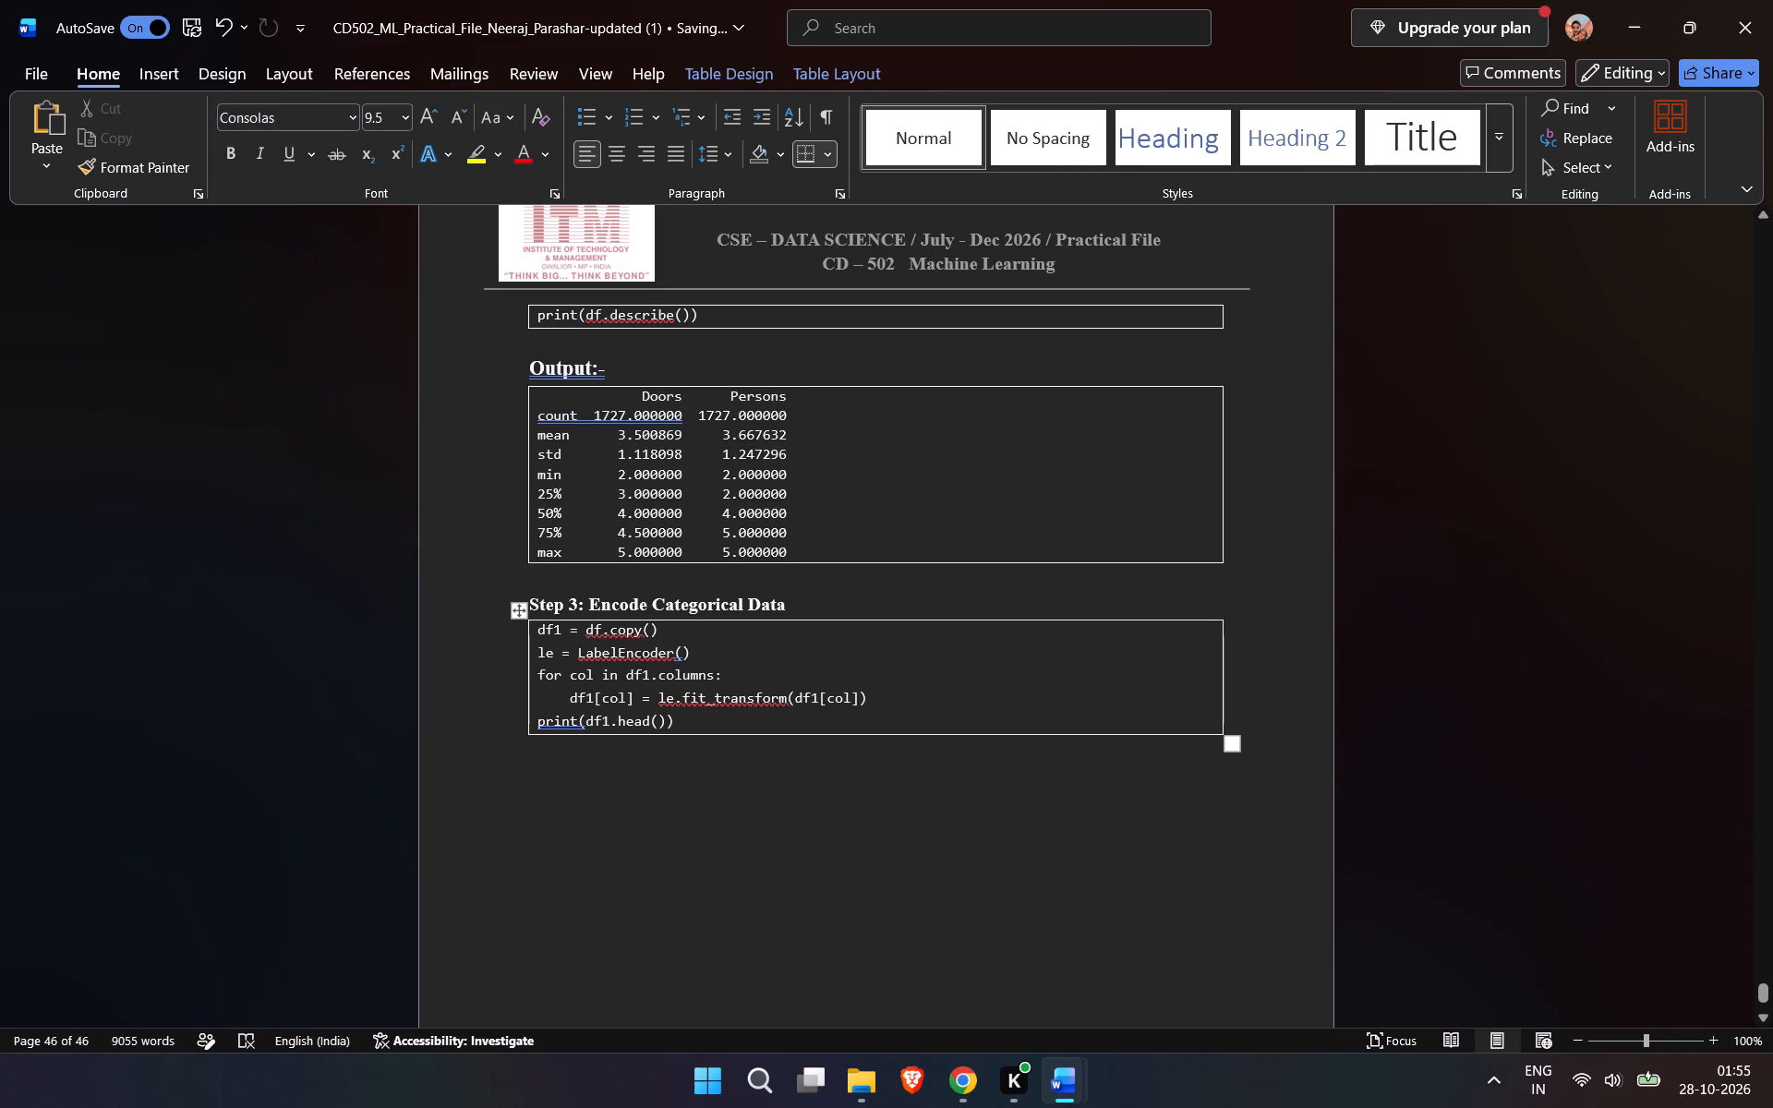
scroll(826, 781, up, 4)
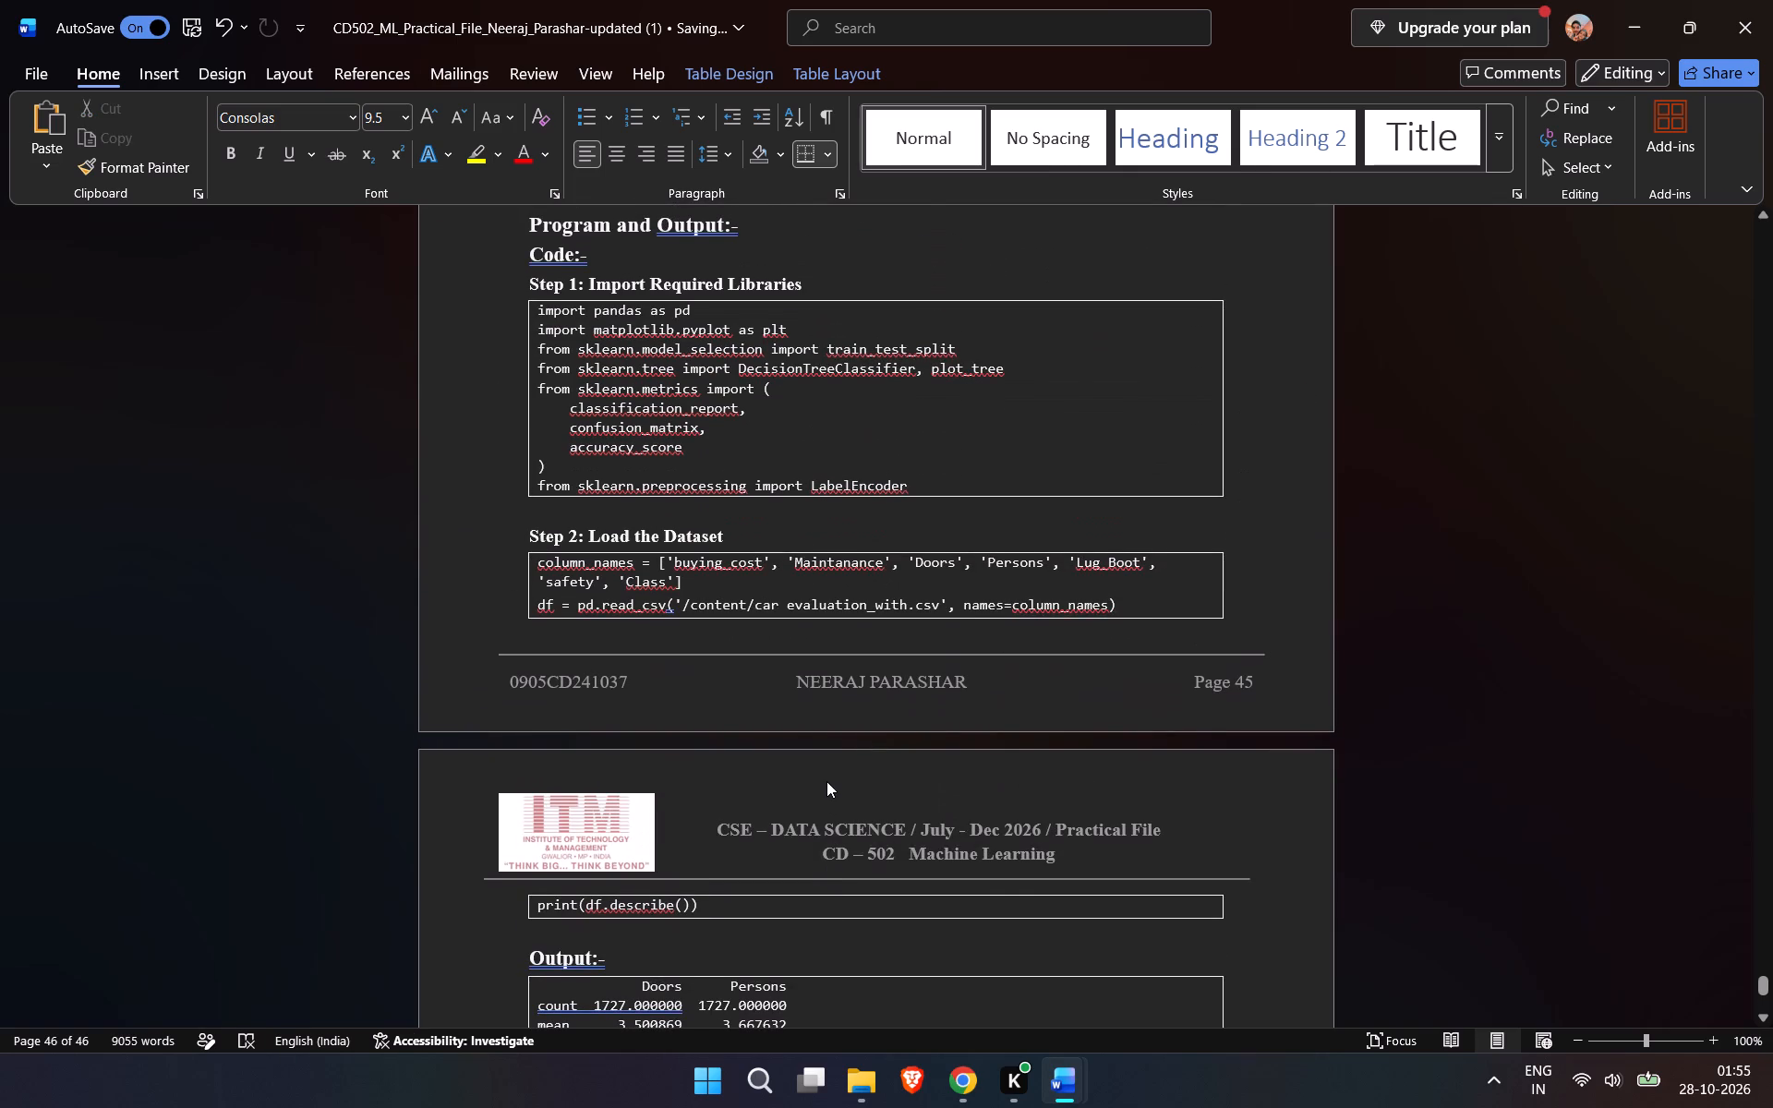
scroll(826, 781, down, 2)
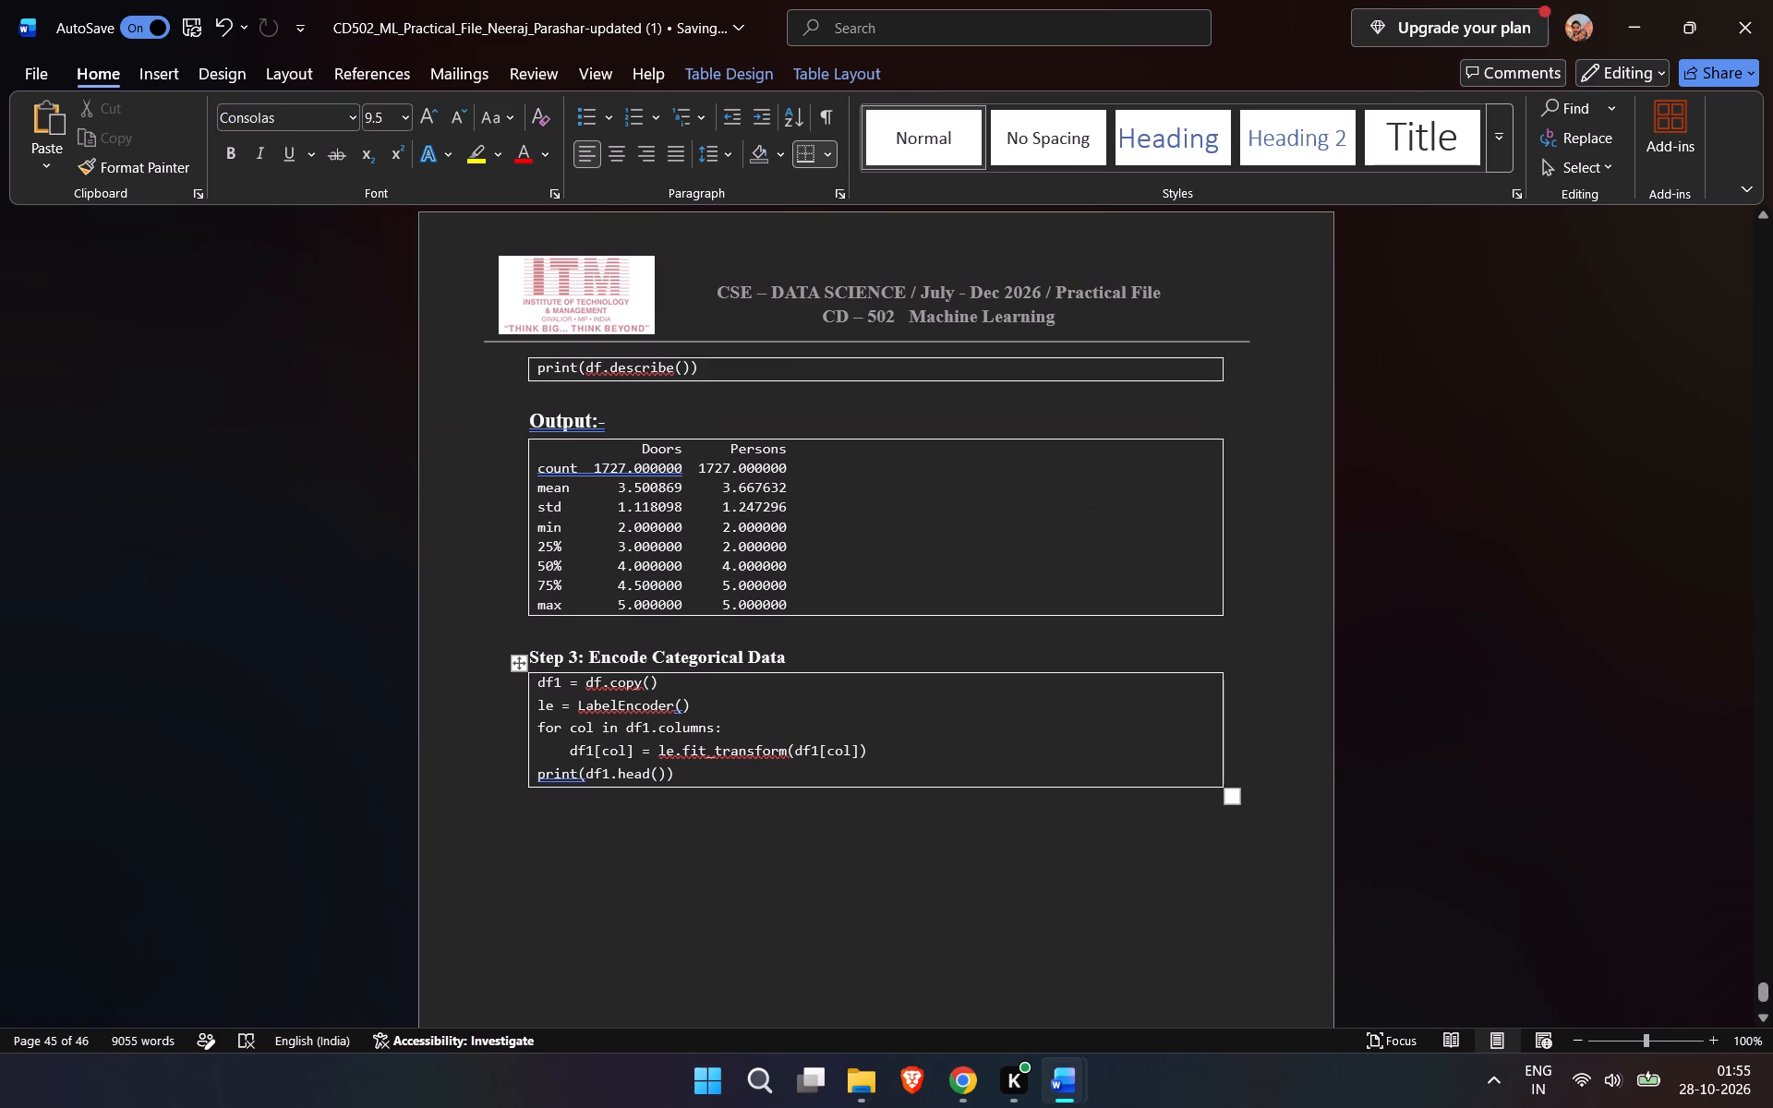
click(776, 834)
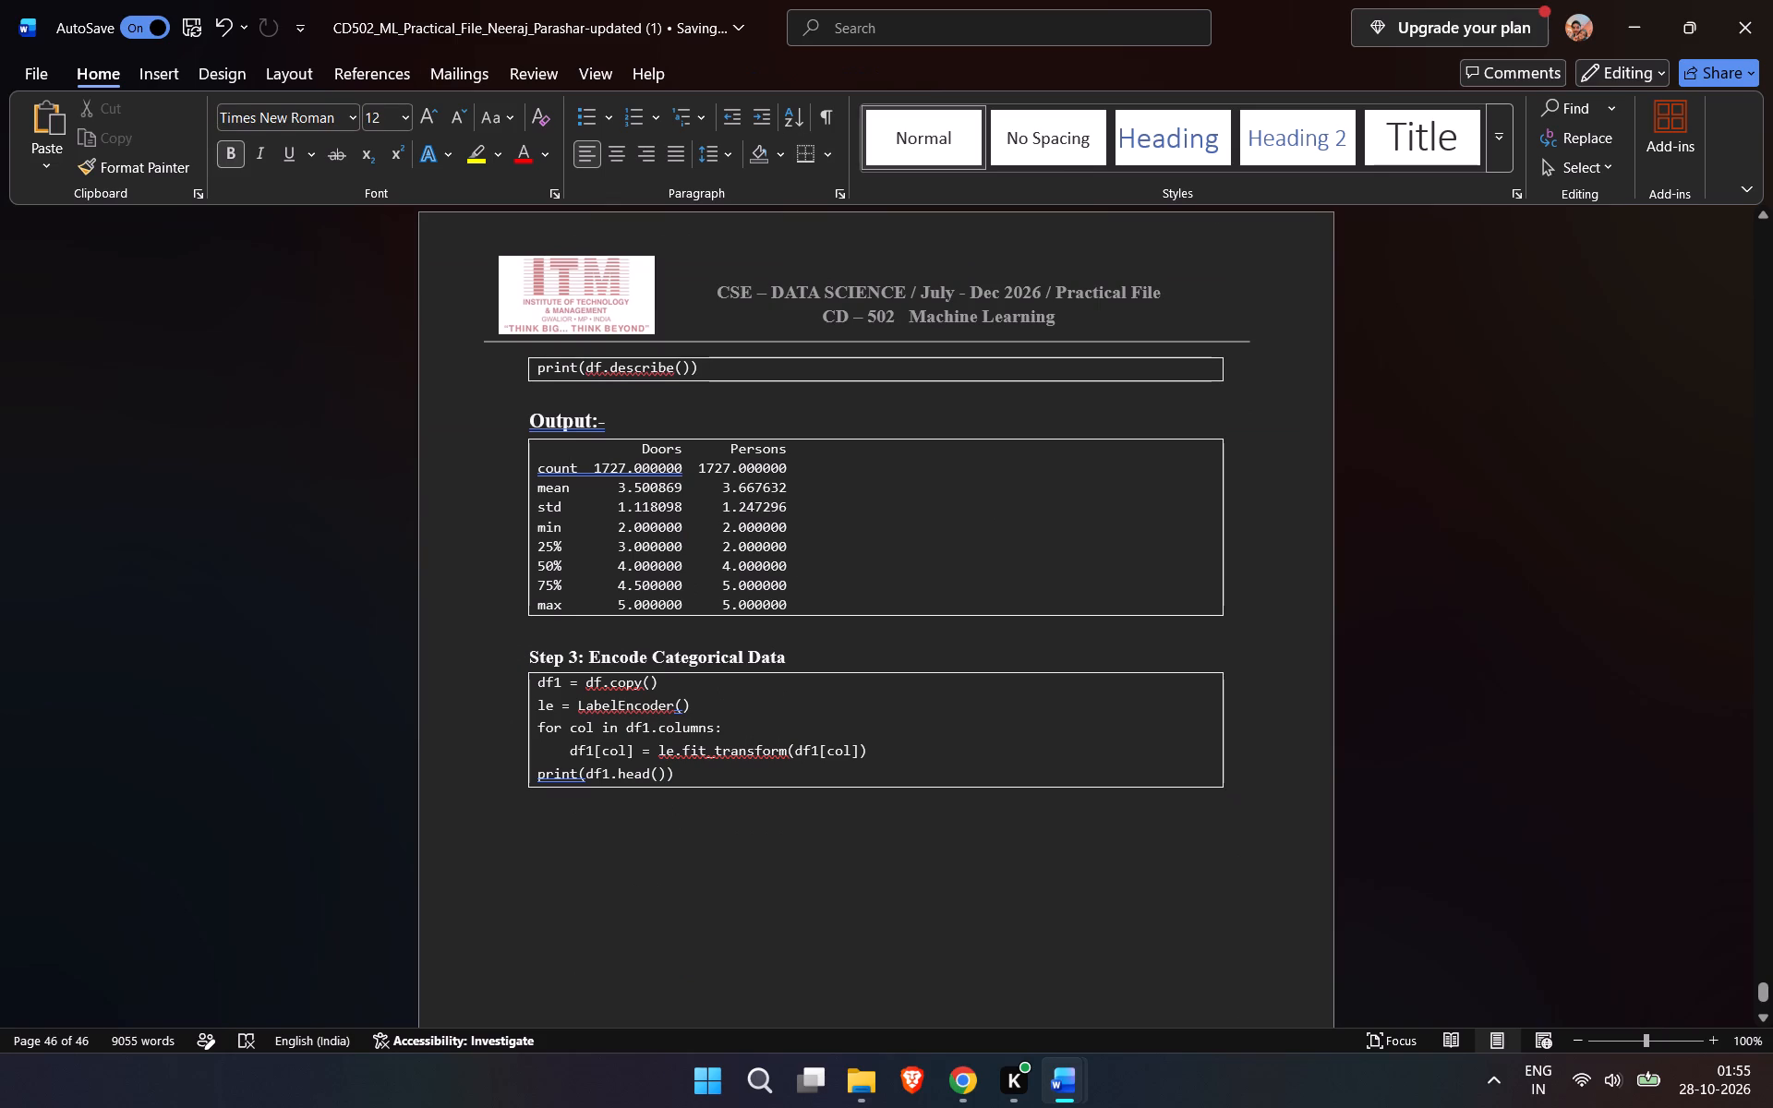
key(Return)
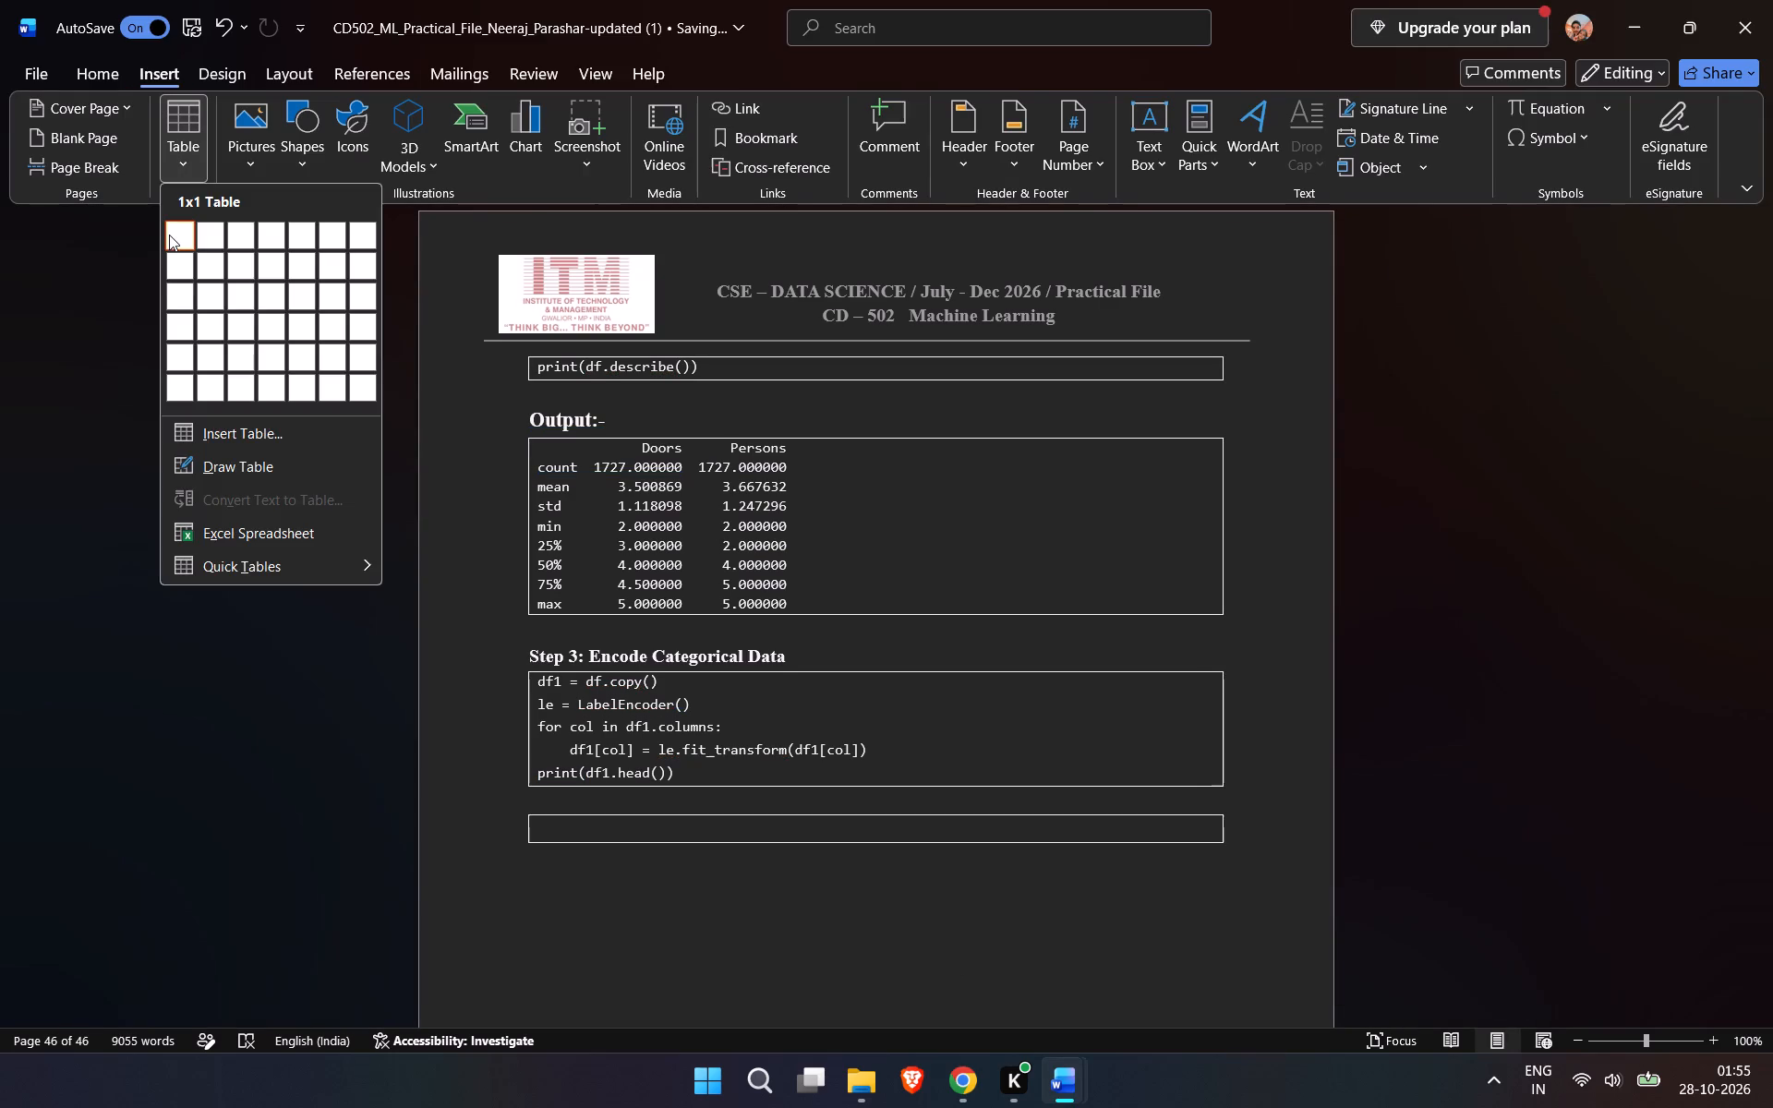
click(169, 235)
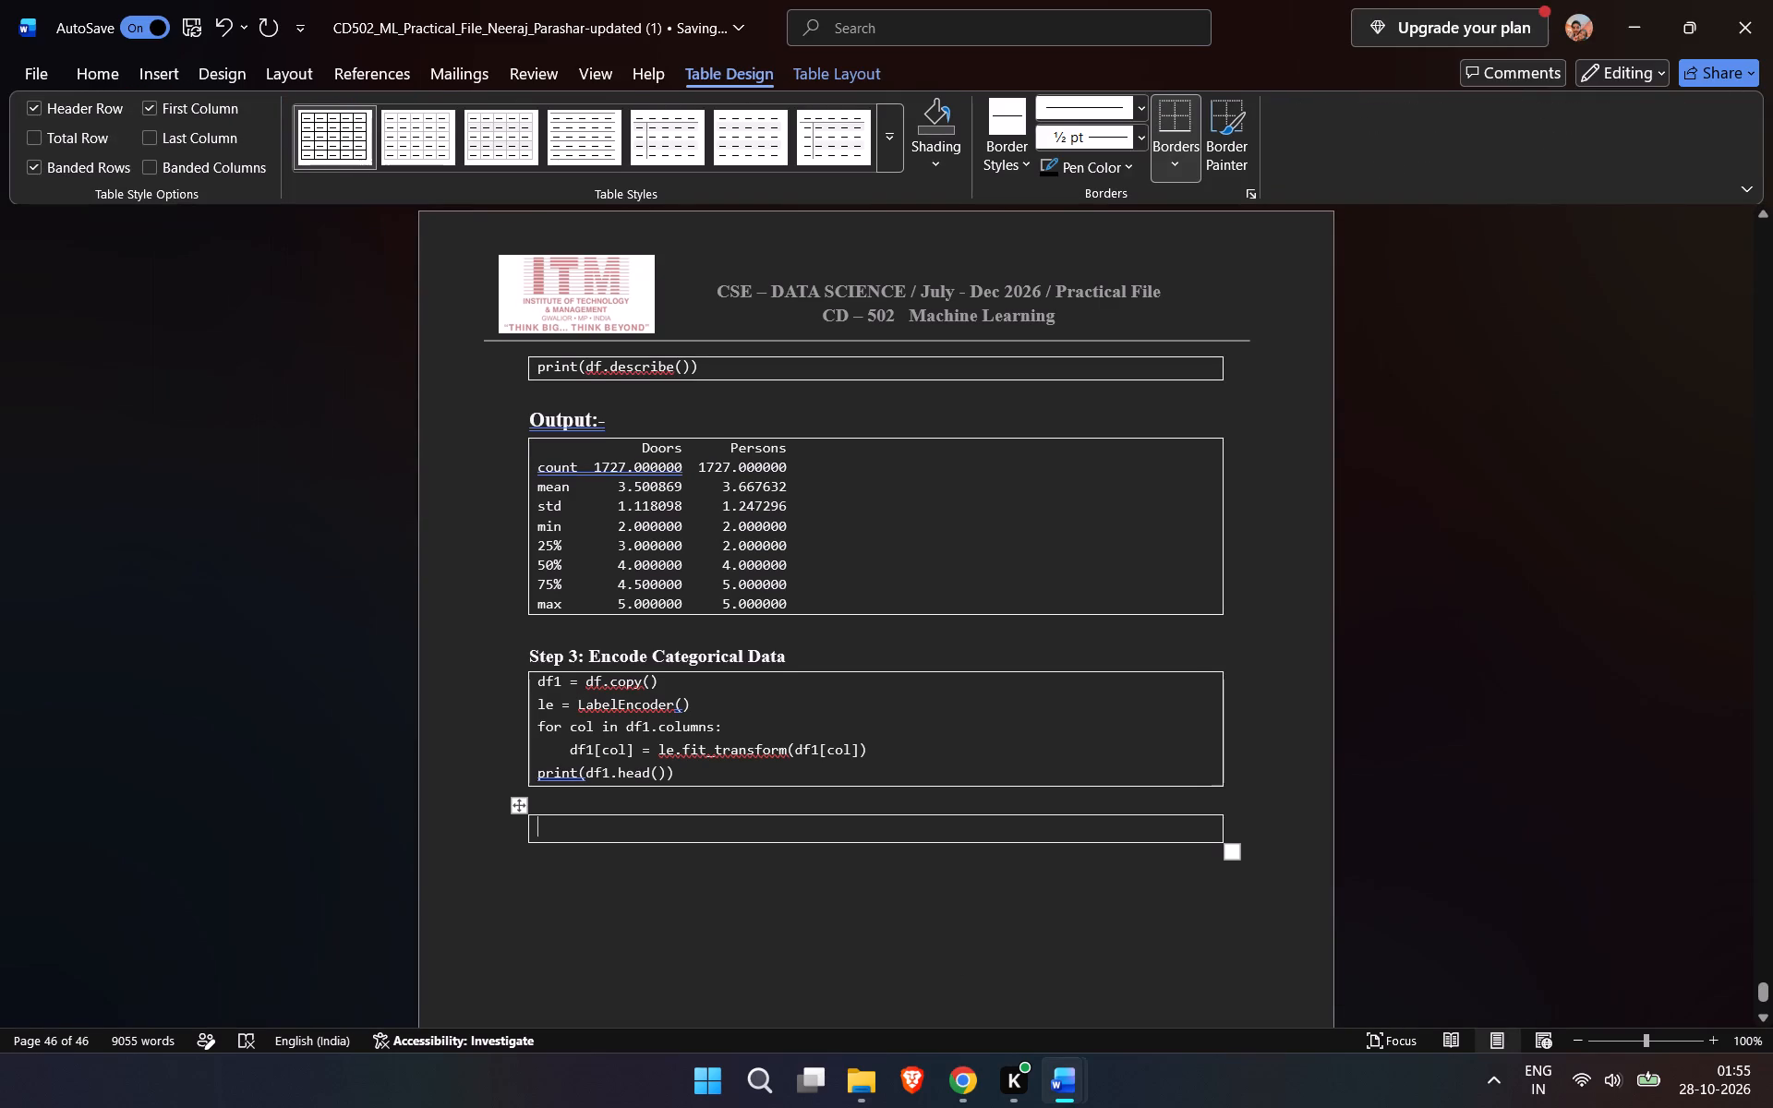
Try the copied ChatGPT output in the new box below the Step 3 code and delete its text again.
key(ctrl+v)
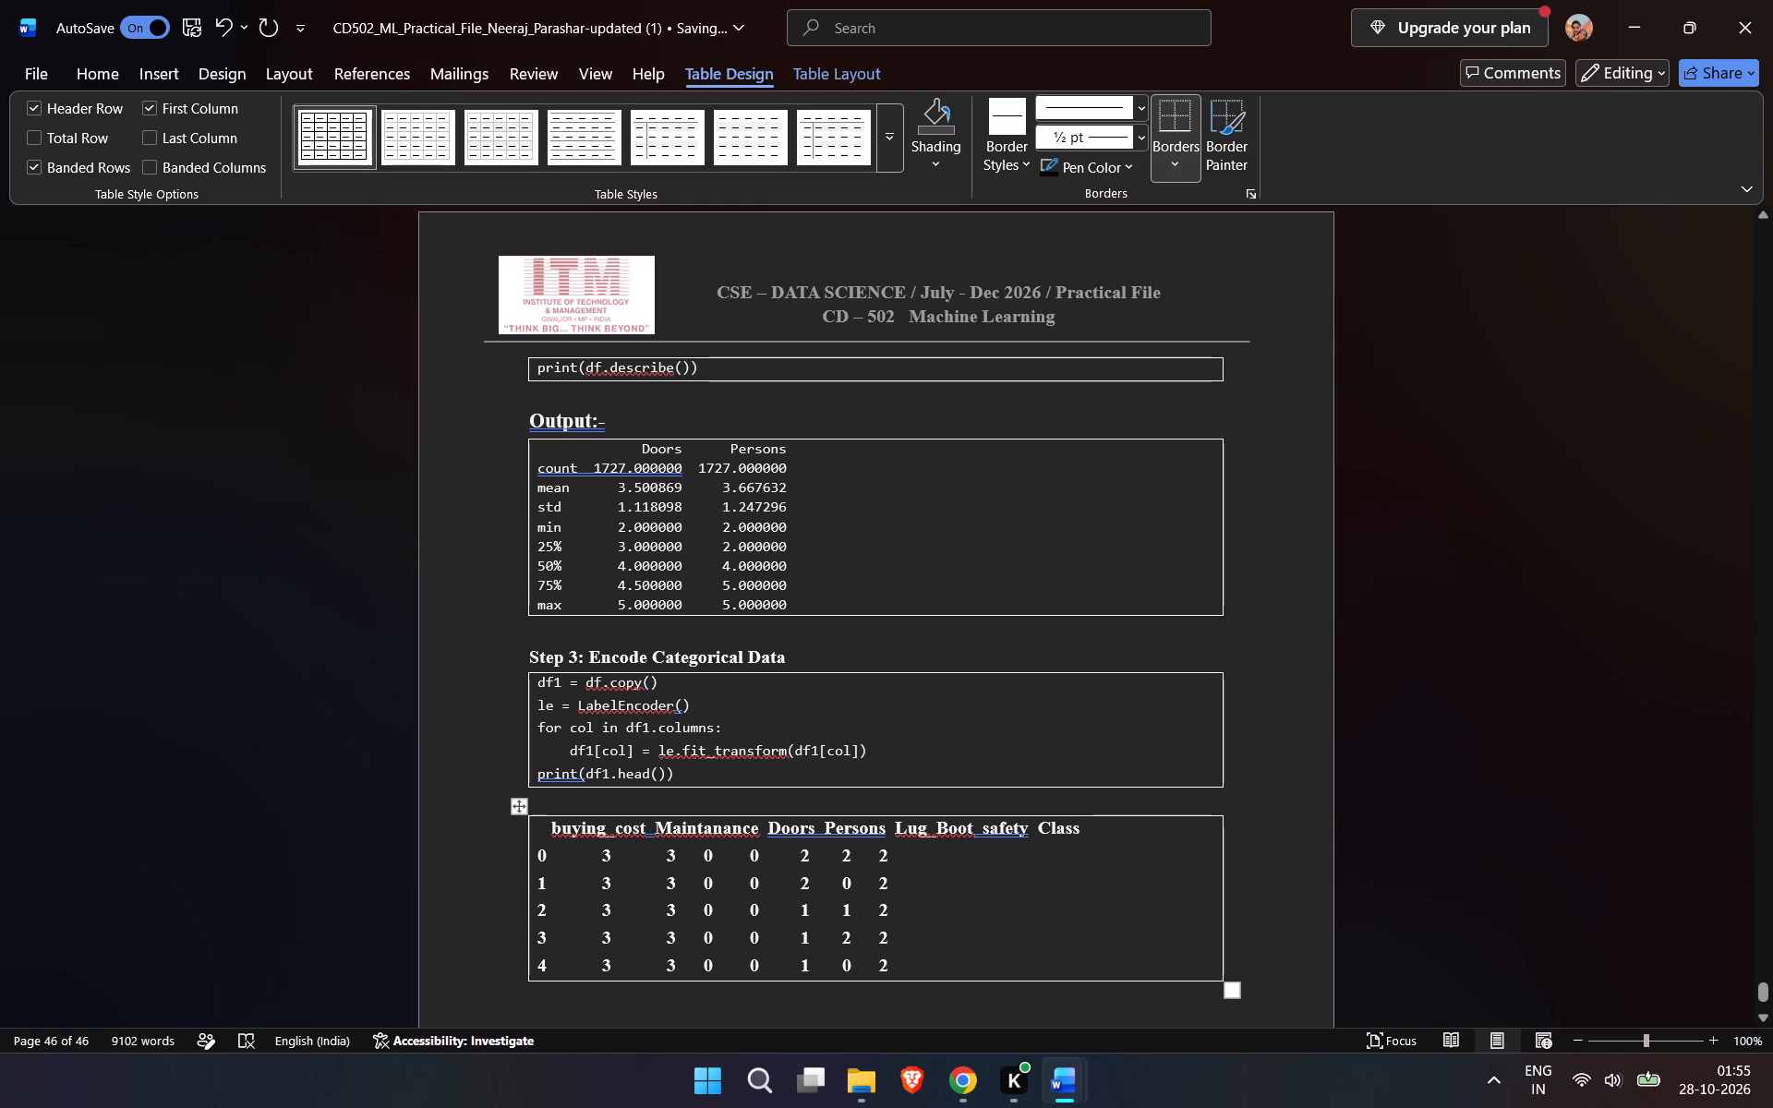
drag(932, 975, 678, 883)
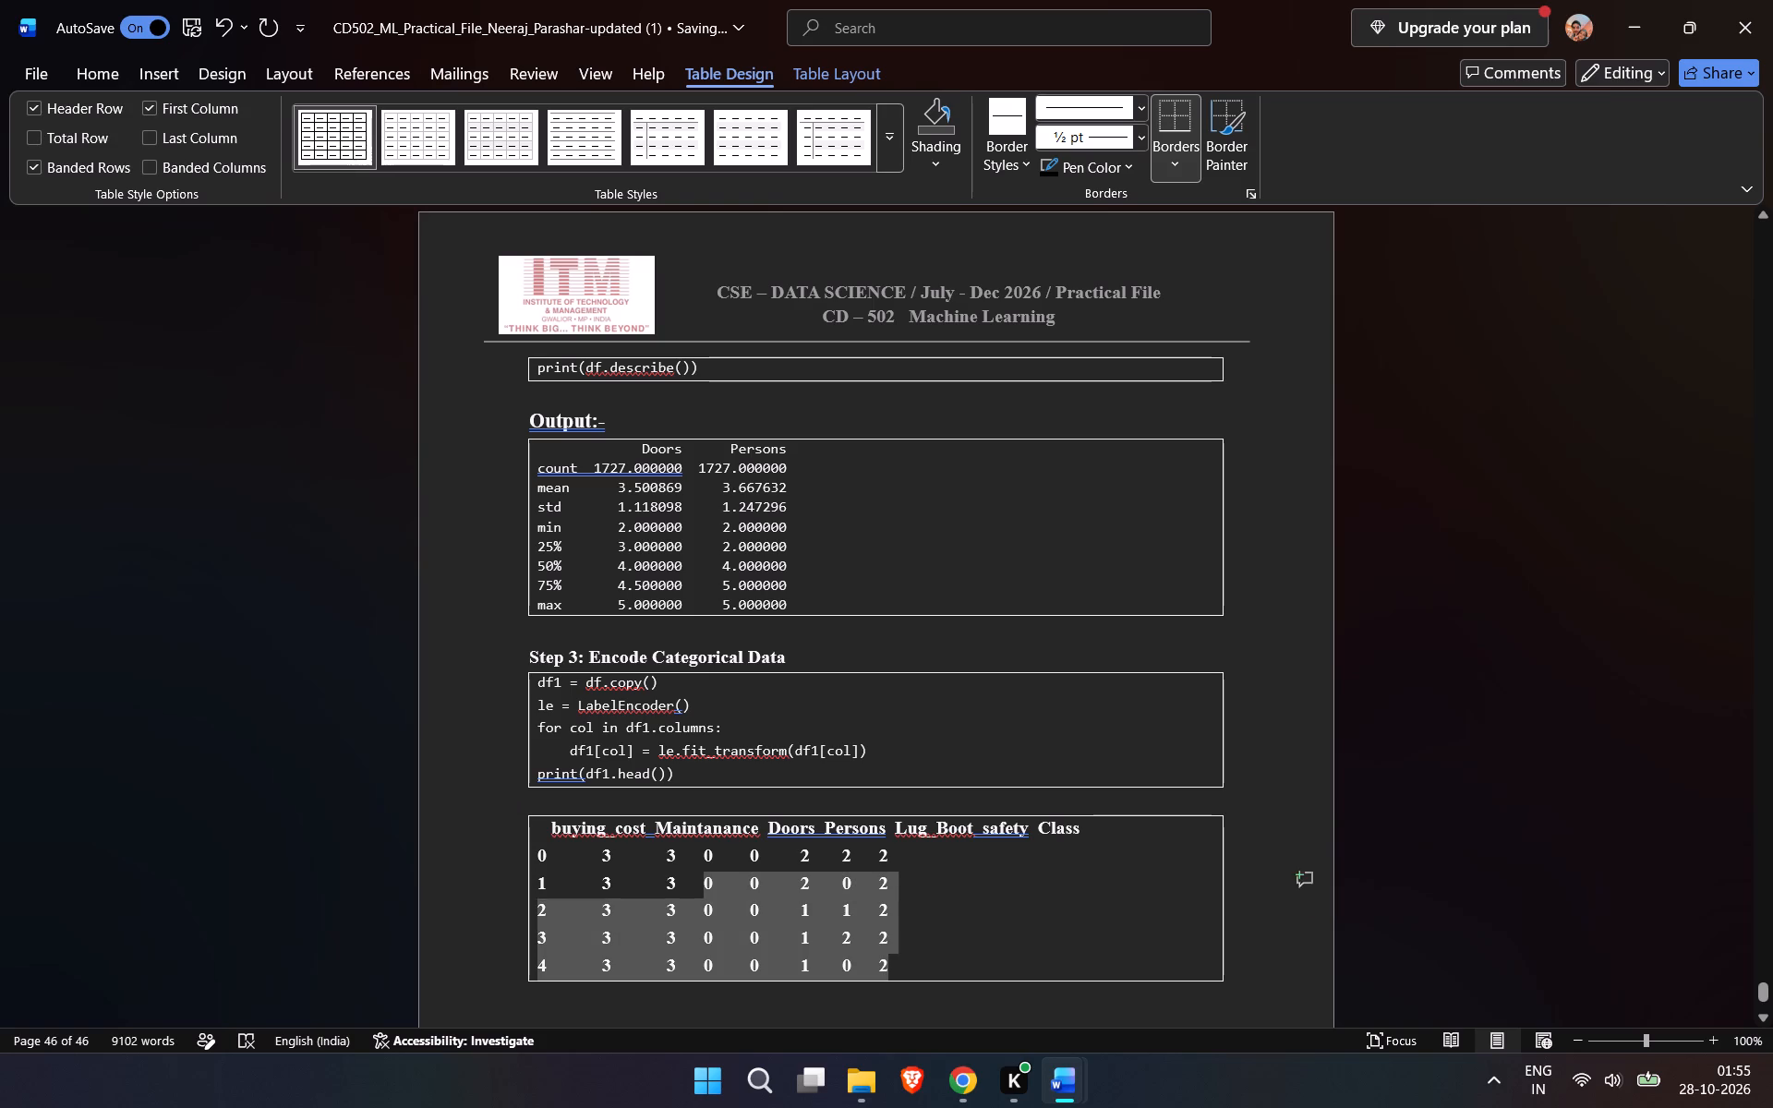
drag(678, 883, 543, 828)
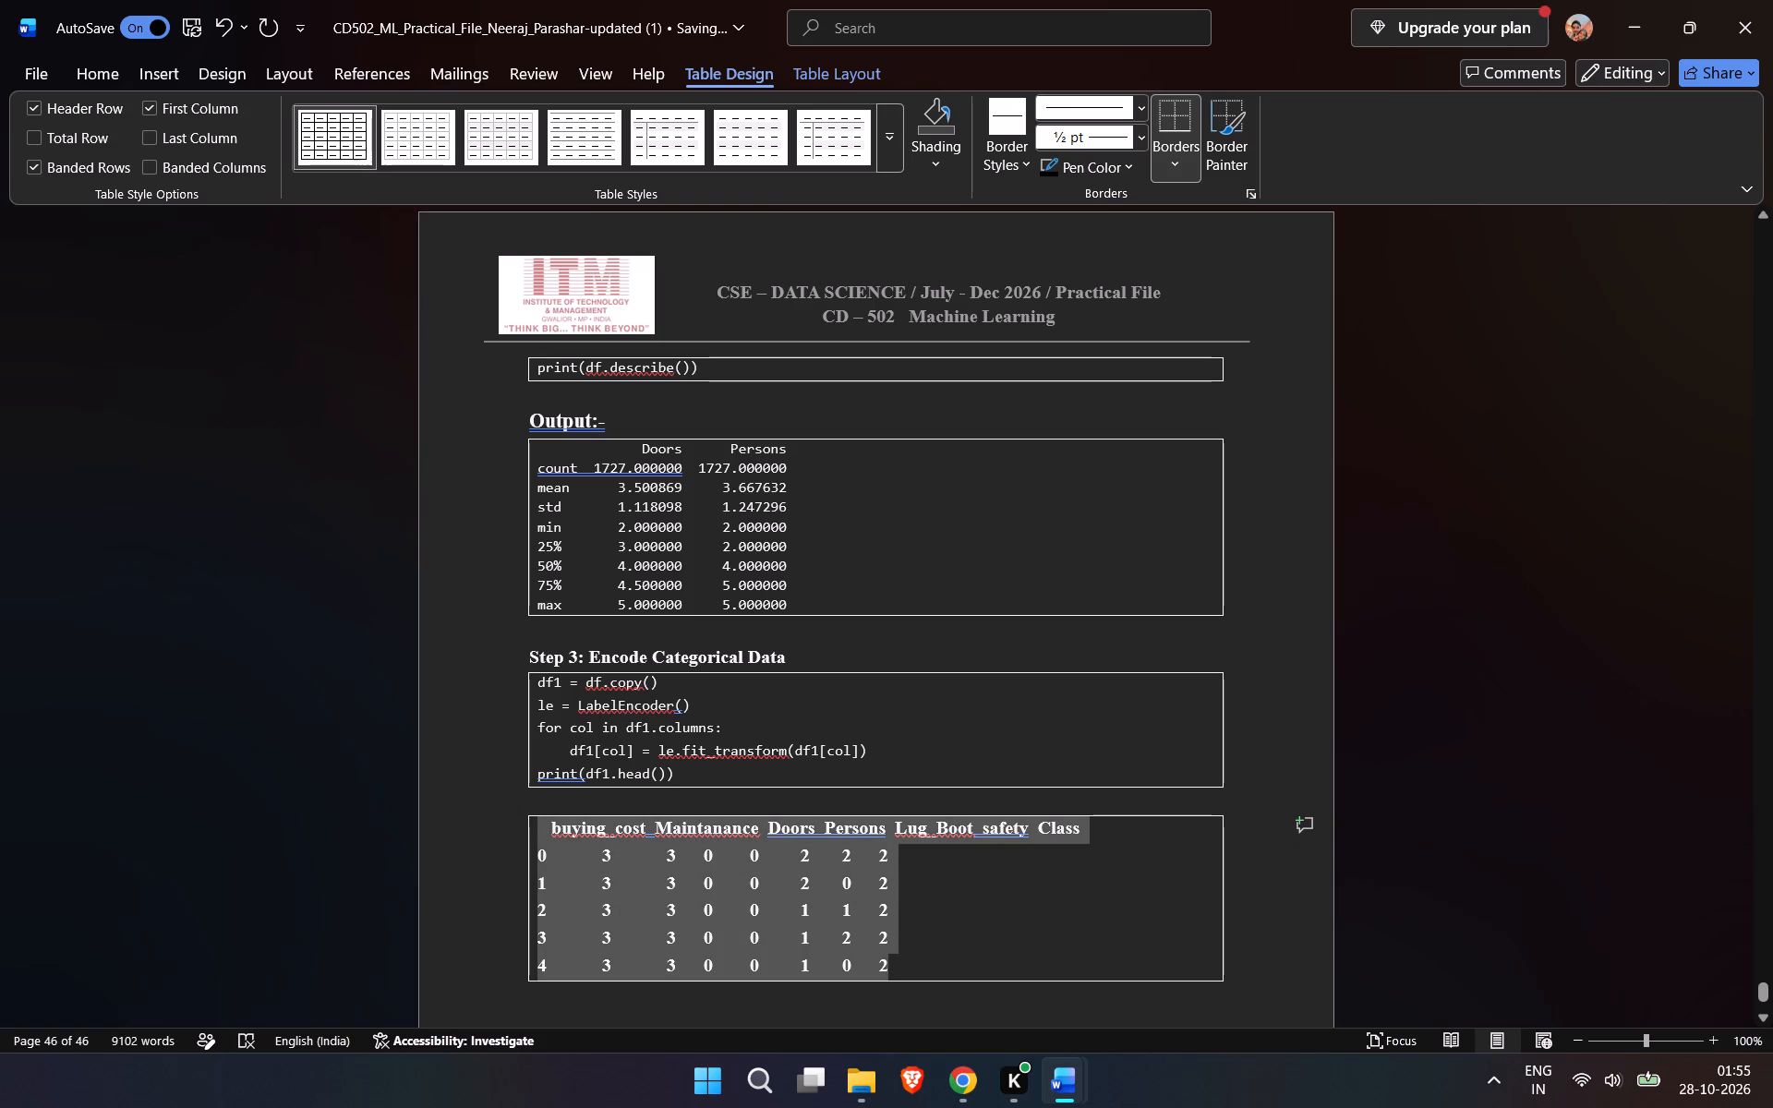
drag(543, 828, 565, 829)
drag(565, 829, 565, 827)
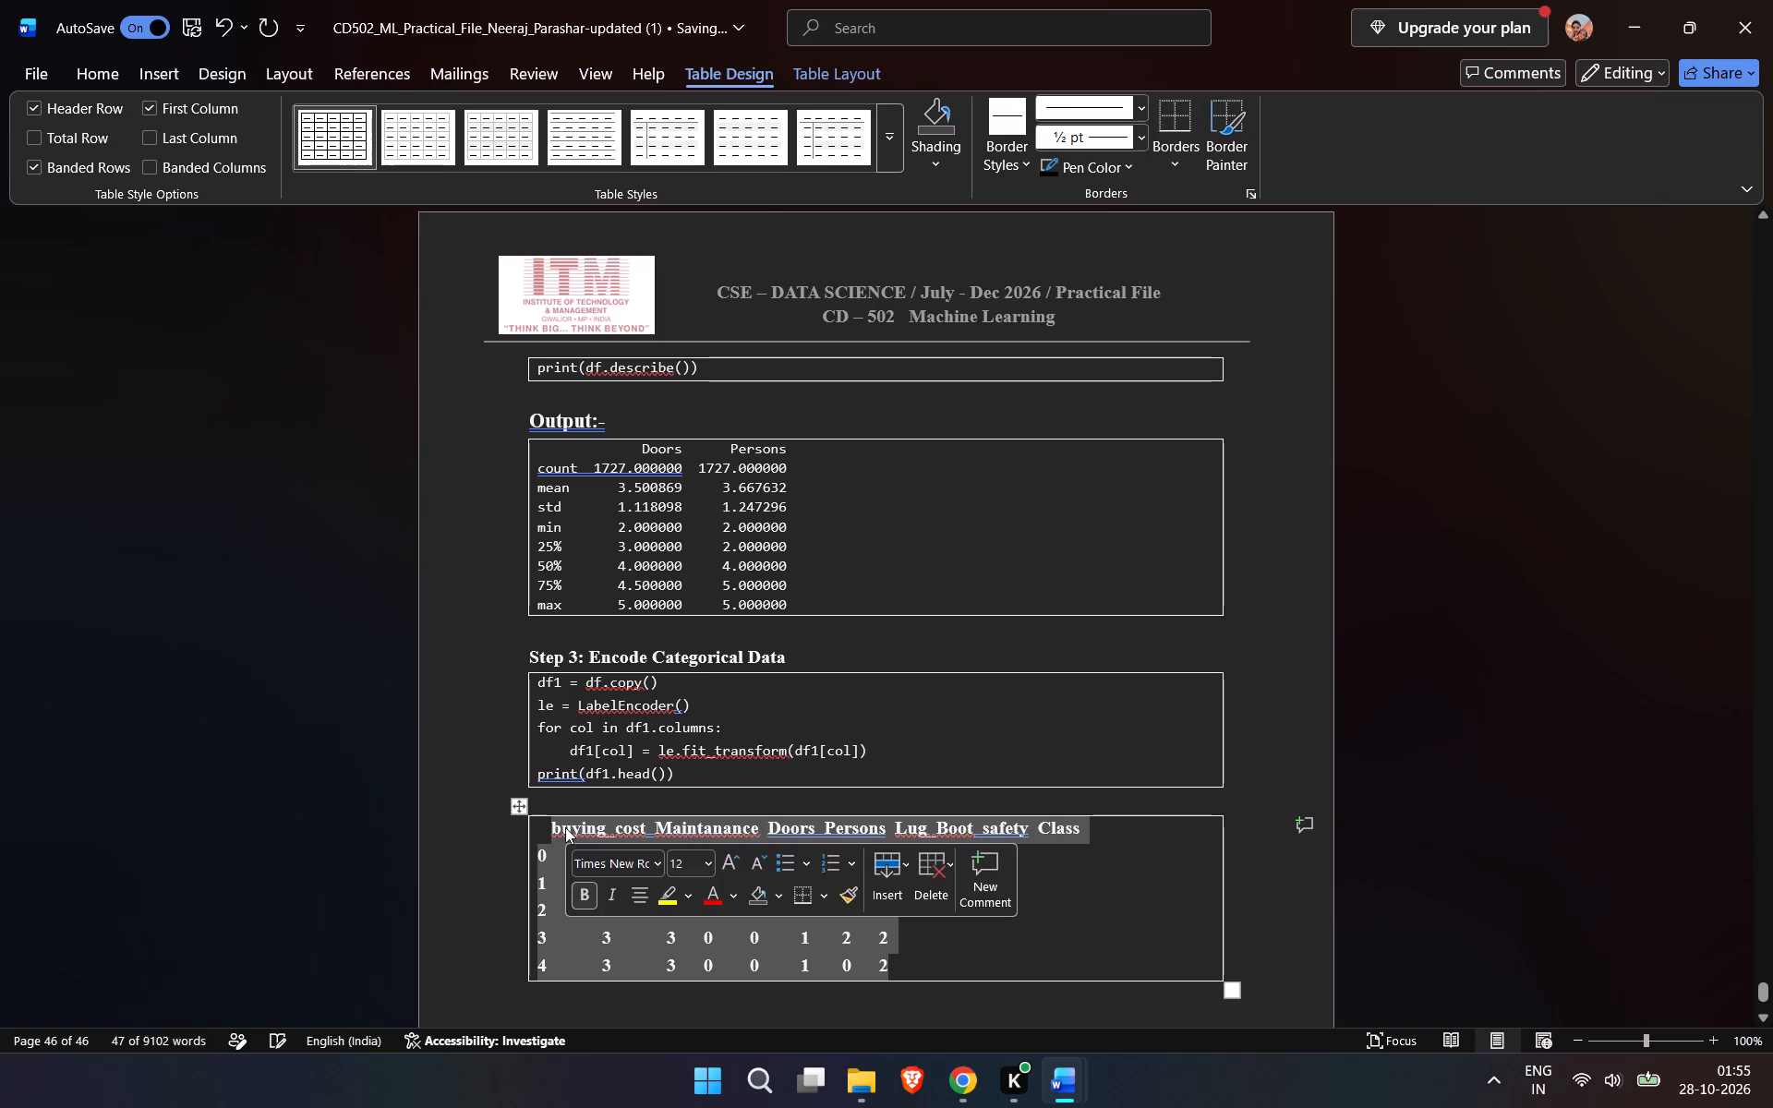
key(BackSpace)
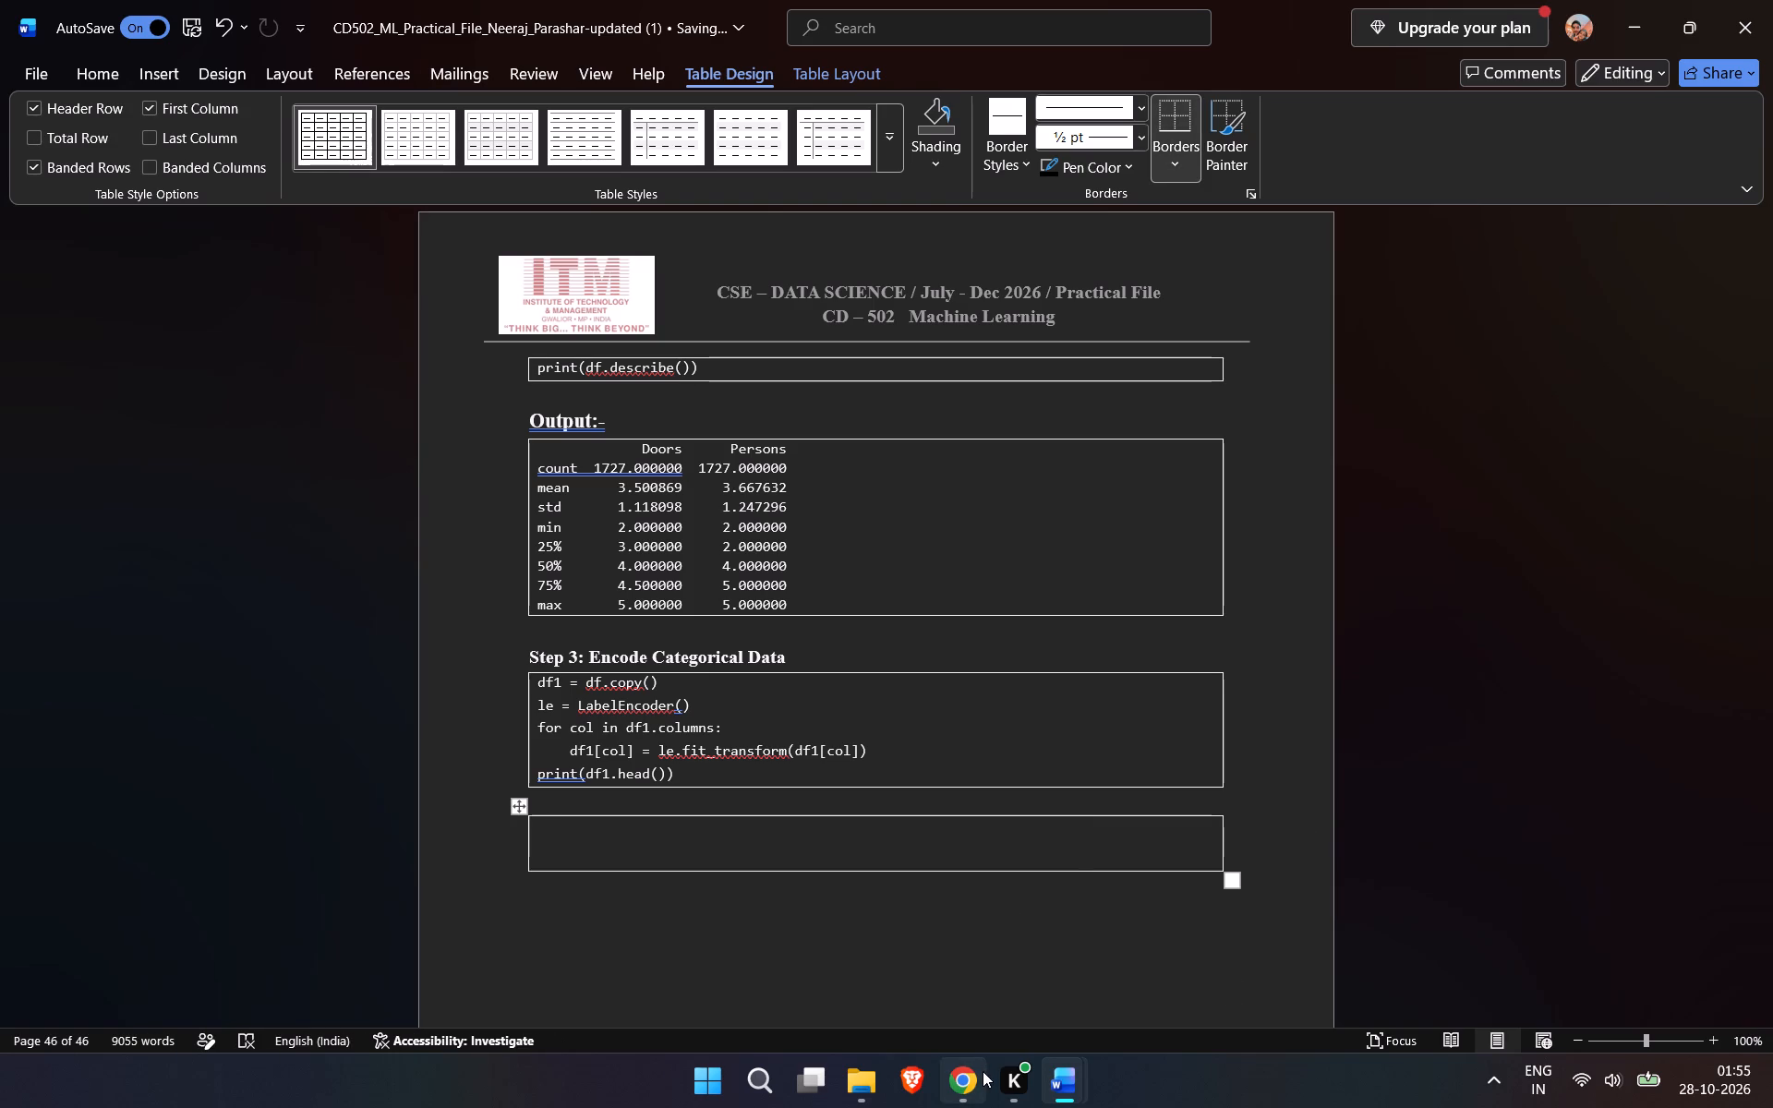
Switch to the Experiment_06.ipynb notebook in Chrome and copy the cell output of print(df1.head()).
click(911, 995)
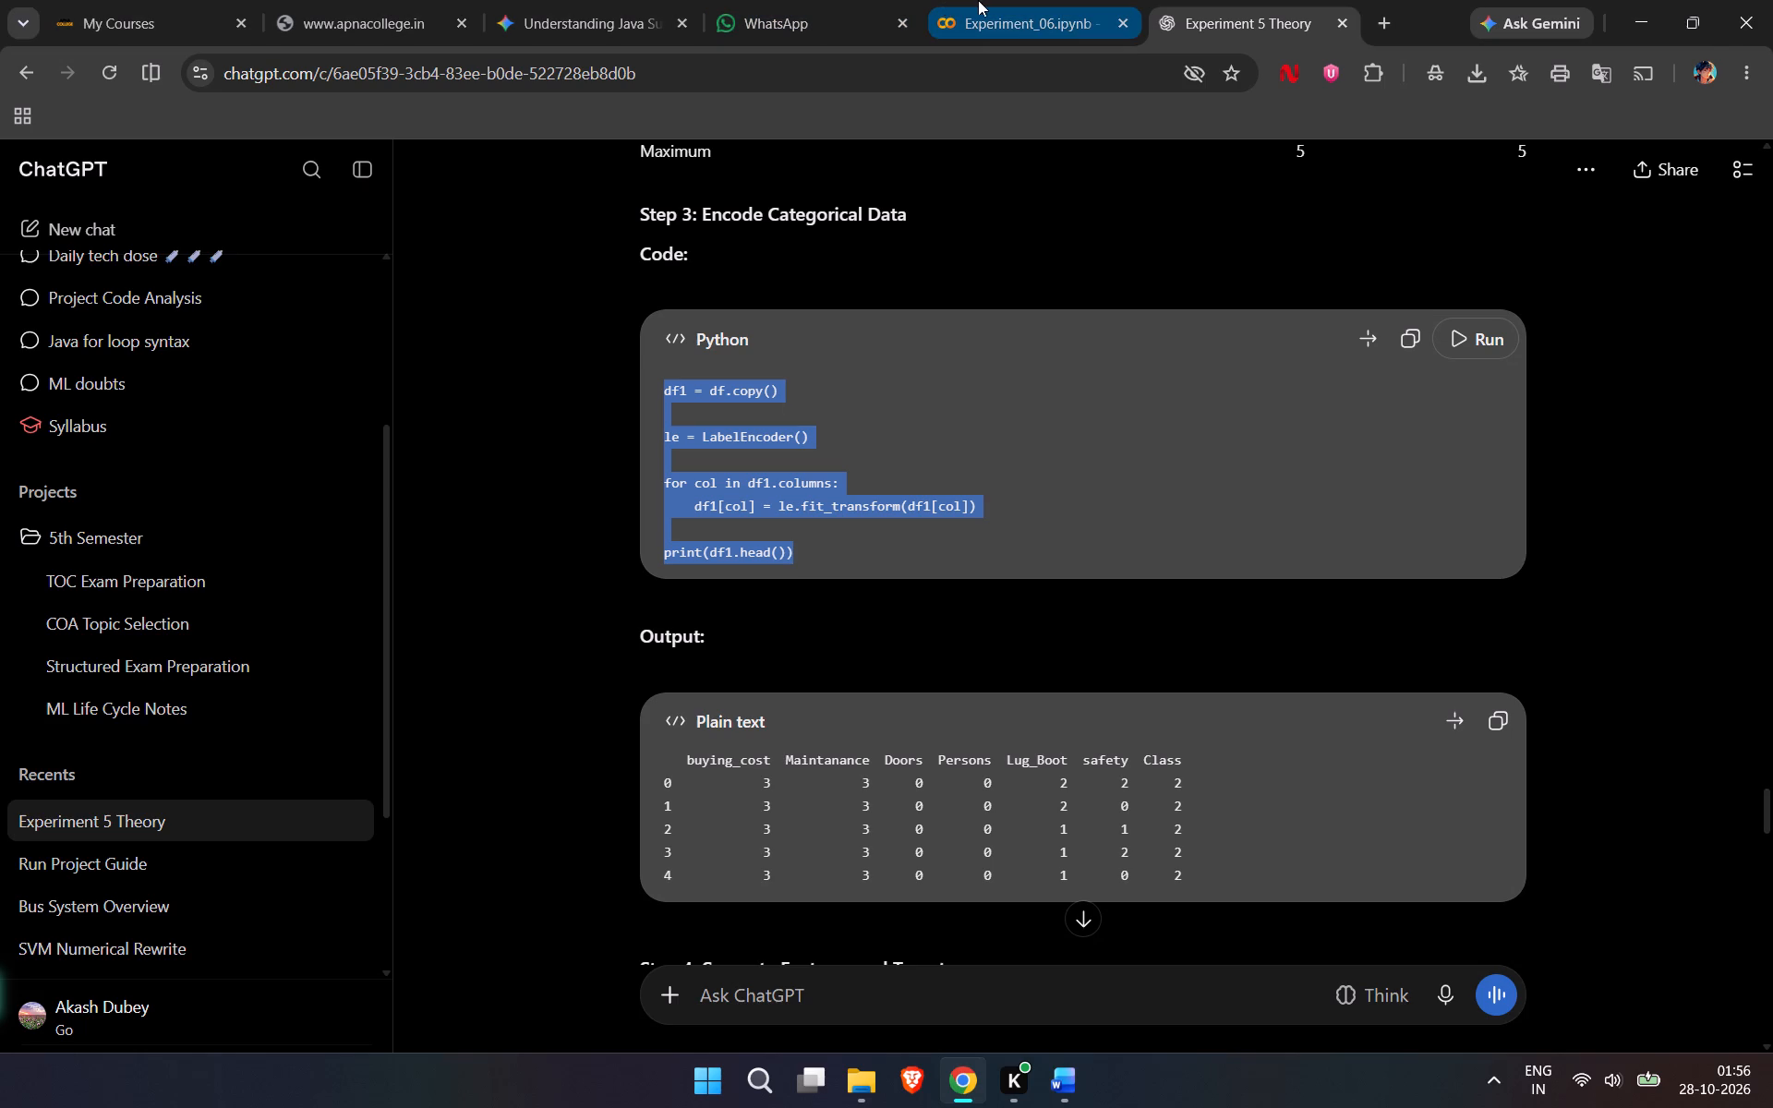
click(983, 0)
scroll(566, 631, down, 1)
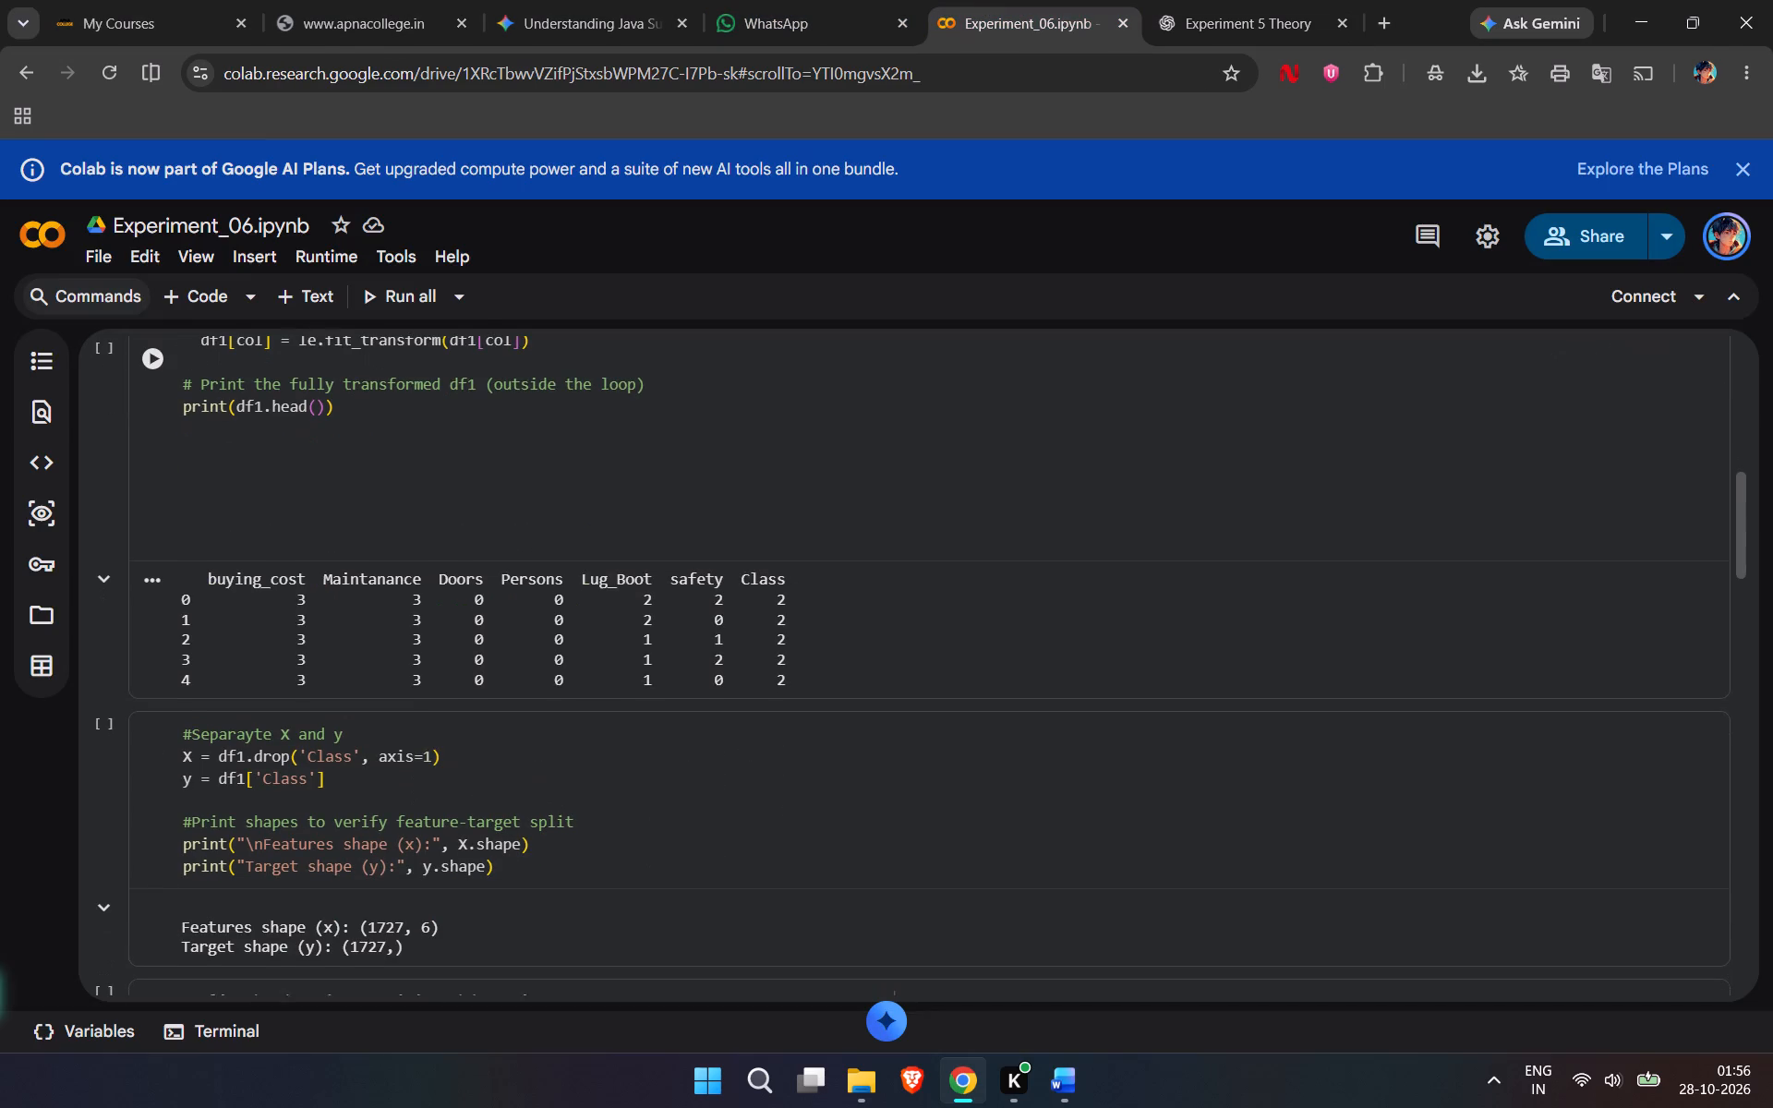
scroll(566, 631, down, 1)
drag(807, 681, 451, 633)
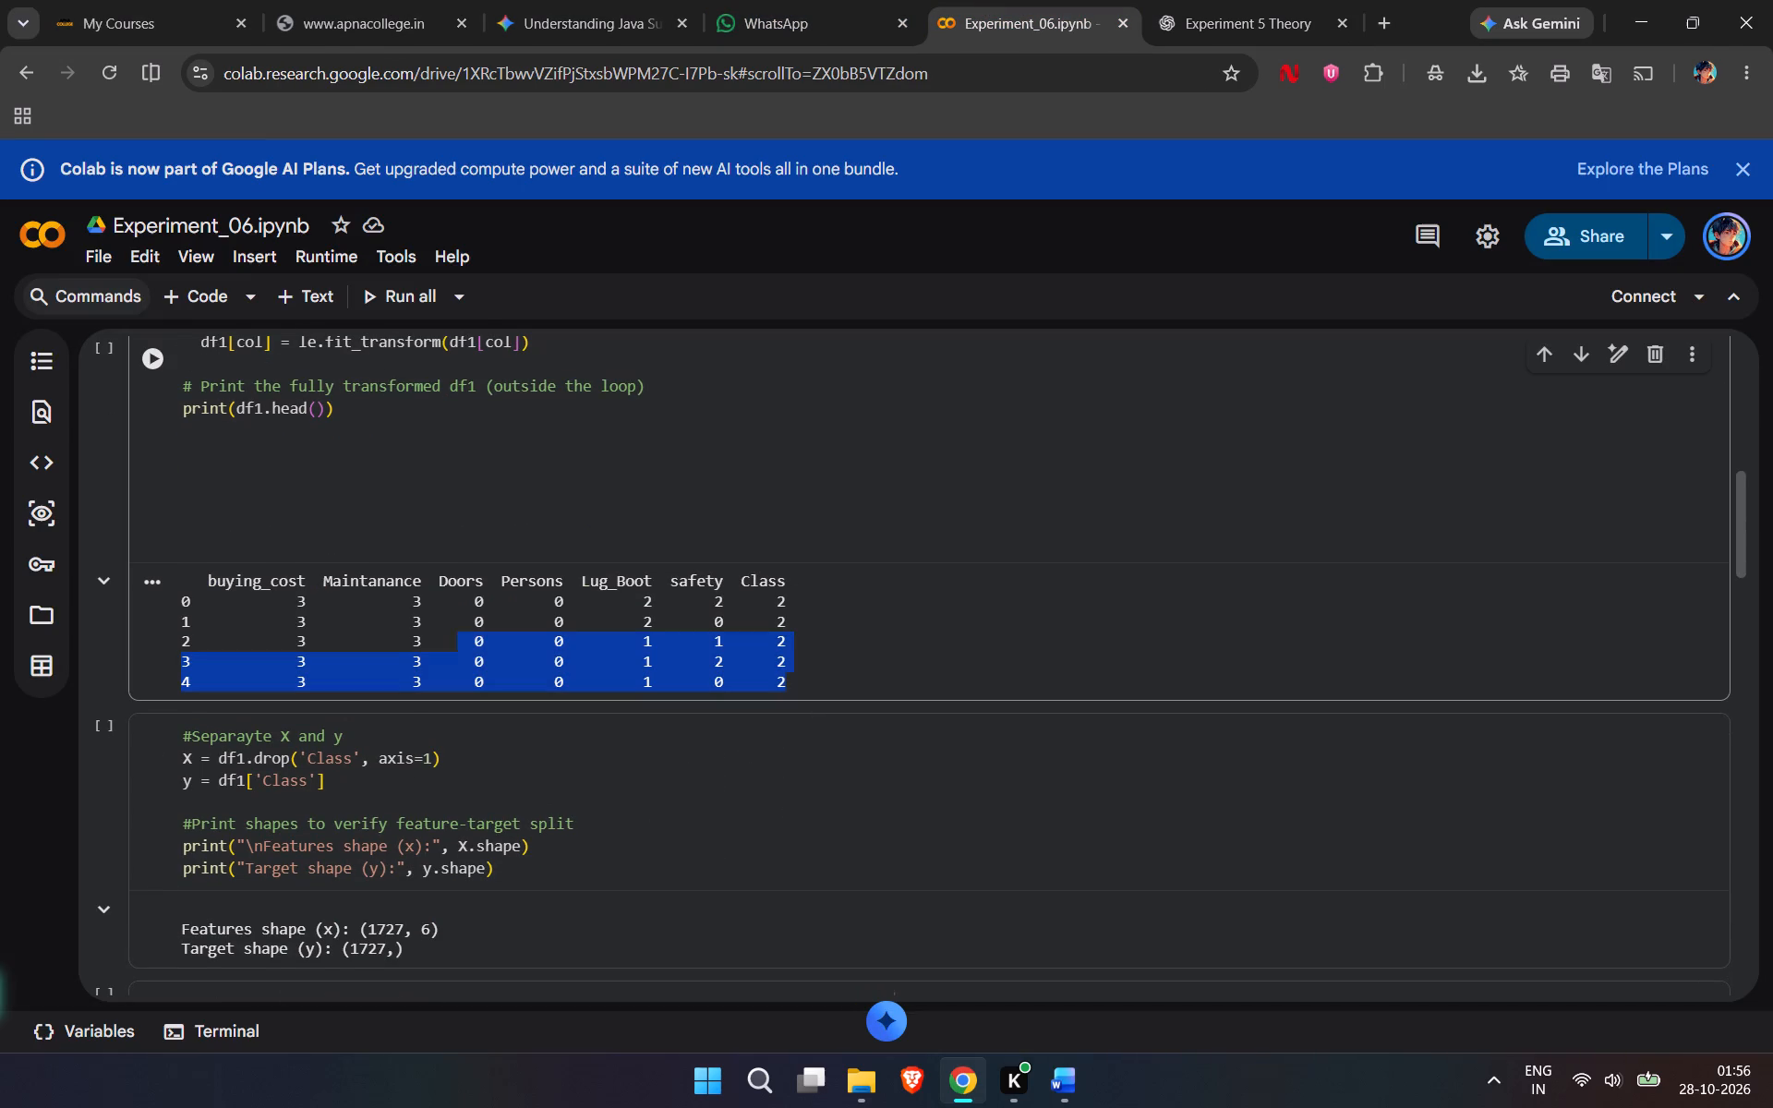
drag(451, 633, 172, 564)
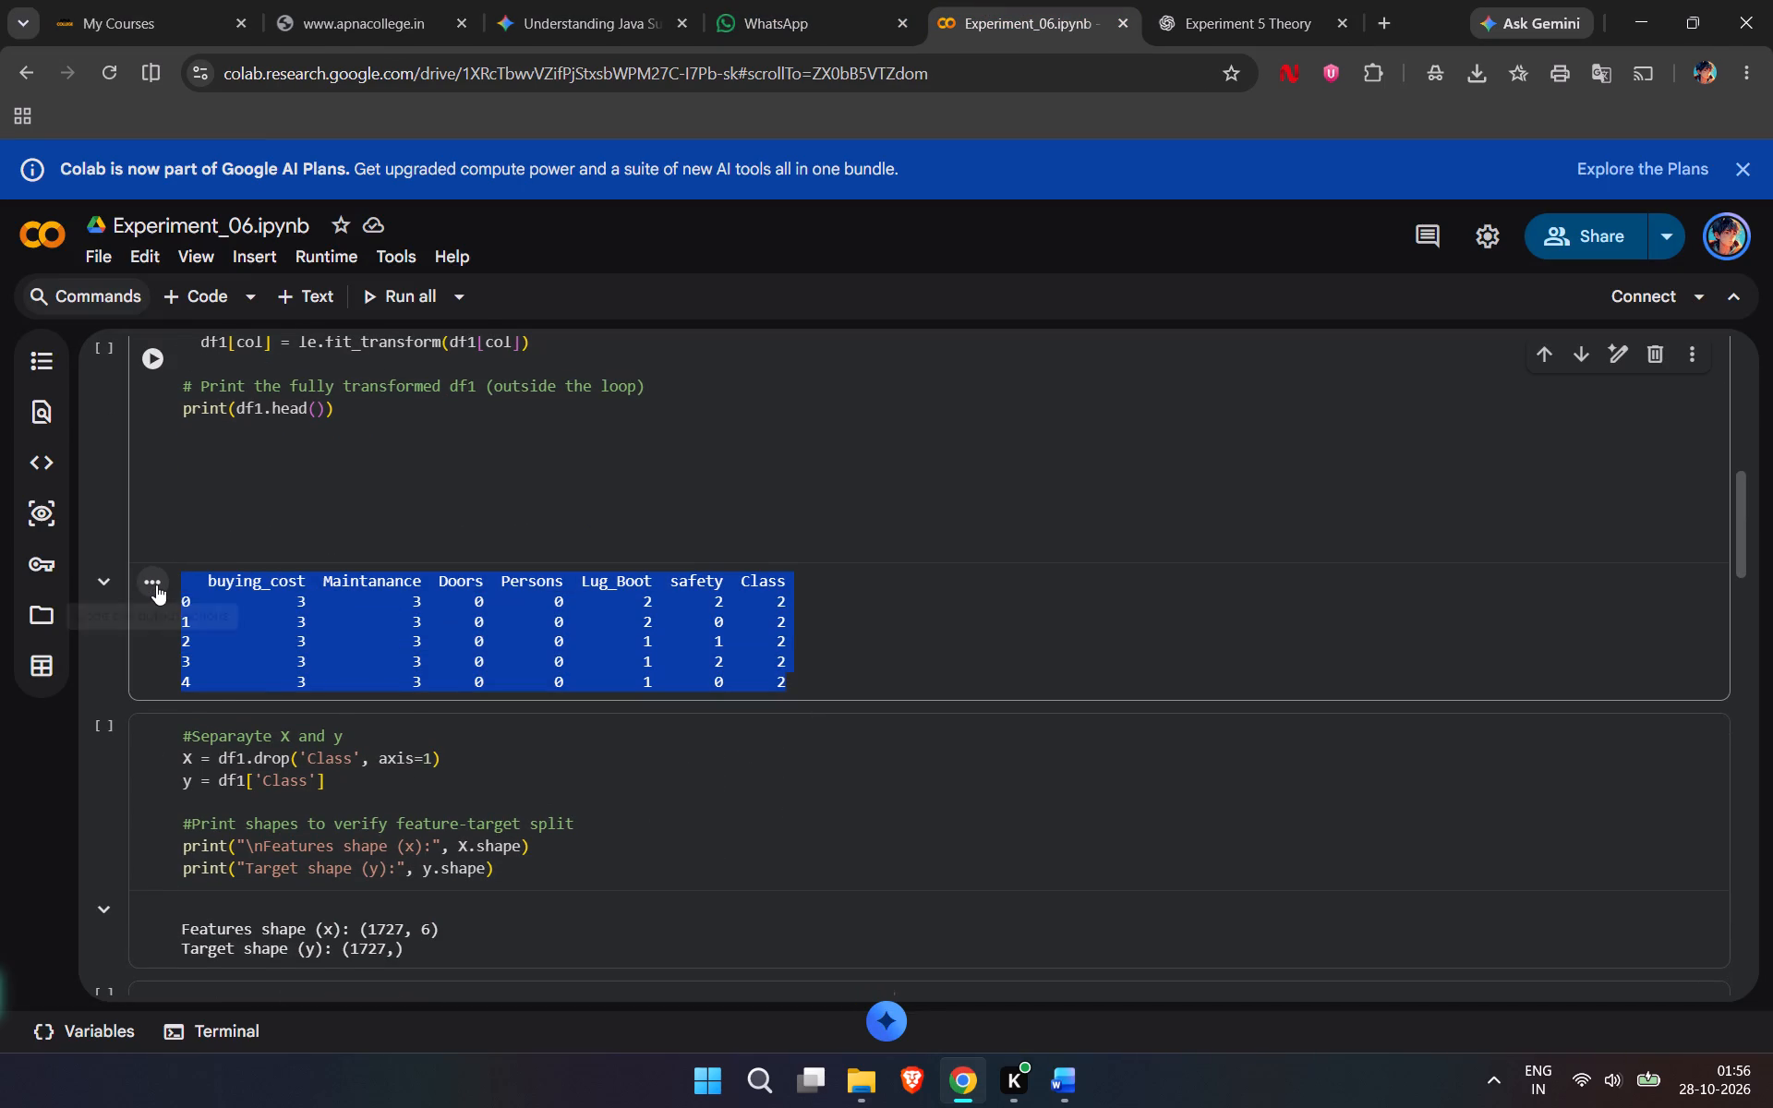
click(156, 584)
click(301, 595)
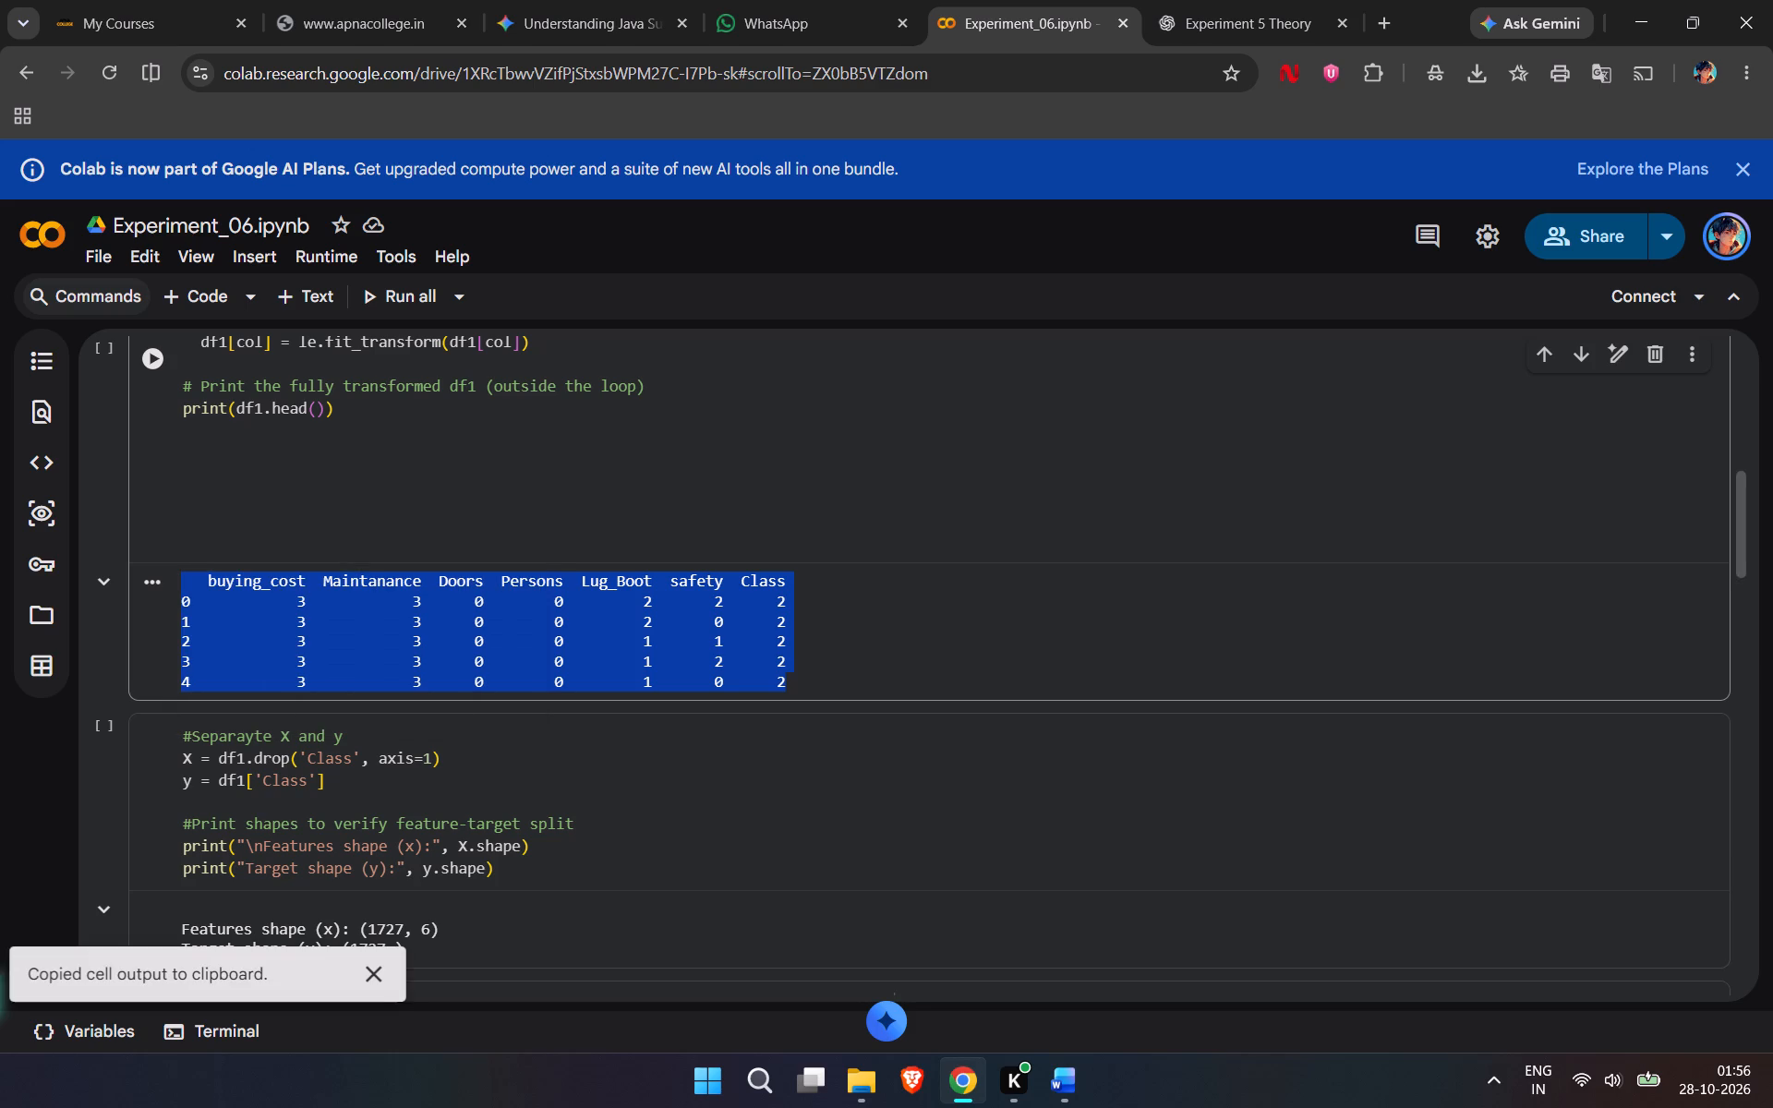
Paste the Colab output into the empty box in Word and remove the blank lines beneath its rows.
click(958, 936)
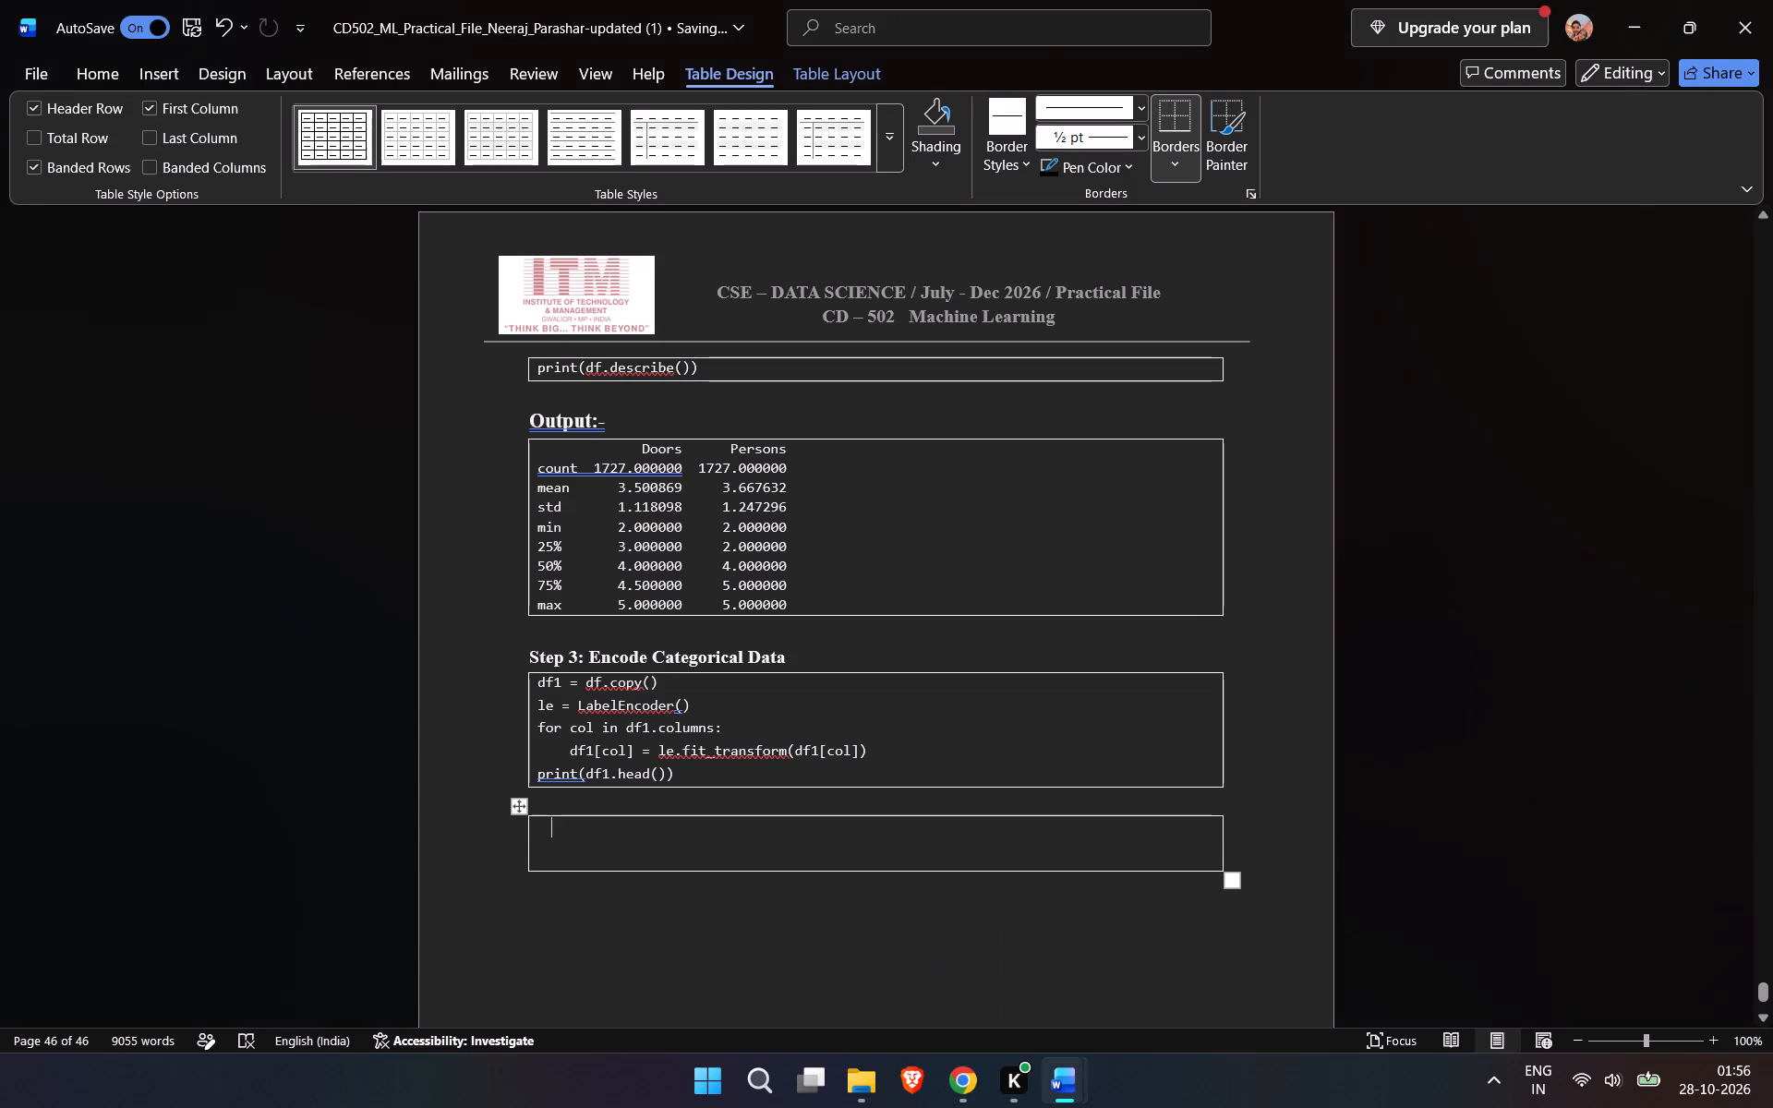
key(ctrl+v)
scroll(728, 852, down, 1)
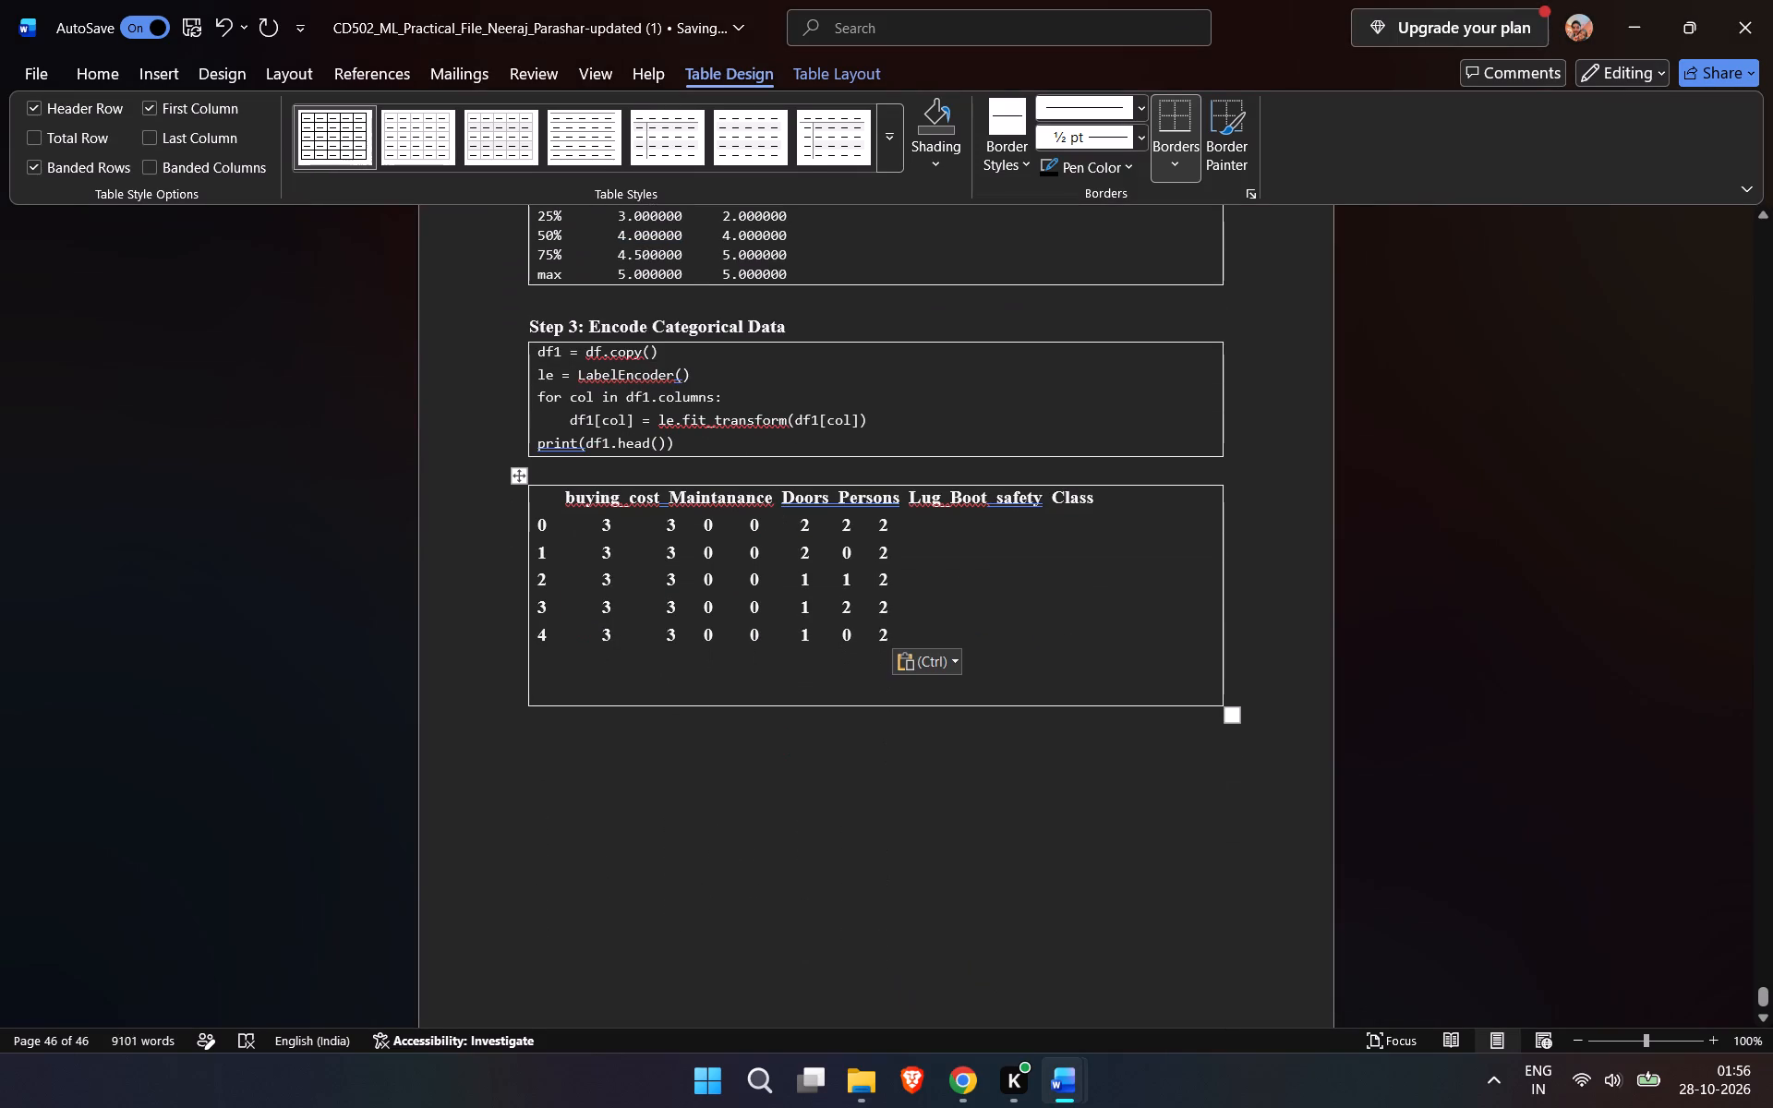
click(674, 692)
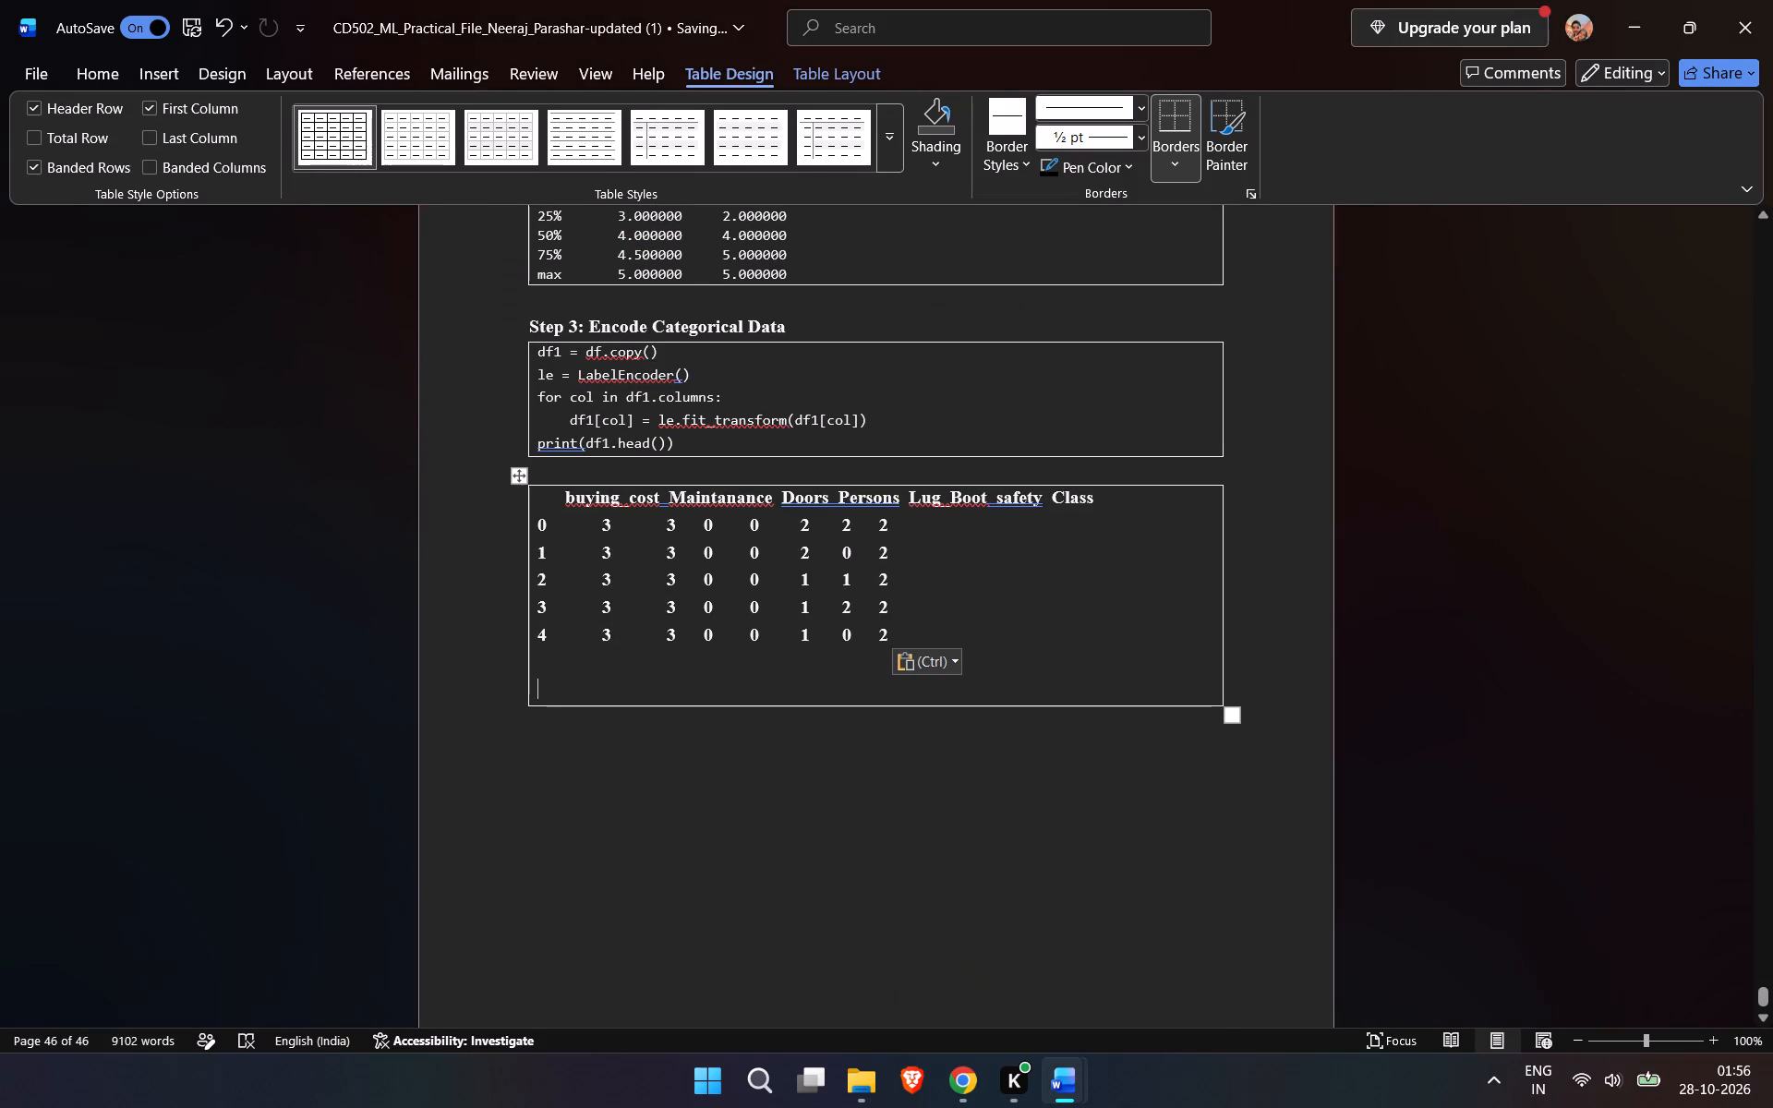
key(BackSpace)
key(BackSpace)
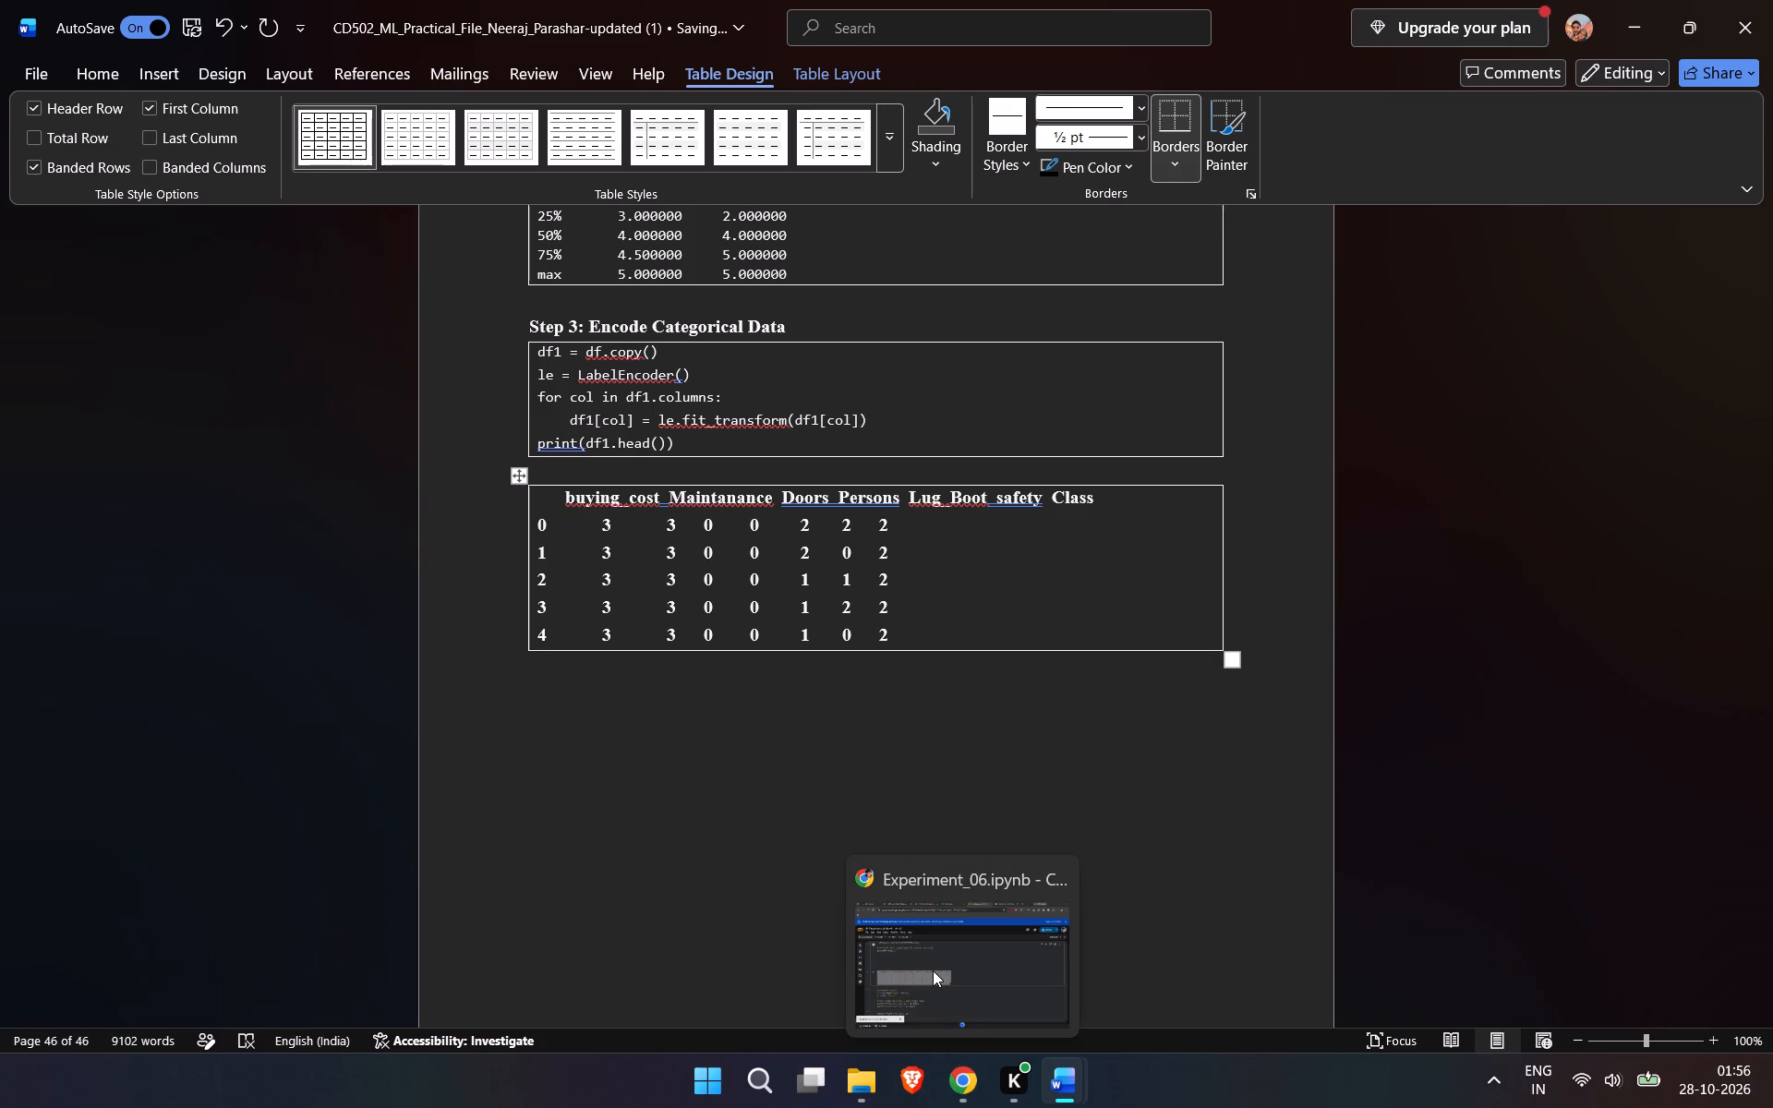
Switch back to the Colab notebook and copy the print(df1.head()) cell output again.
click(933, 970)
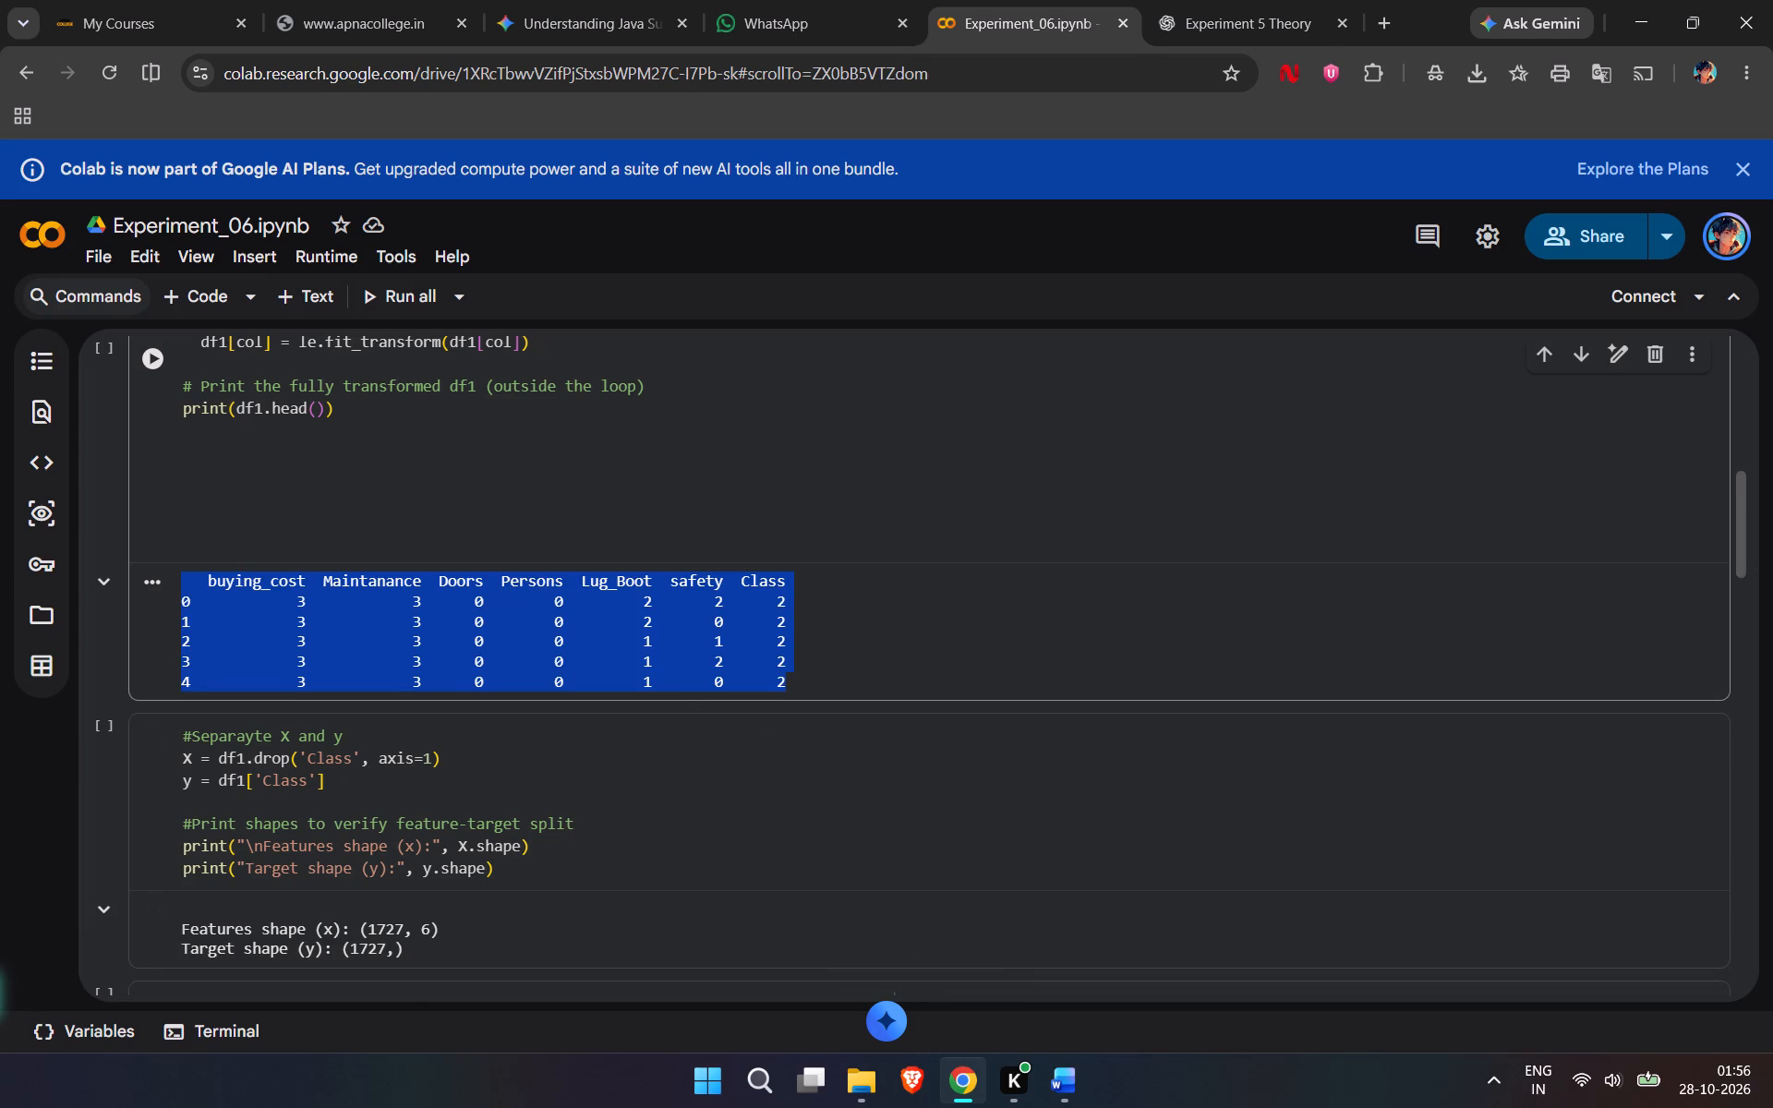
click(235, 607)
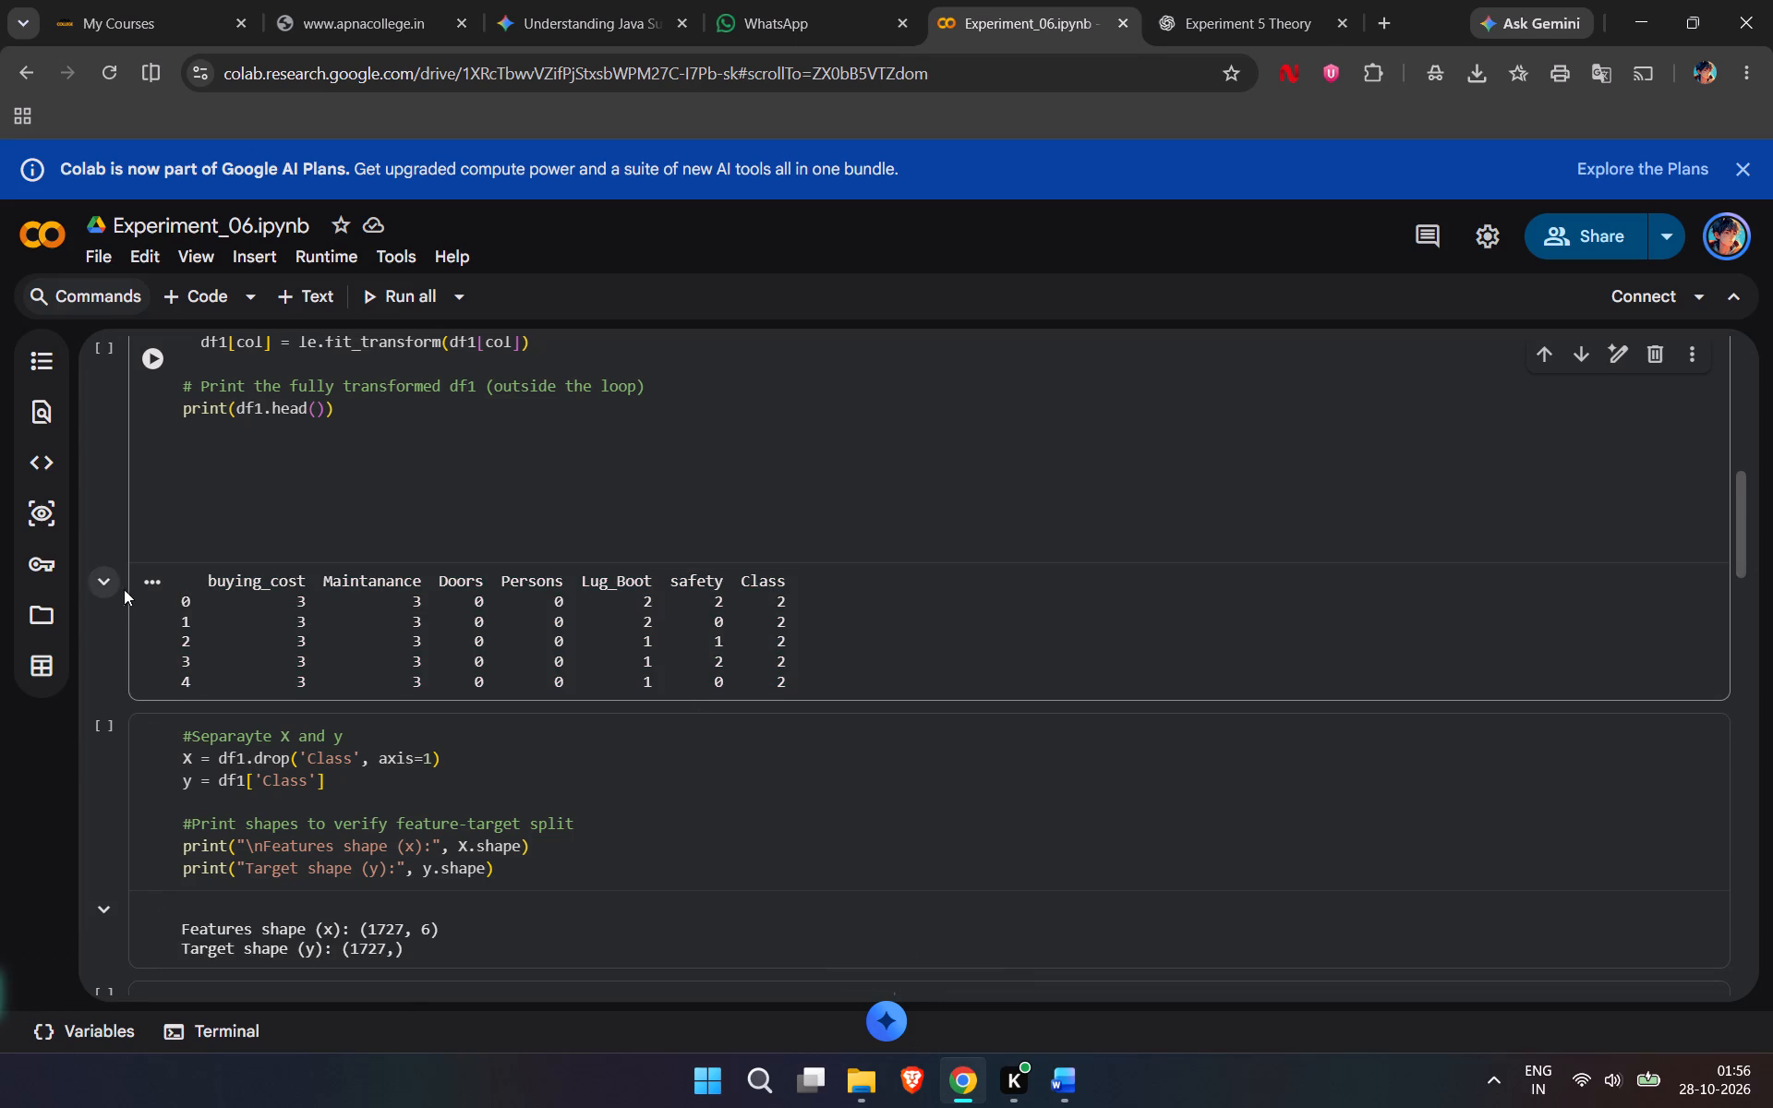
click(163, 581)
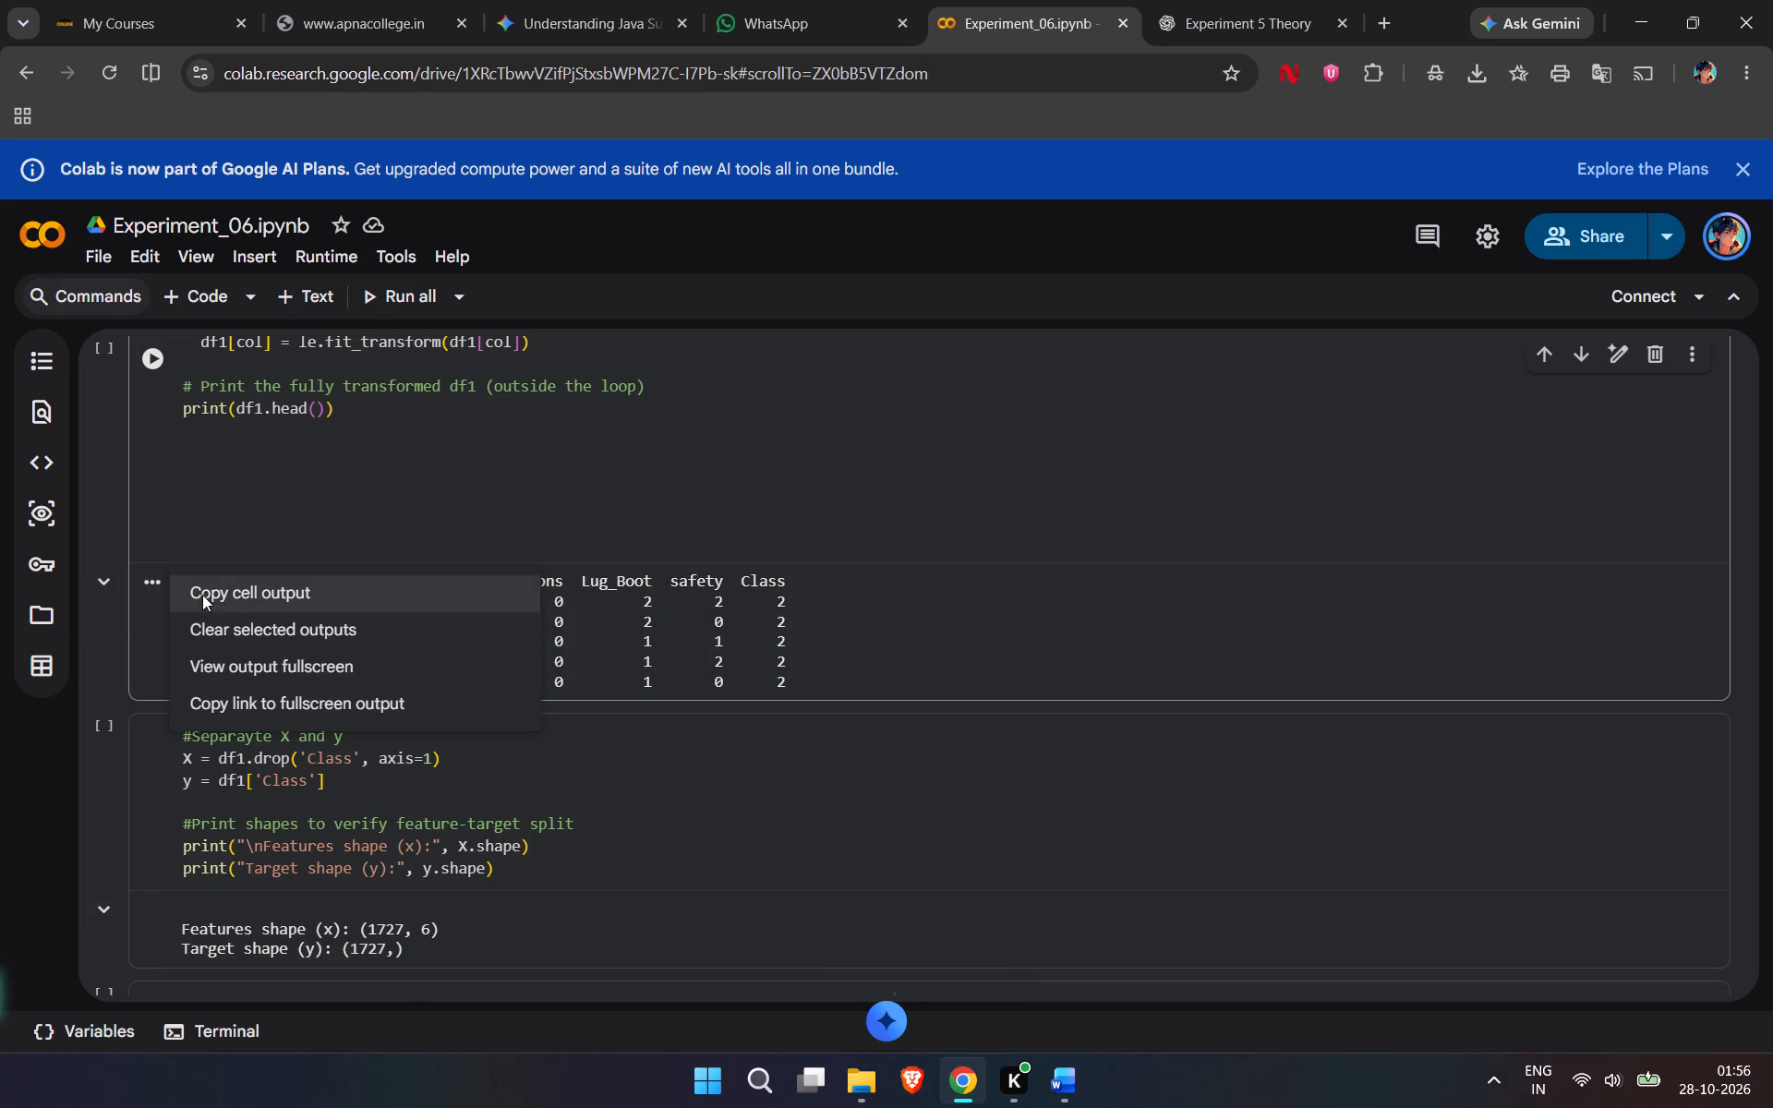
click(223, 602)
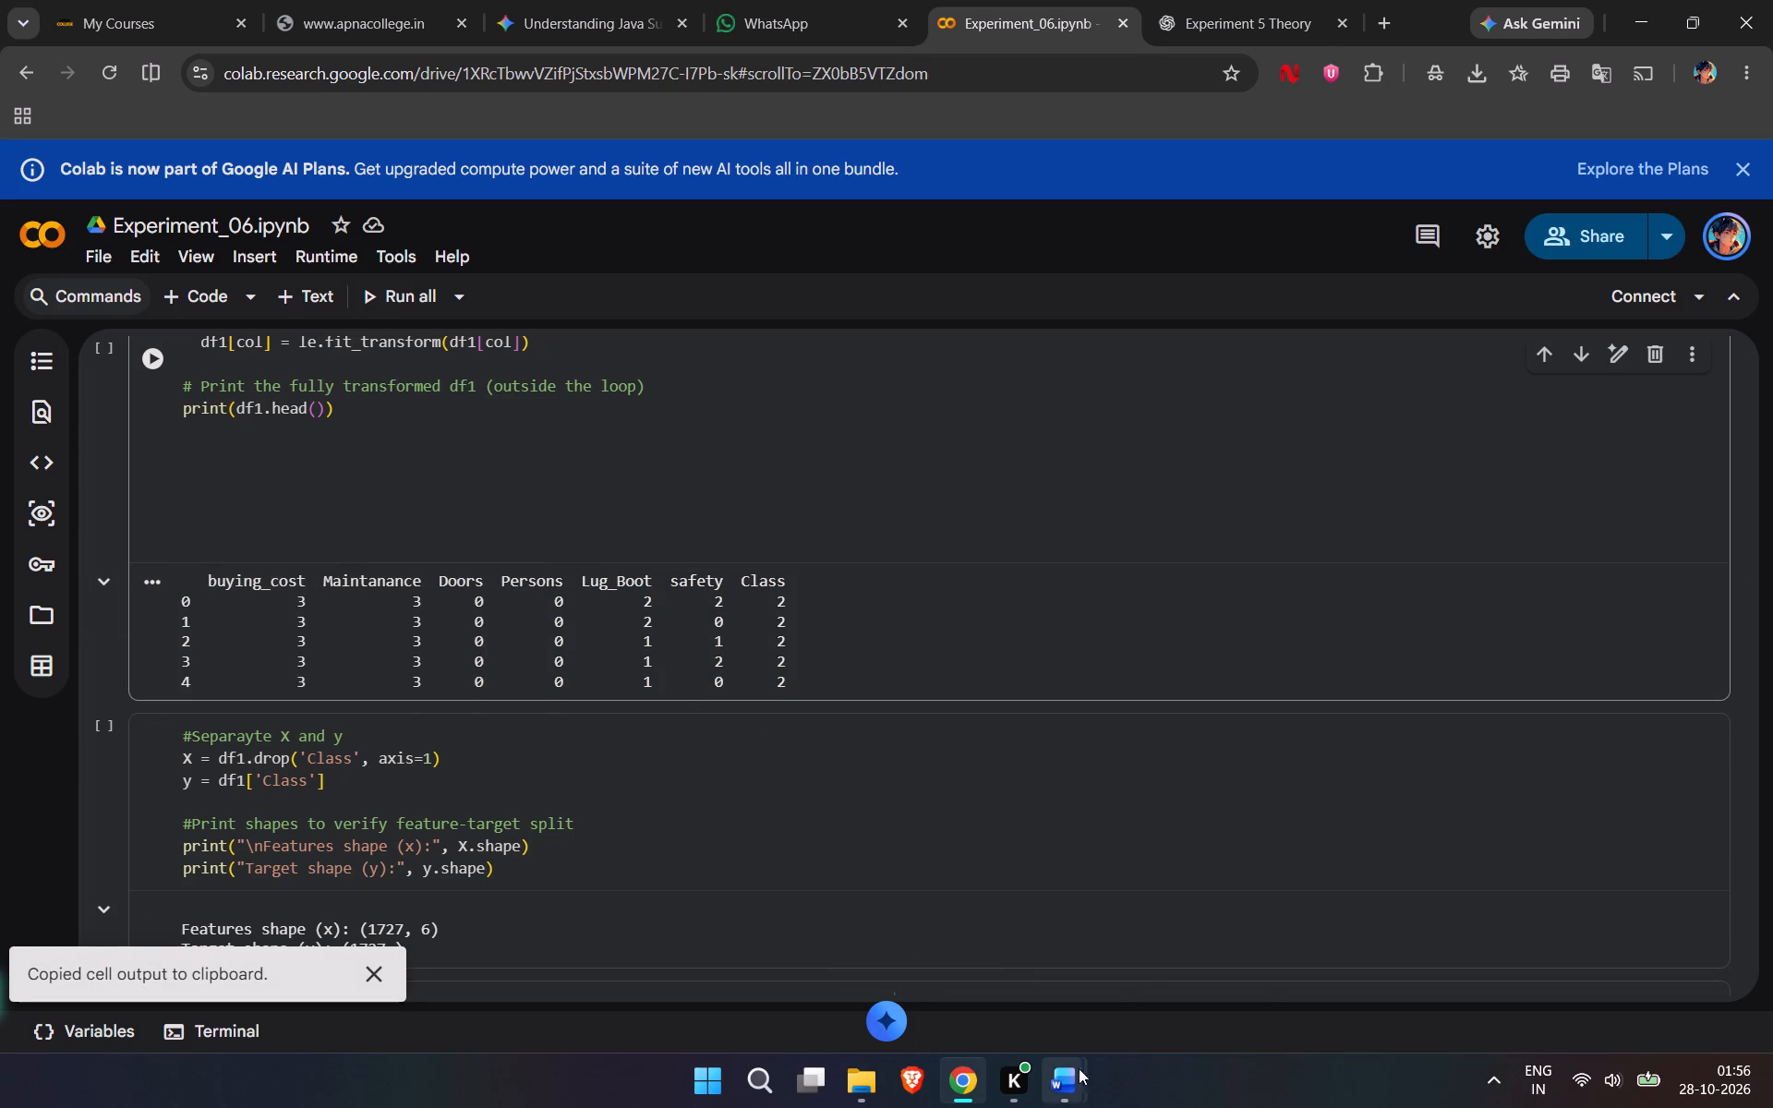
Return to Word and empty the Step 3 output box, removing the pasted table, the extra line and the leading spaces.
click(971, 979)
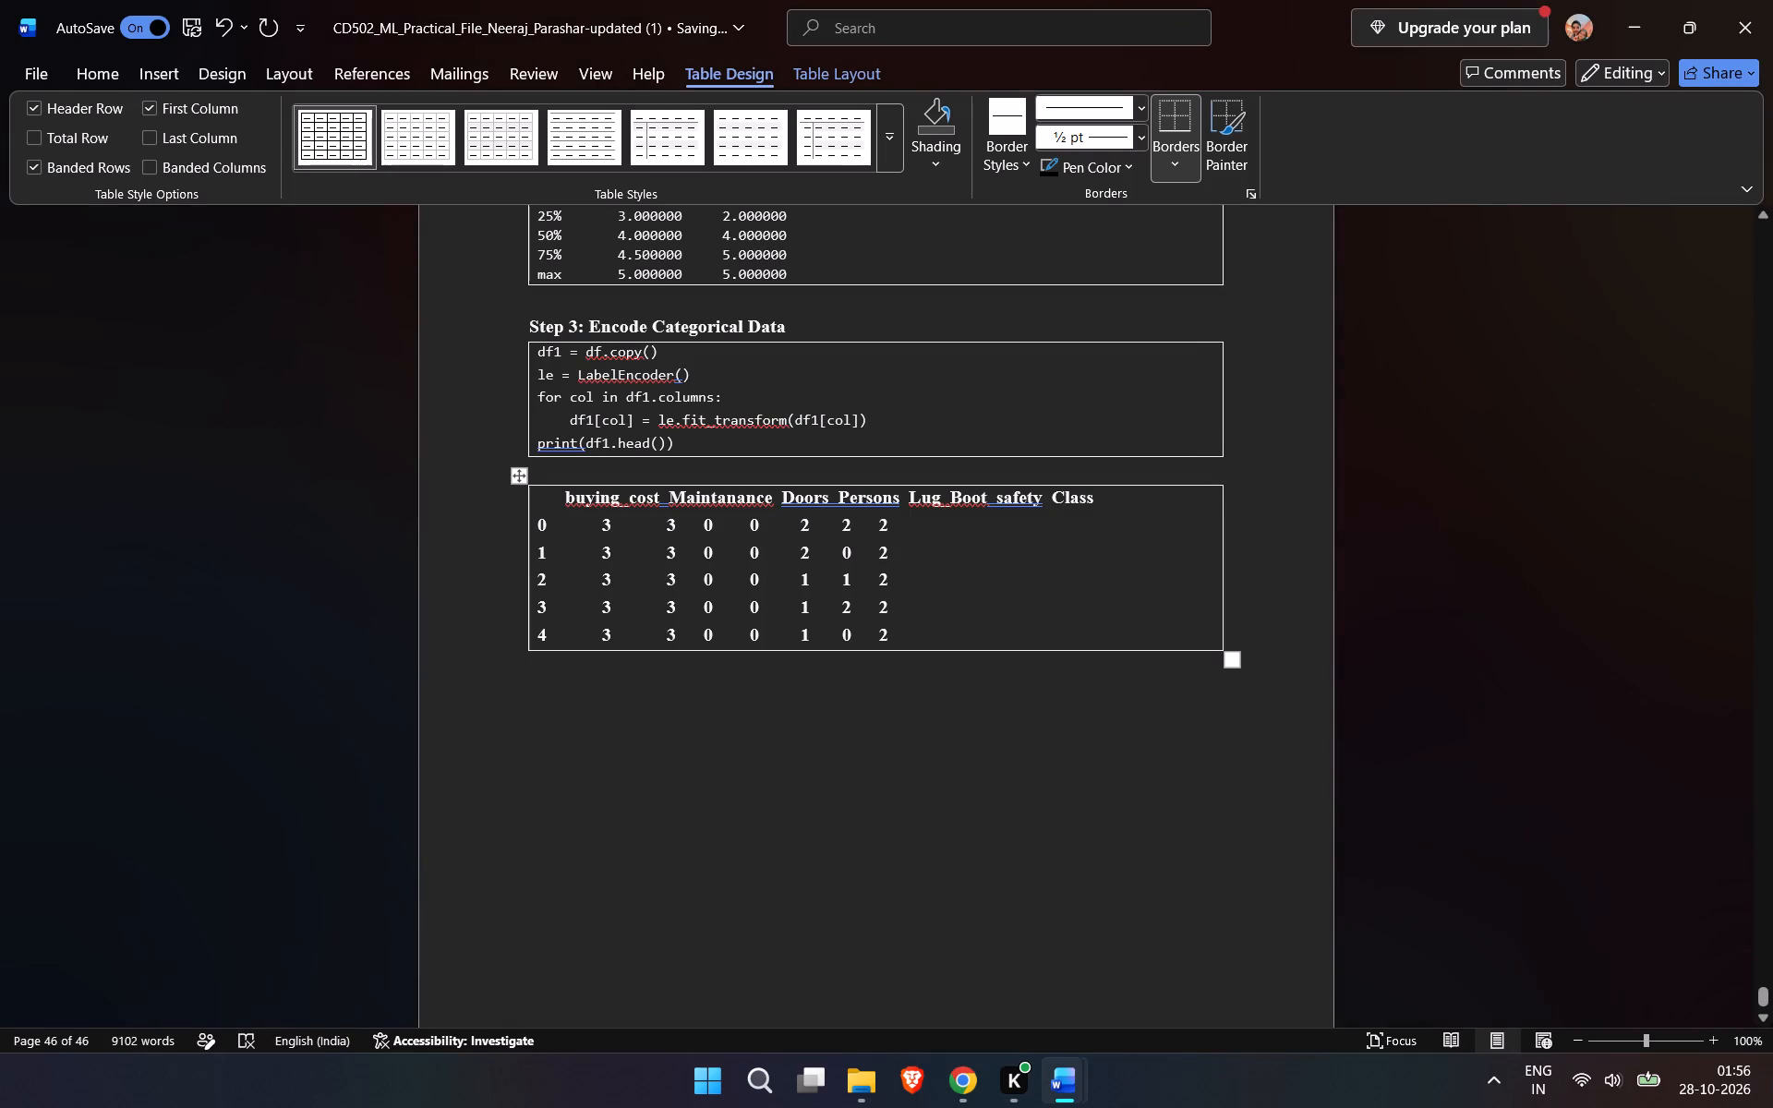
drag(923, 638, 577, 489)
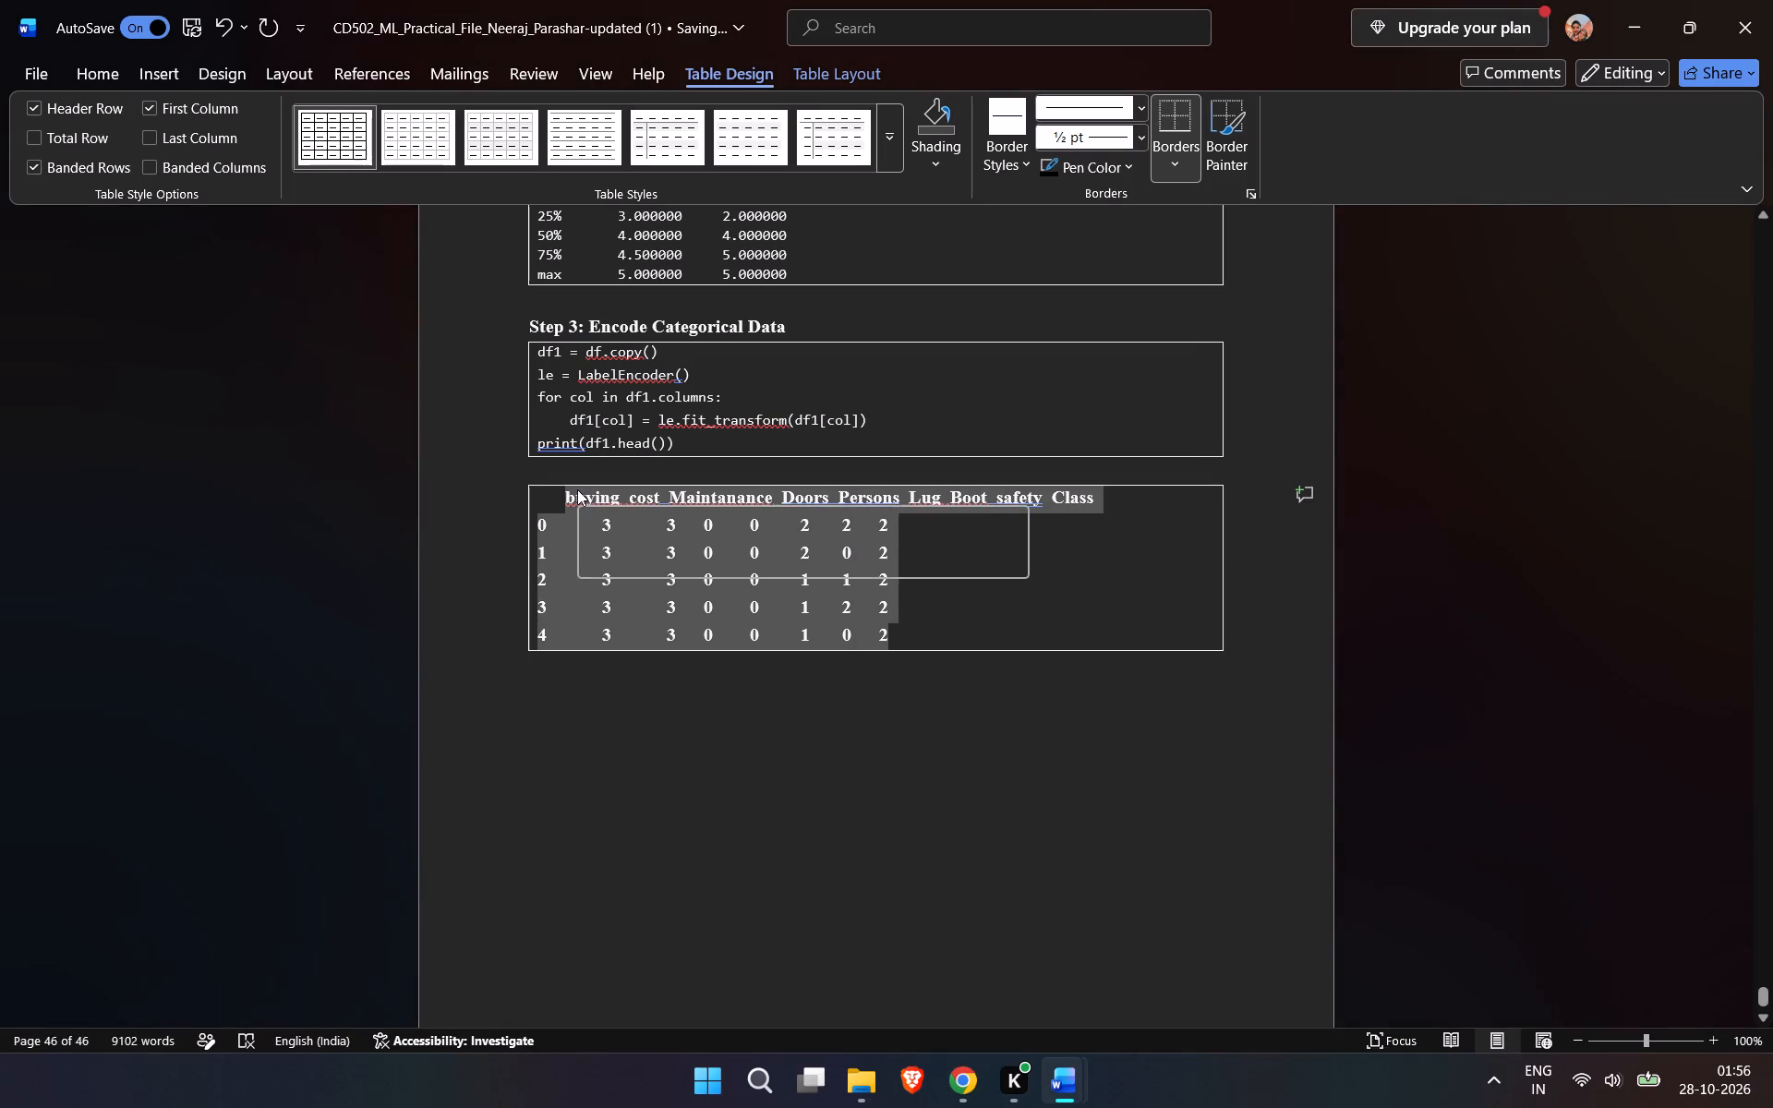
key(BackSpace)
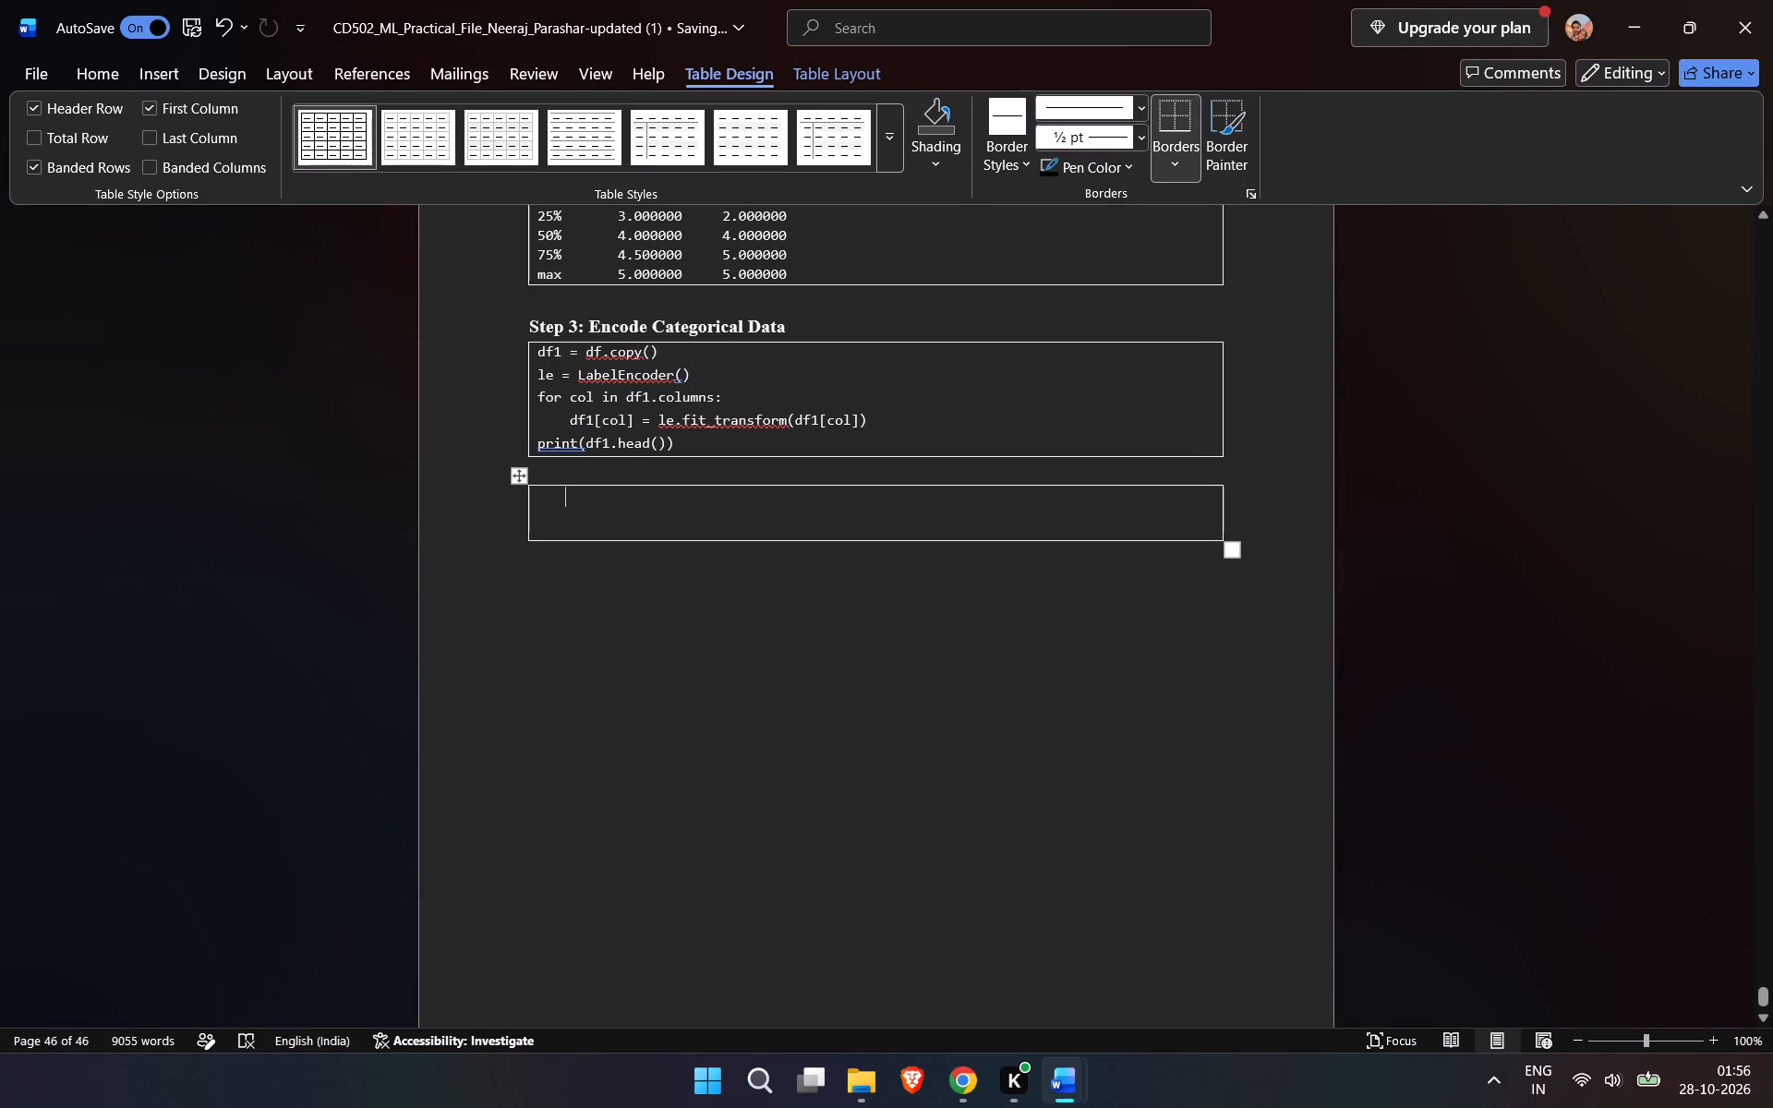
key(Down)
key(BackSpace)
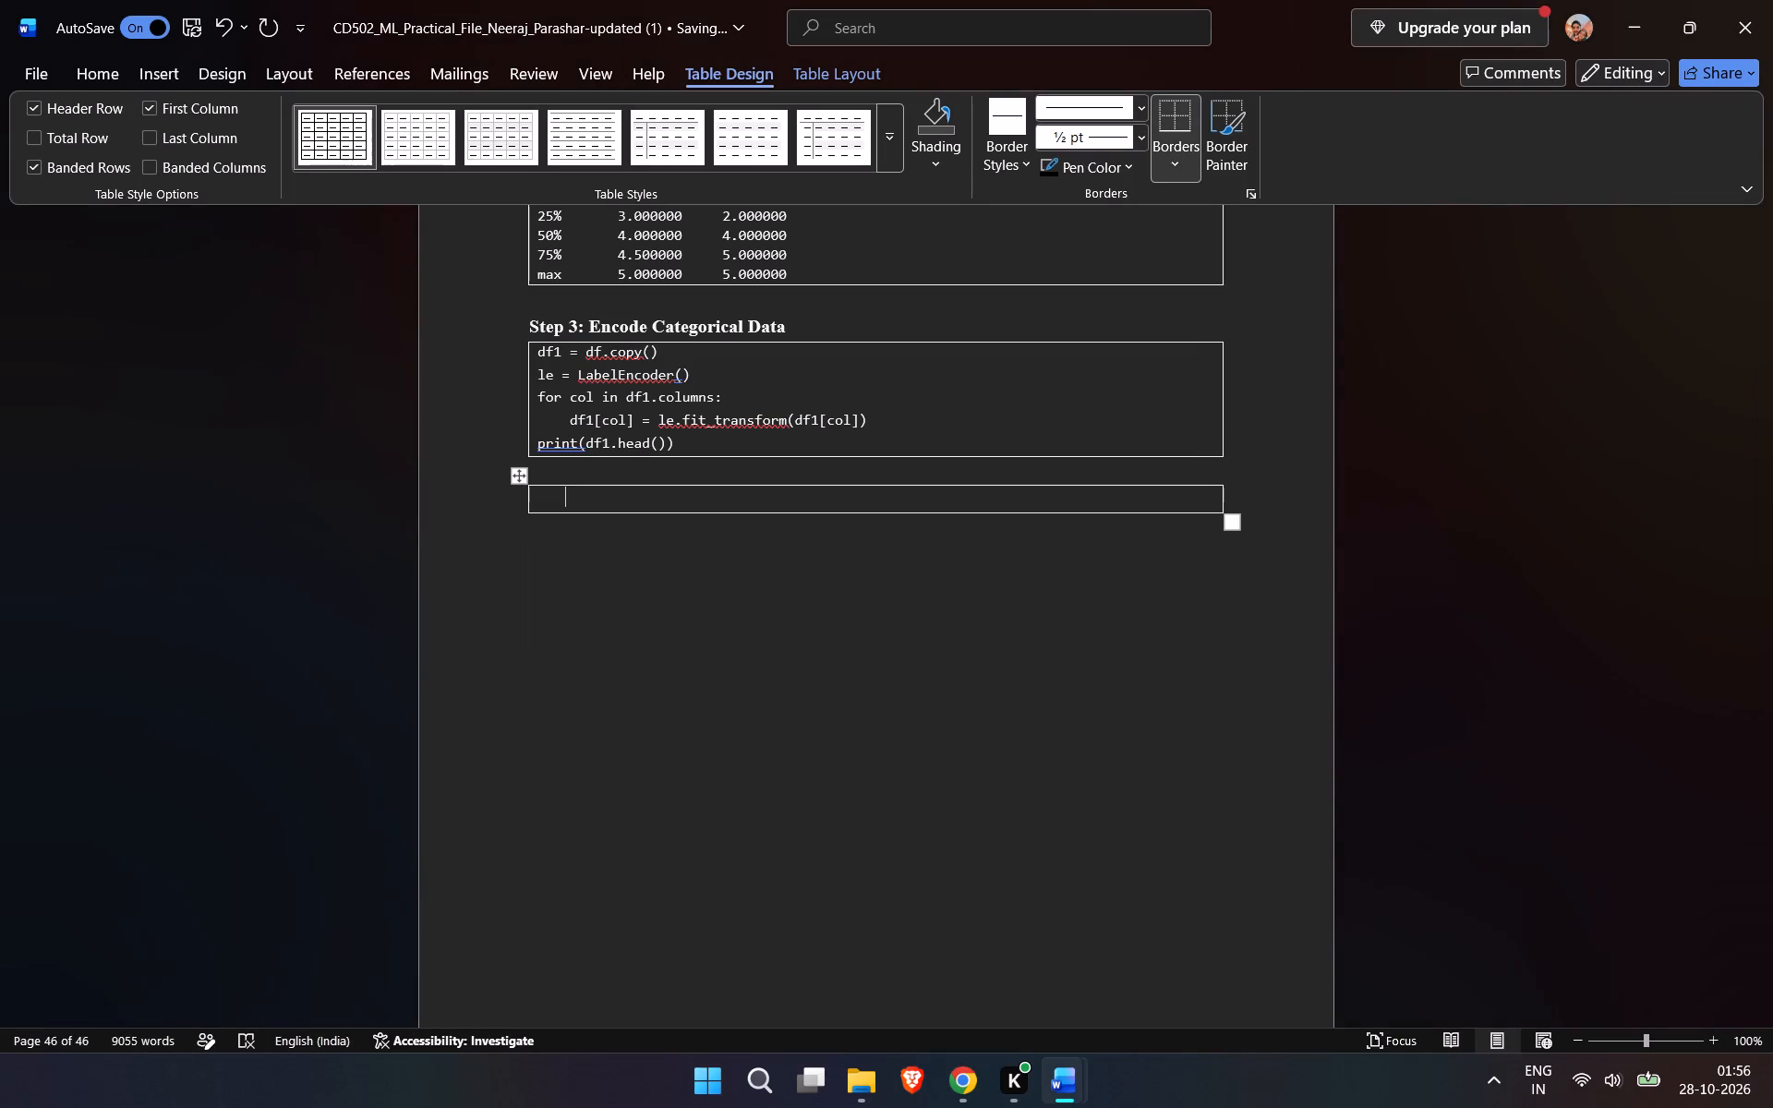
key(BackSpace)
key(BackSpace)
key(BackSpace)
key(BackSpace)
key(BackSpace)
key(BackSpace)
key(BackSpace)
Paste the print(df1.head()) output into the empty Step 3 output box with its source formatting kept, and remove the trailing blank line.
key(ctrl+v)
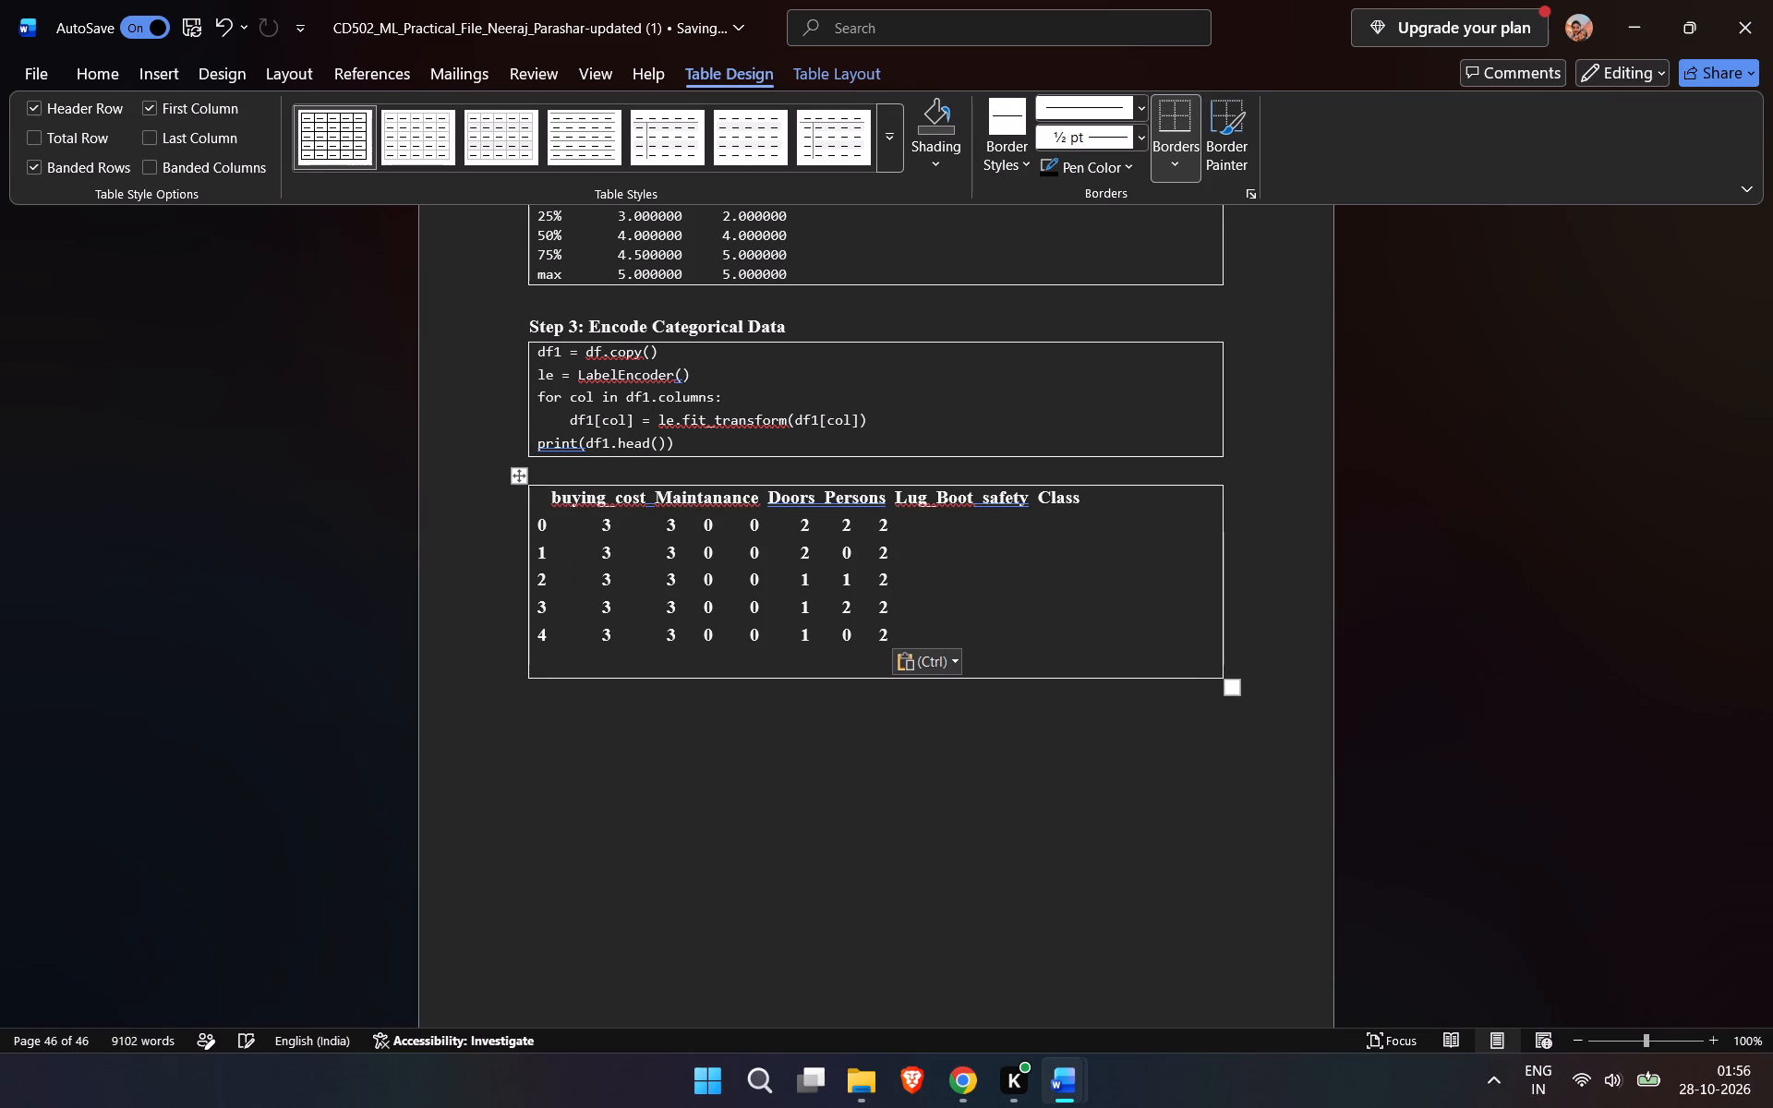
click(950, 665)
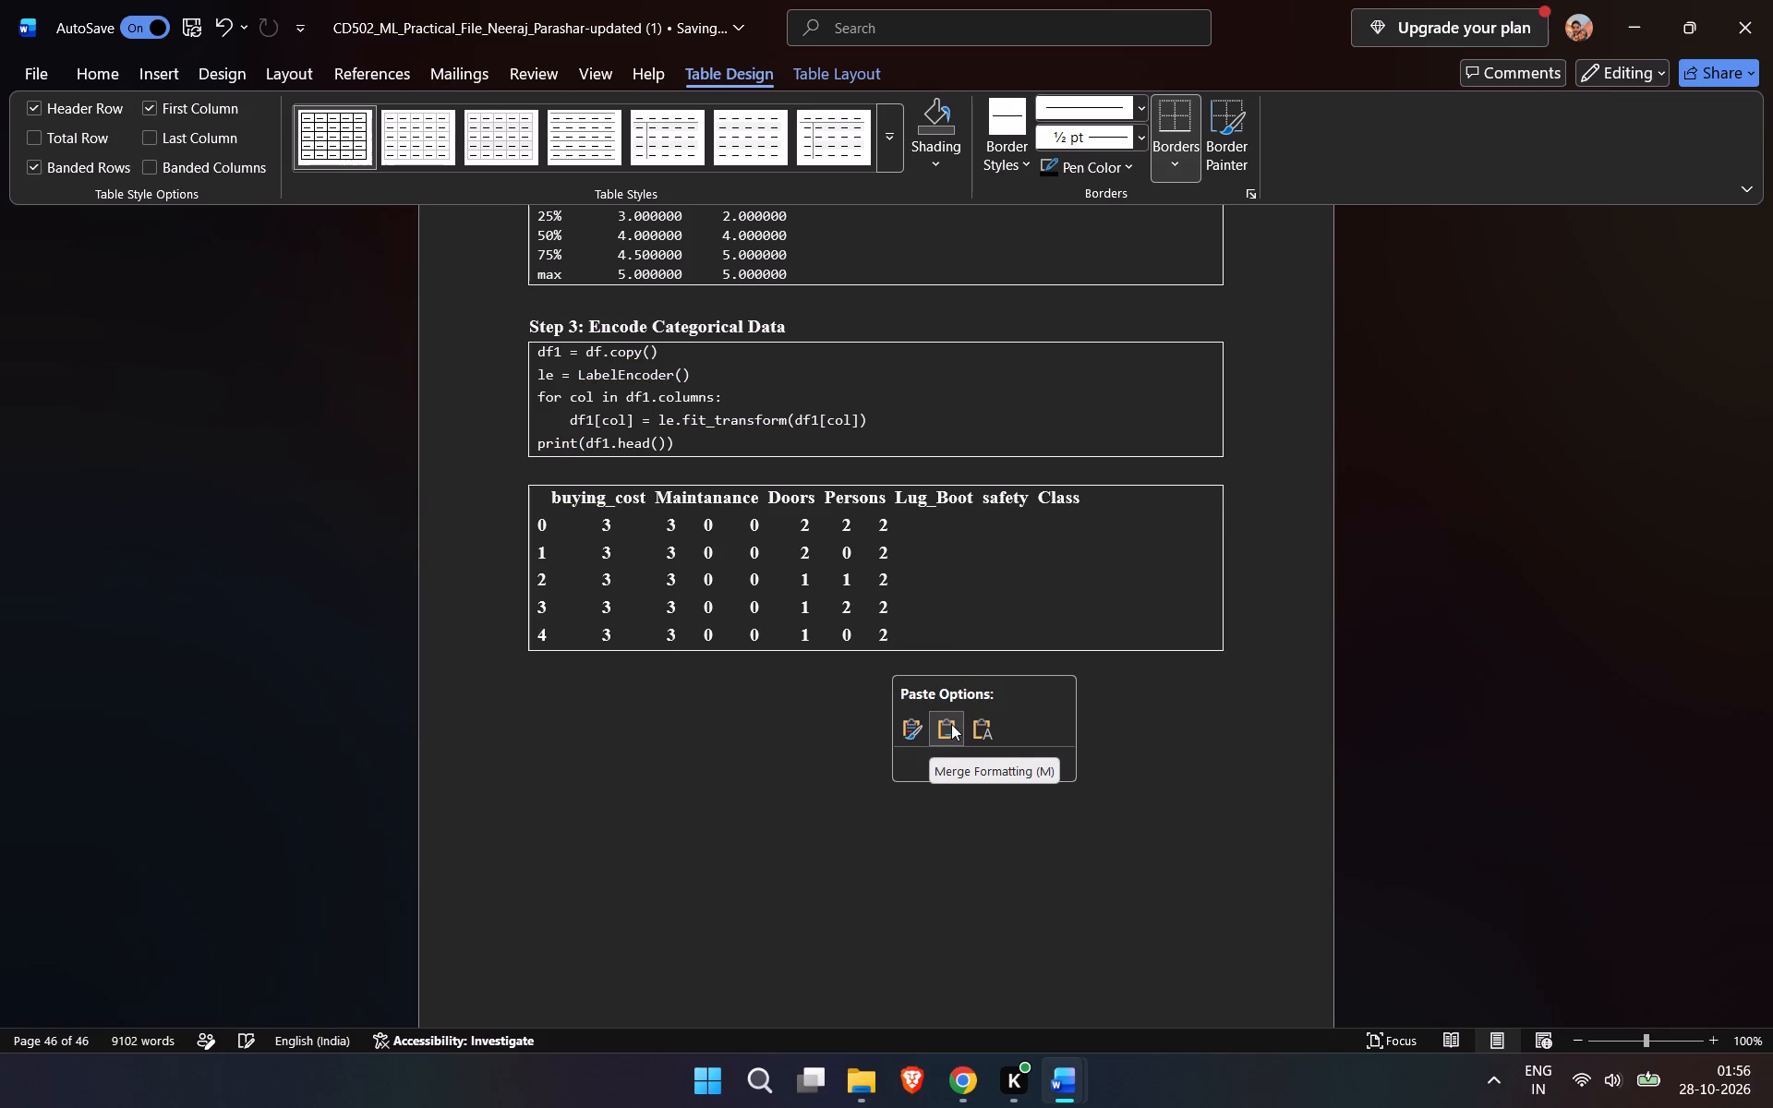
click(897, 722)
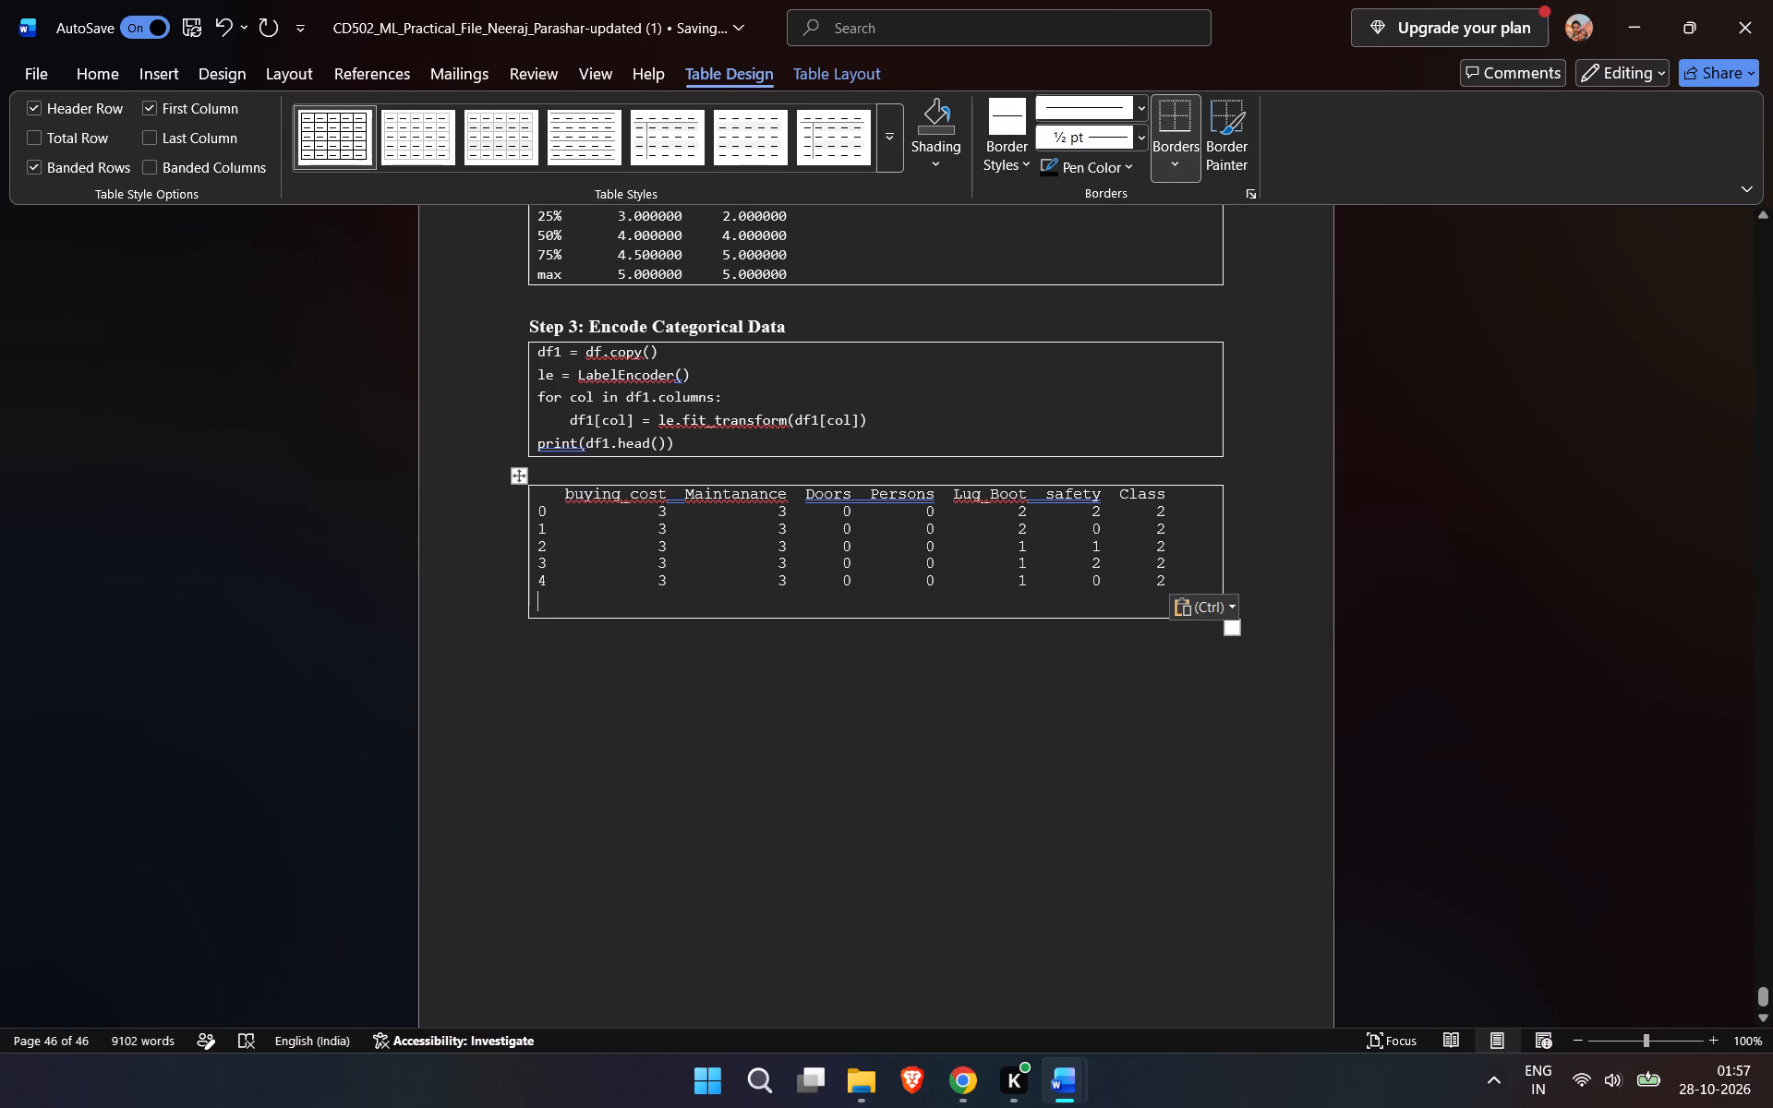
key(BackSpace)
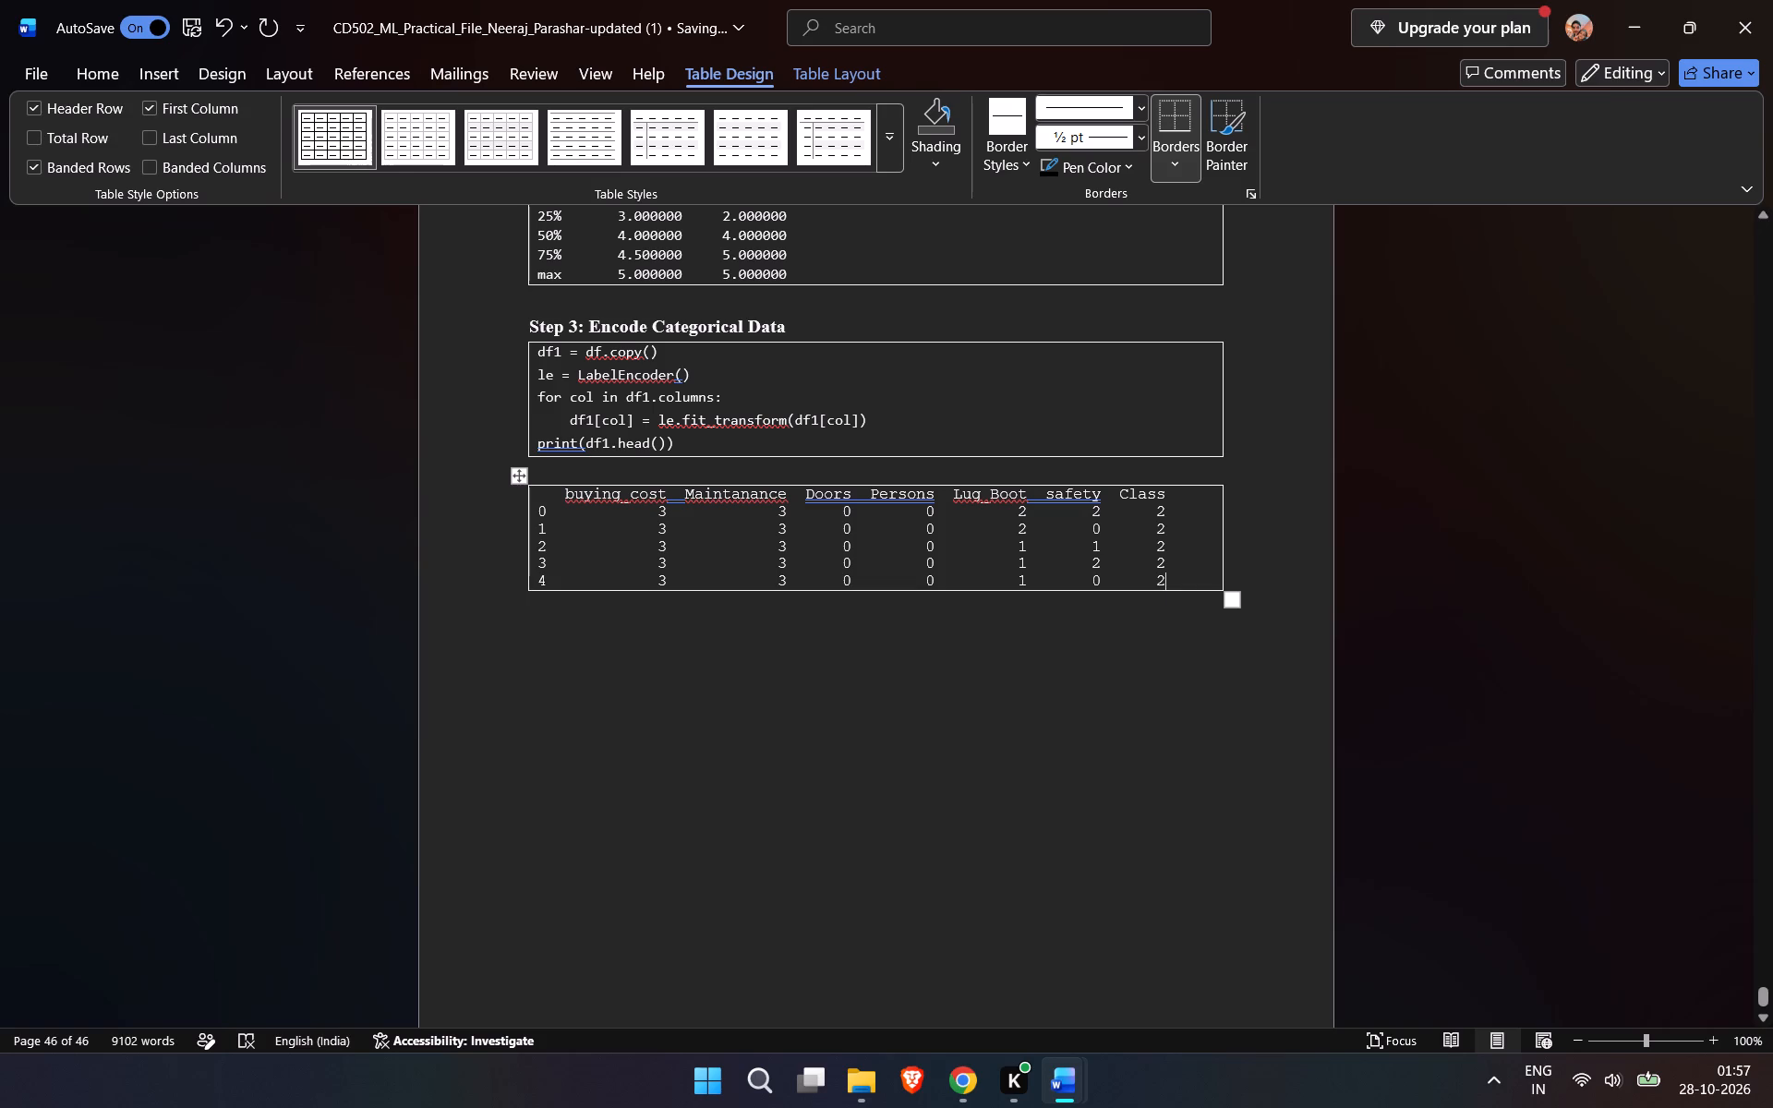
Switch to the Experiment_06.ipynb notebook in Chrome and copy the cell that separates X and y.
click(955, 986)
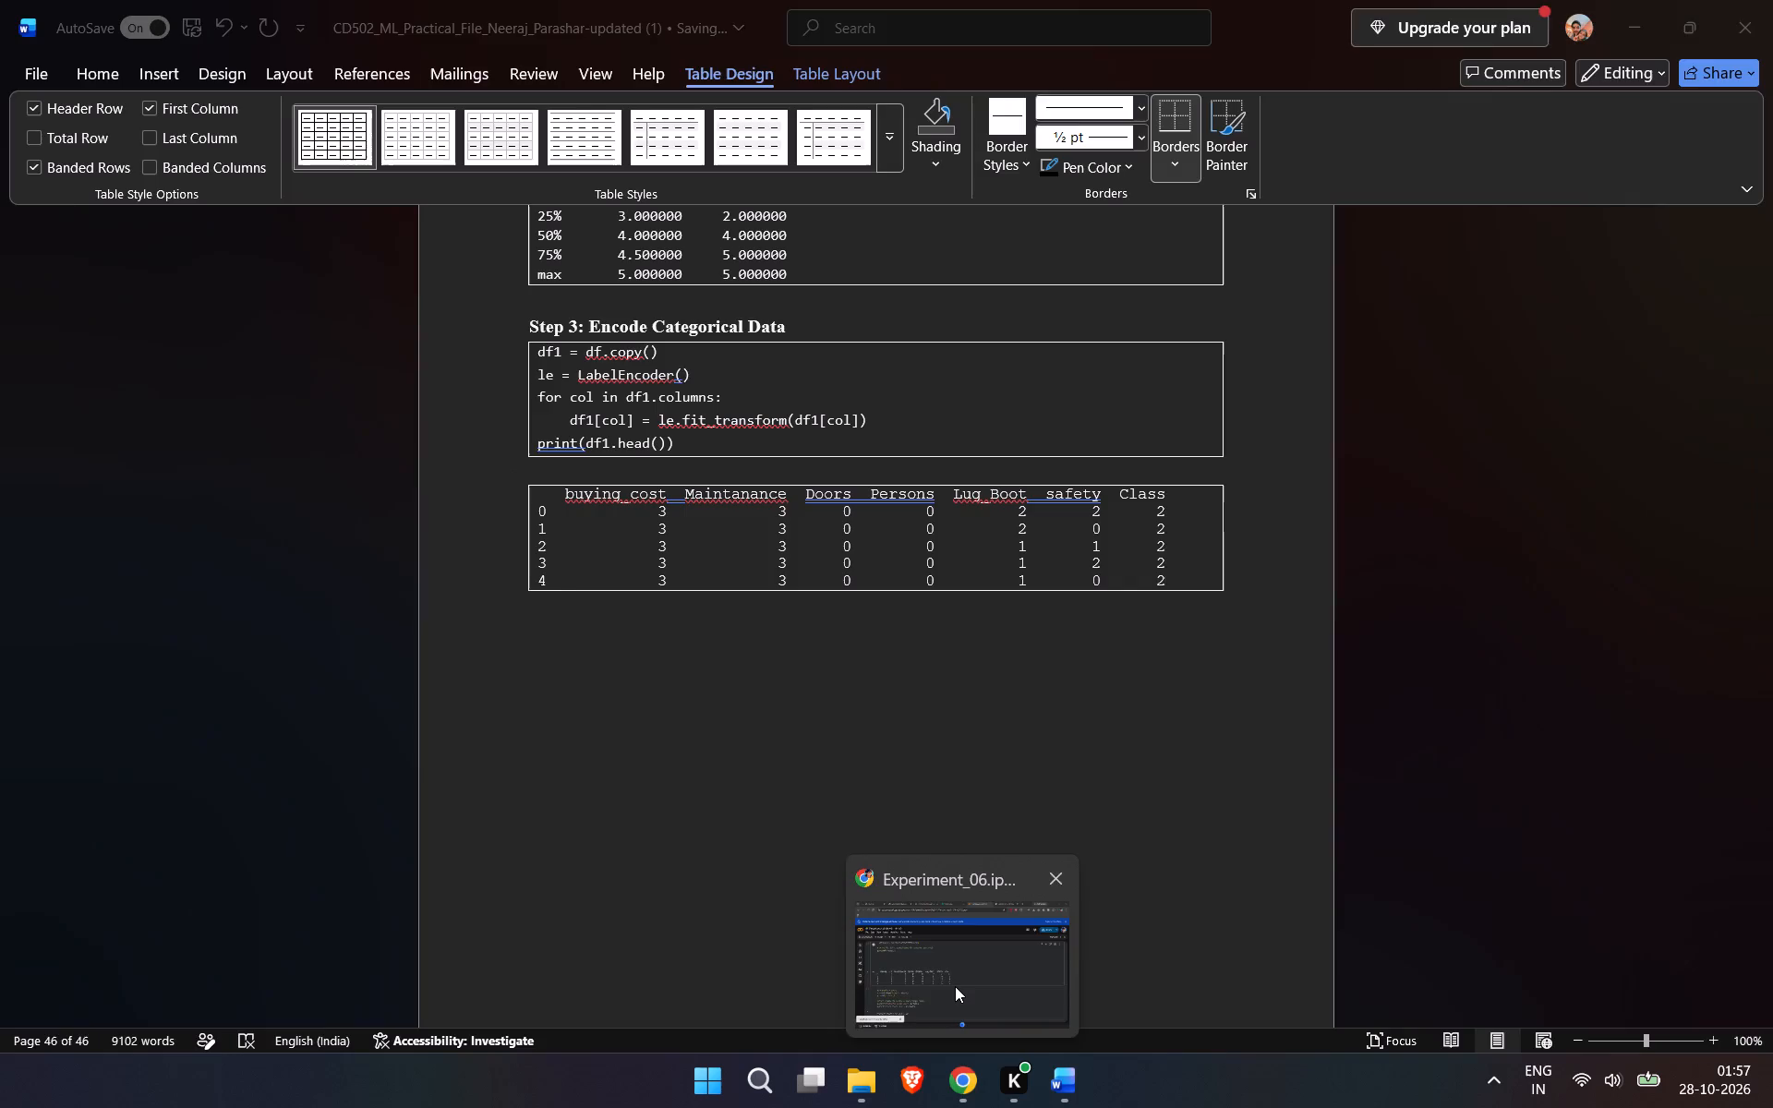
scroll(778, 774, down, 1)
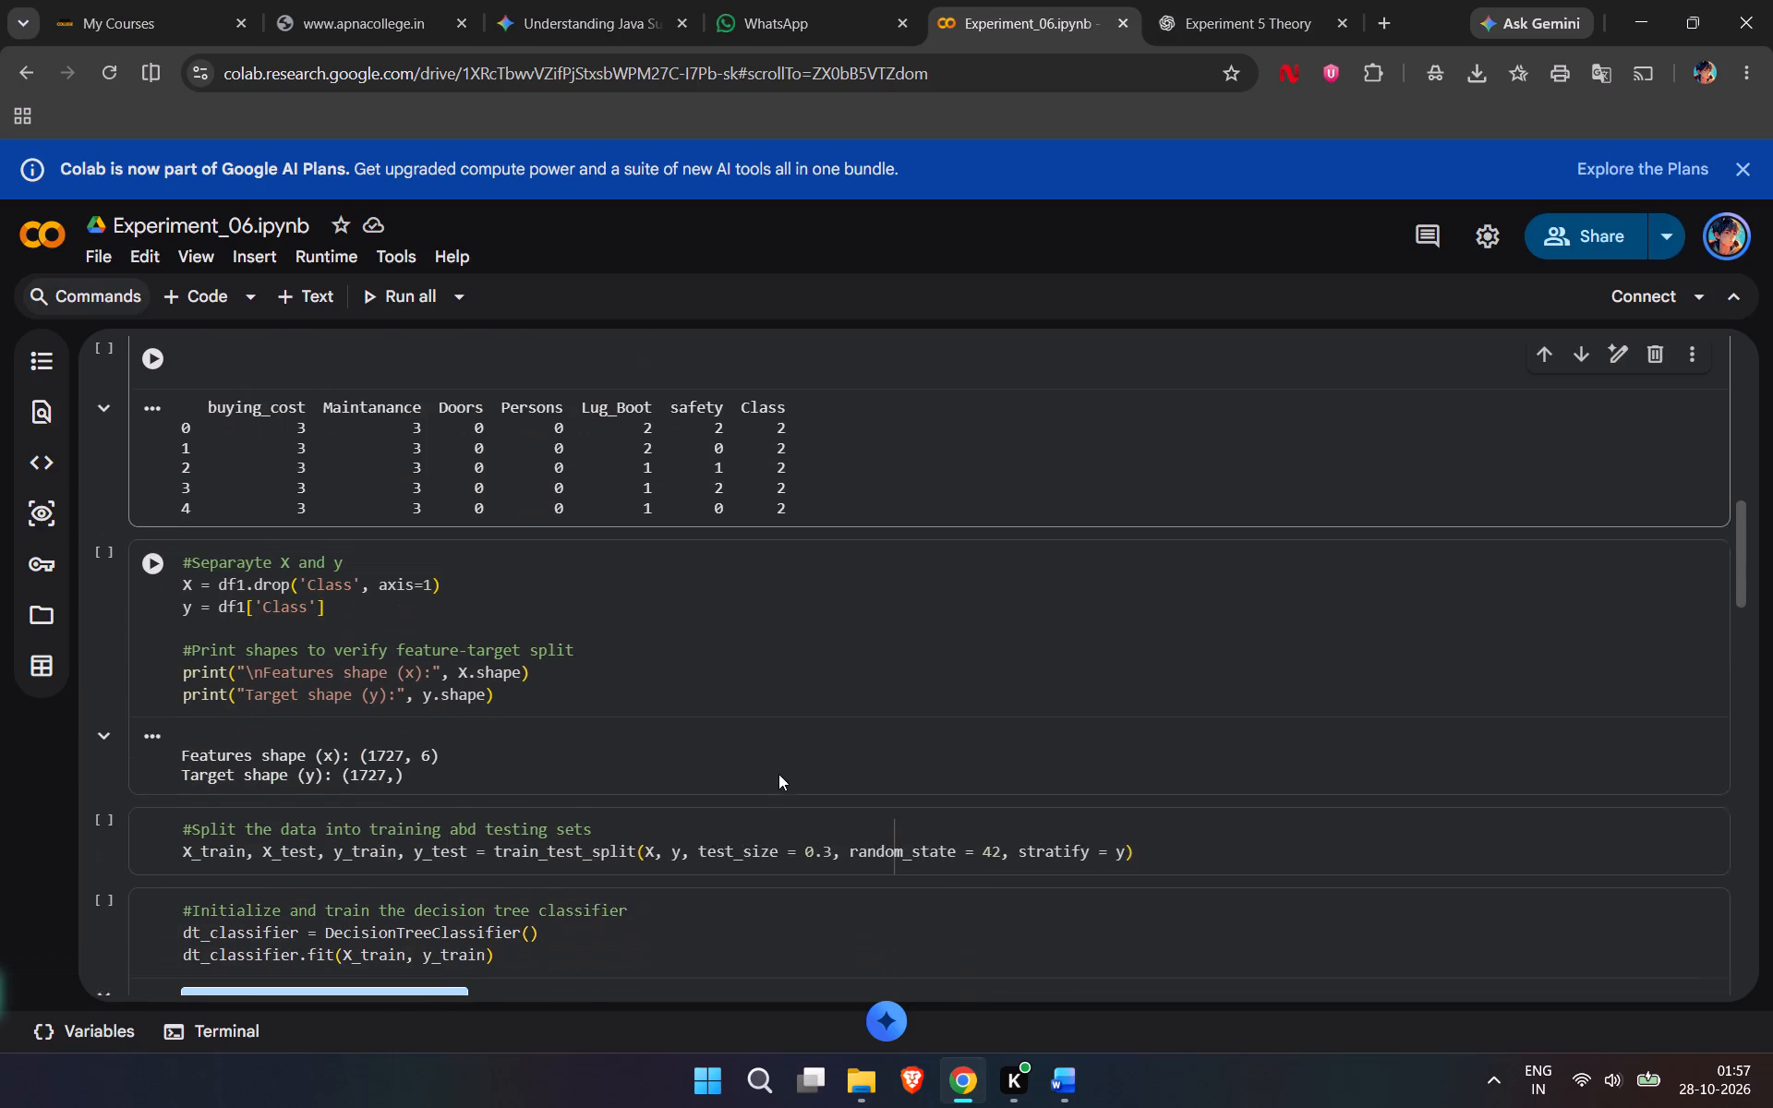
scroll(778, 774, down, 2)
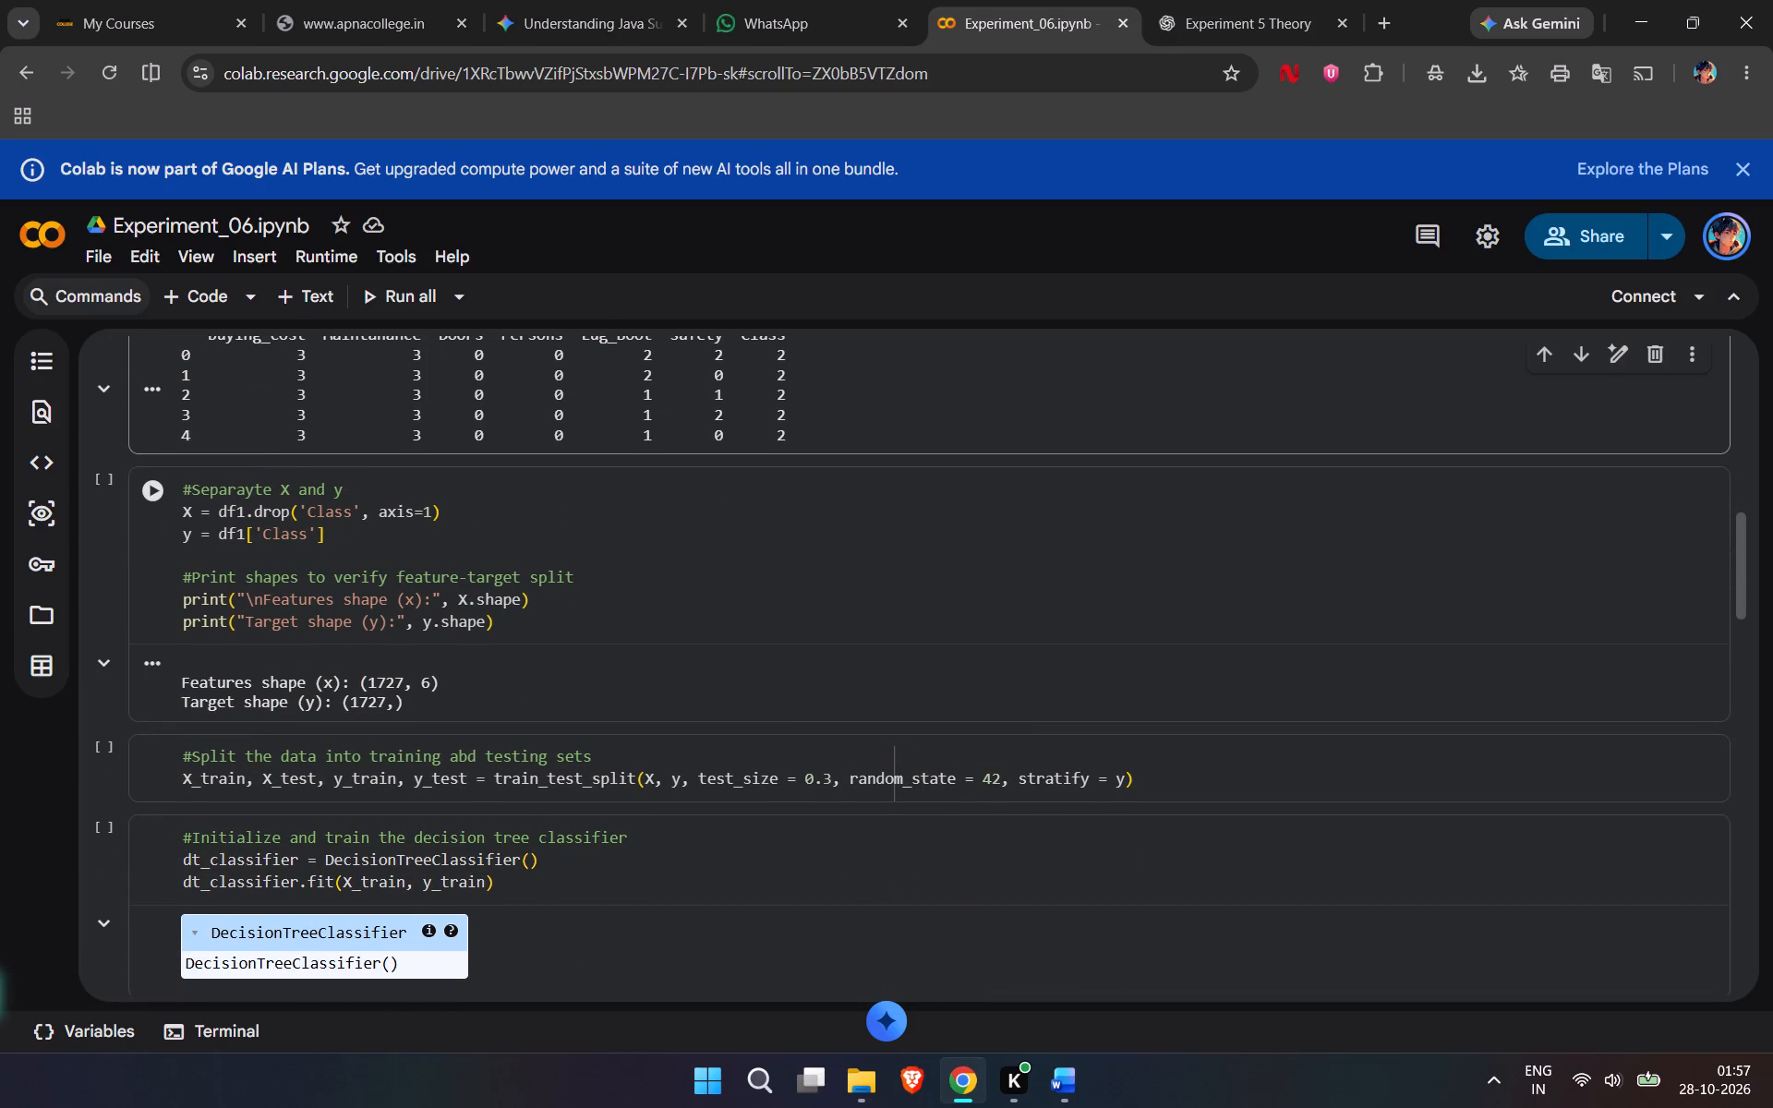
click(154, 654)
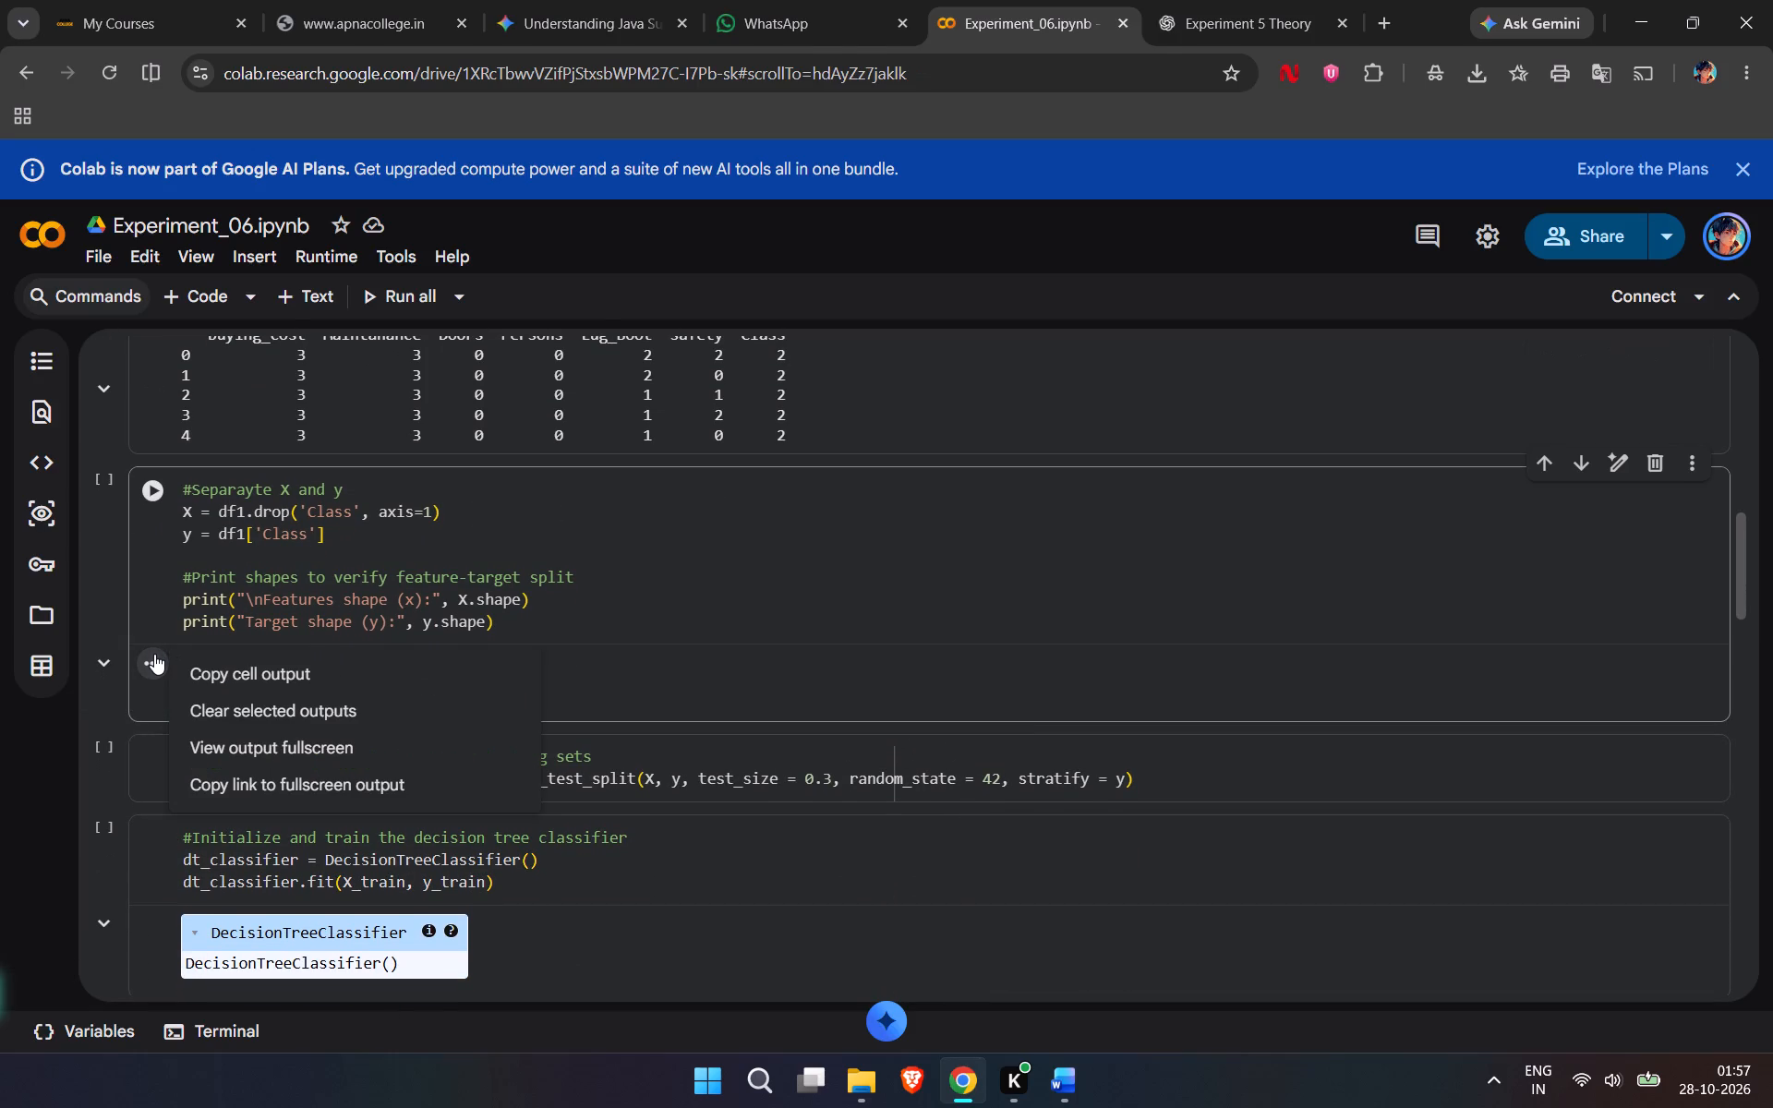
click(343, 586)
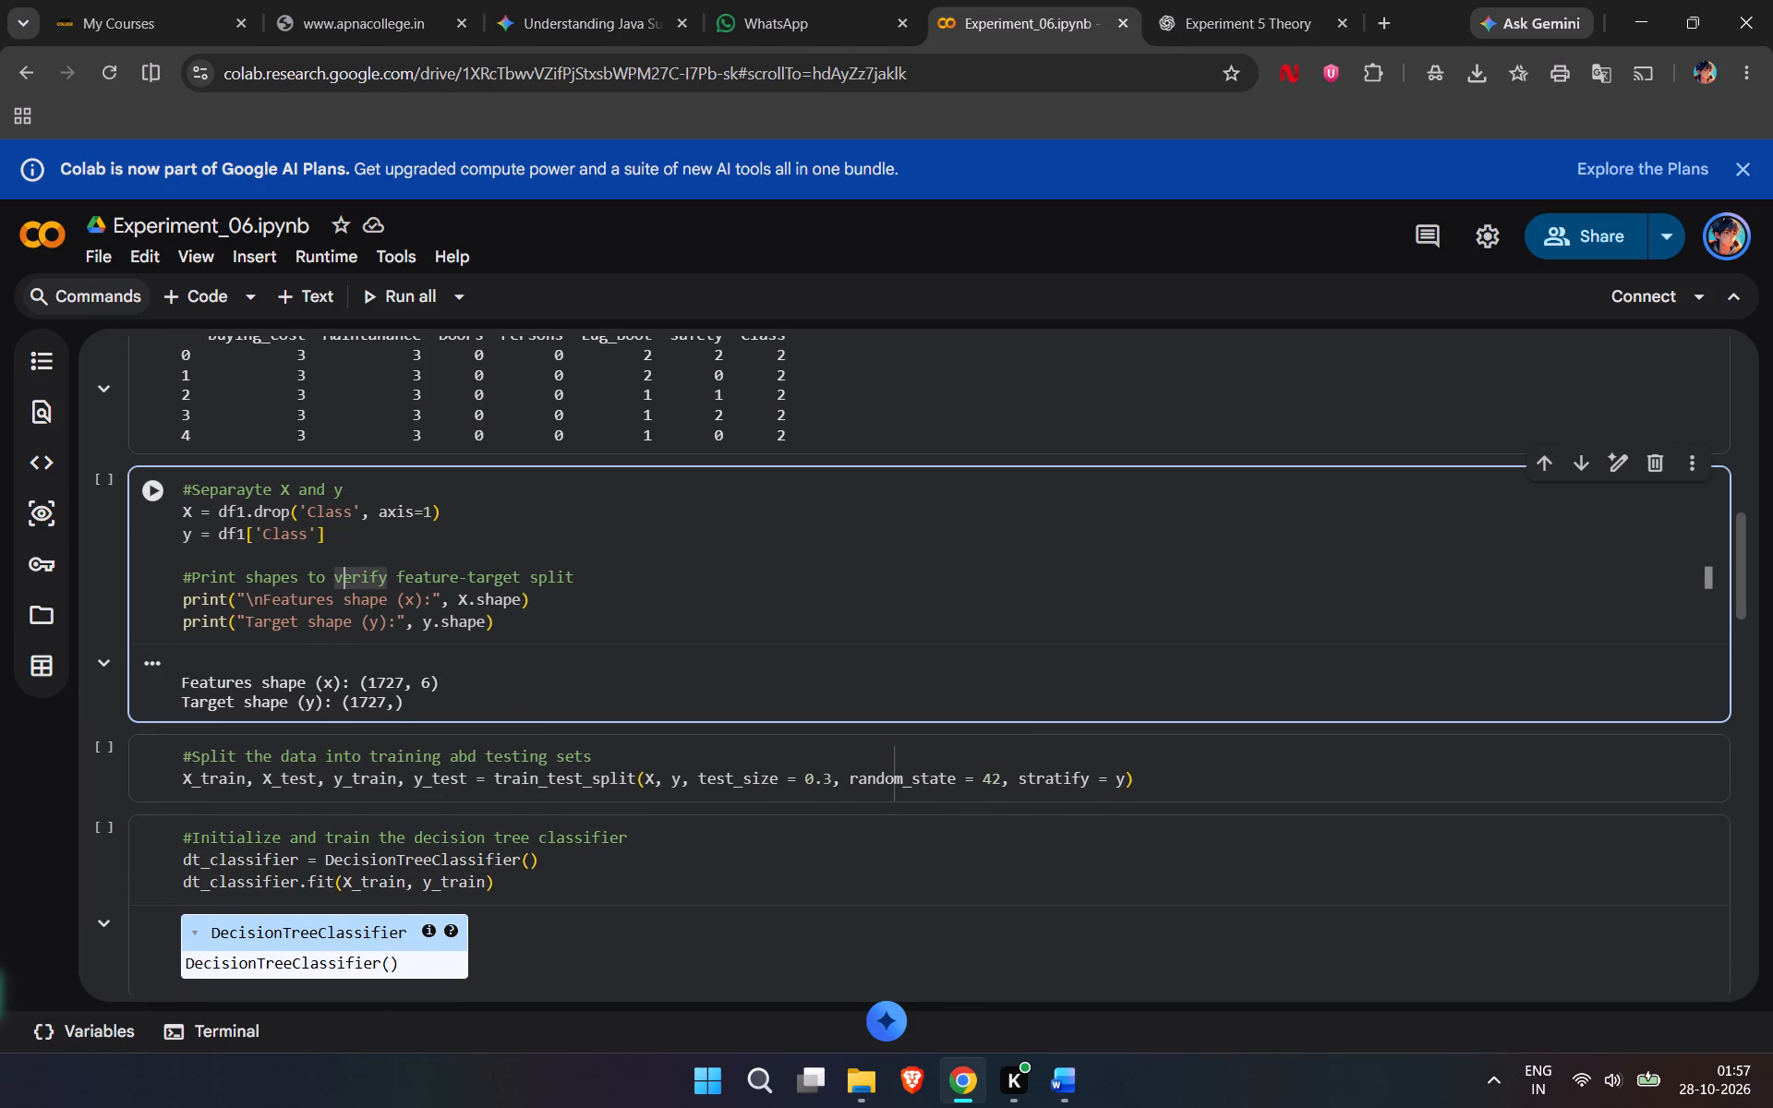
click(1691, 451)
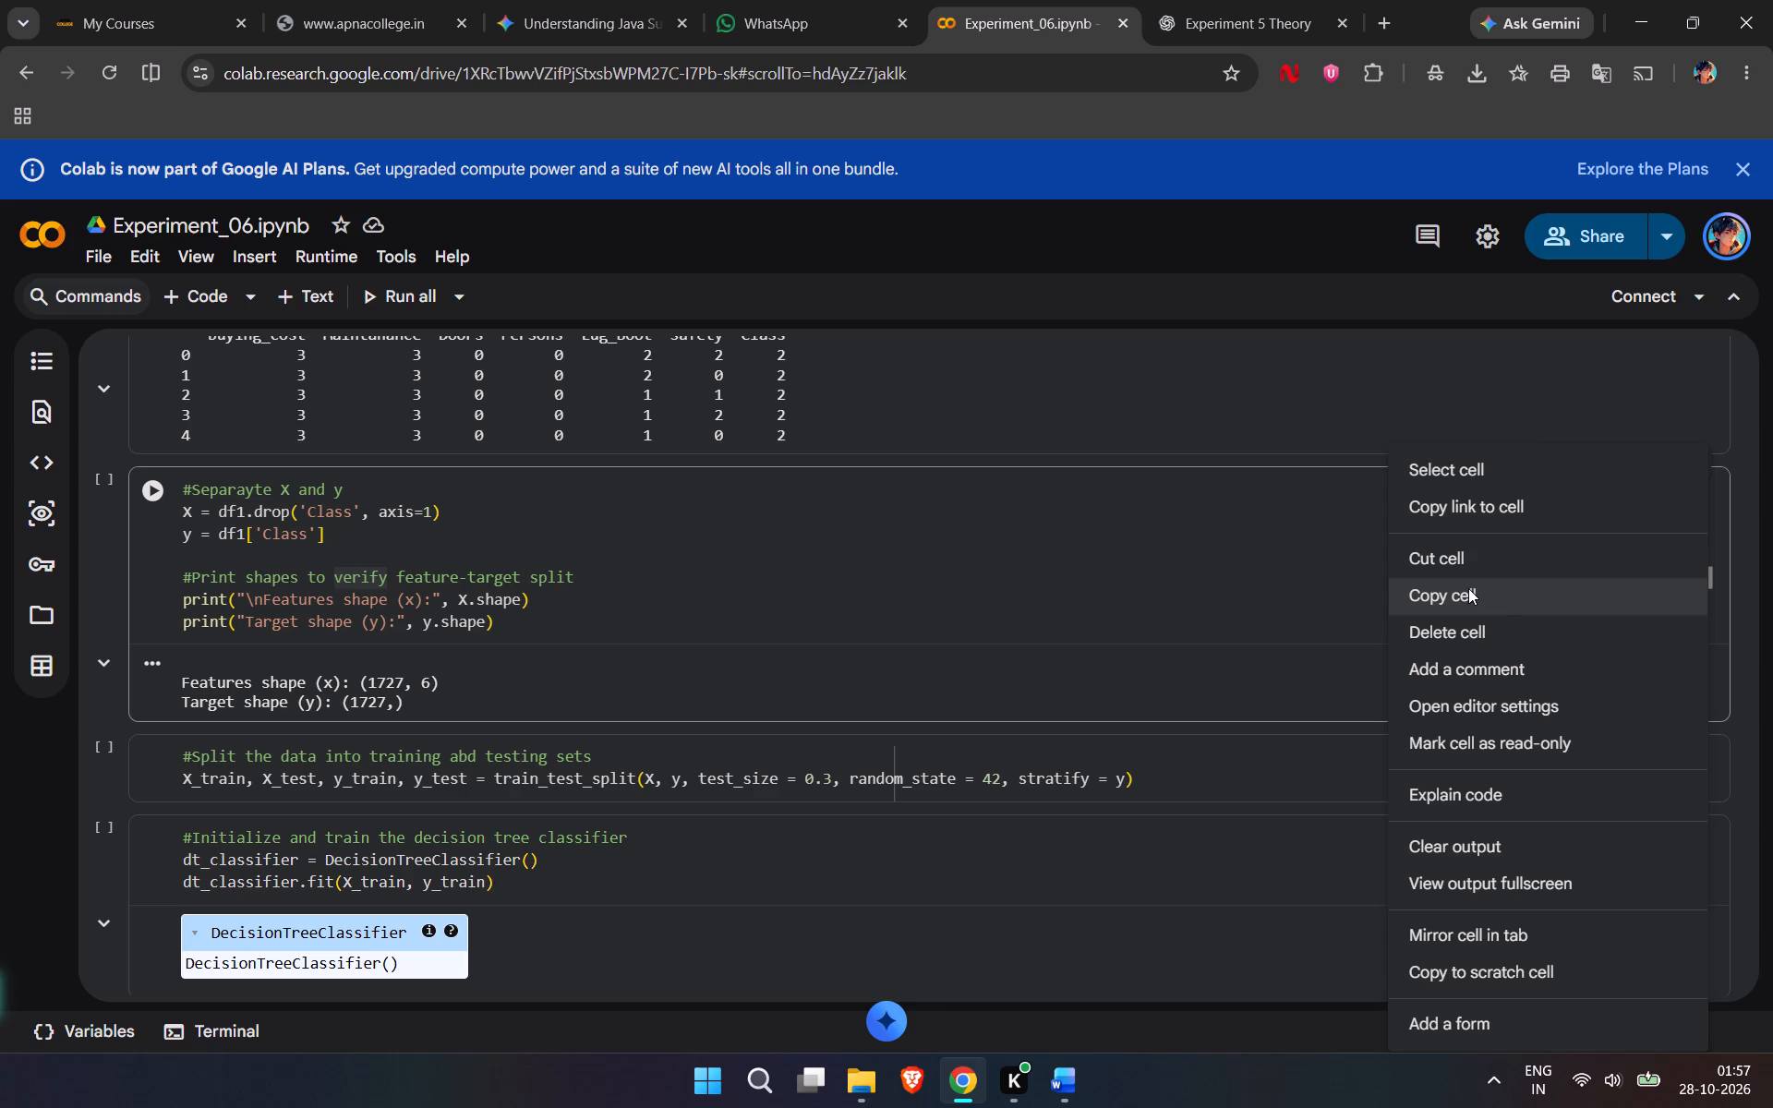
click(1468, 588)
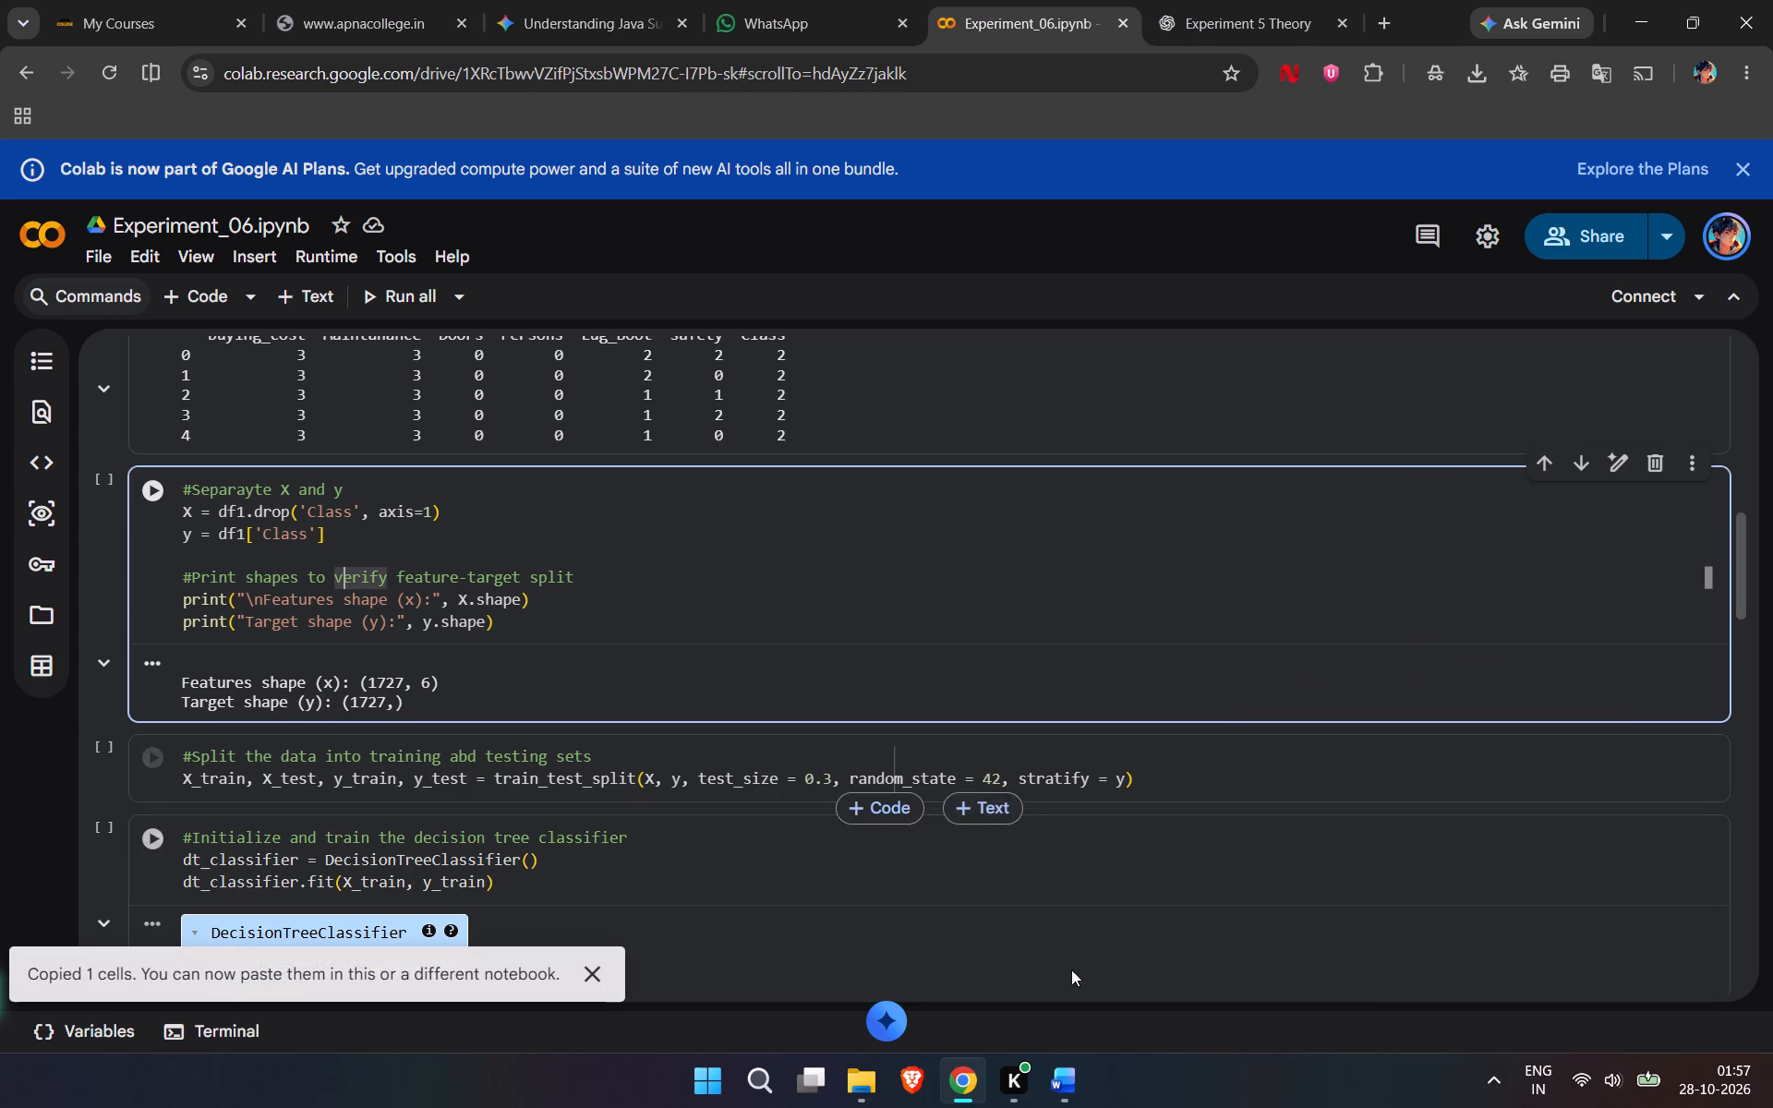
Return to the practical file in Word and add a blank line beneath the Step 3 output box.
click(966, 979)
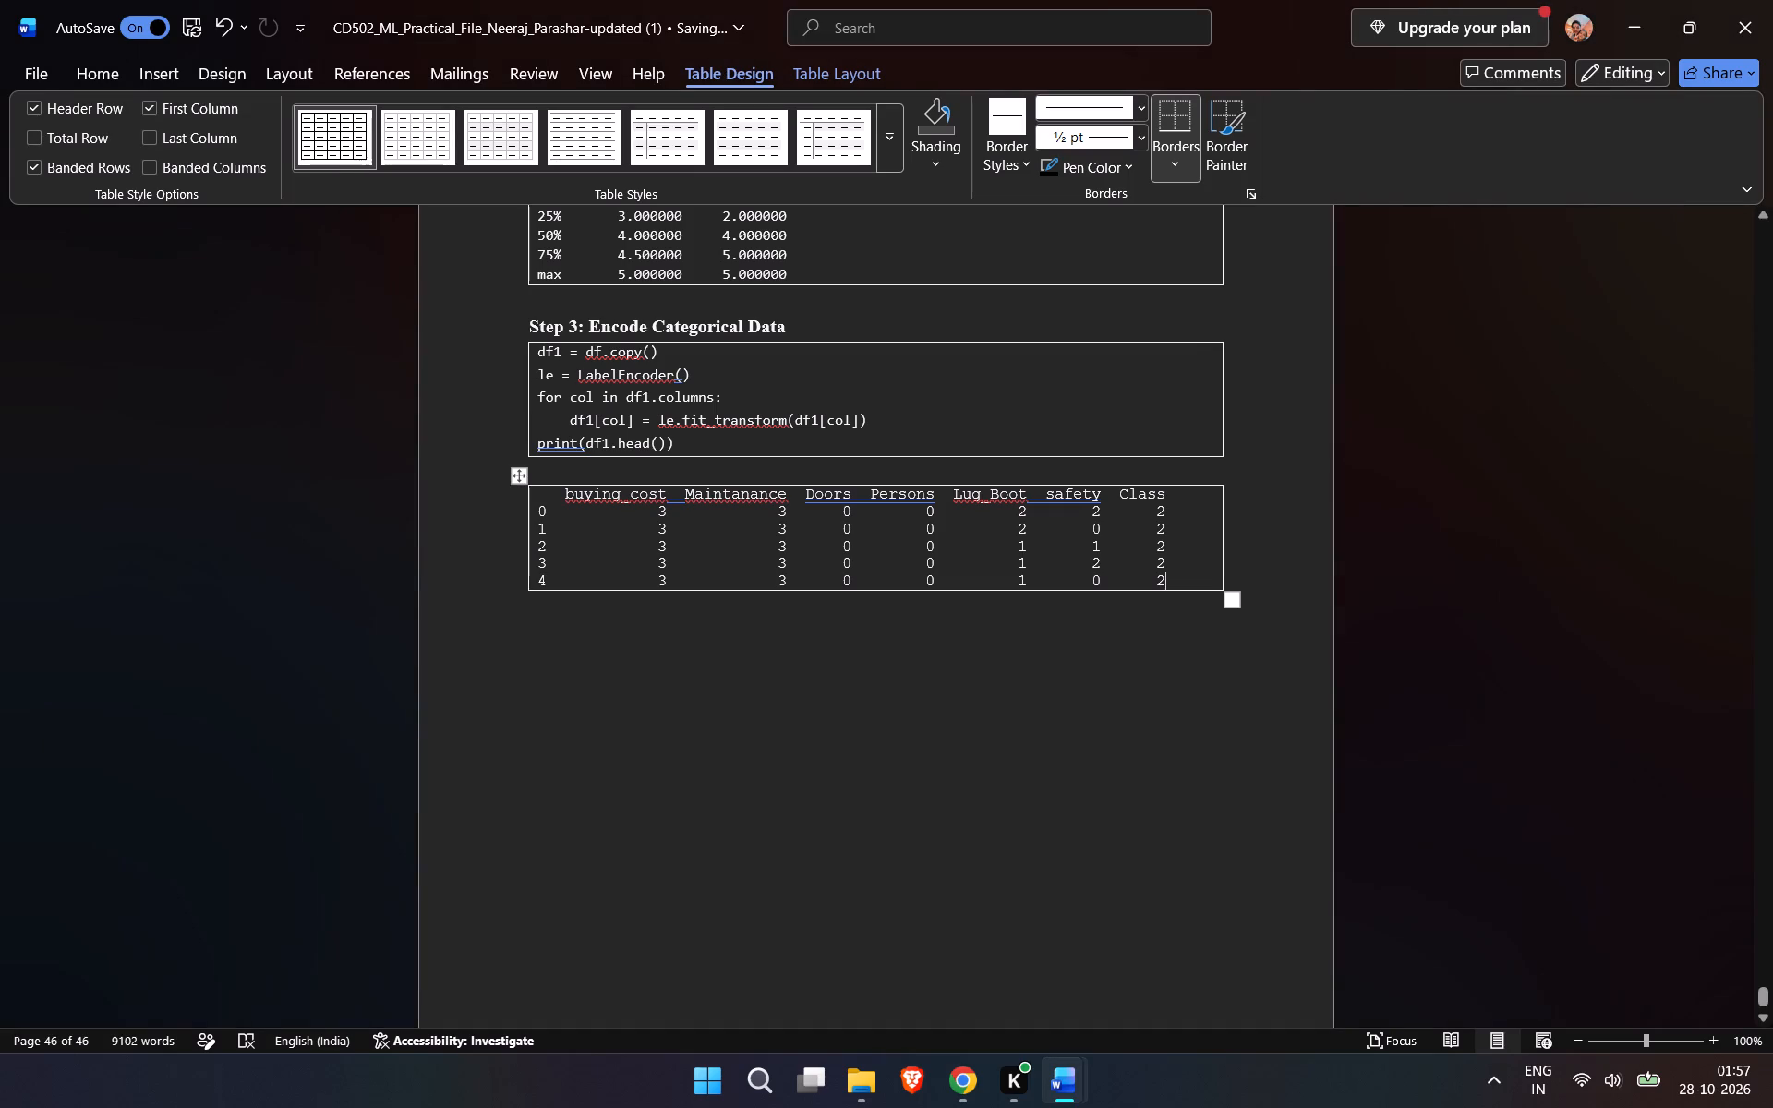
click(699, 622)
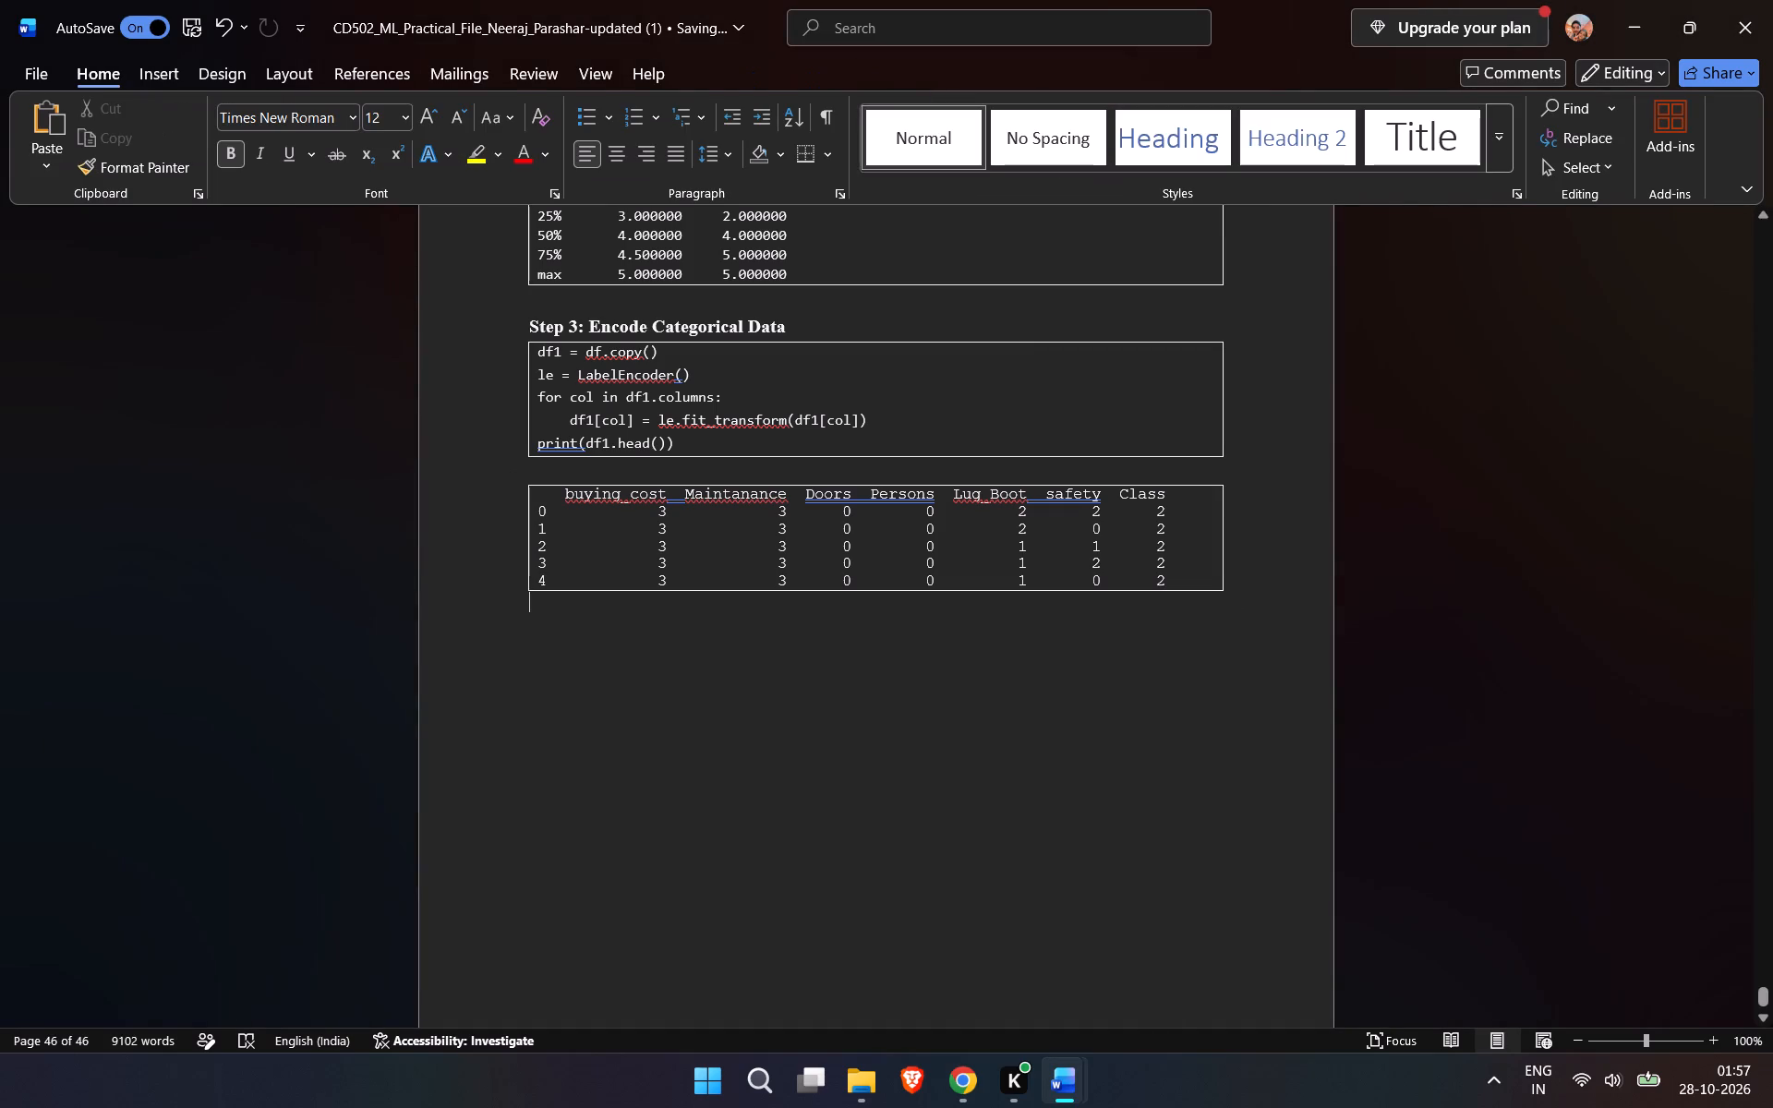
key(Return)
Switch to the Experiment 5 Theory chat in Chrome and look through the experiment's code and outputs from Step 4 to Step 8.
click(899, 987)
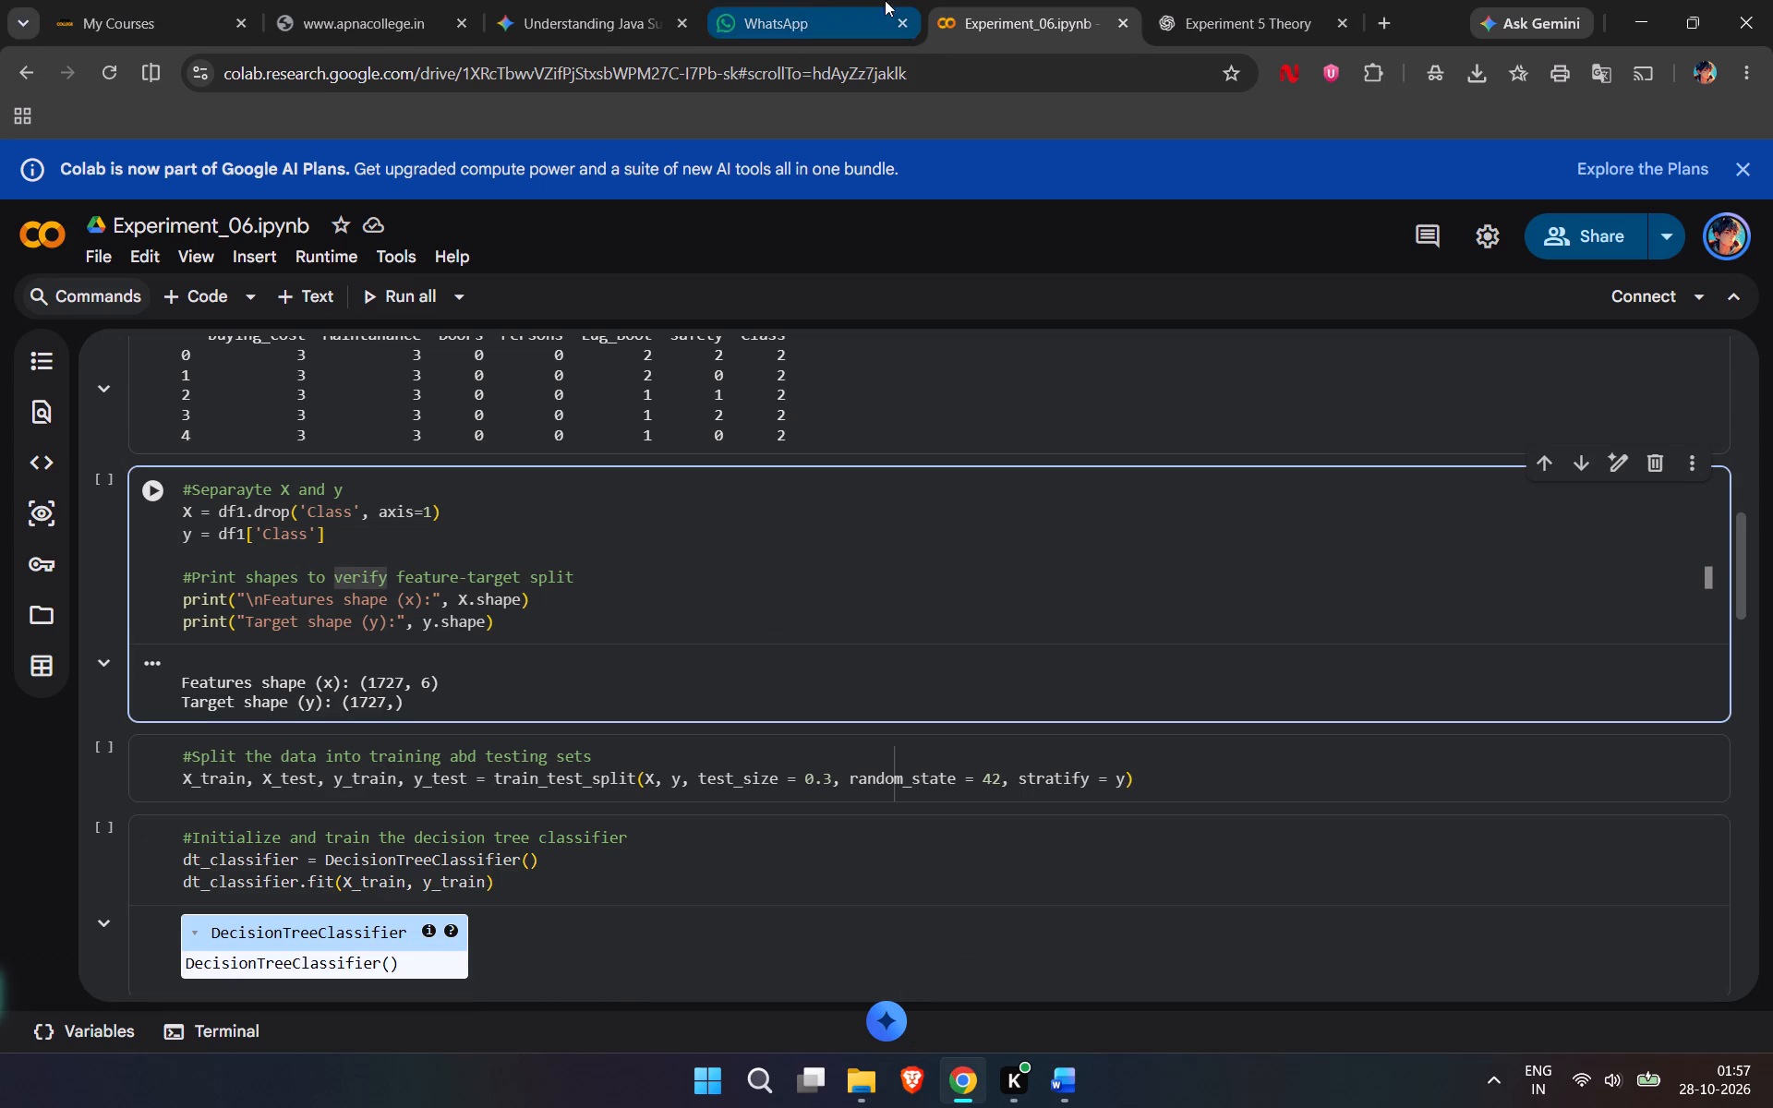
click(1168, 1)
scroll(872, 655, down, 3)
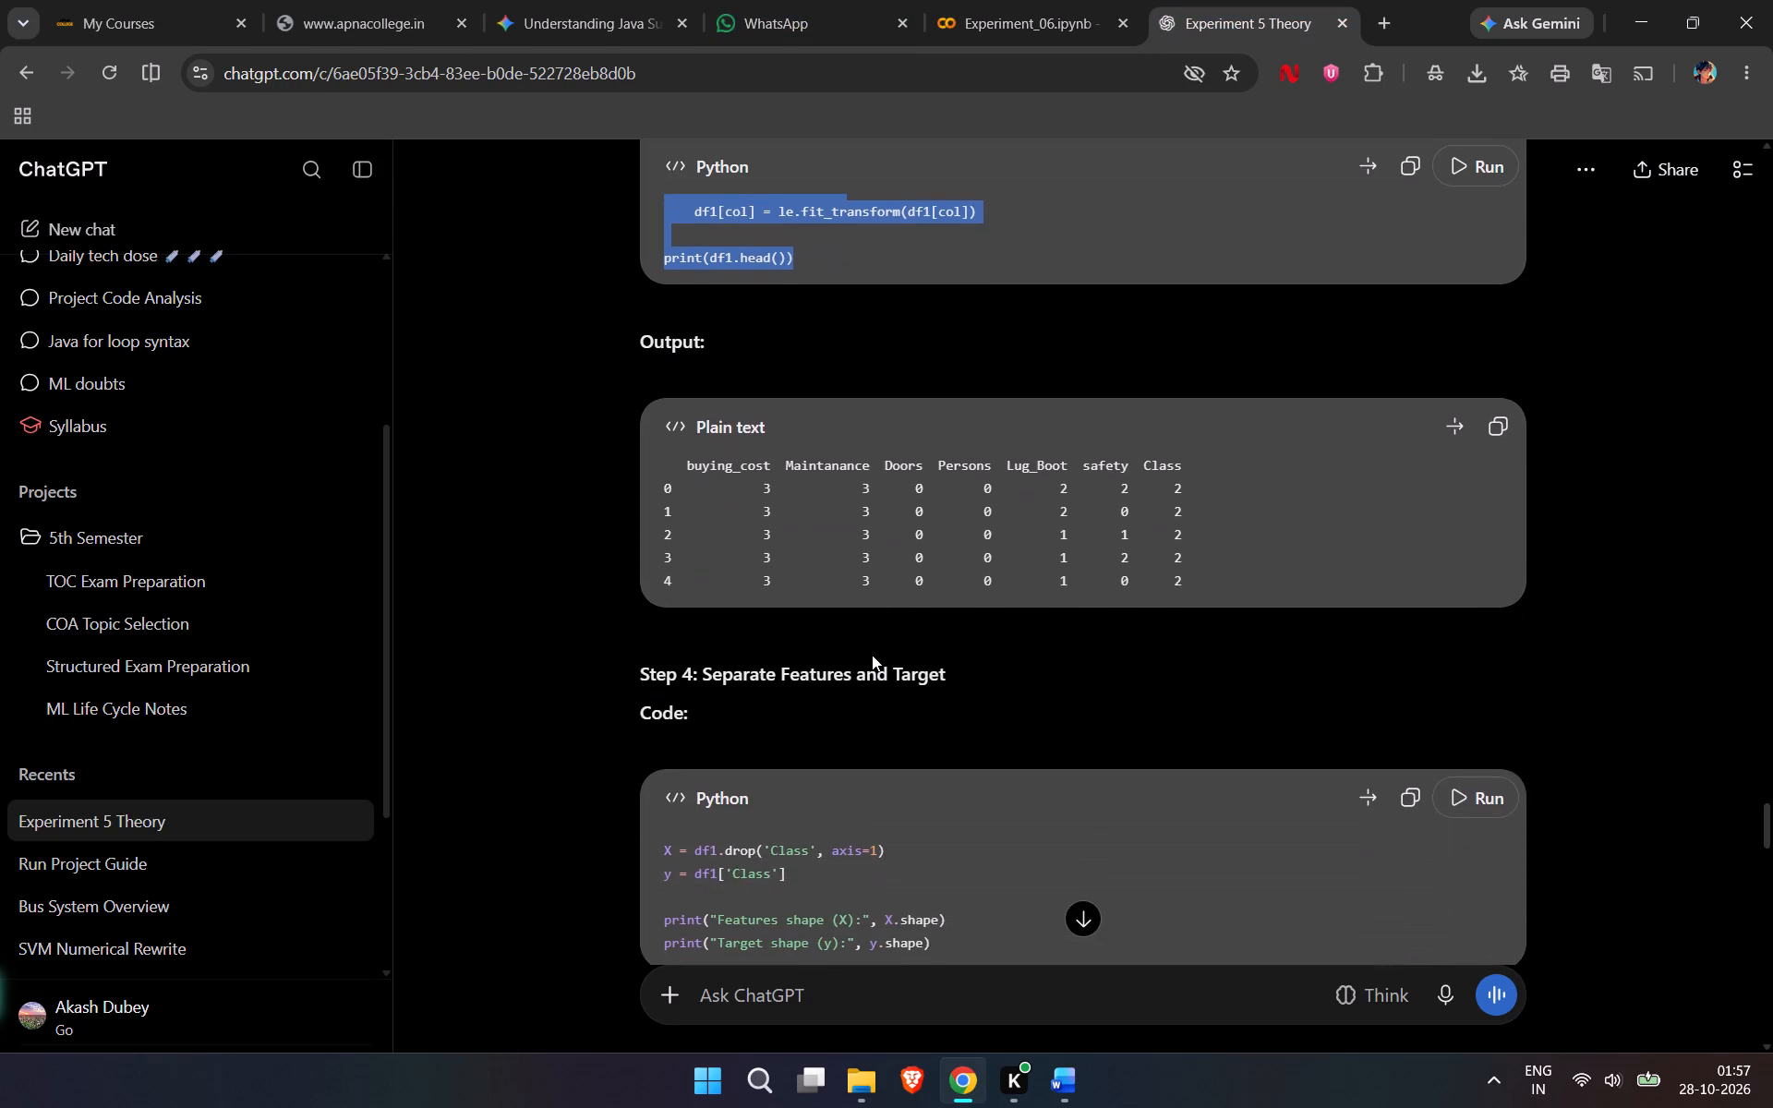
scroll(872, 655, down, 8)
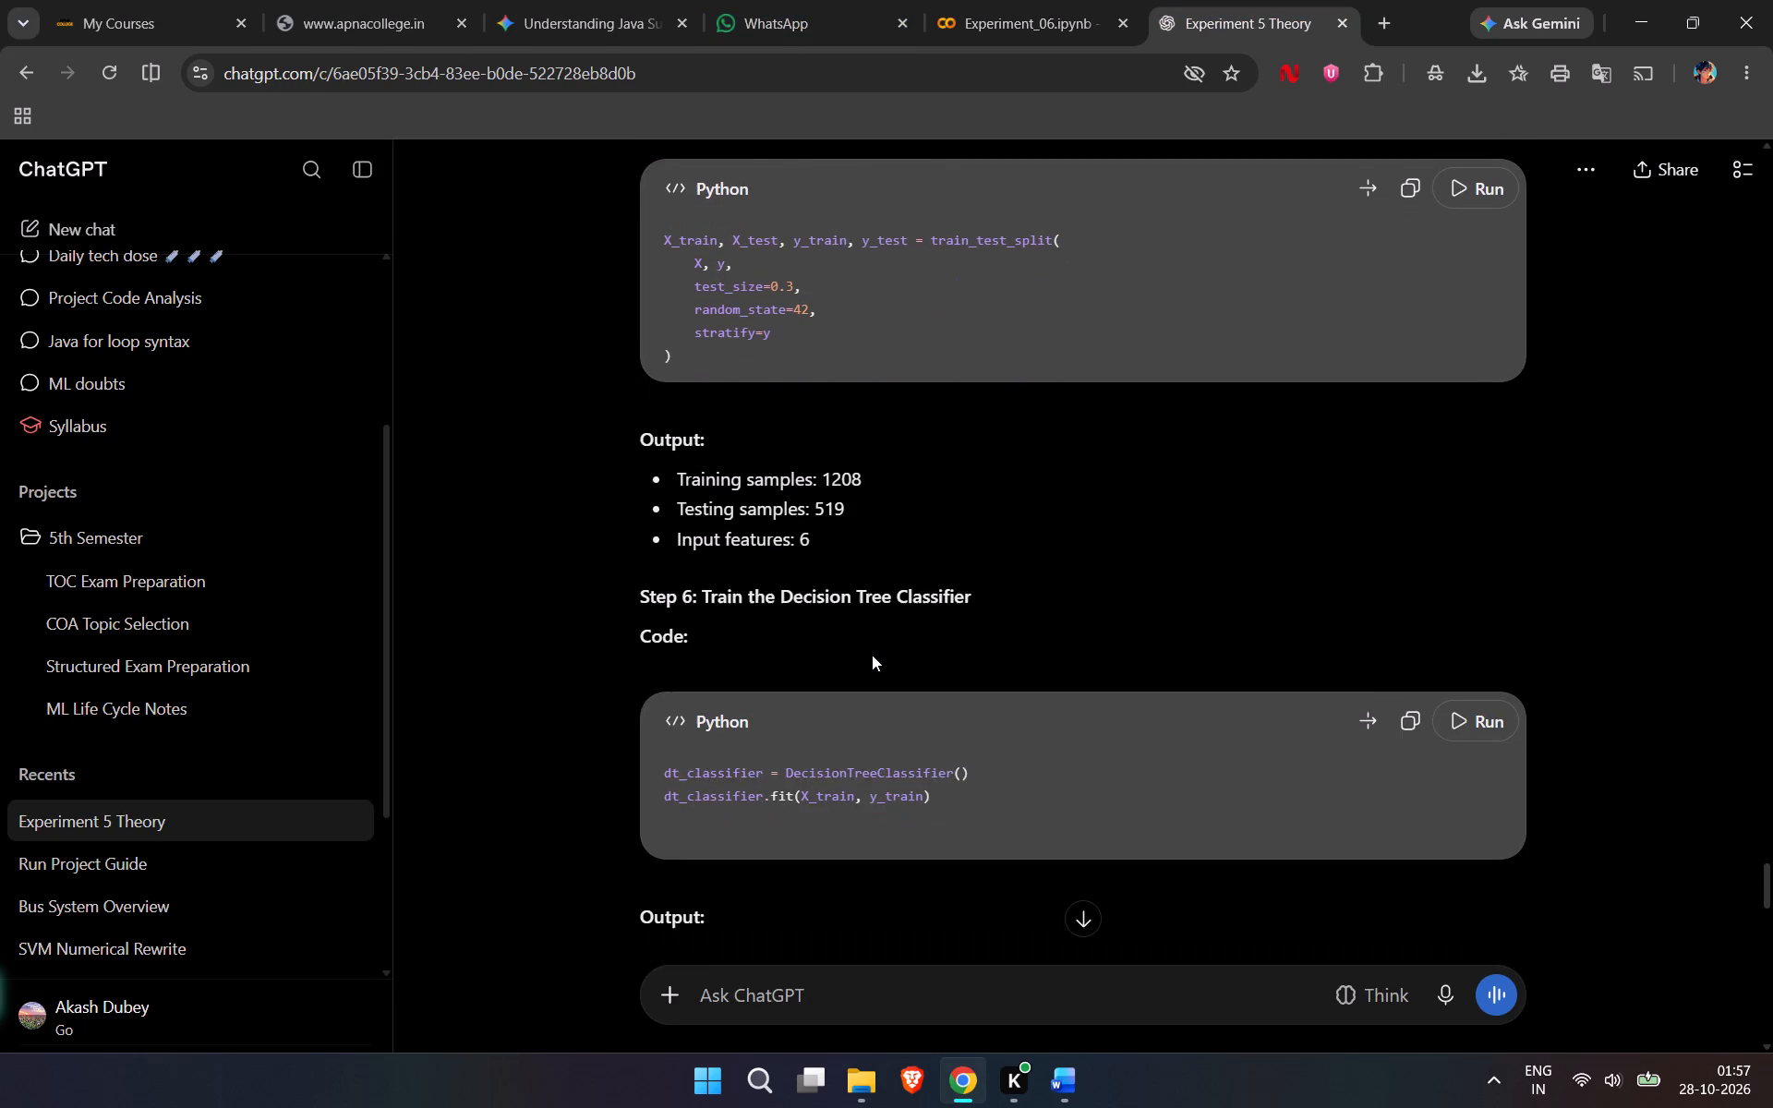
scroll(872, 655, down, 9)
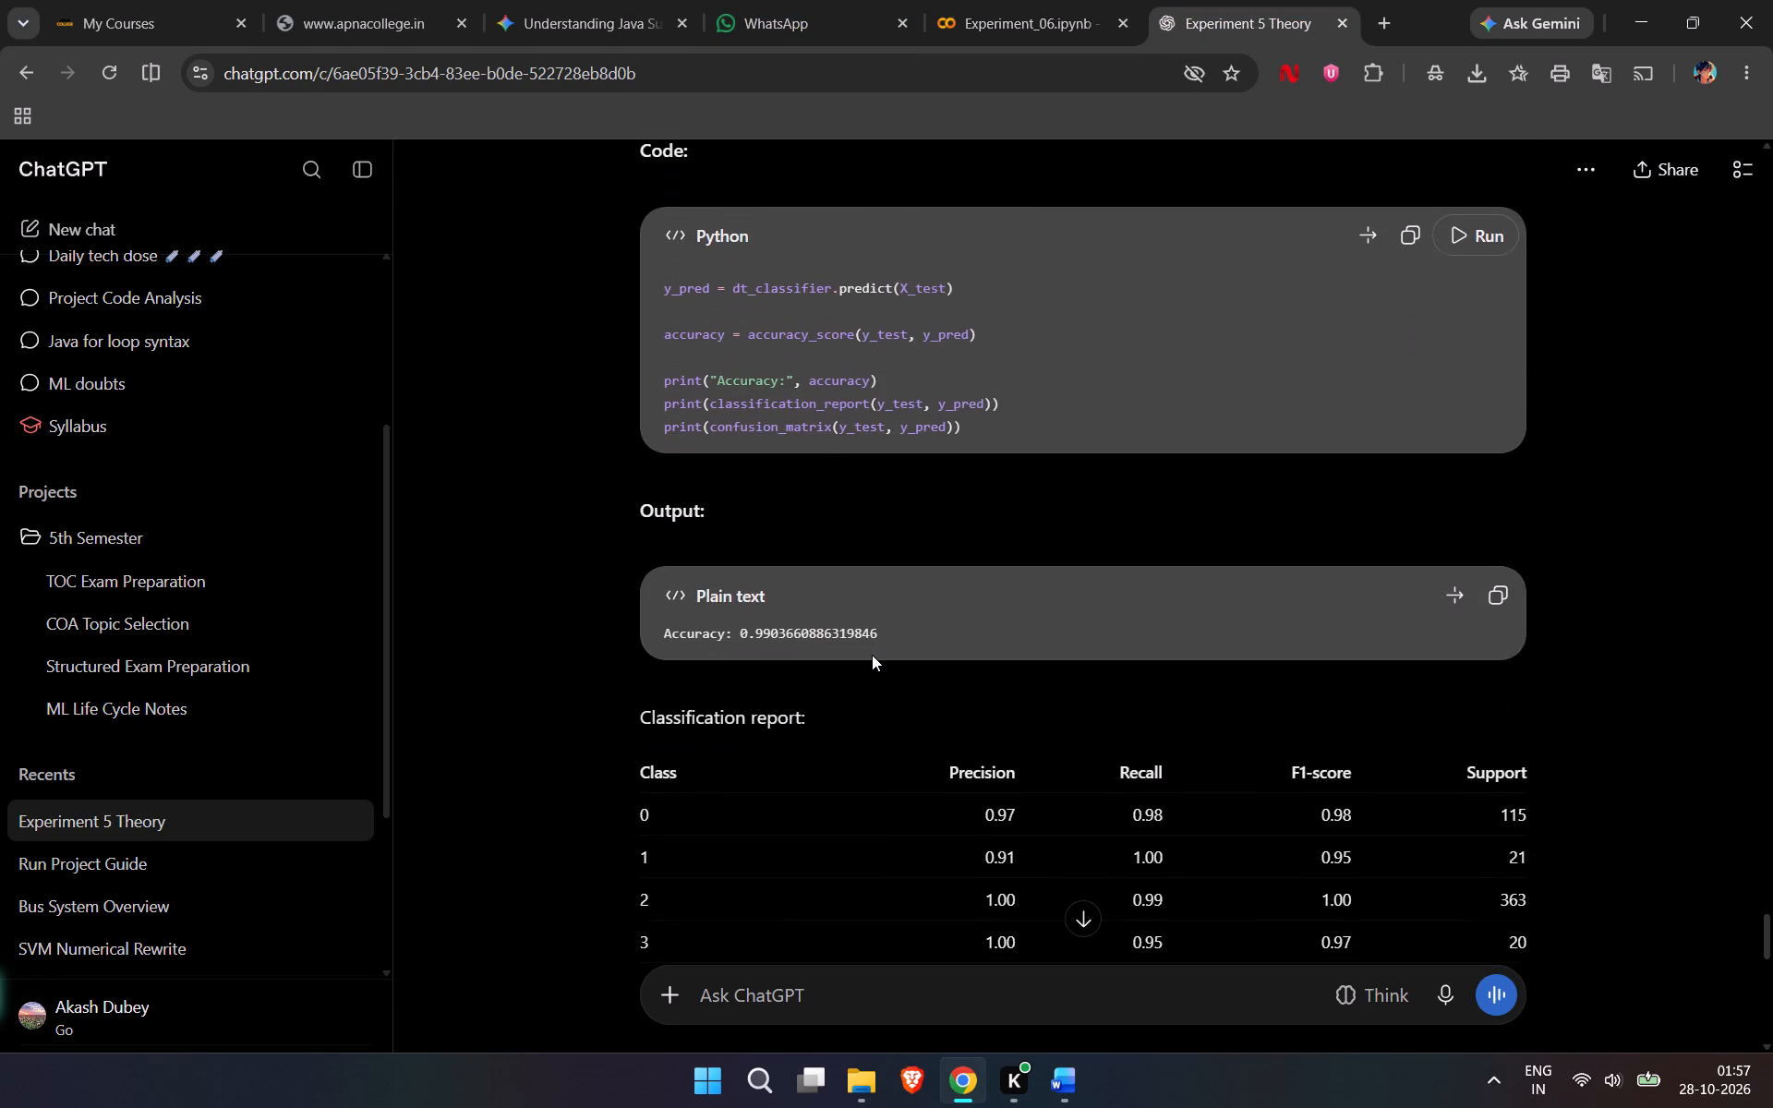
scroll(872, 655, down, 10)
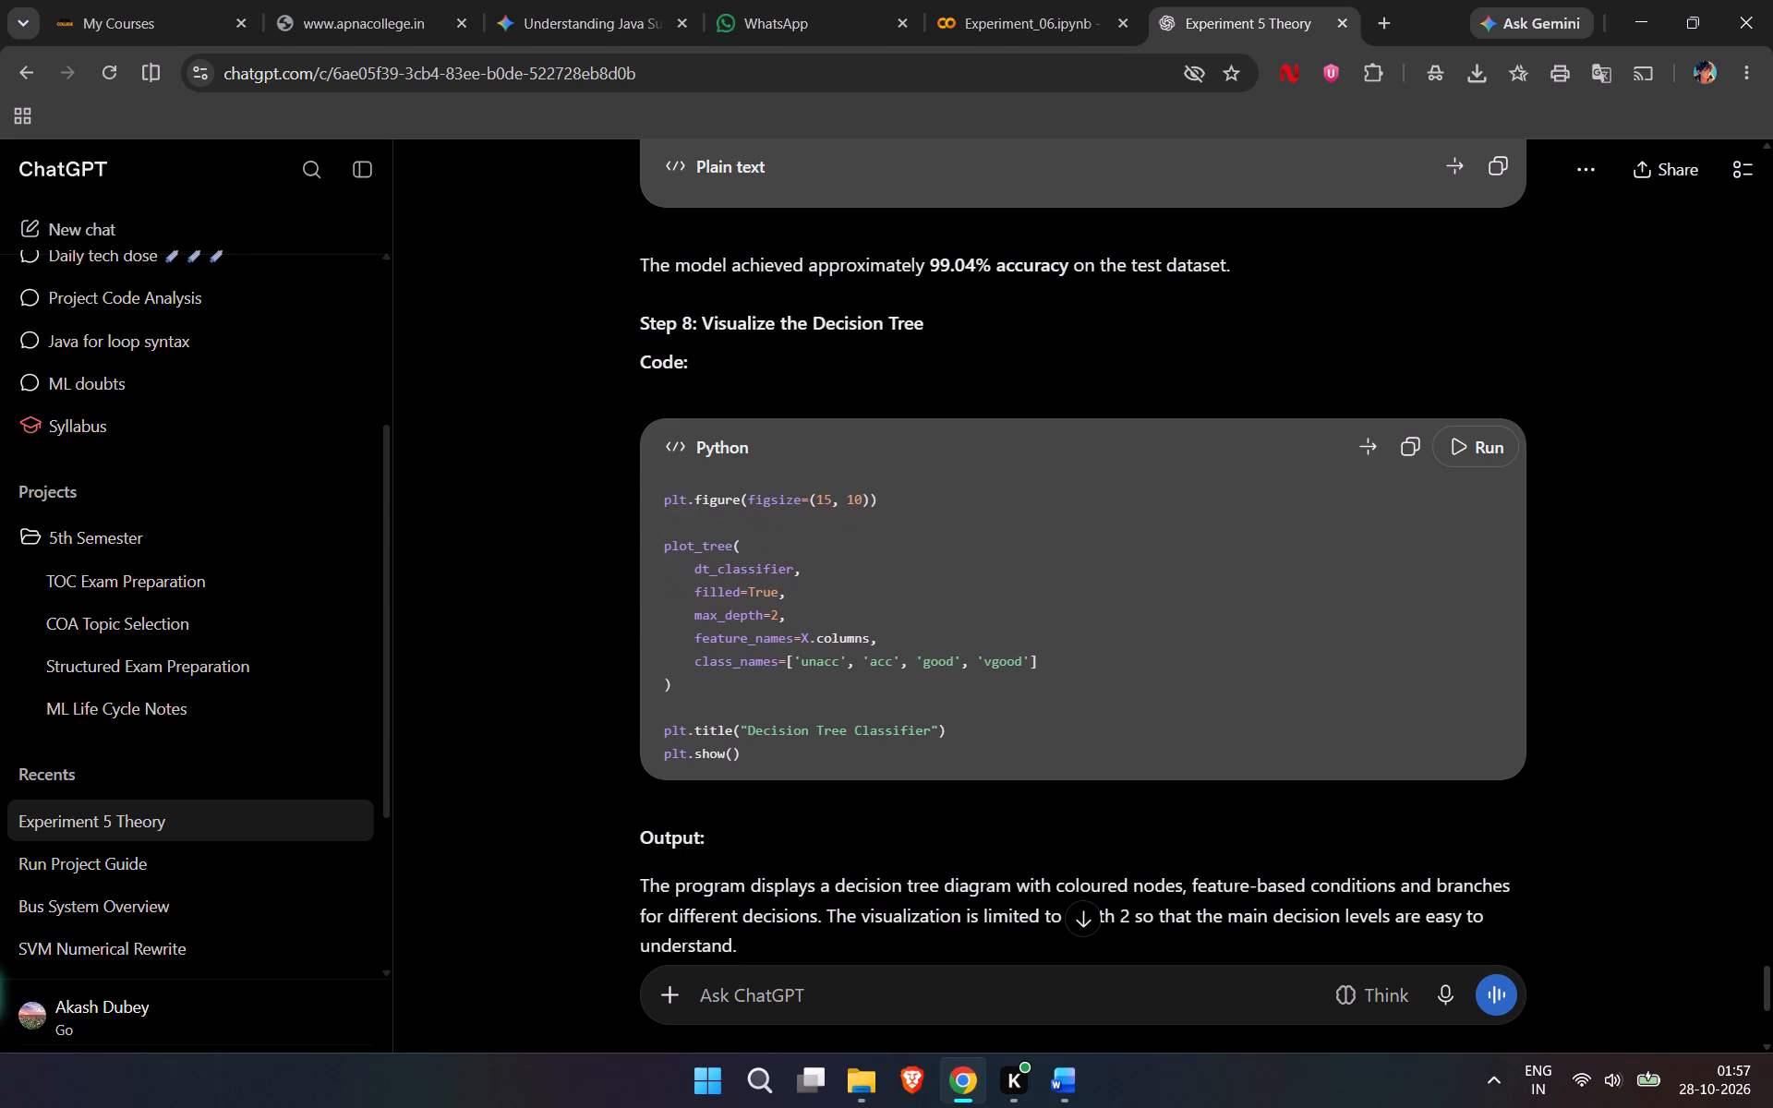
scroll(872, 655, up, 11)
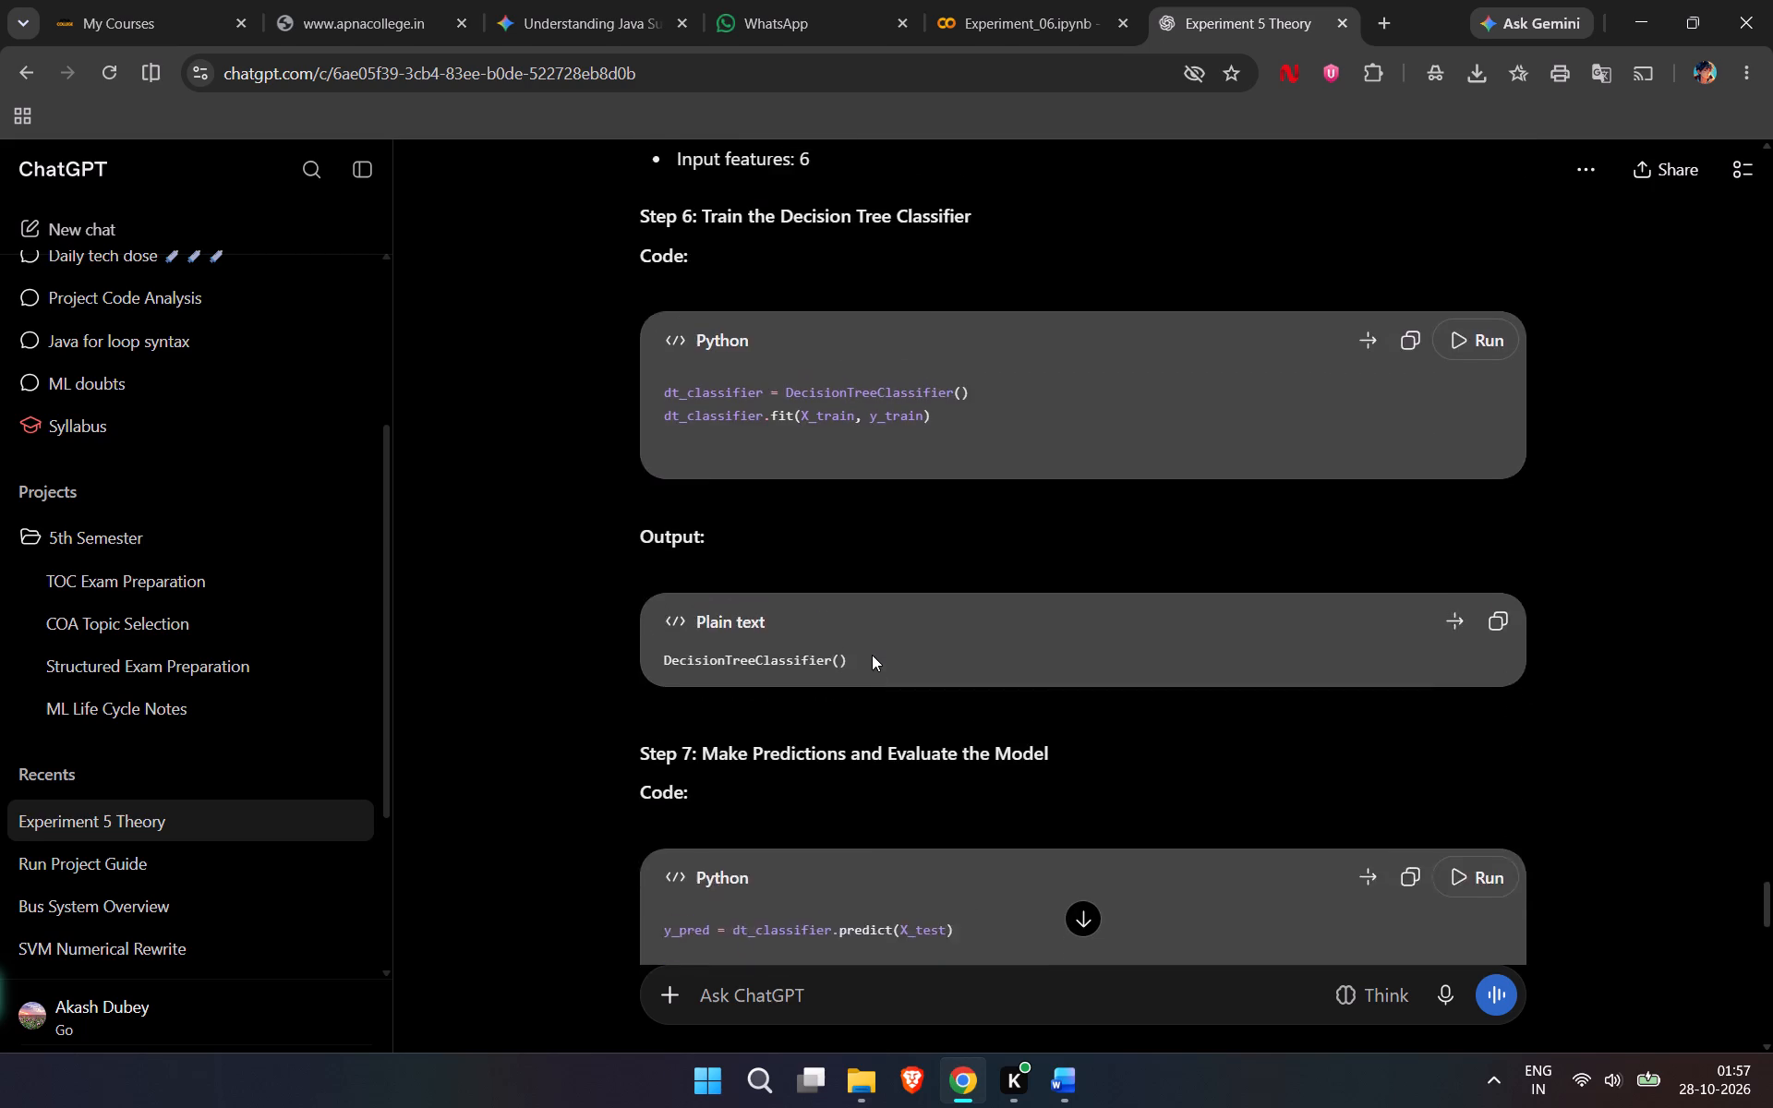
scroll(872, 655, up, 8)
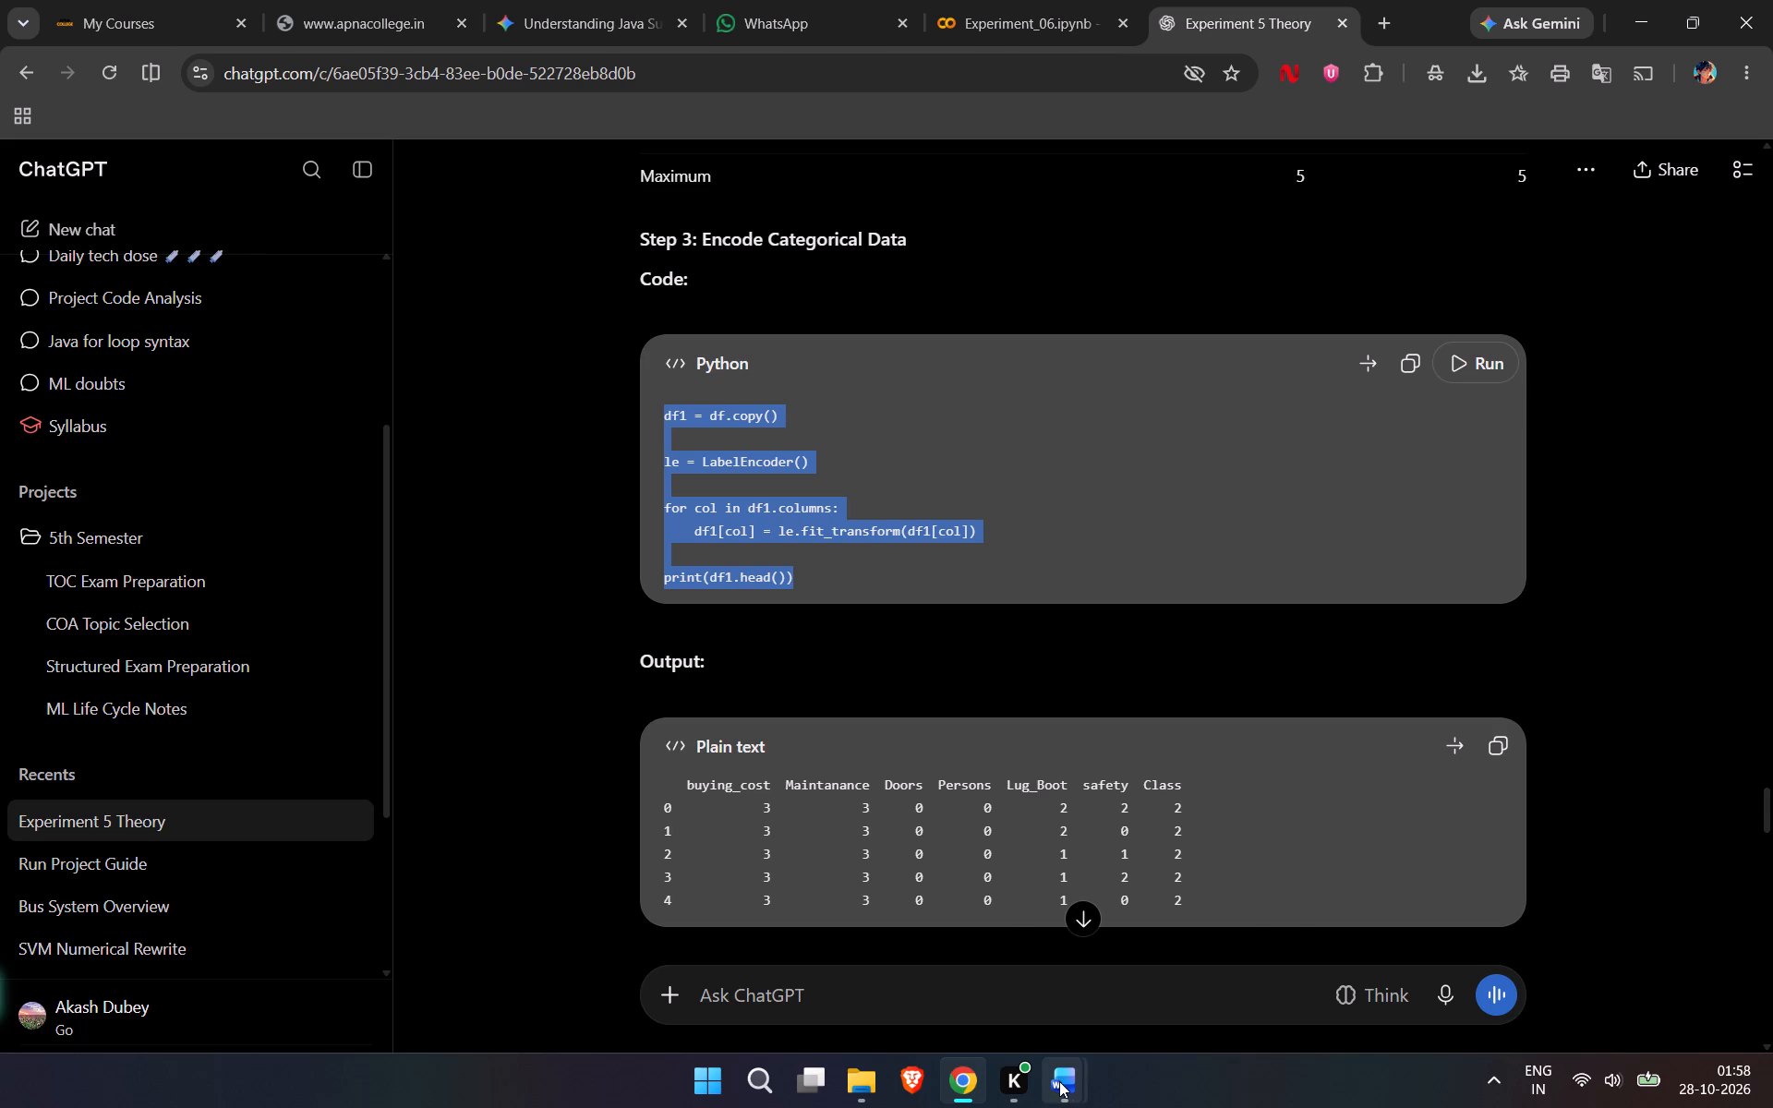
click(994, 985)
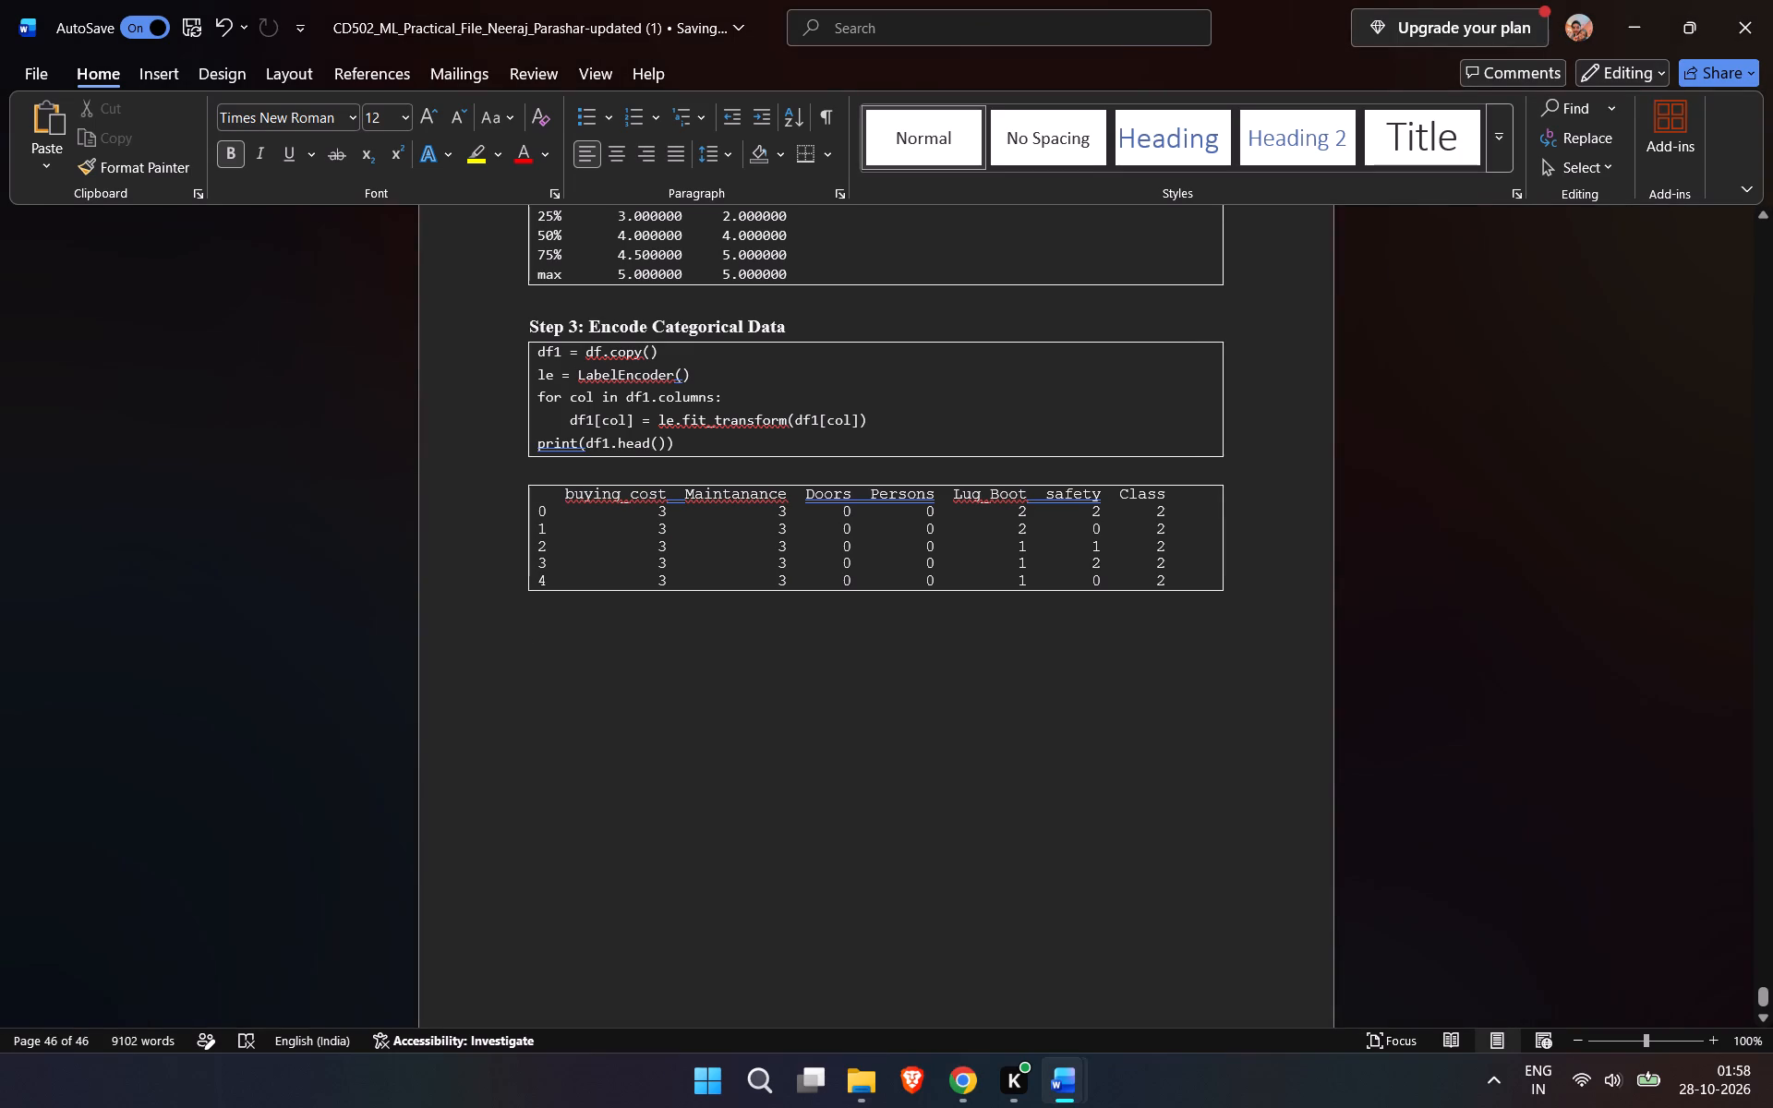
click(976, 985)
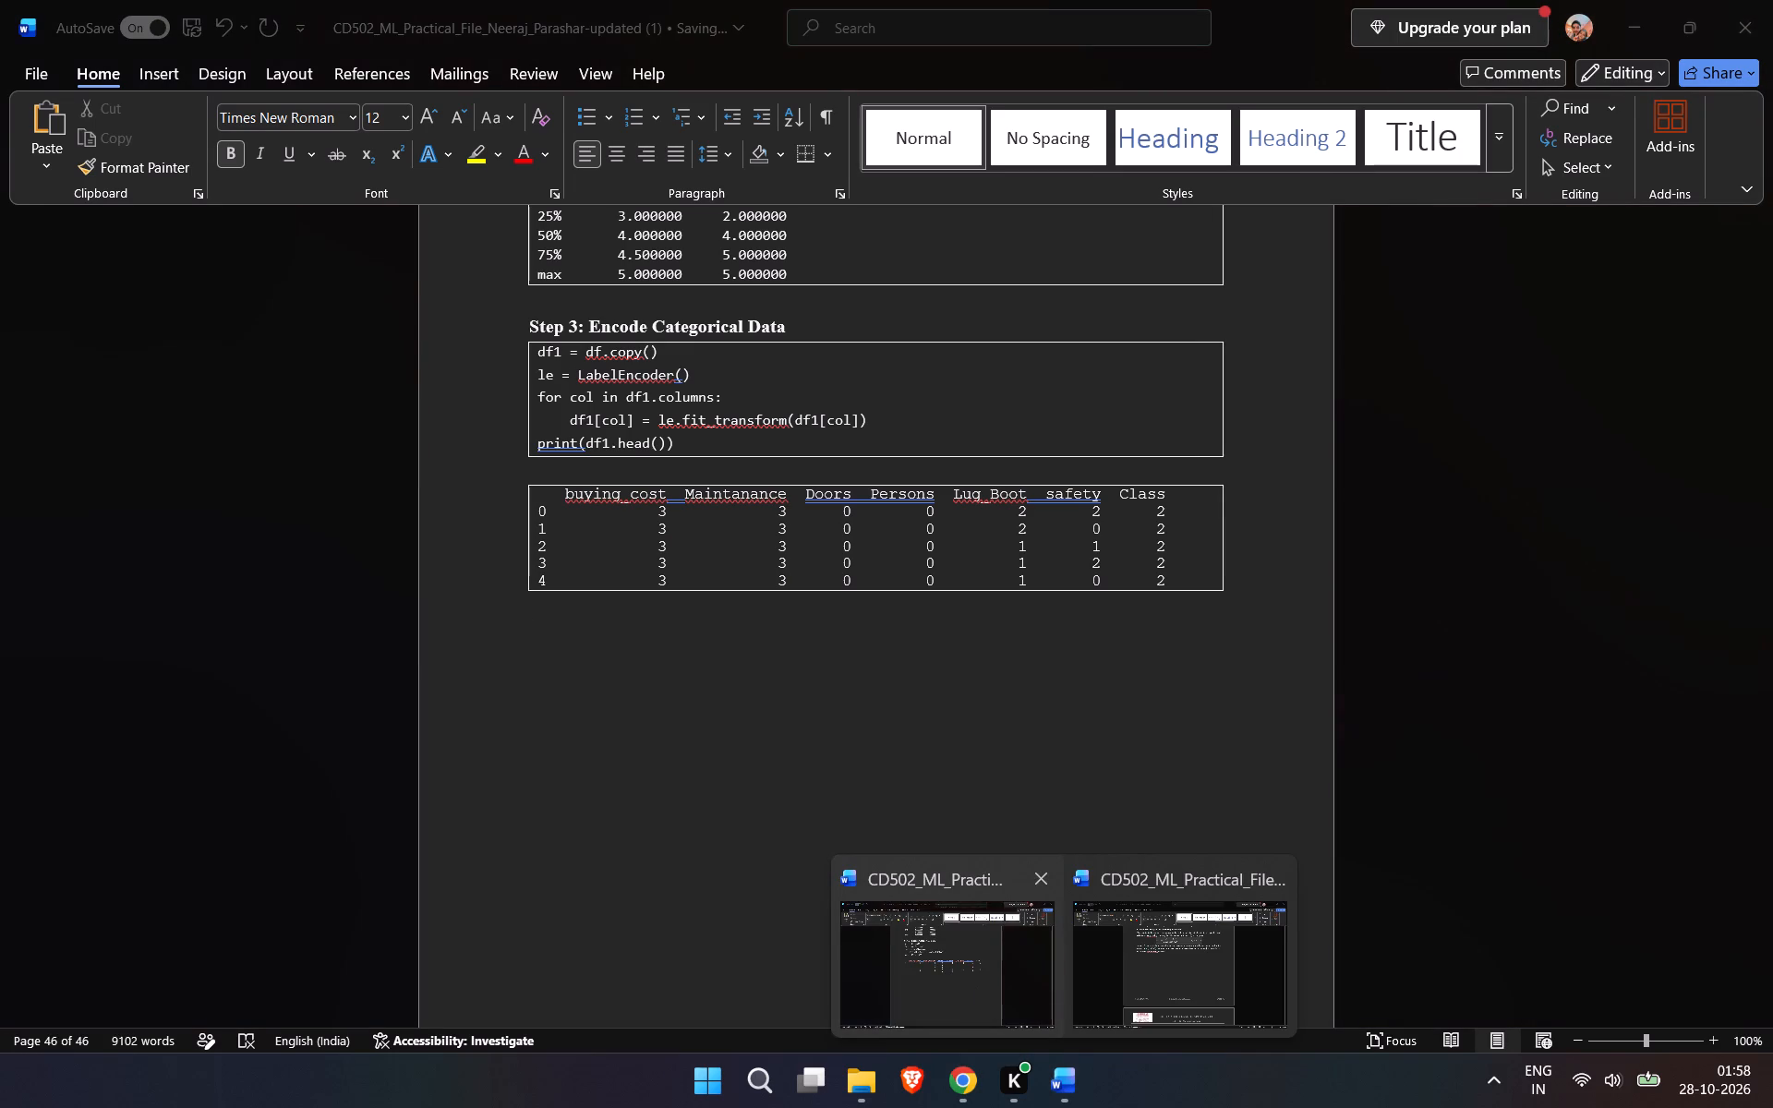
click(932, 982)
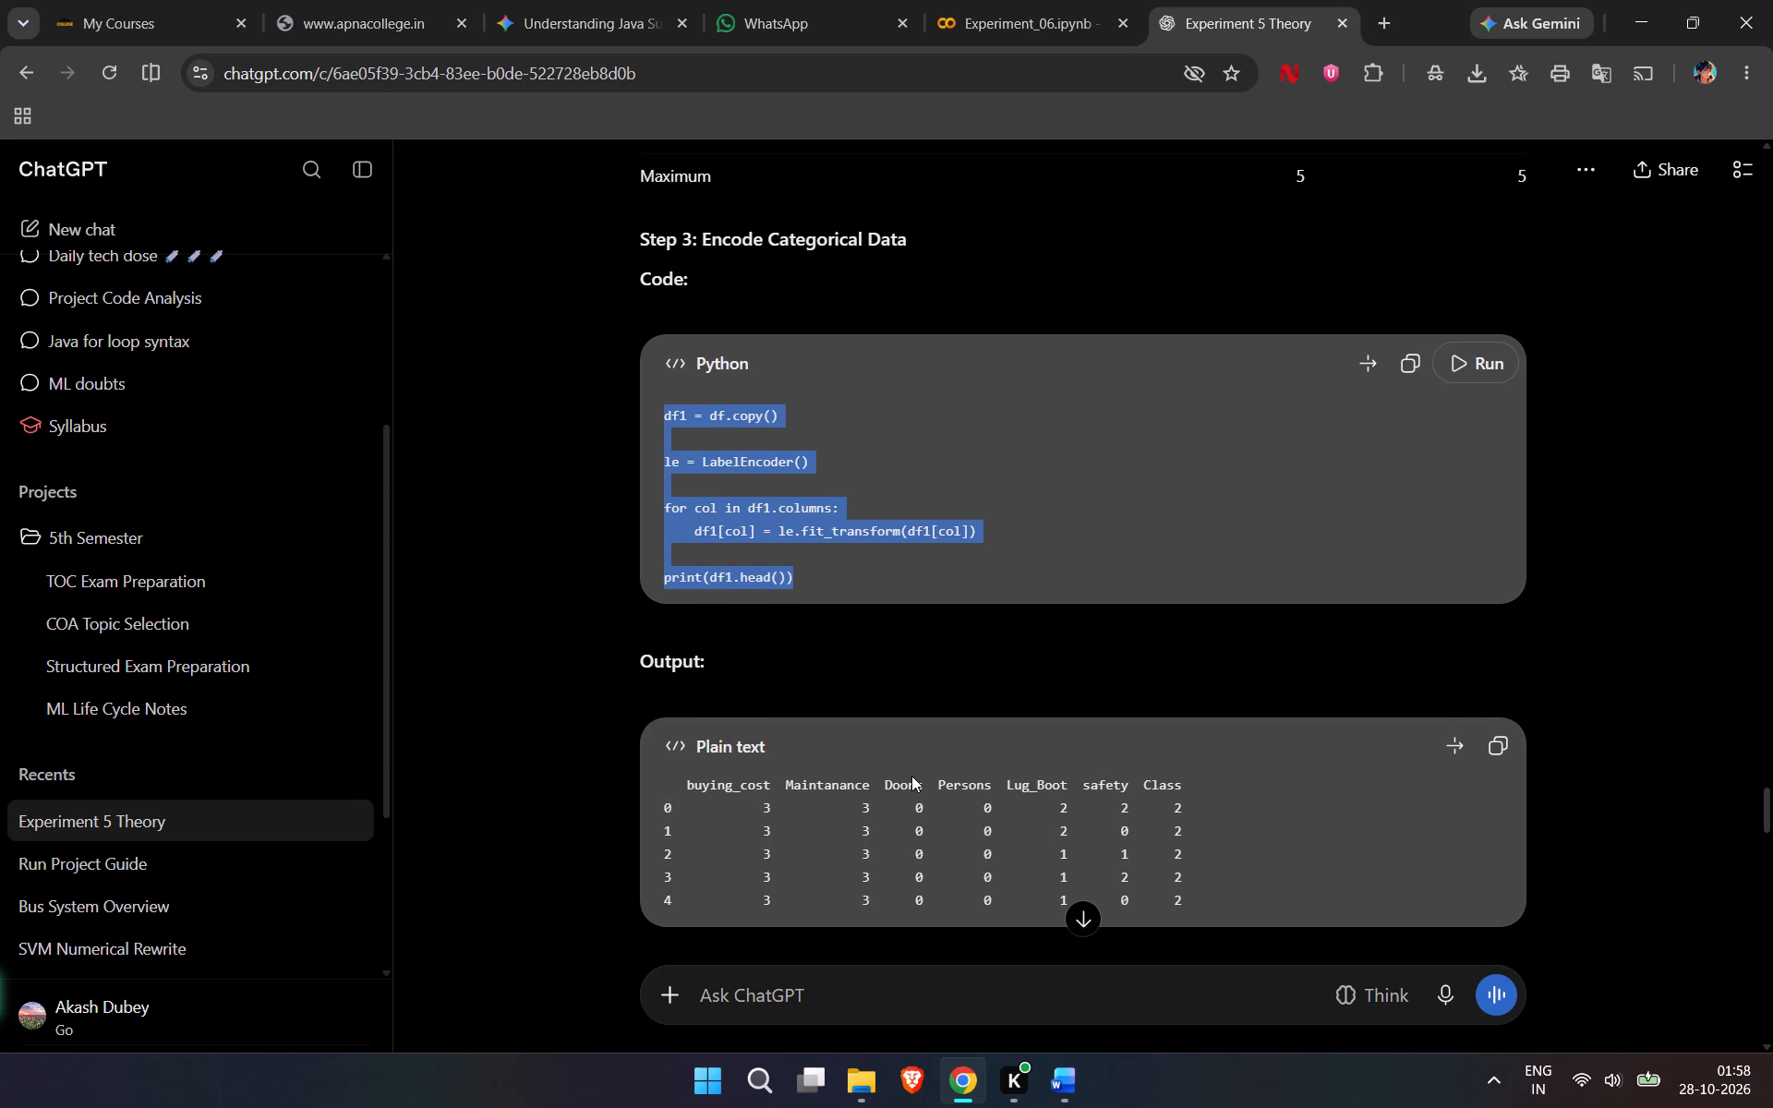
Copy the heading "Step 4: Separate Features and Target" from the ChatGPT answer and paste it below the Step 3 output box in Word.
scroll(911, 776, down, 4)
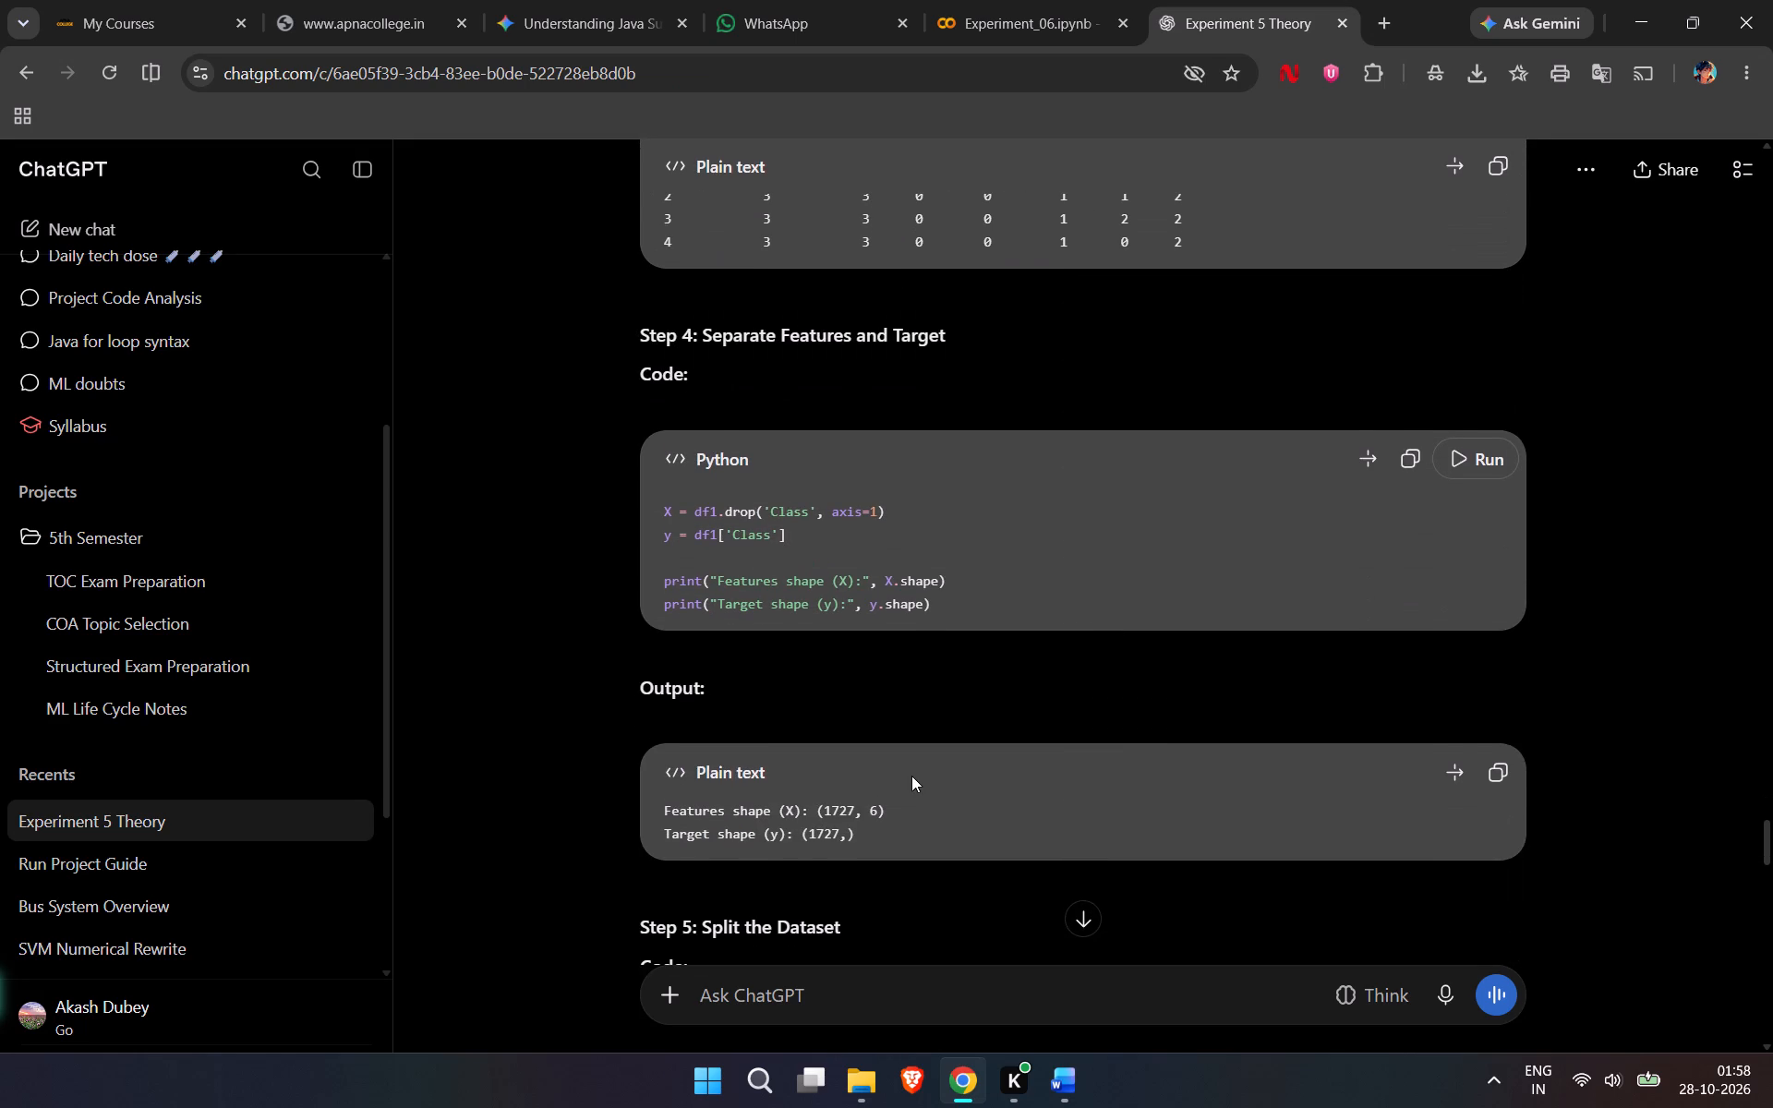
triple_click(952, 331)
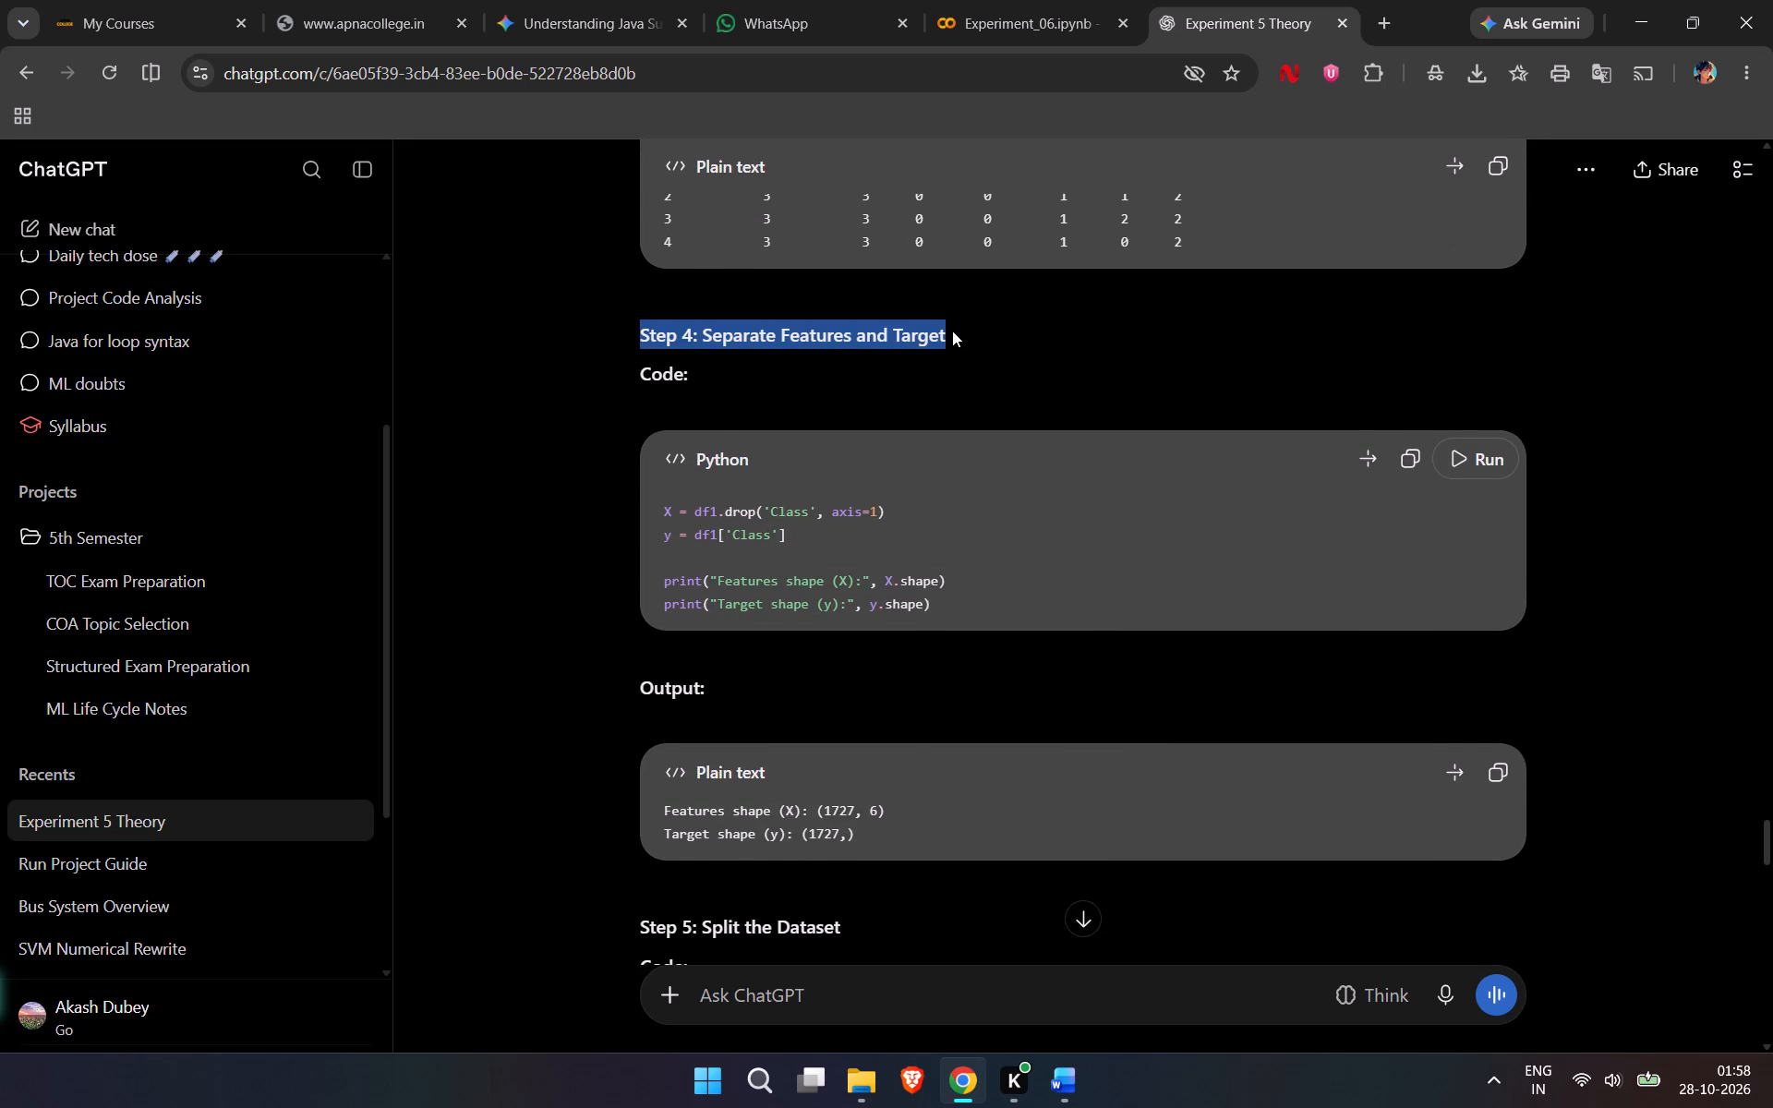
key(ctrl+c)
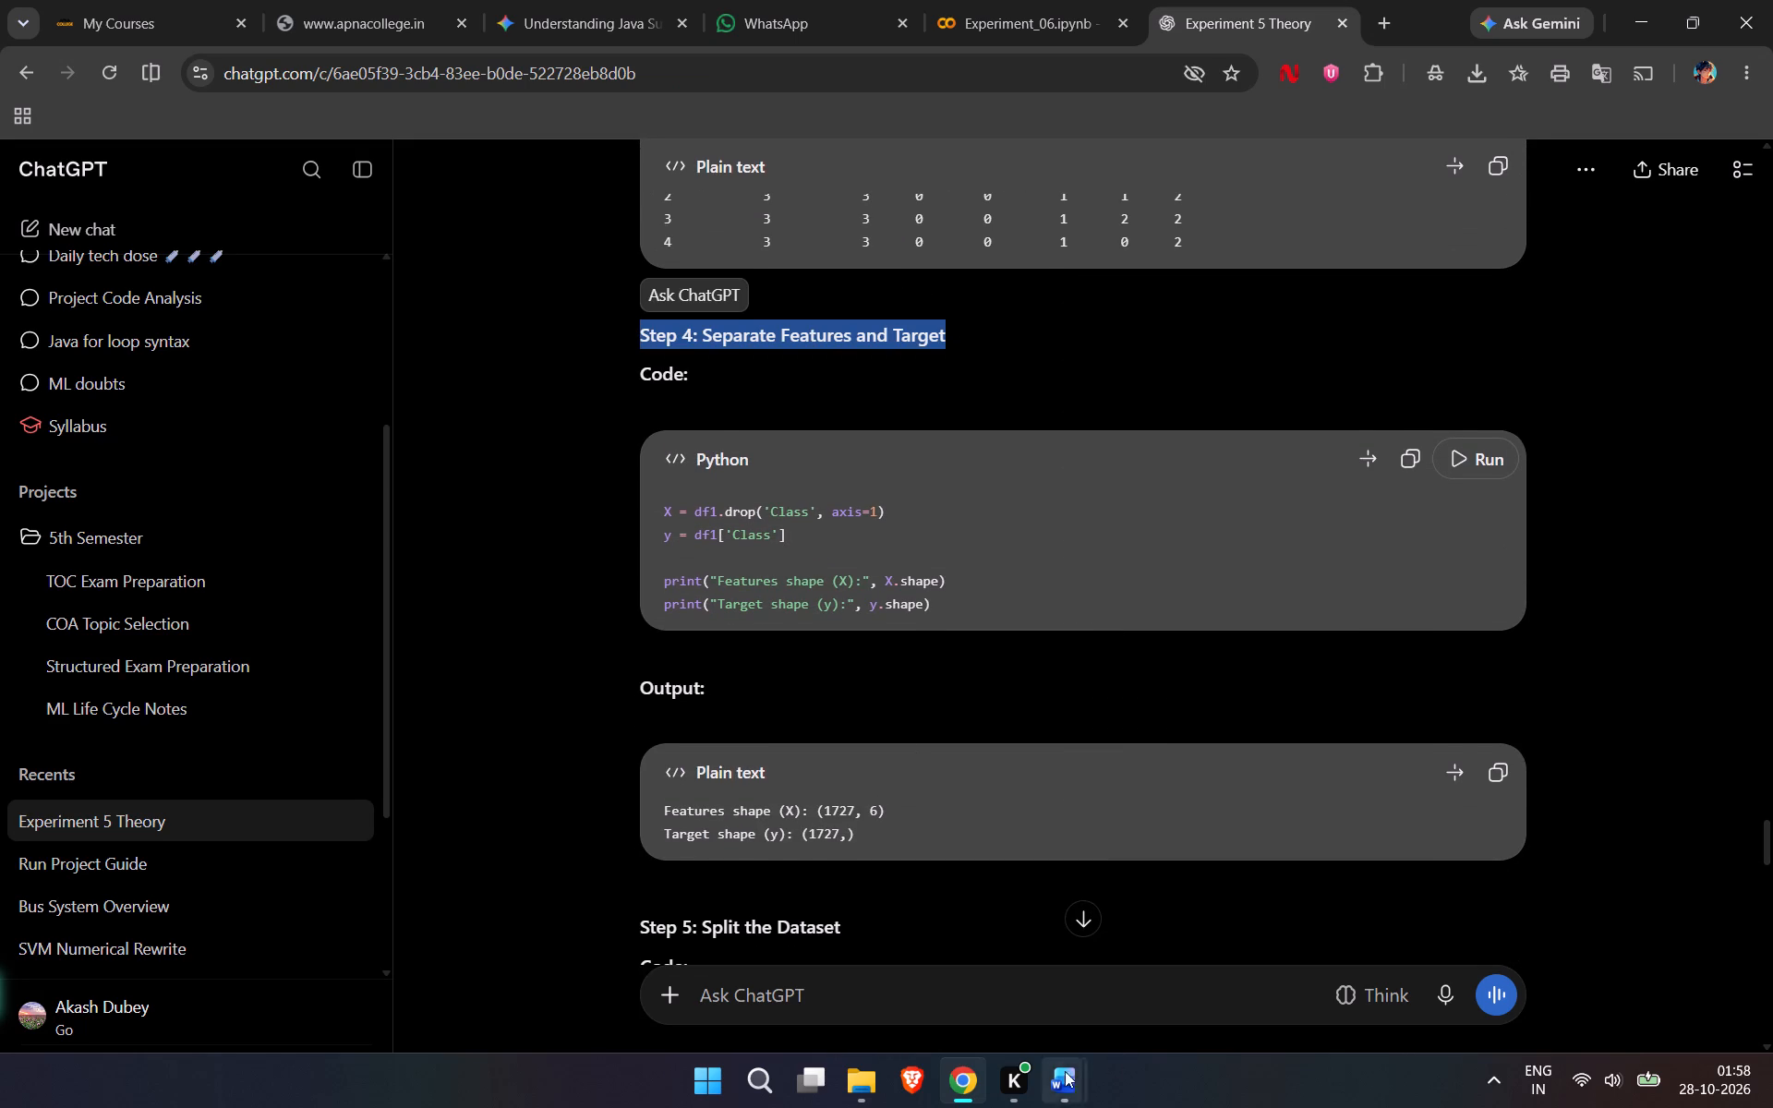
click(996, 945)
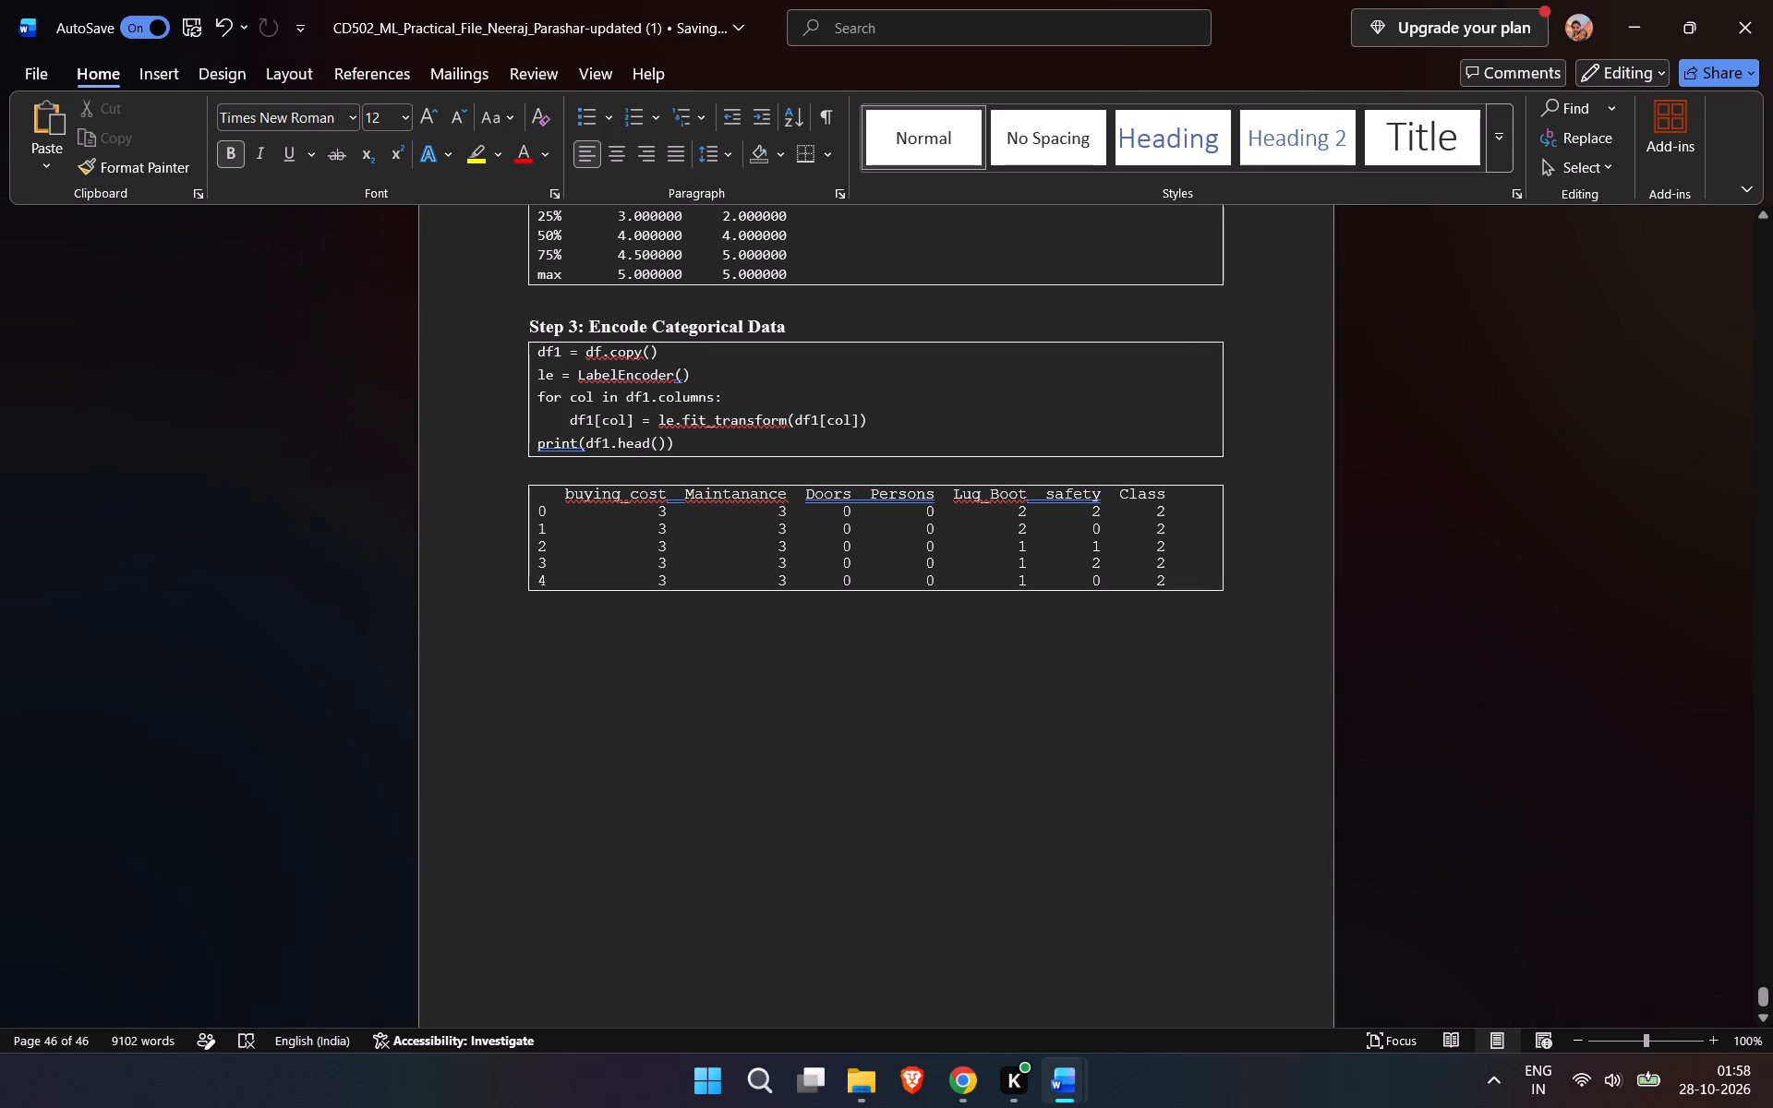
key(ctrl+v)
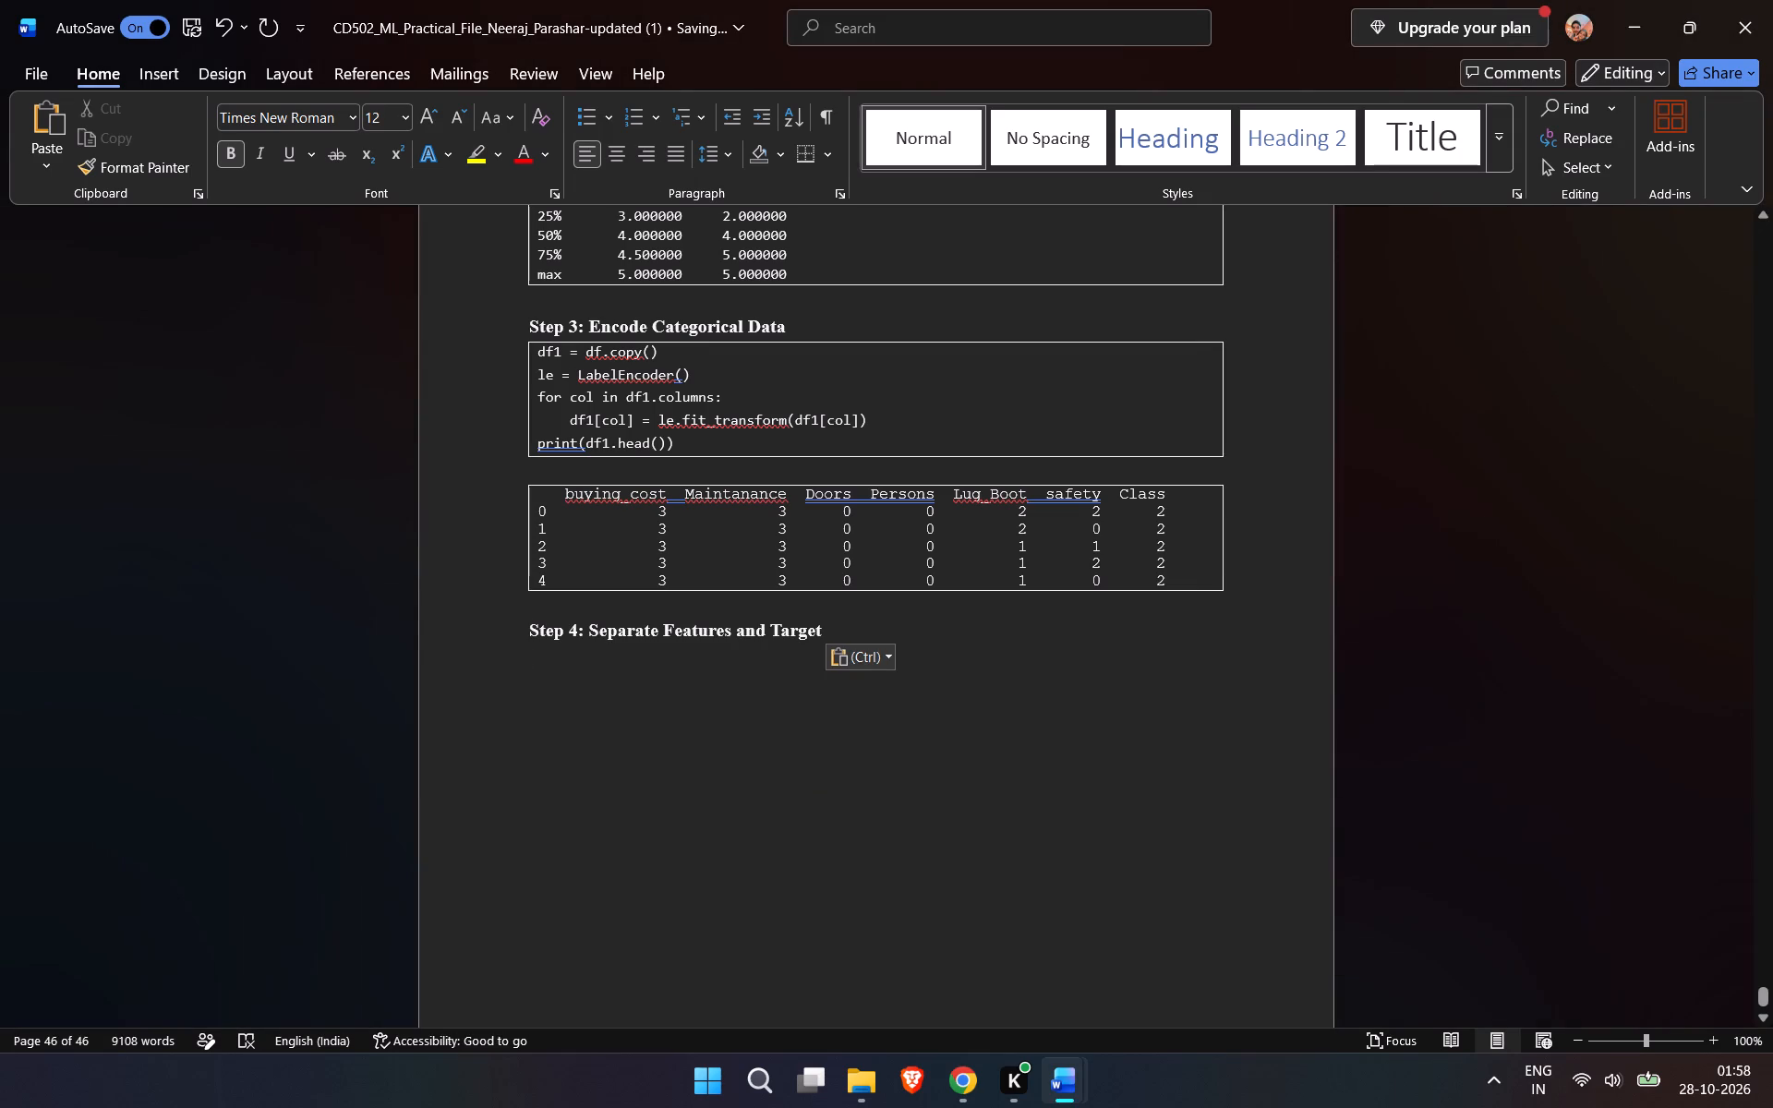
Insert a one-cell table on a new line under the Step 4 heading as the code box.
click(828, 627)
key(Return)
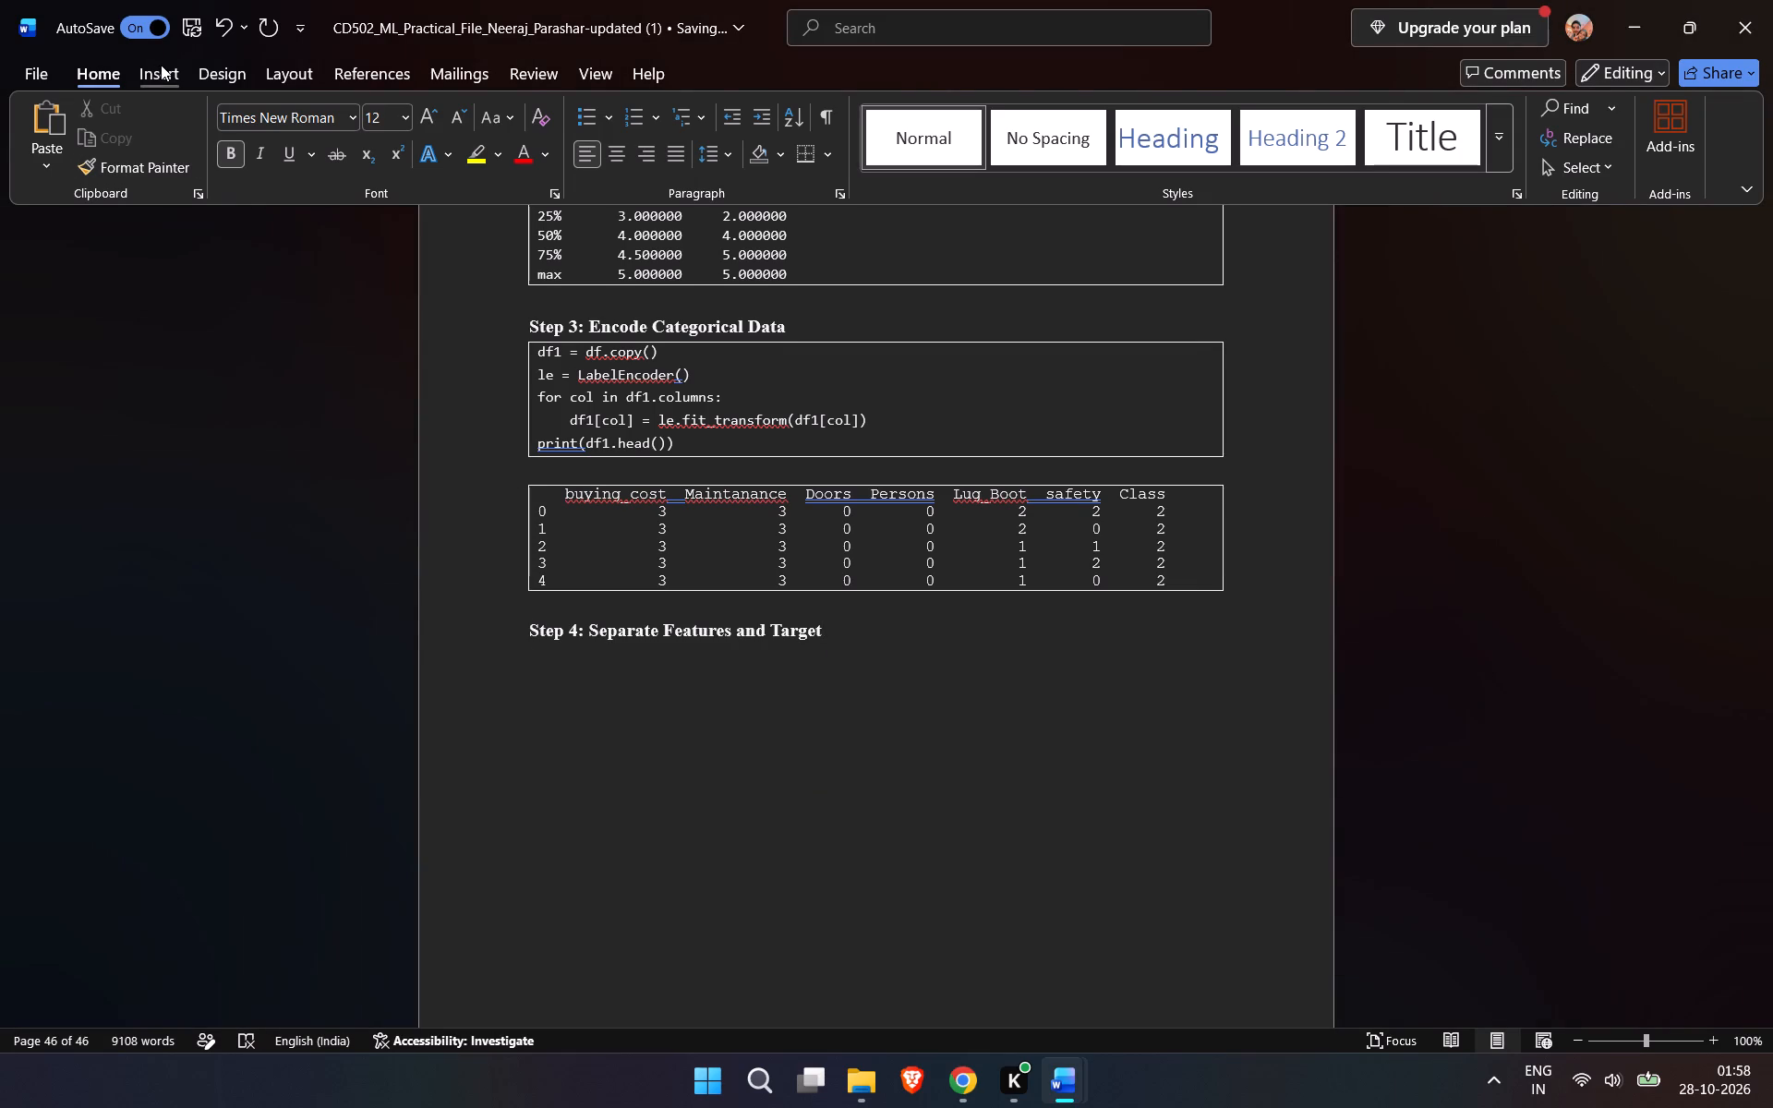
click(161, 65)
click(187, 168)
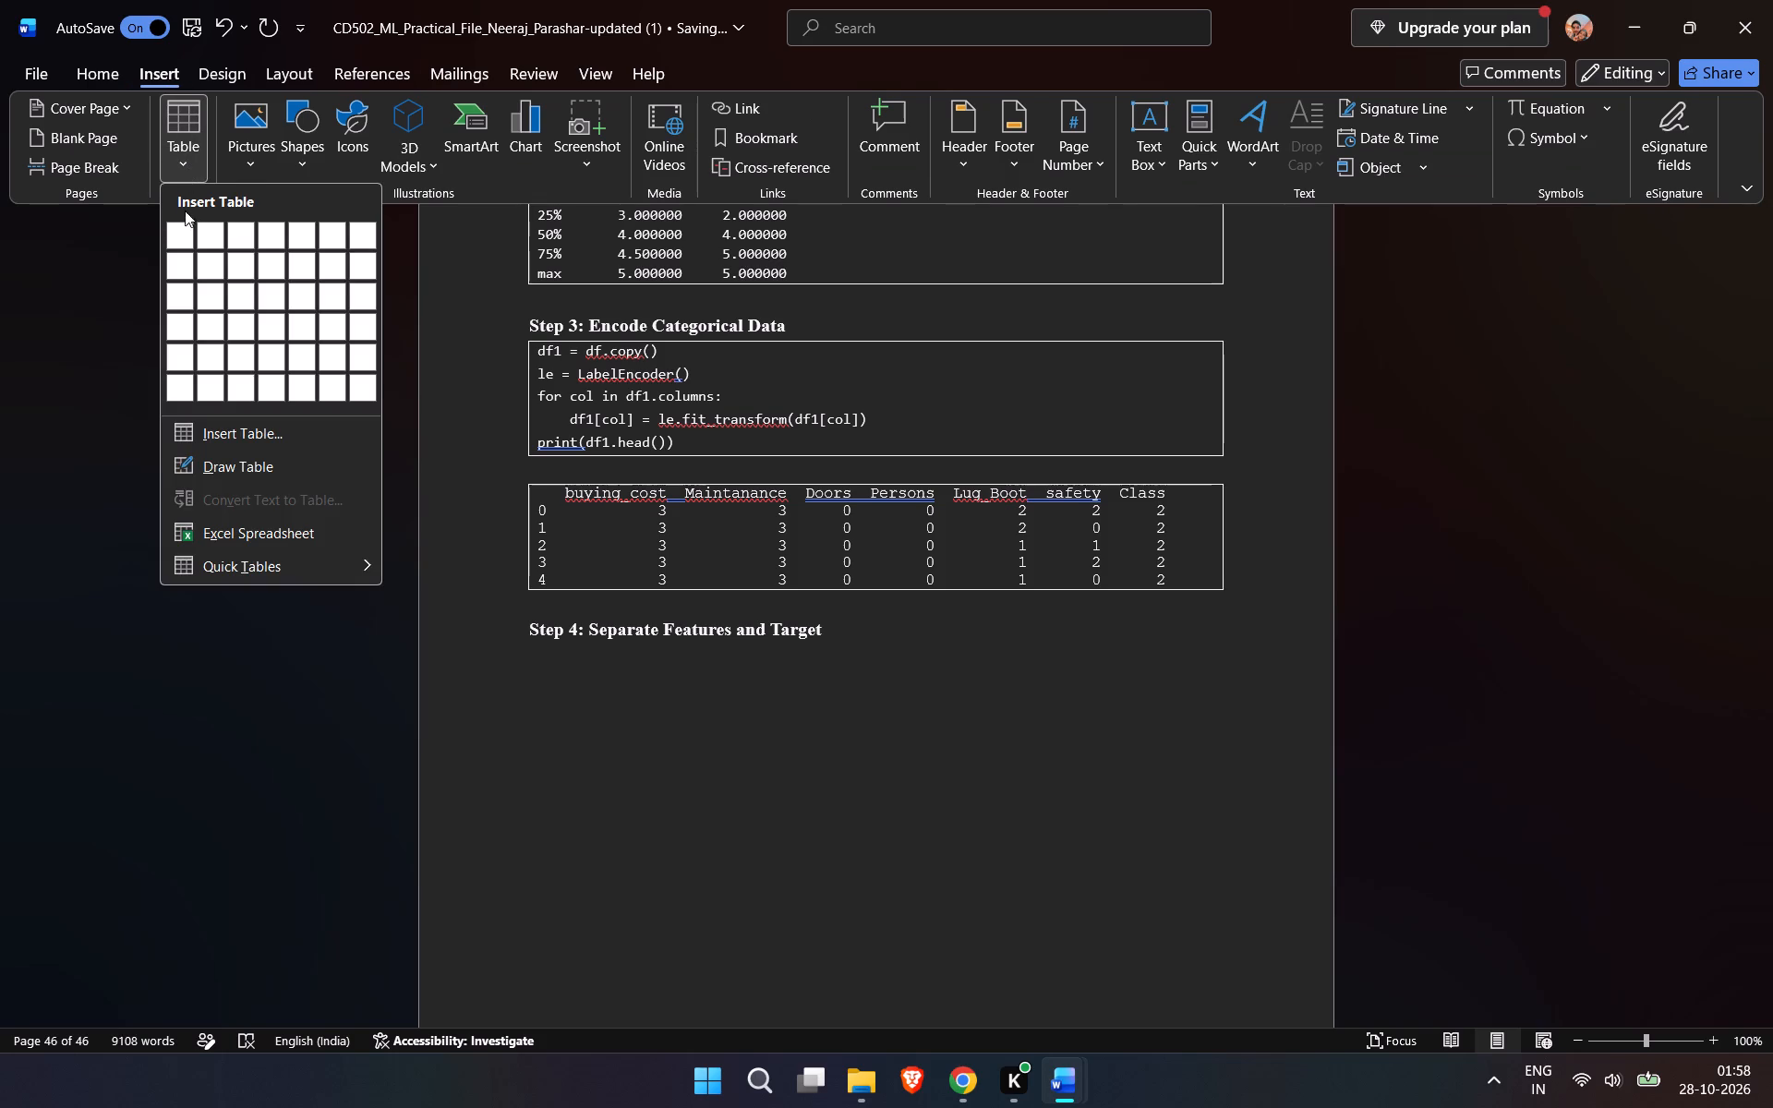
click(181, 230)
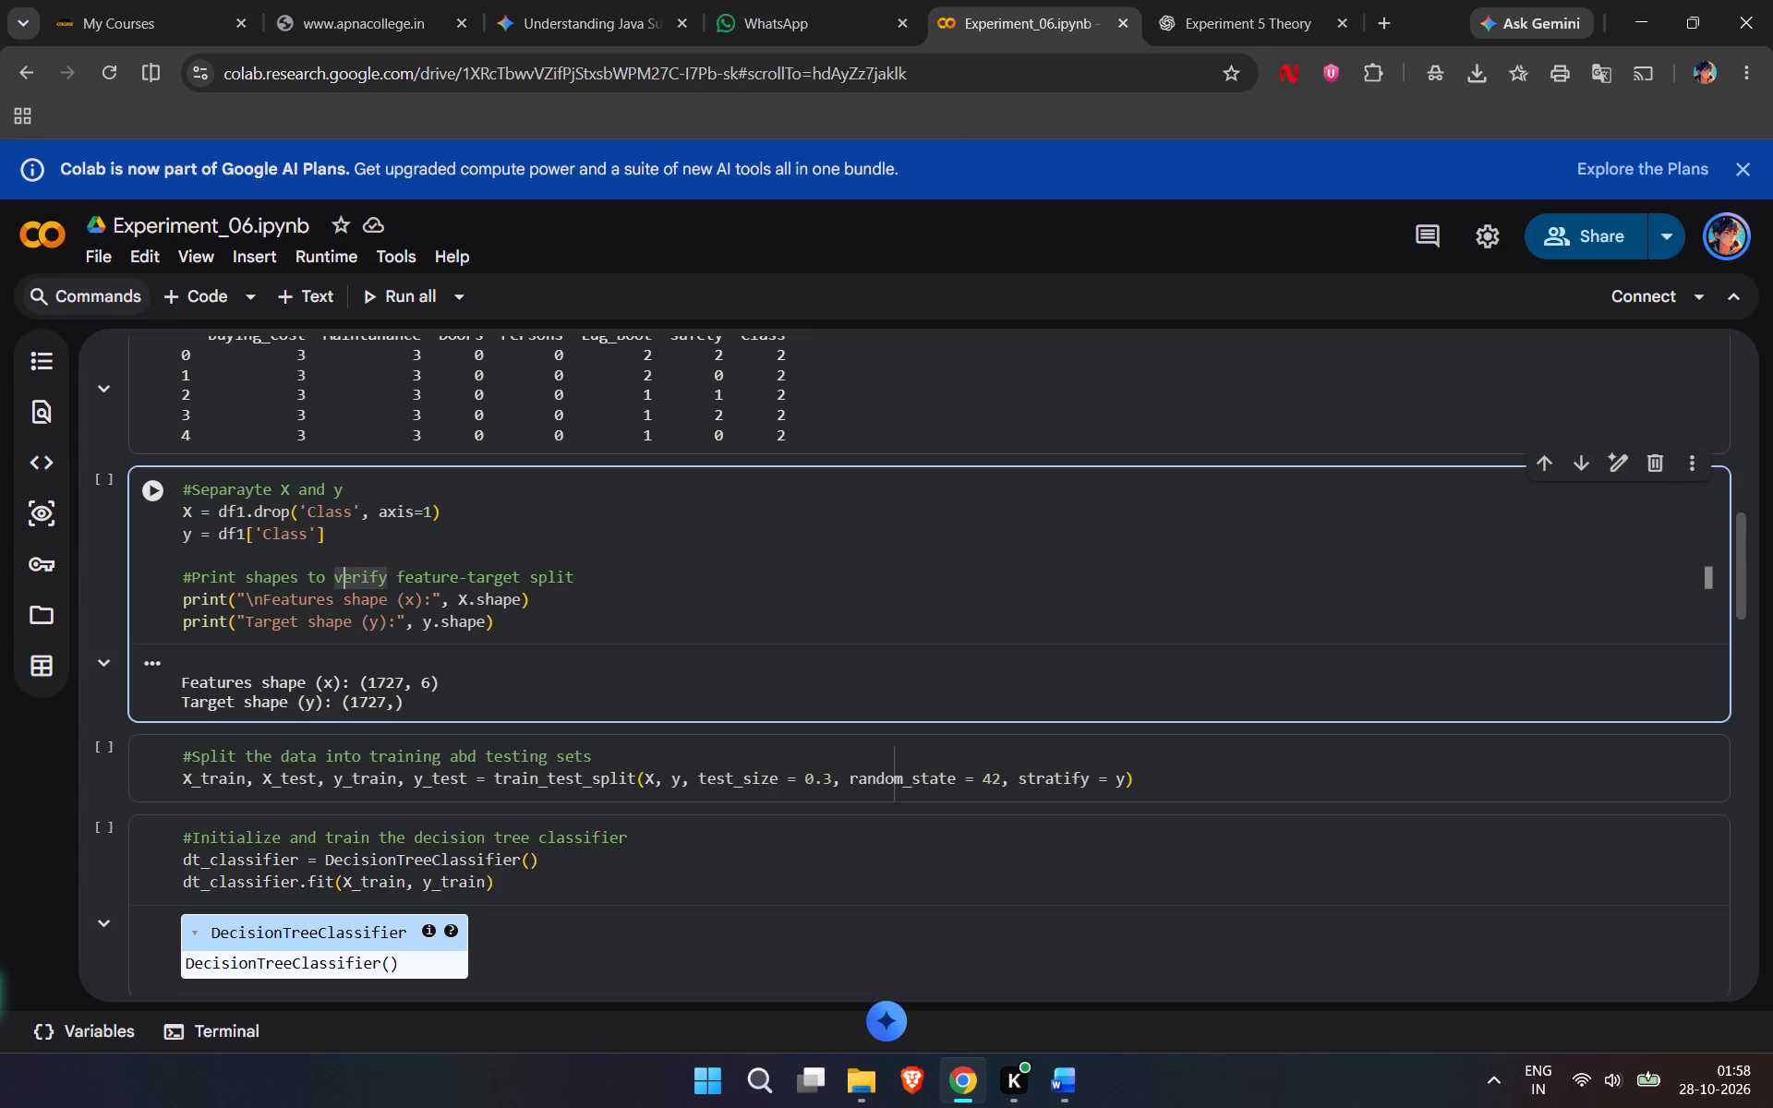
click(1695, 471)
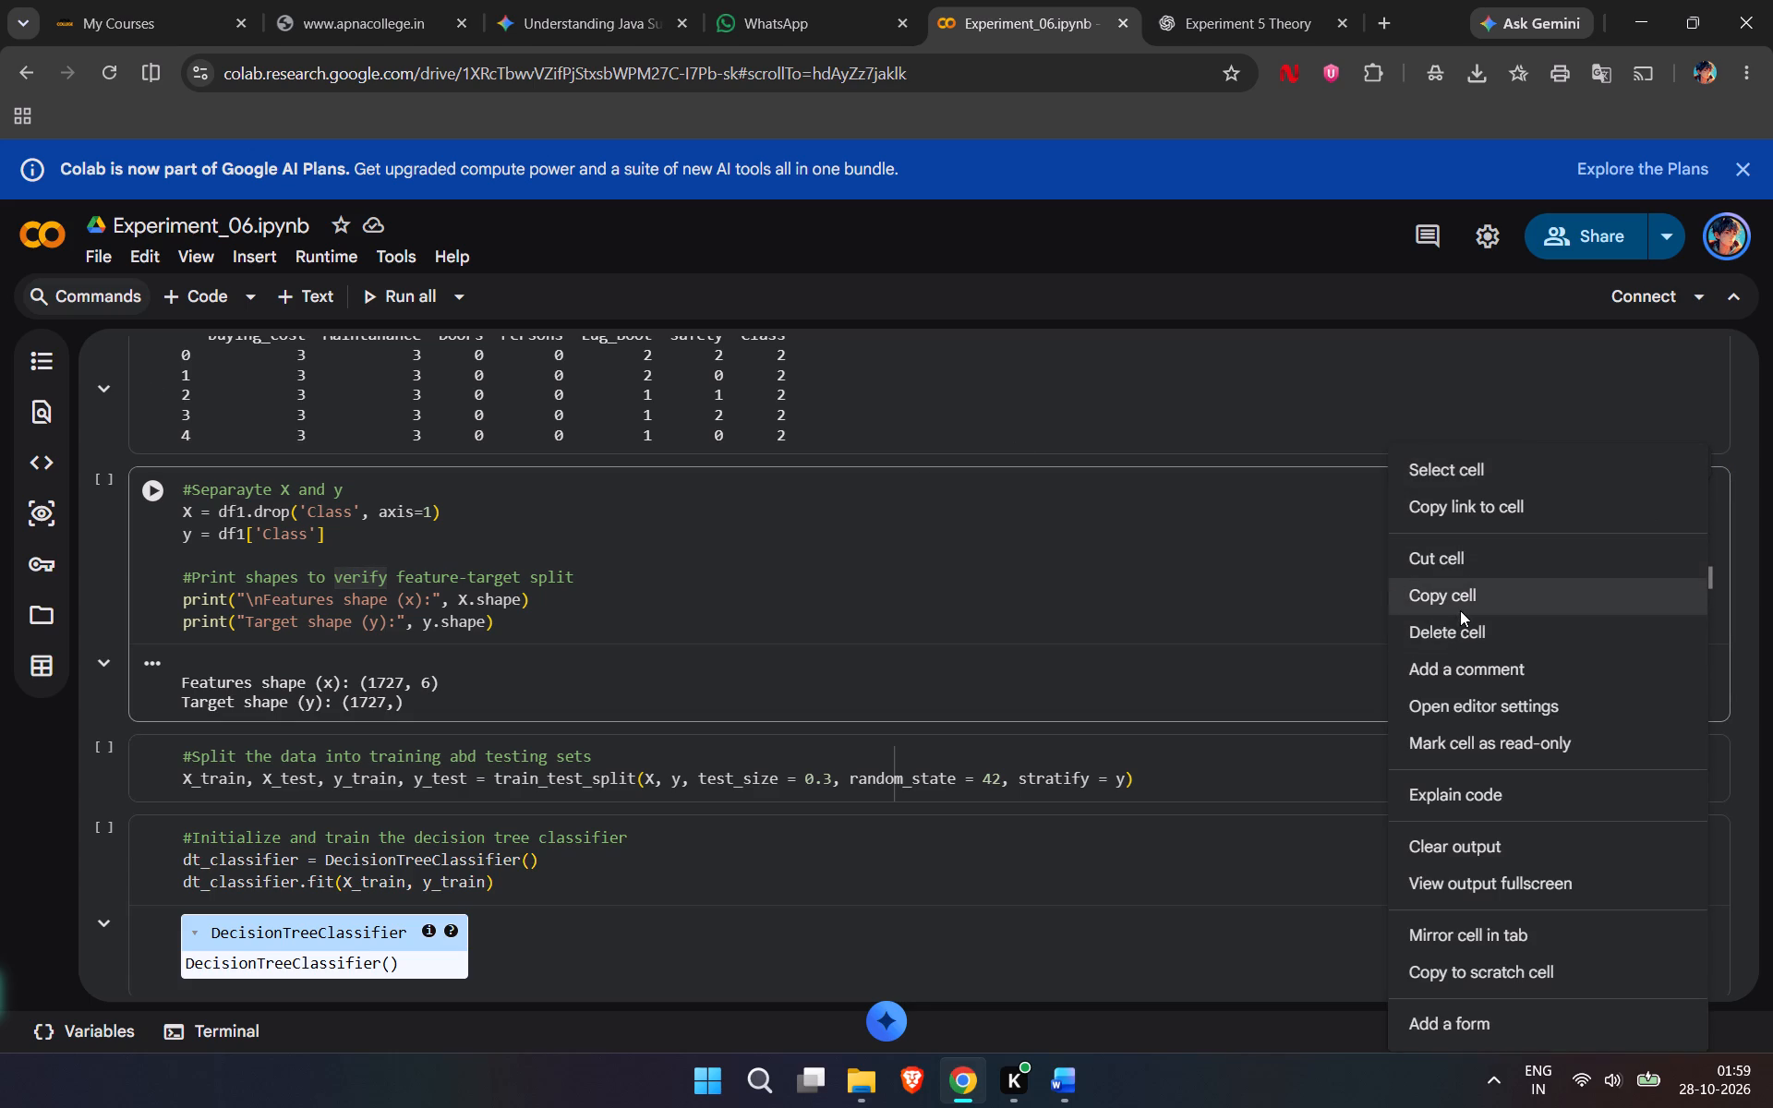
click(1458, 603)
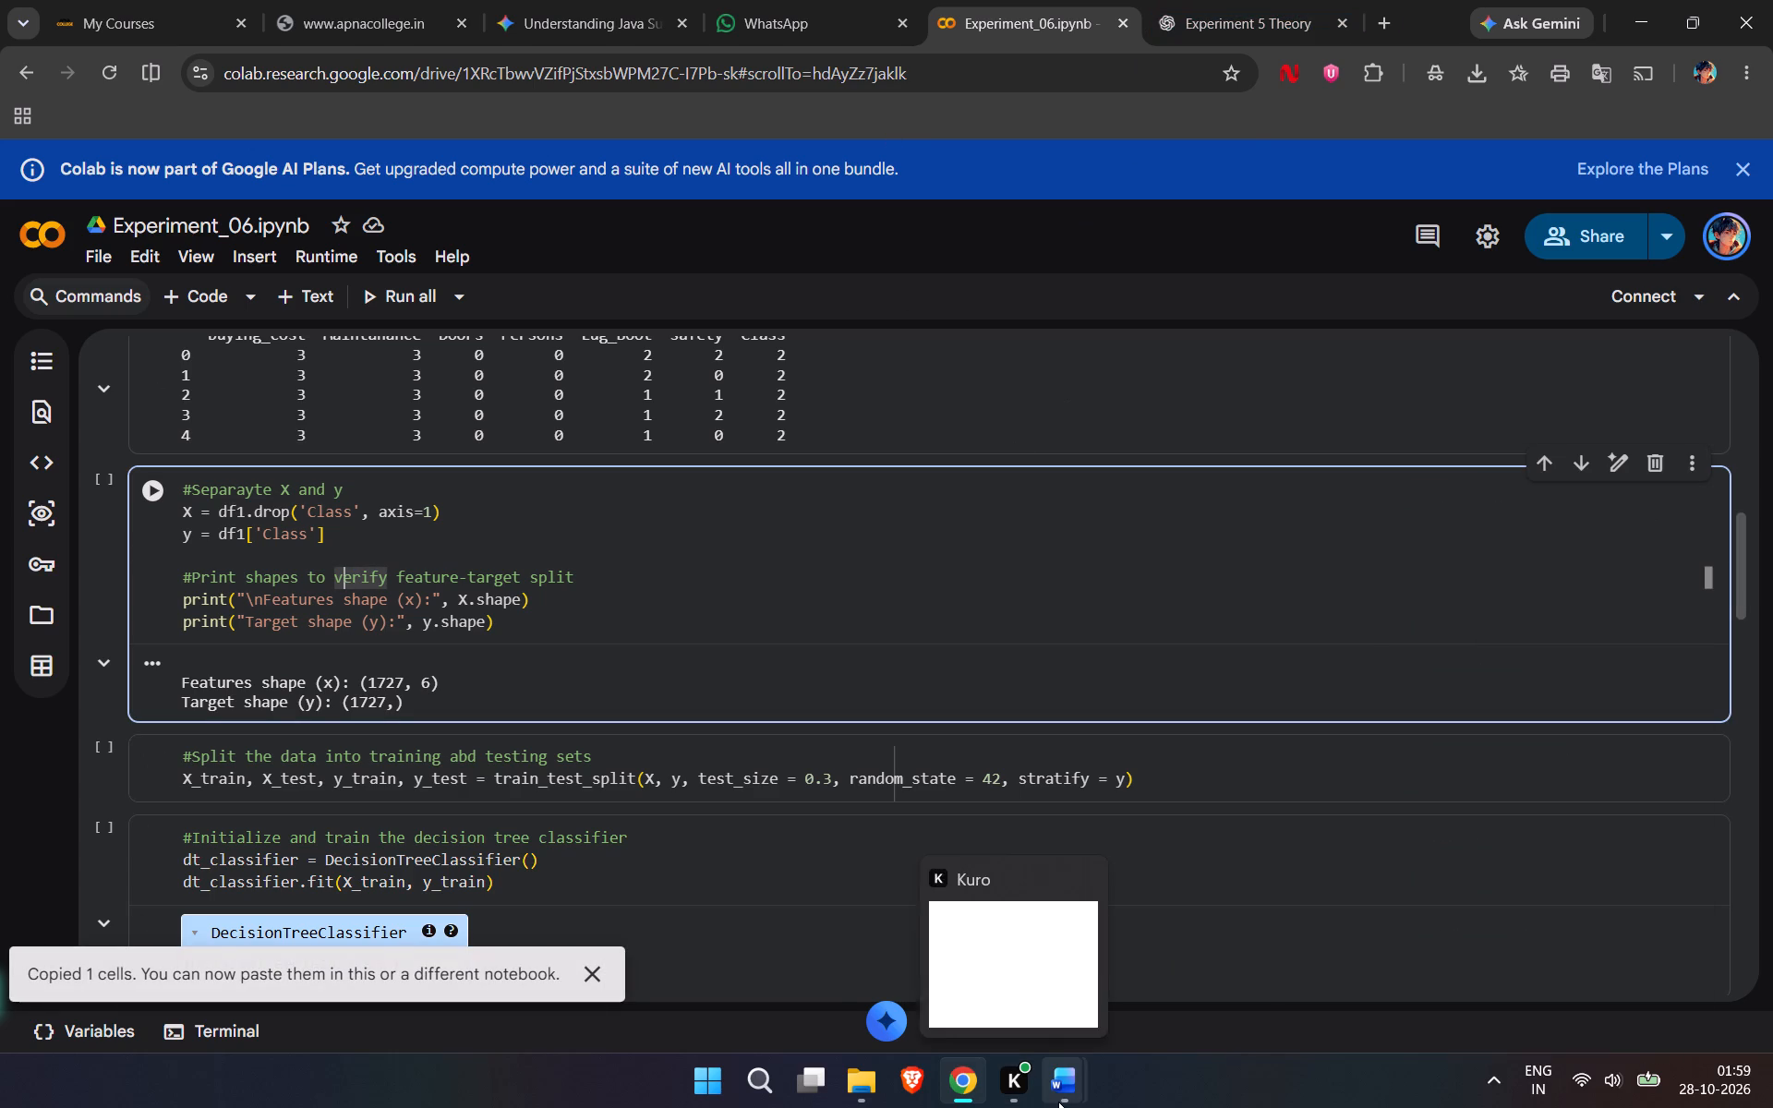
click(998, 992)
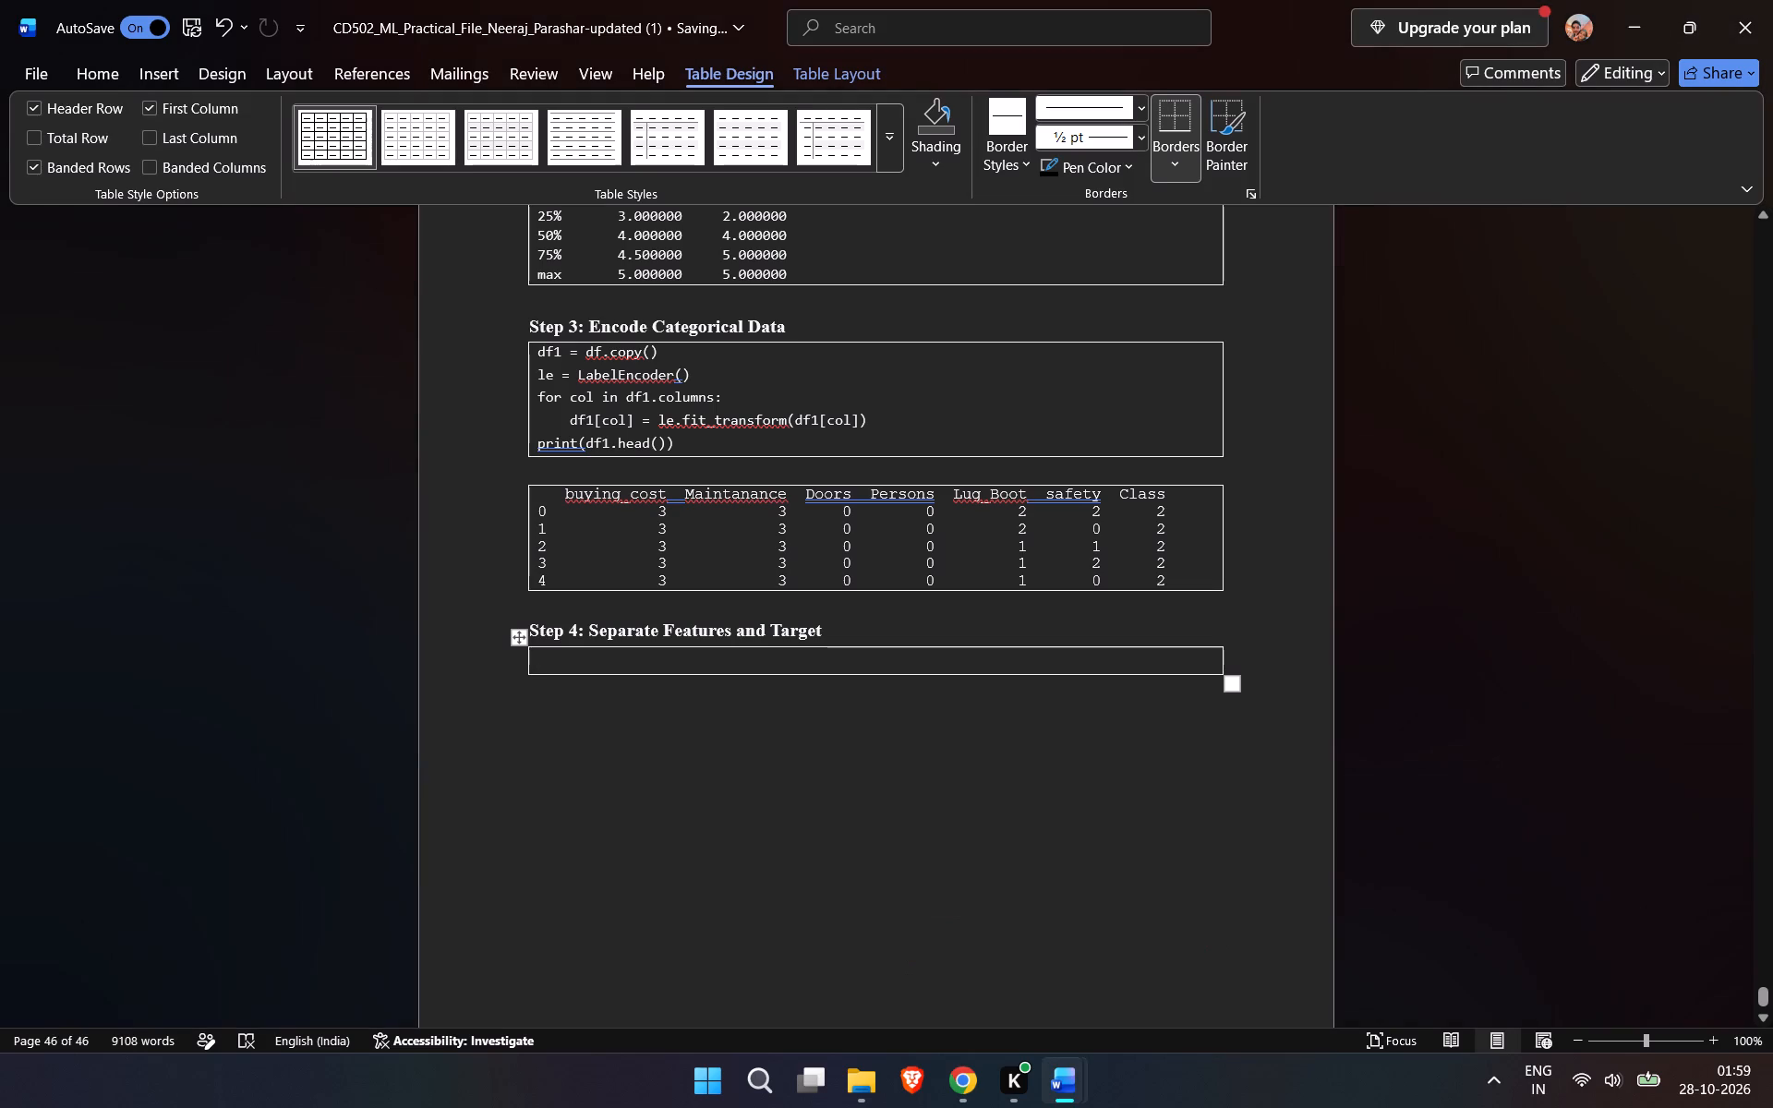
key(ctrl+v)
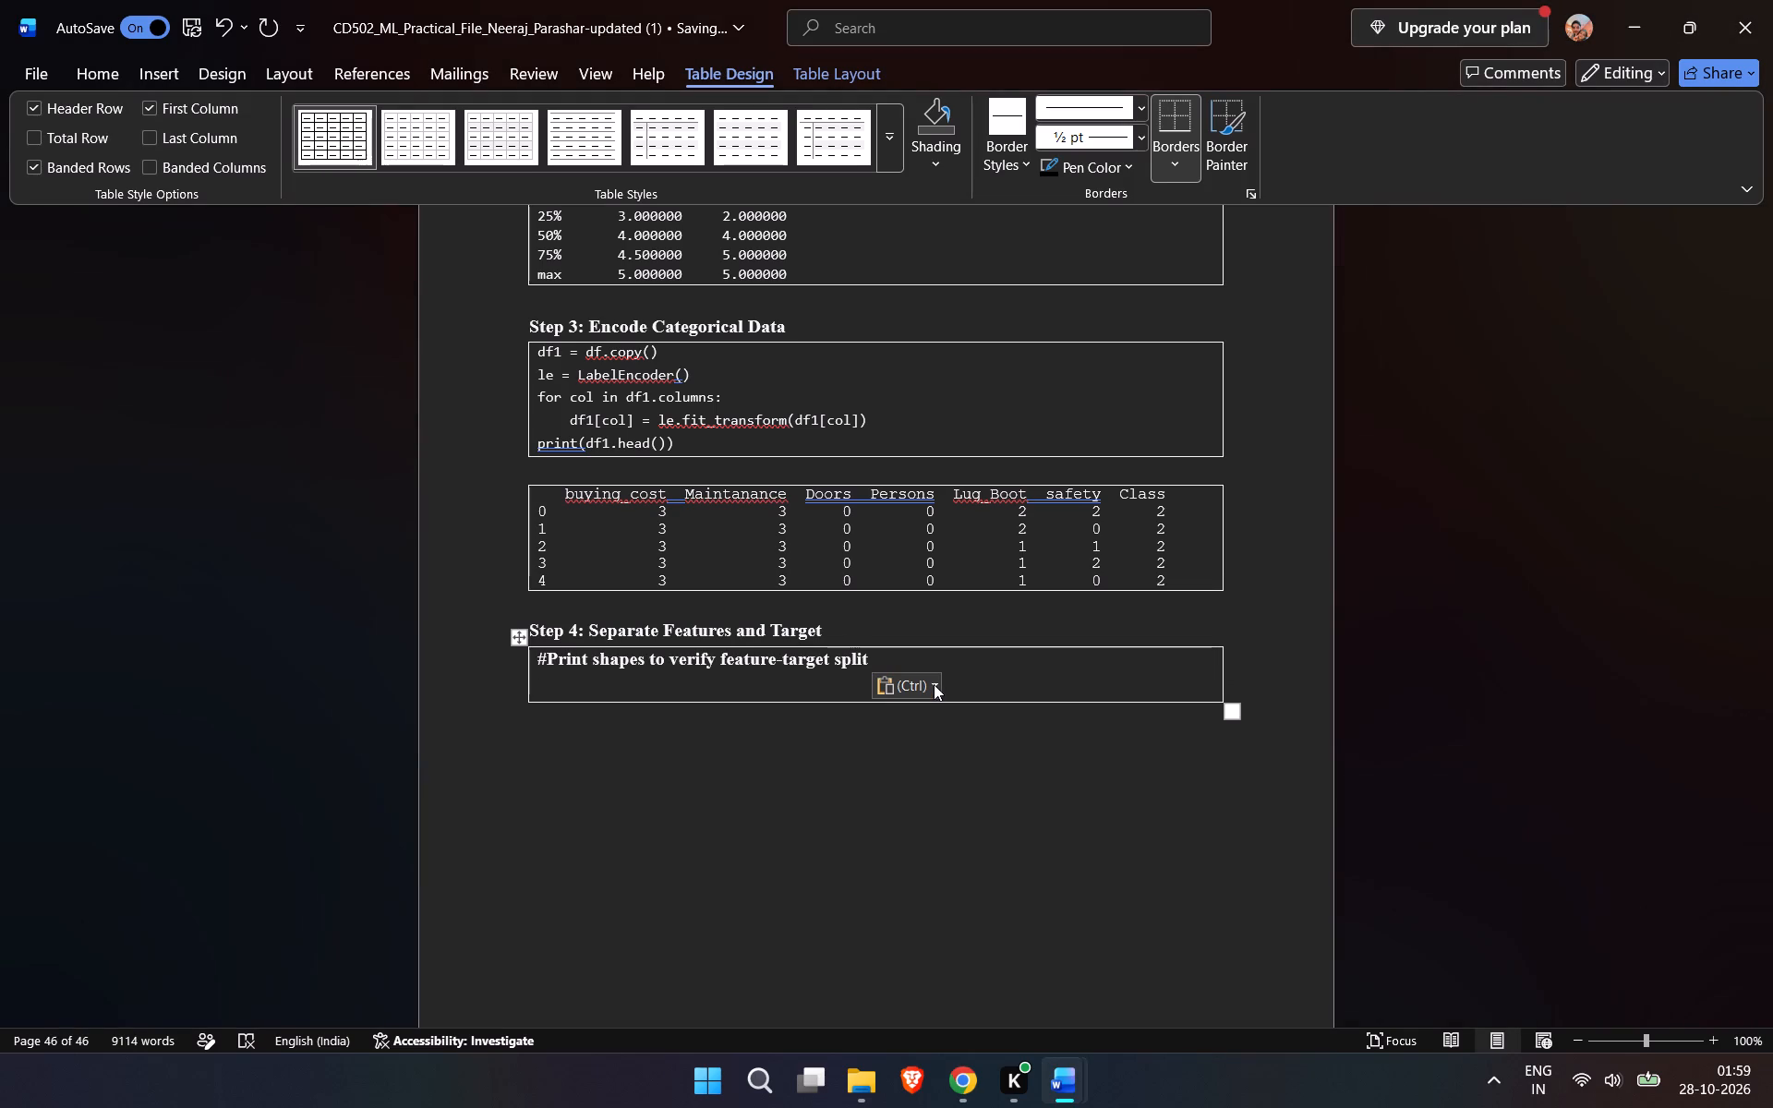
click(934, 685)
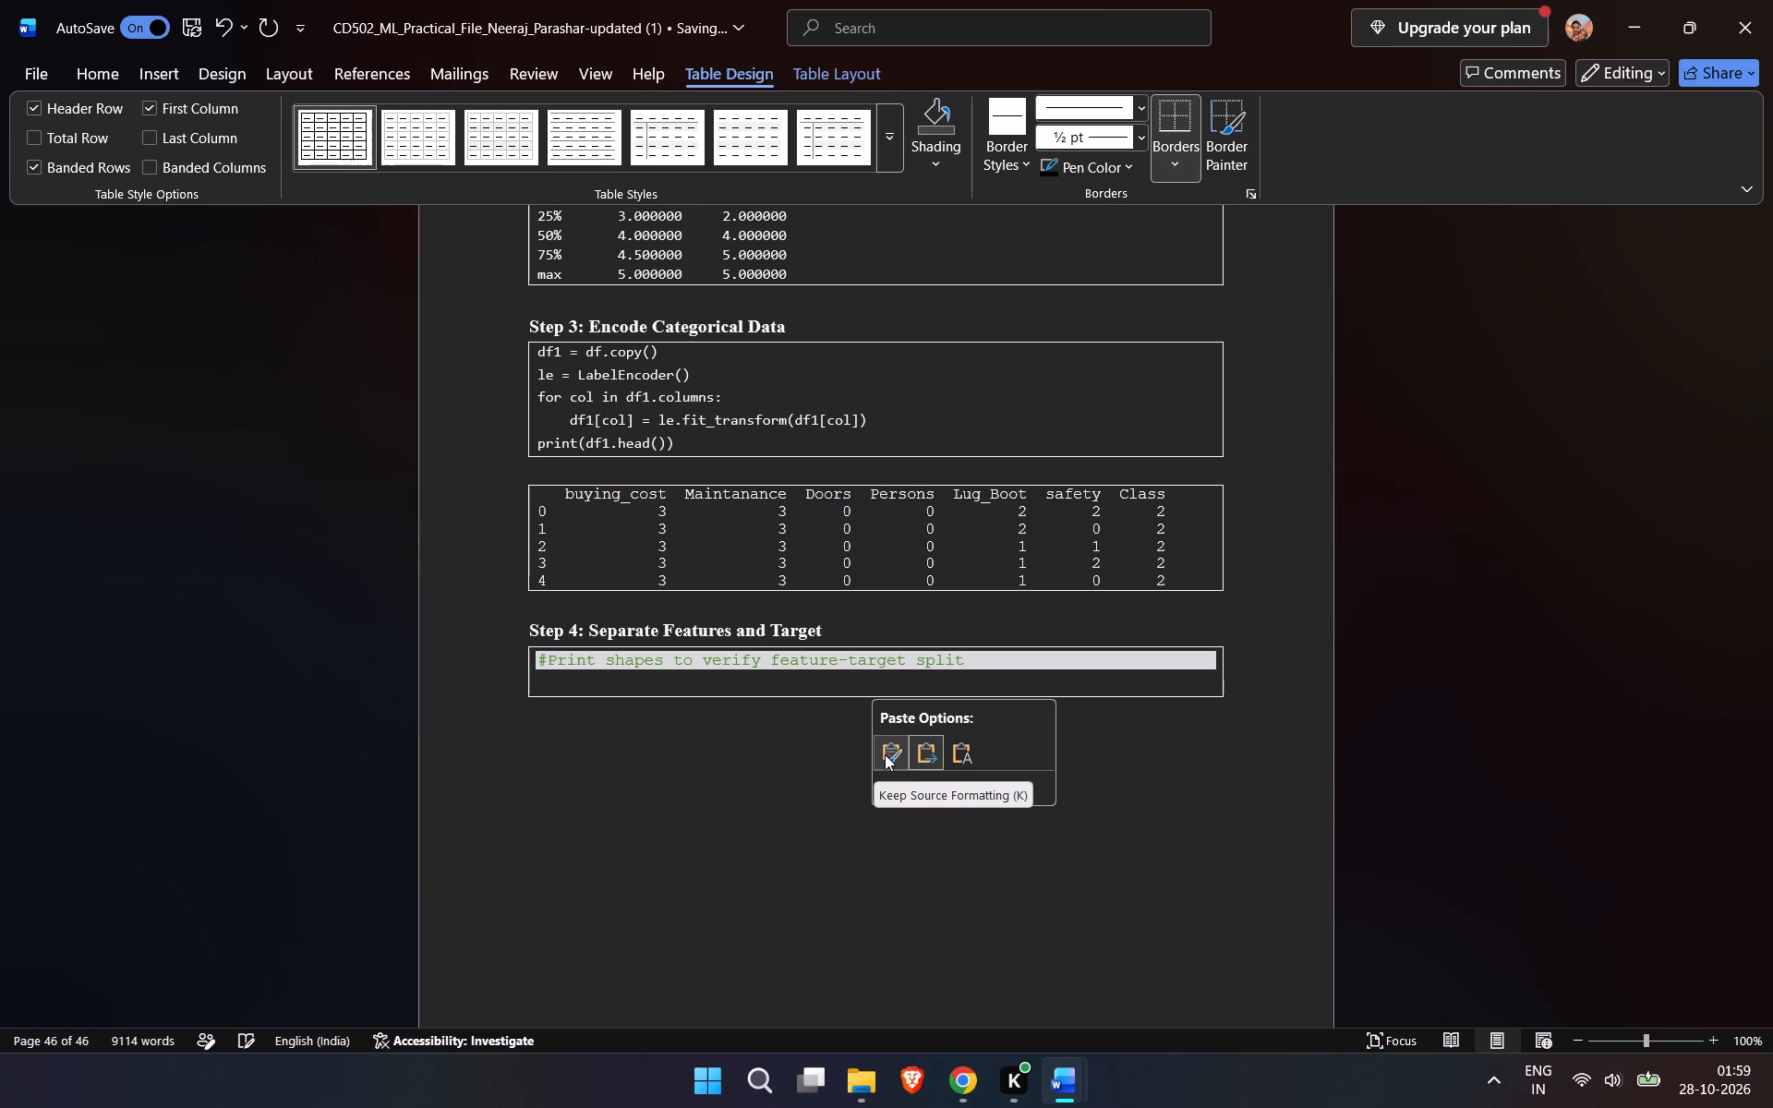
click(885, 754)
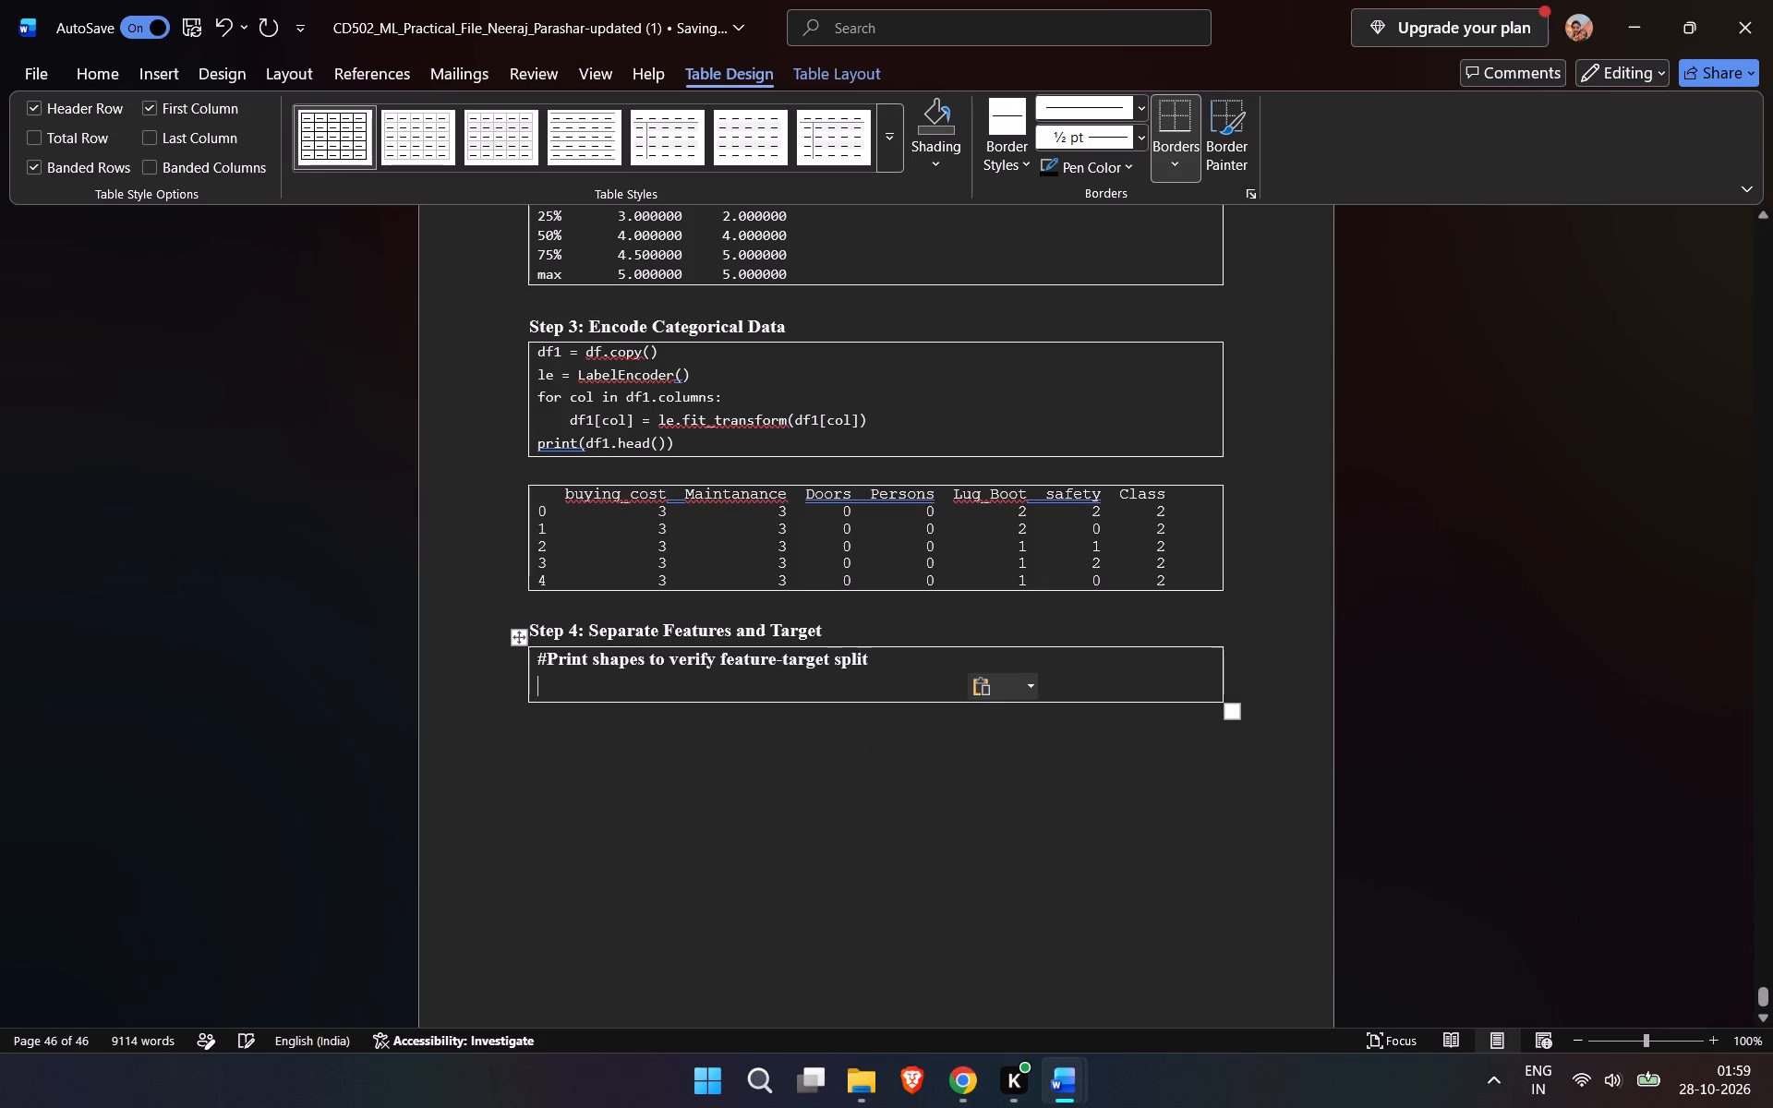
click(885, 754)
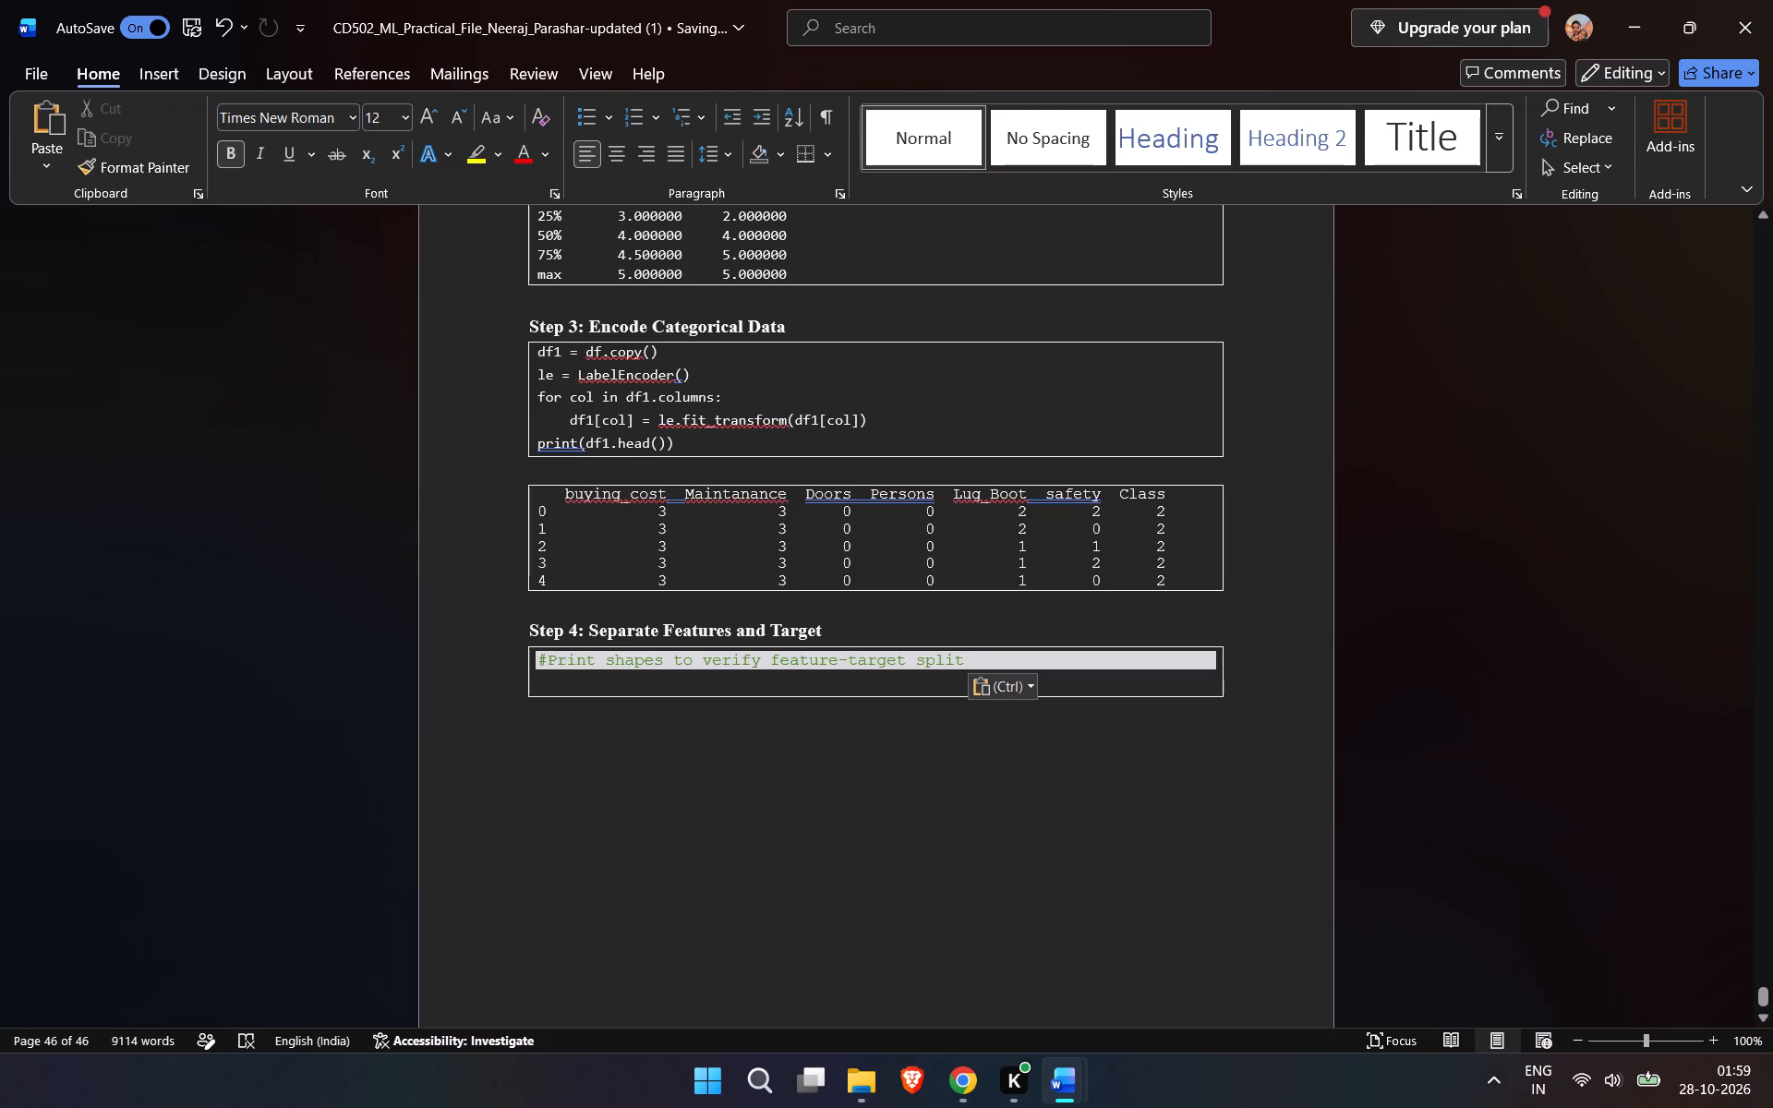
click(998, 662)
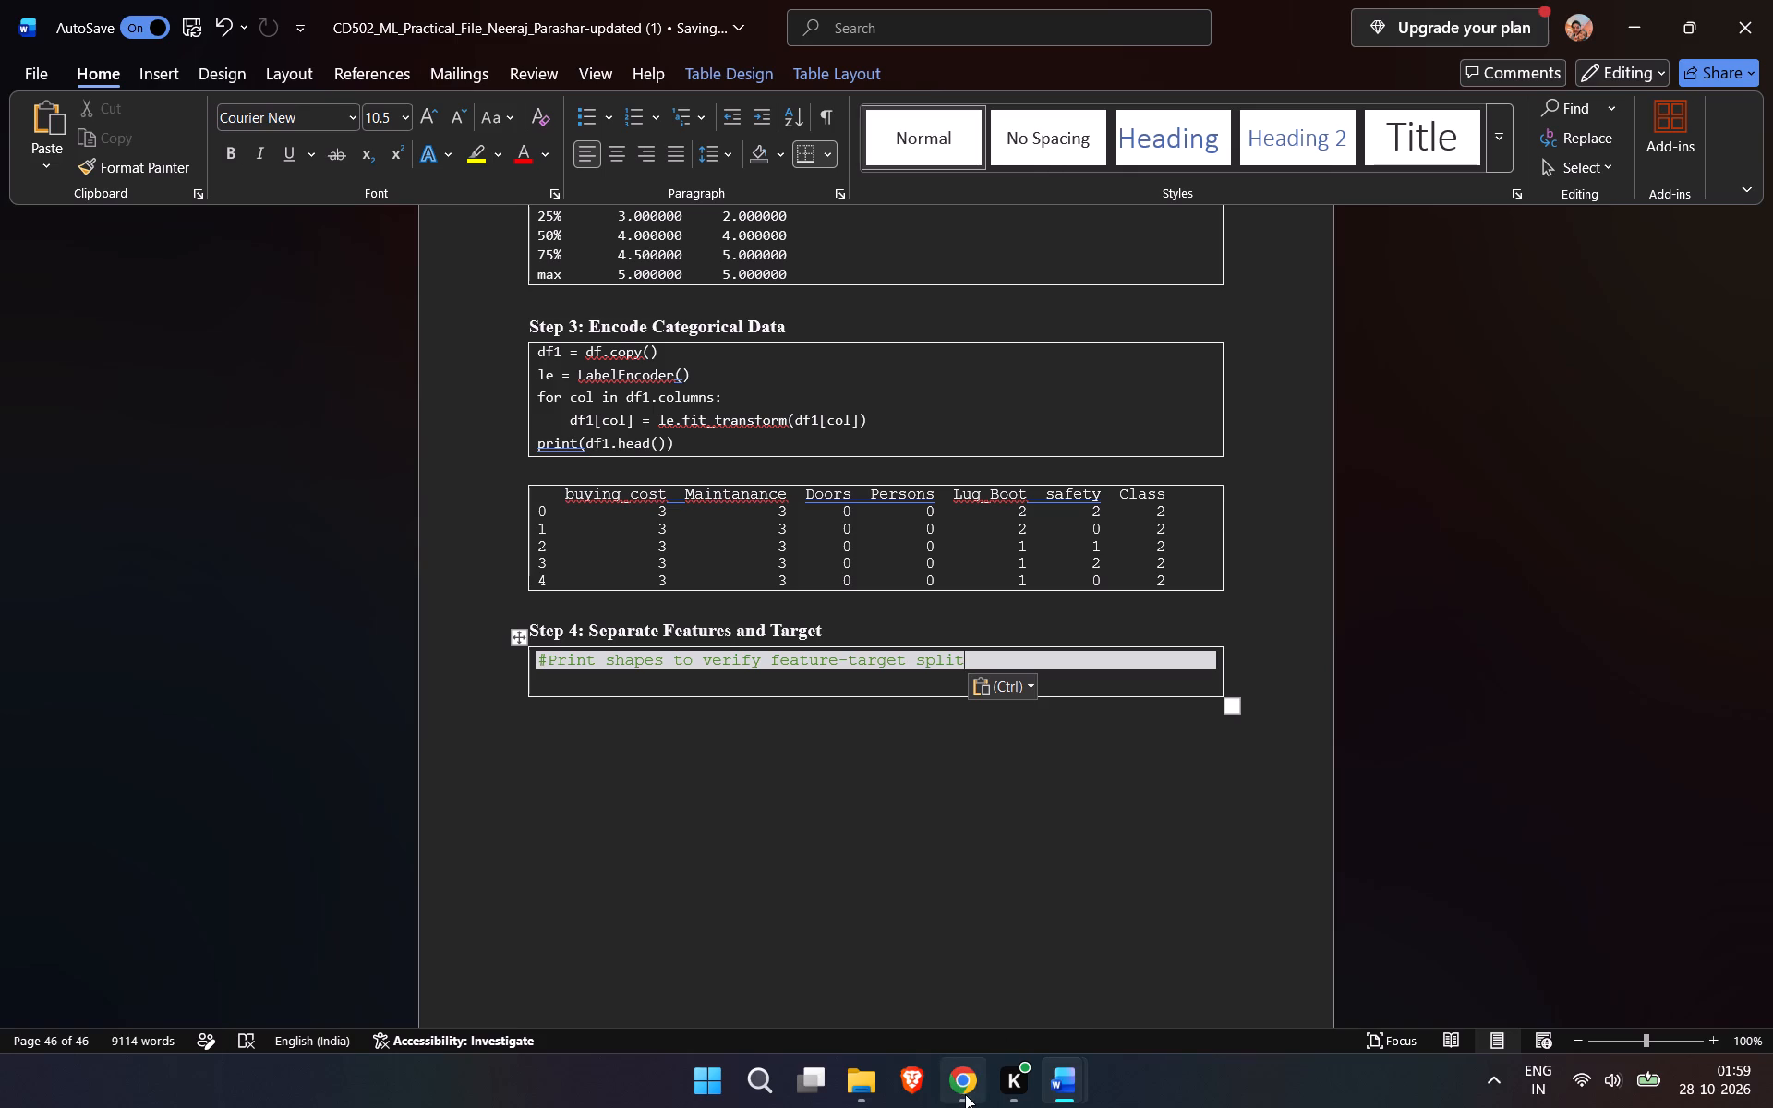
Copy all the code text of the "#Separayte X and y" Colab cell and paste it into Word's Step 4 code box, replacing the previous paste.
click(934, 946)
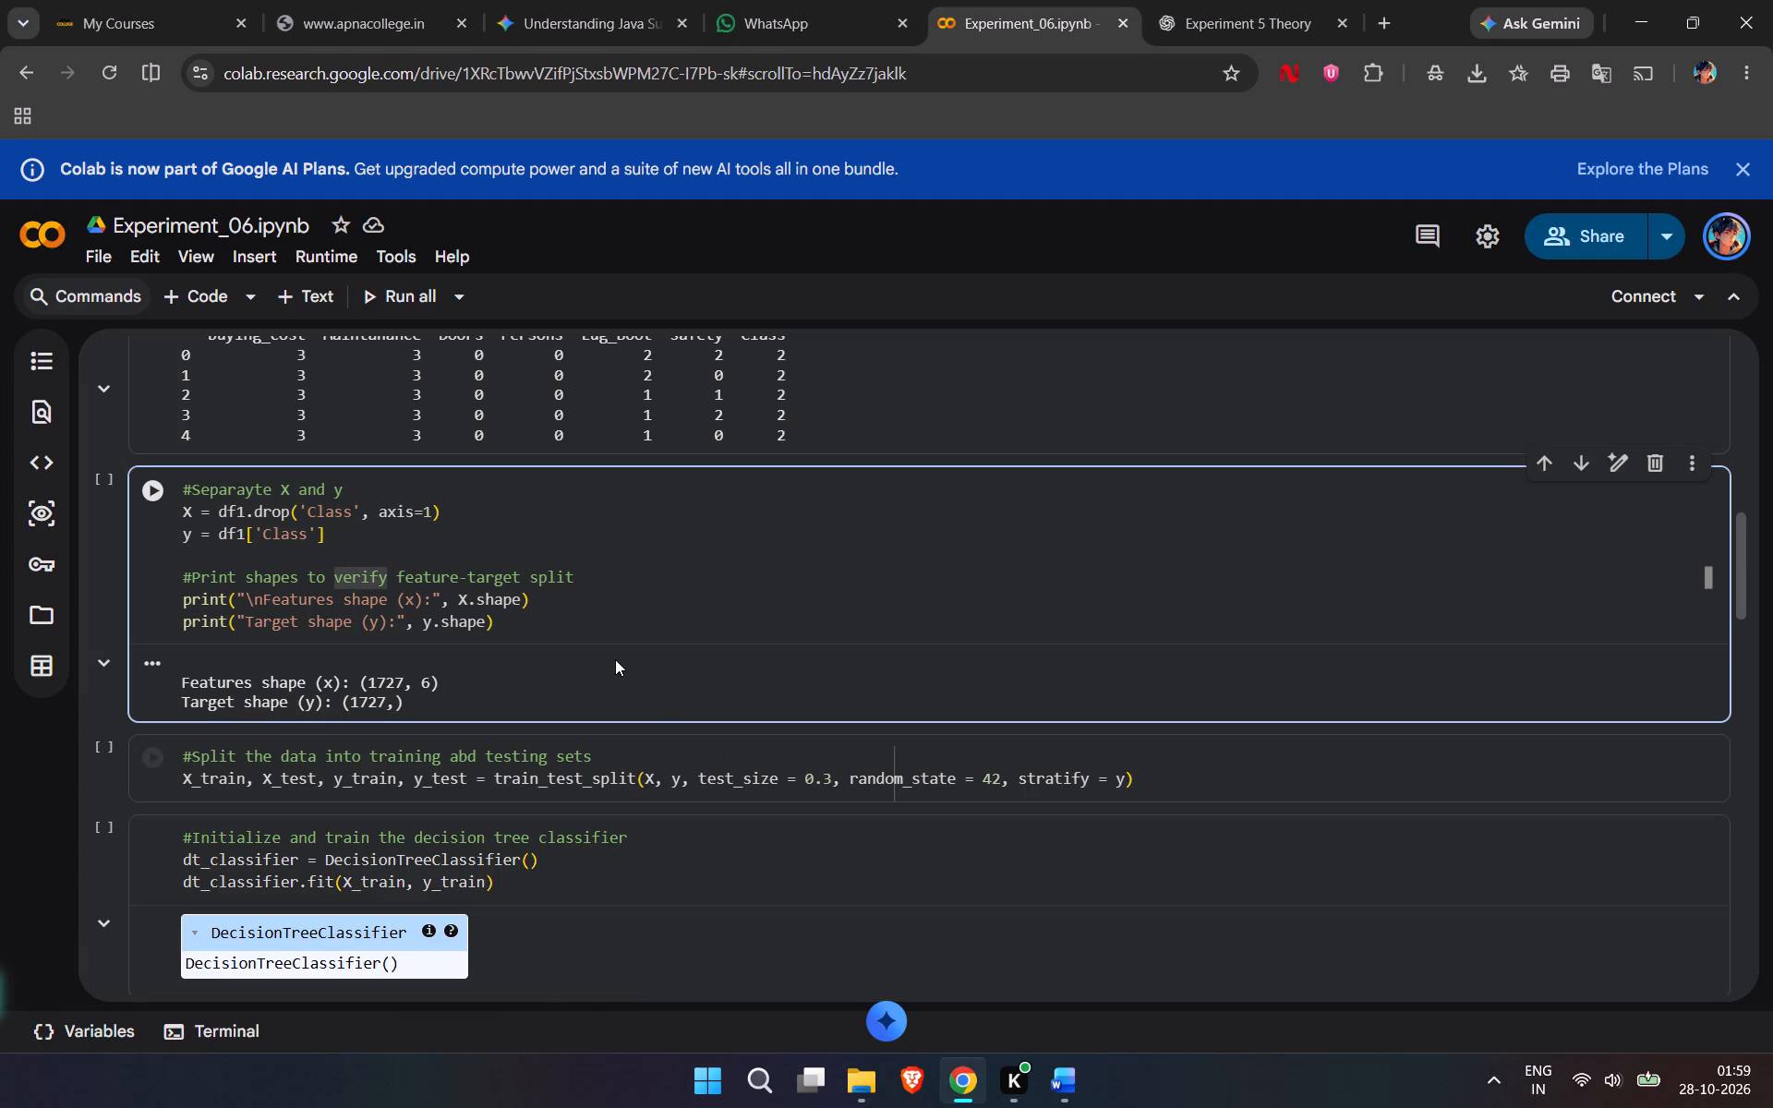
drag(543, 632, 491, 606)
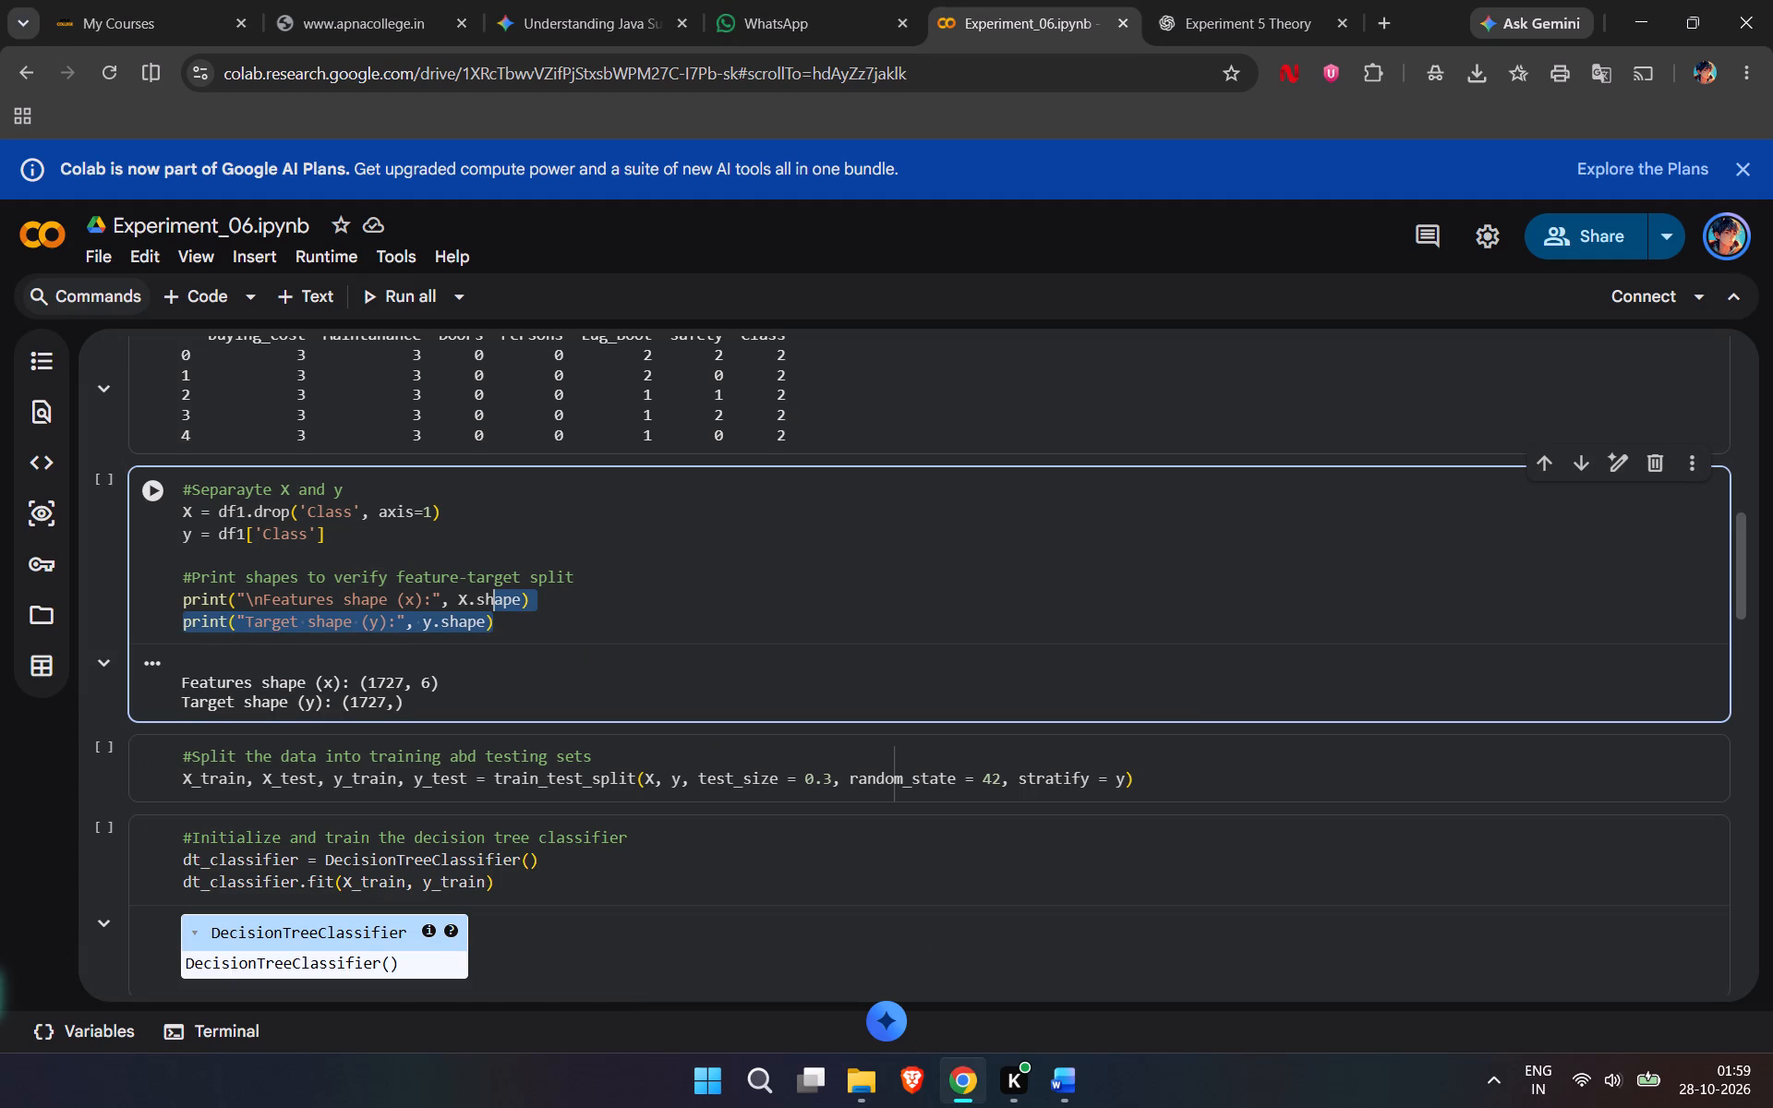
click(678, 561)
scroll(678, 561, down, 2)
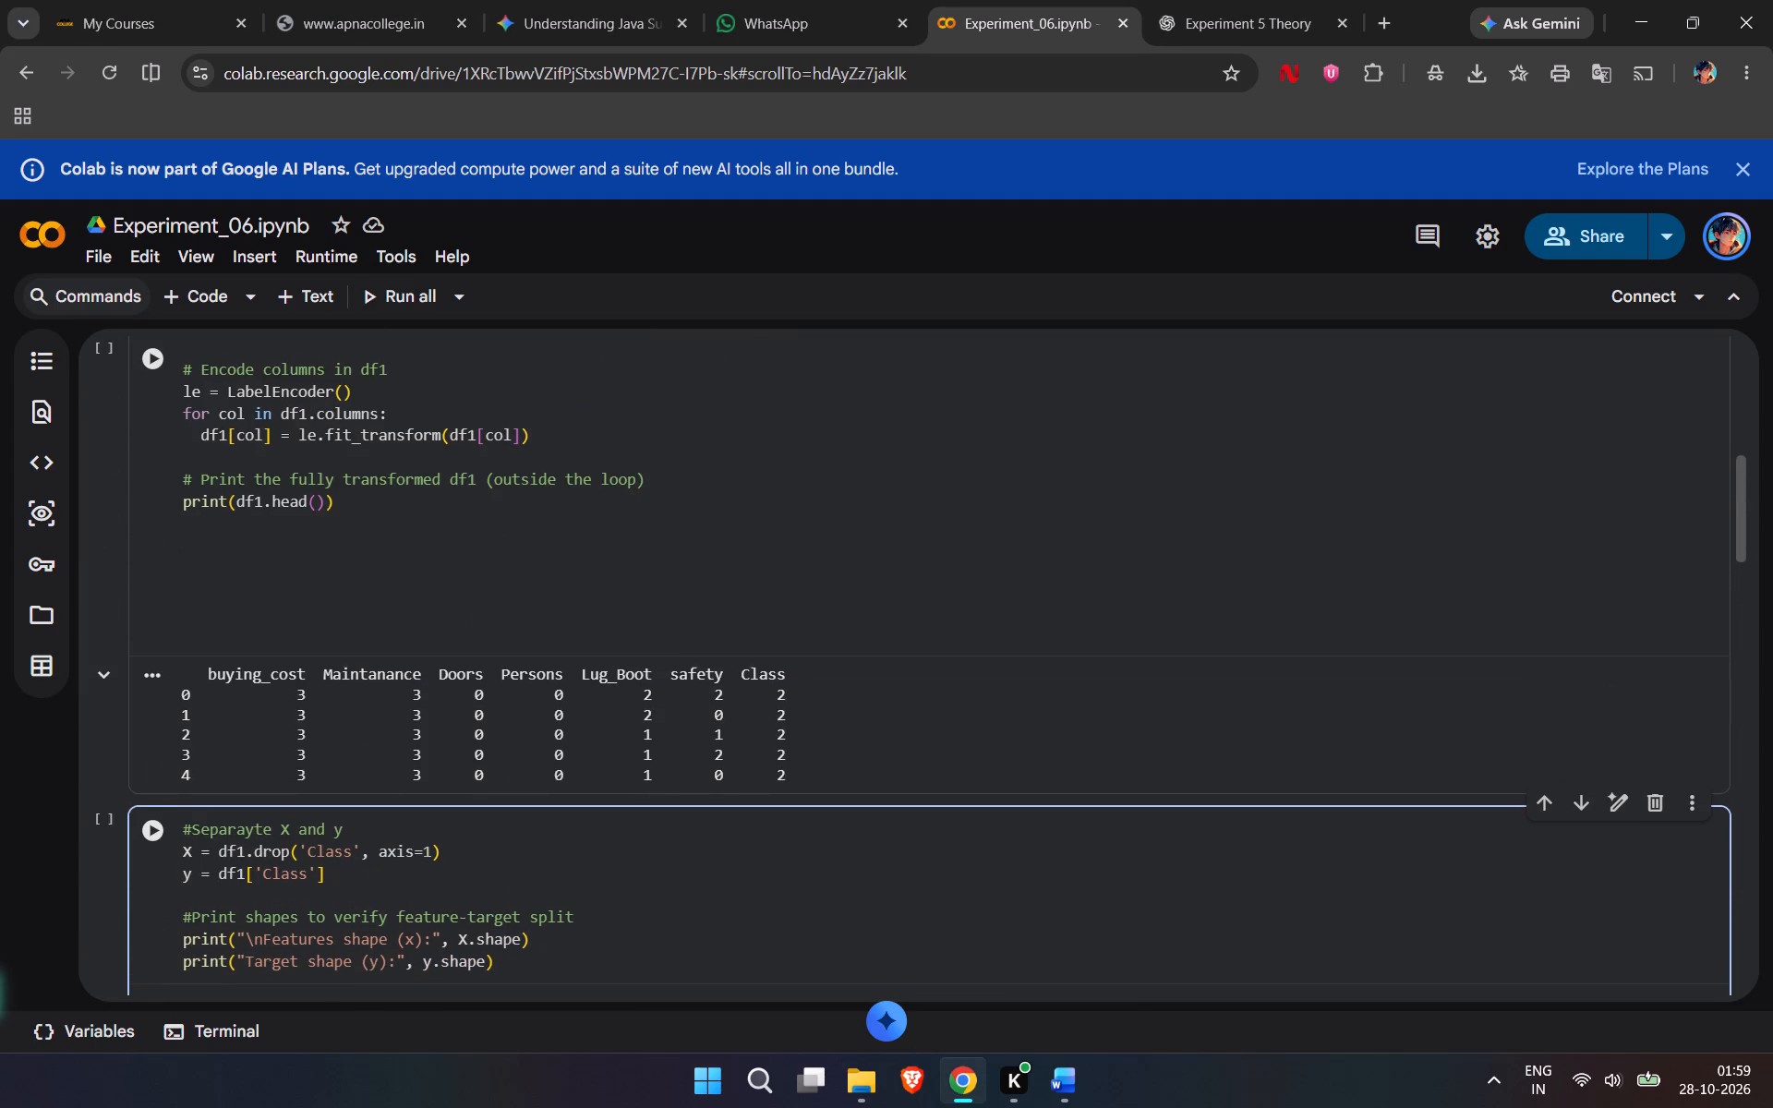
scroll(678, 561, down, 1)
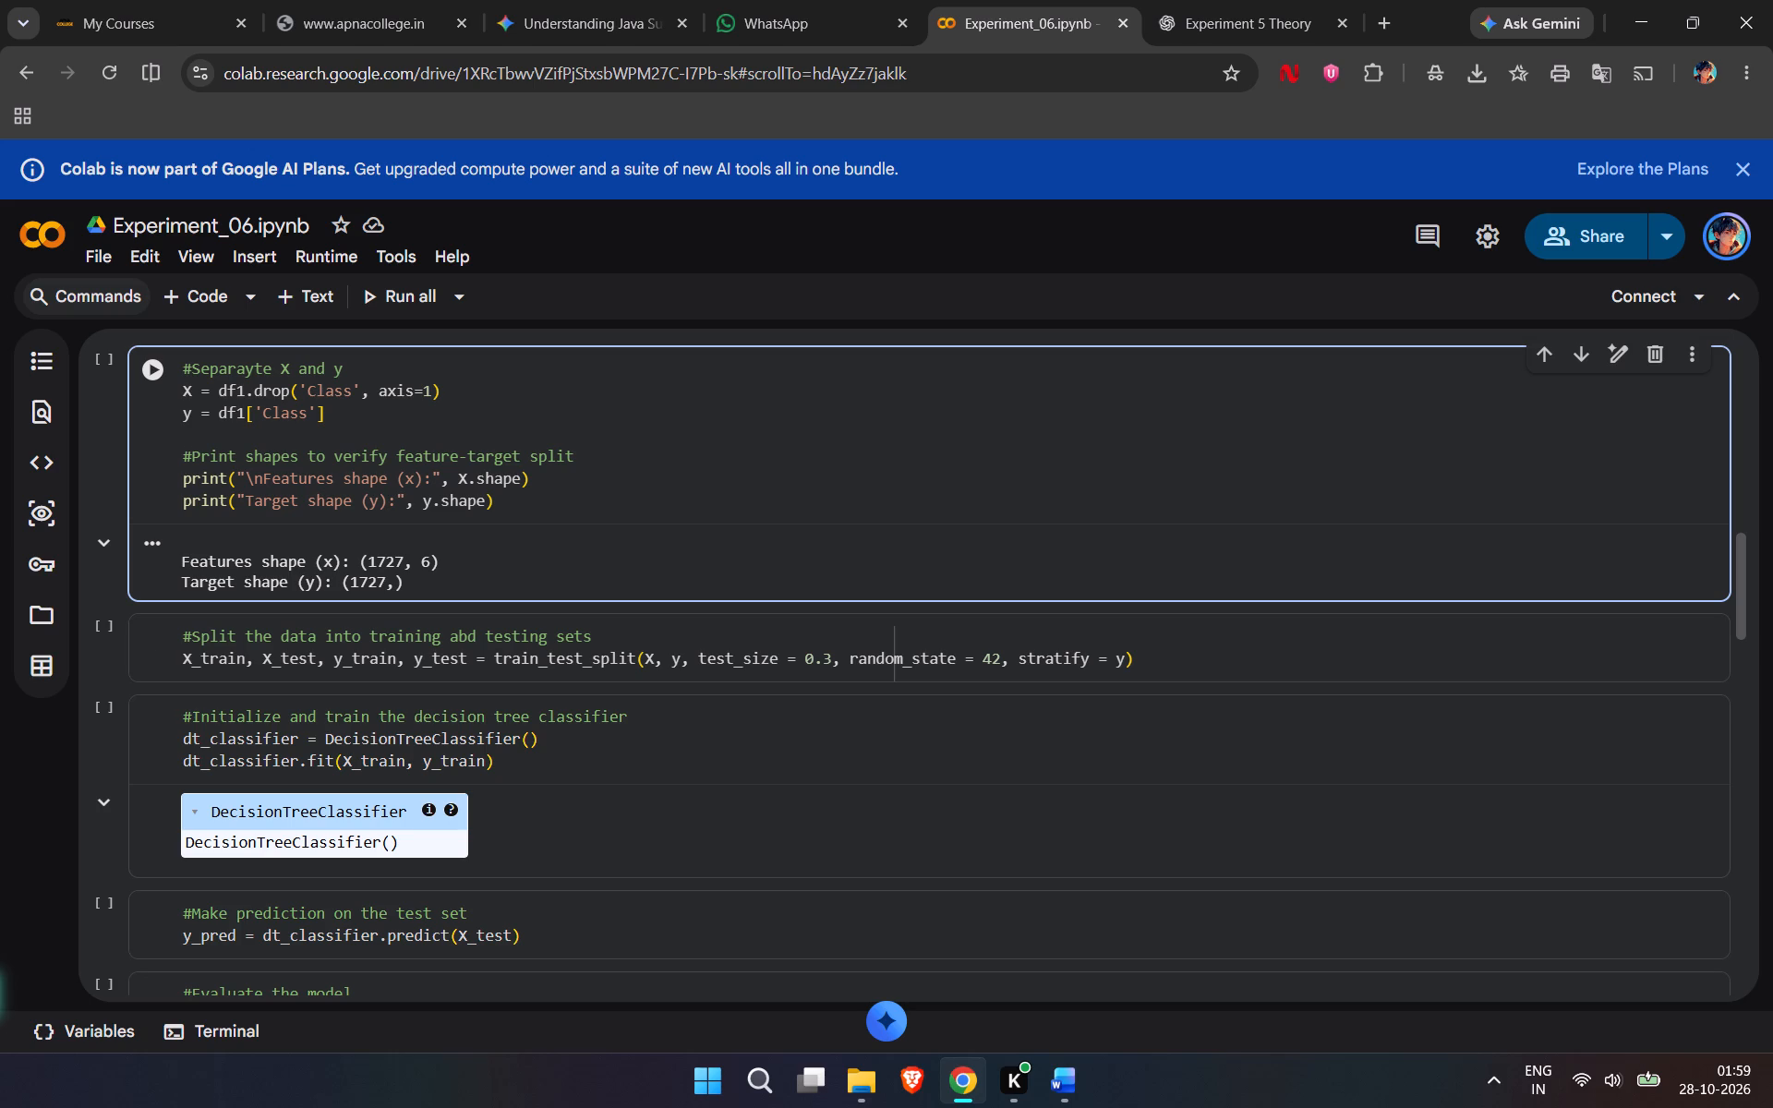
drag(507, 500, 160, 361)
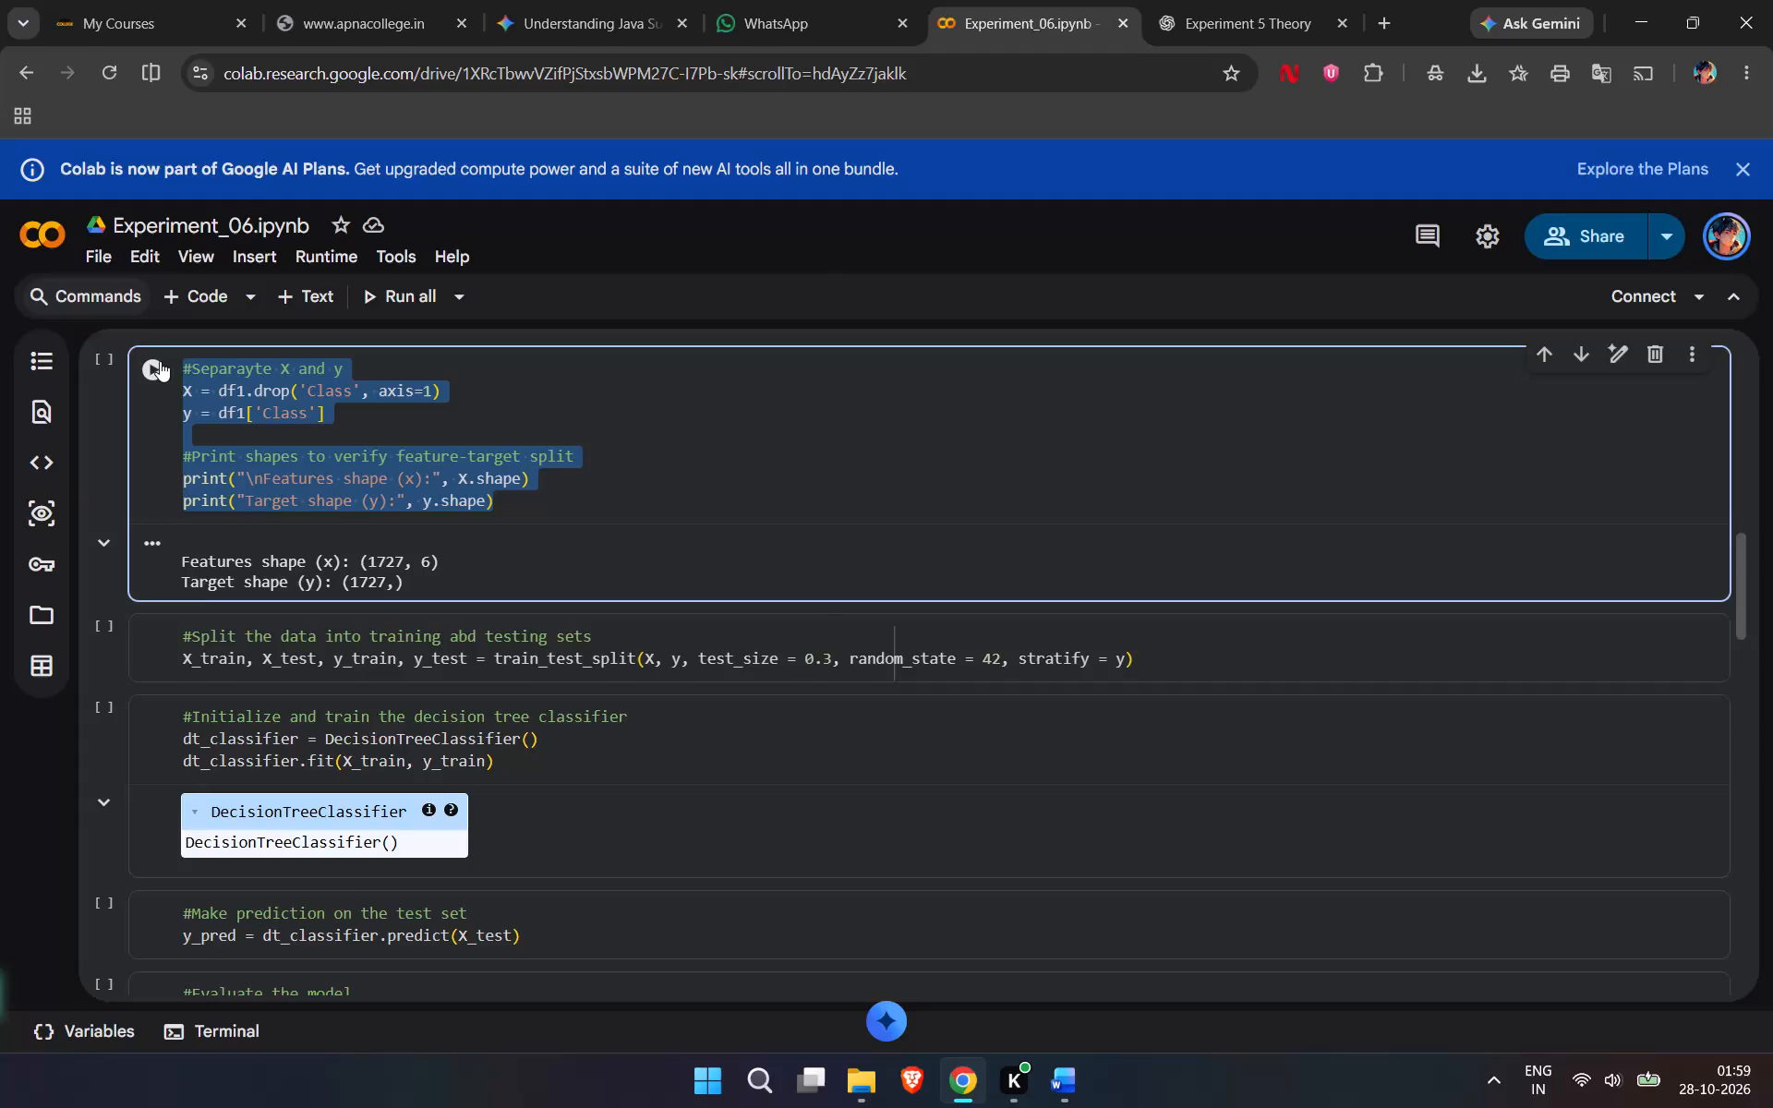
key(ctrl+c)
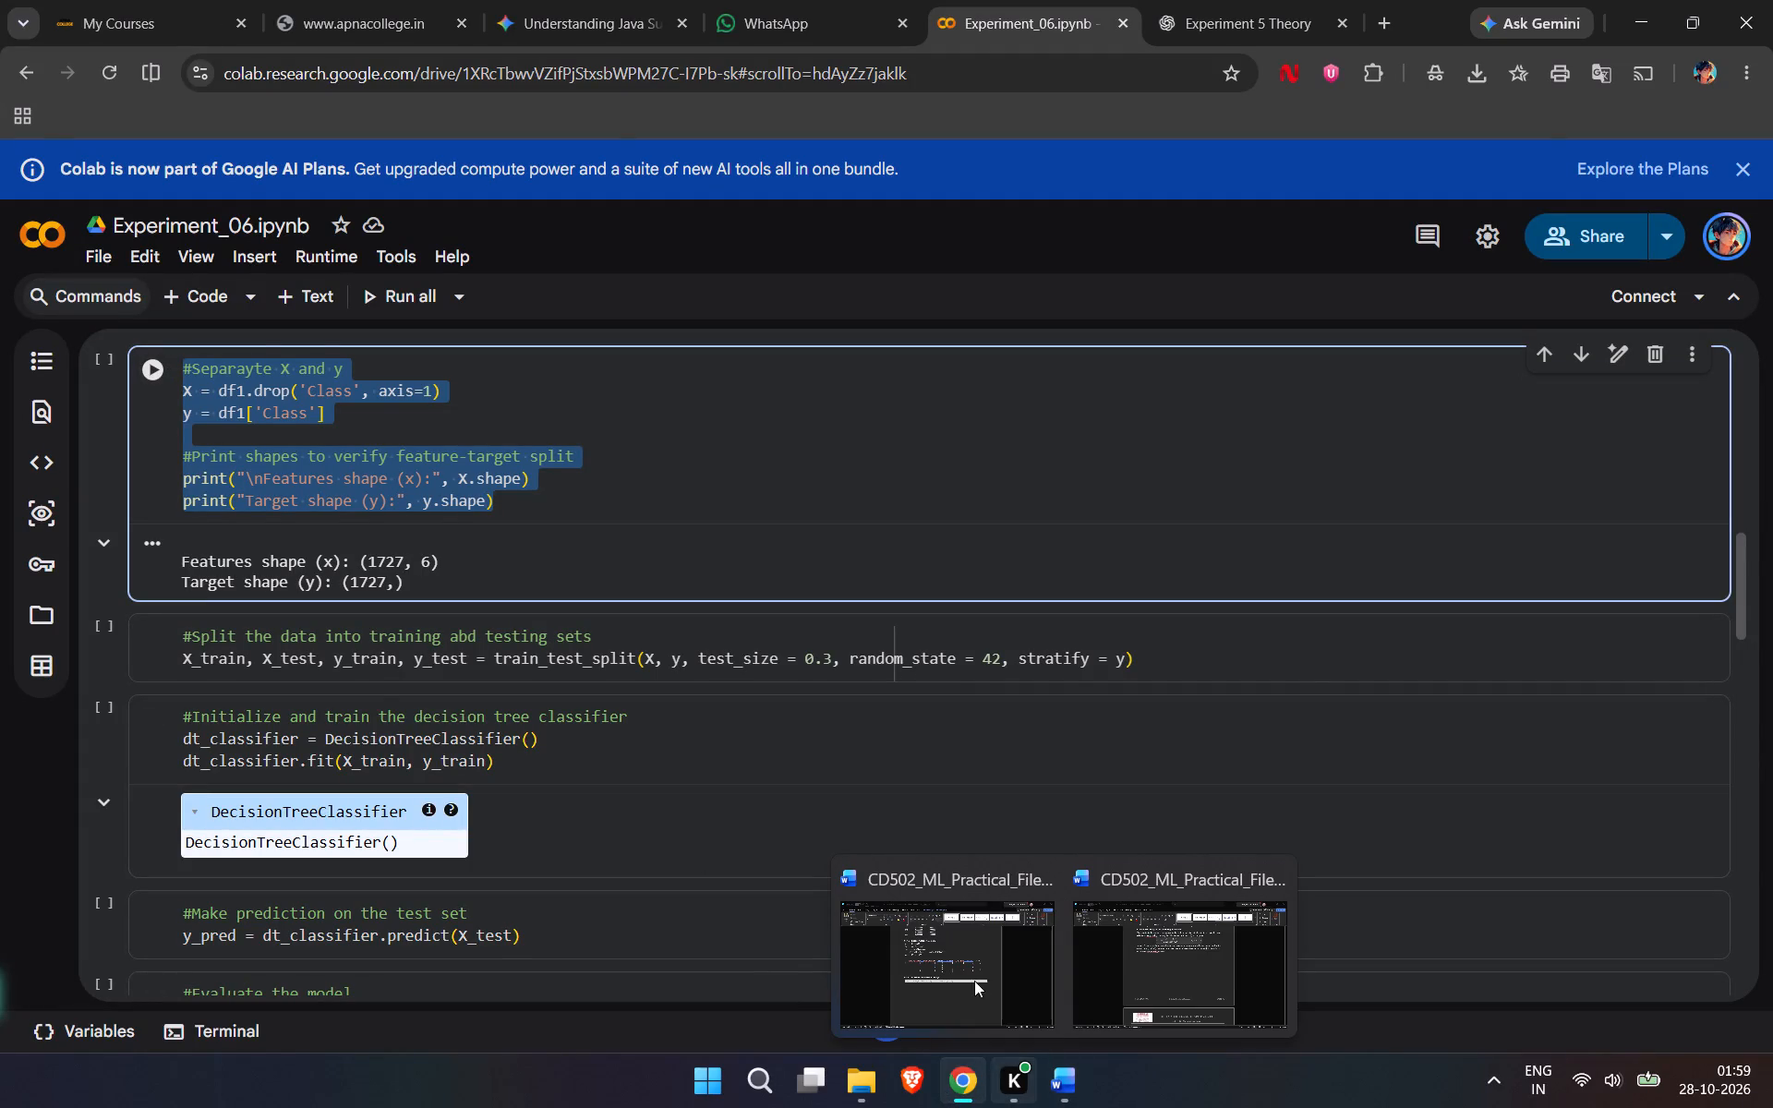
click(954, 957)
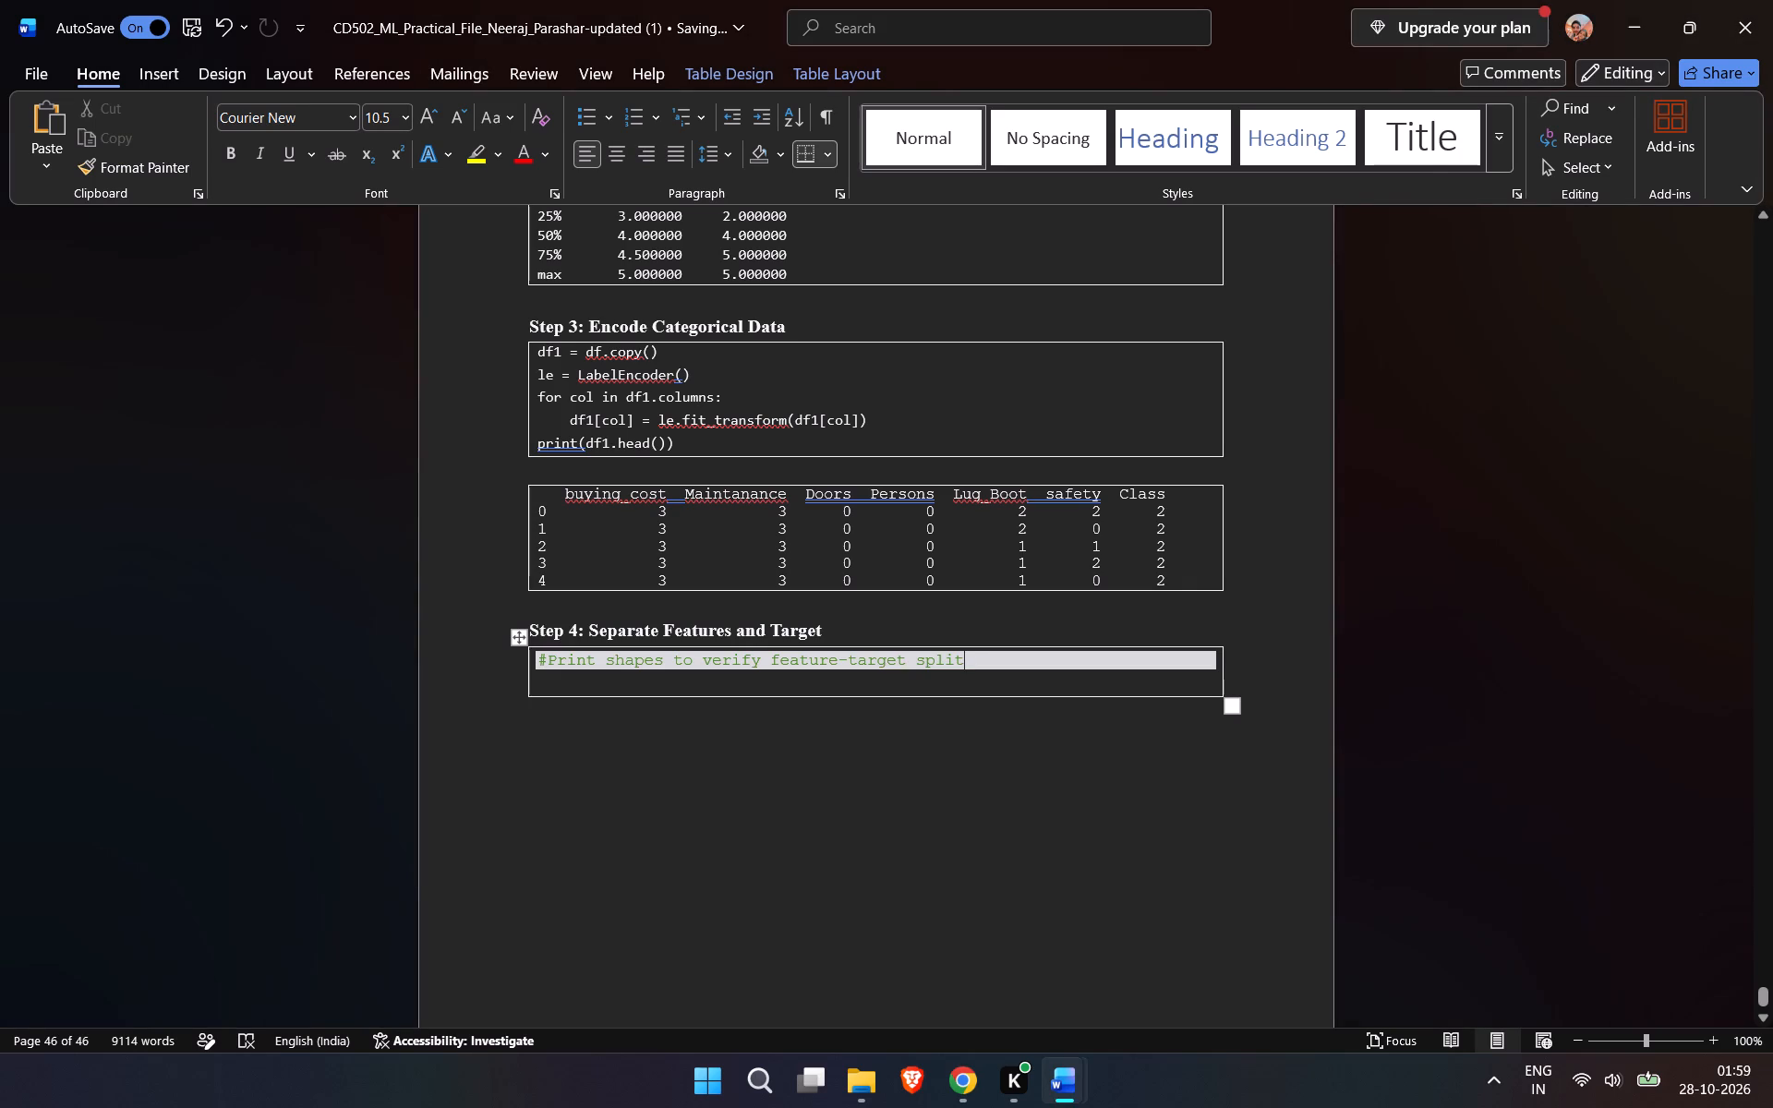
triple_click(929, 653)
key(ctrl+z)
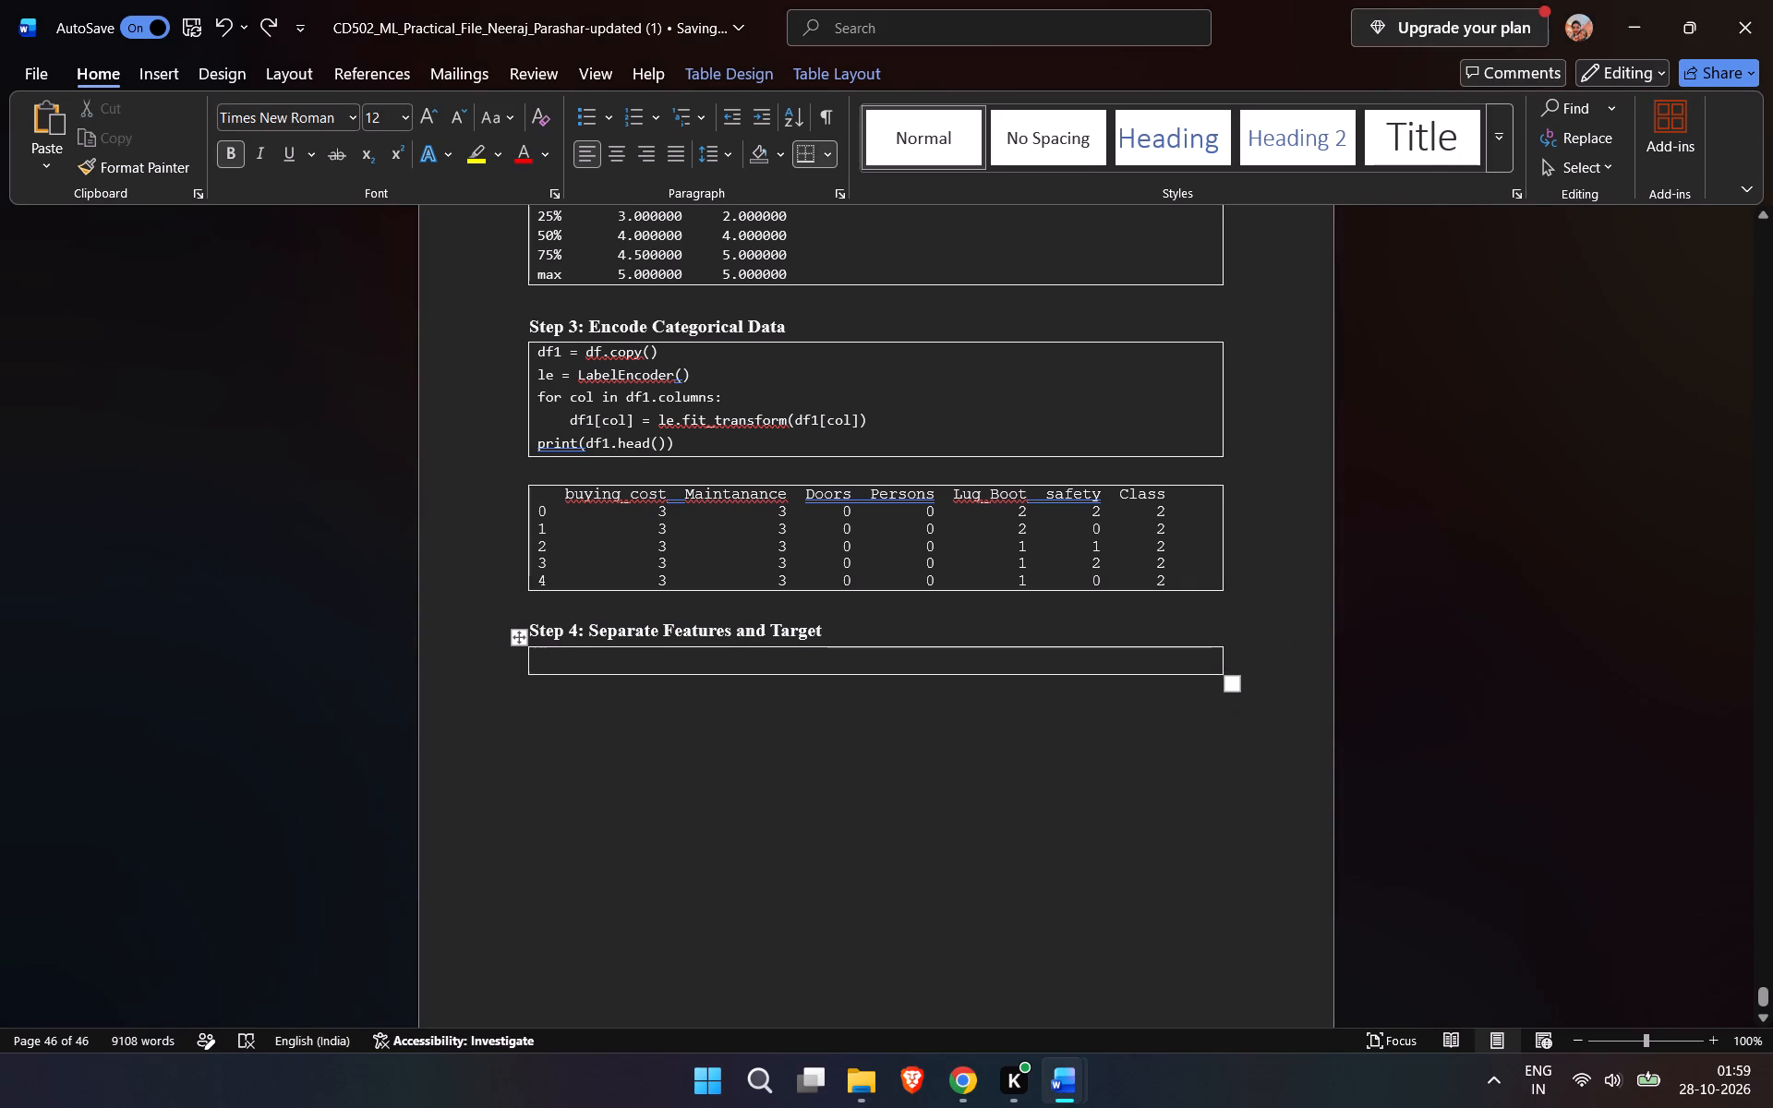
key(ctrl+v)
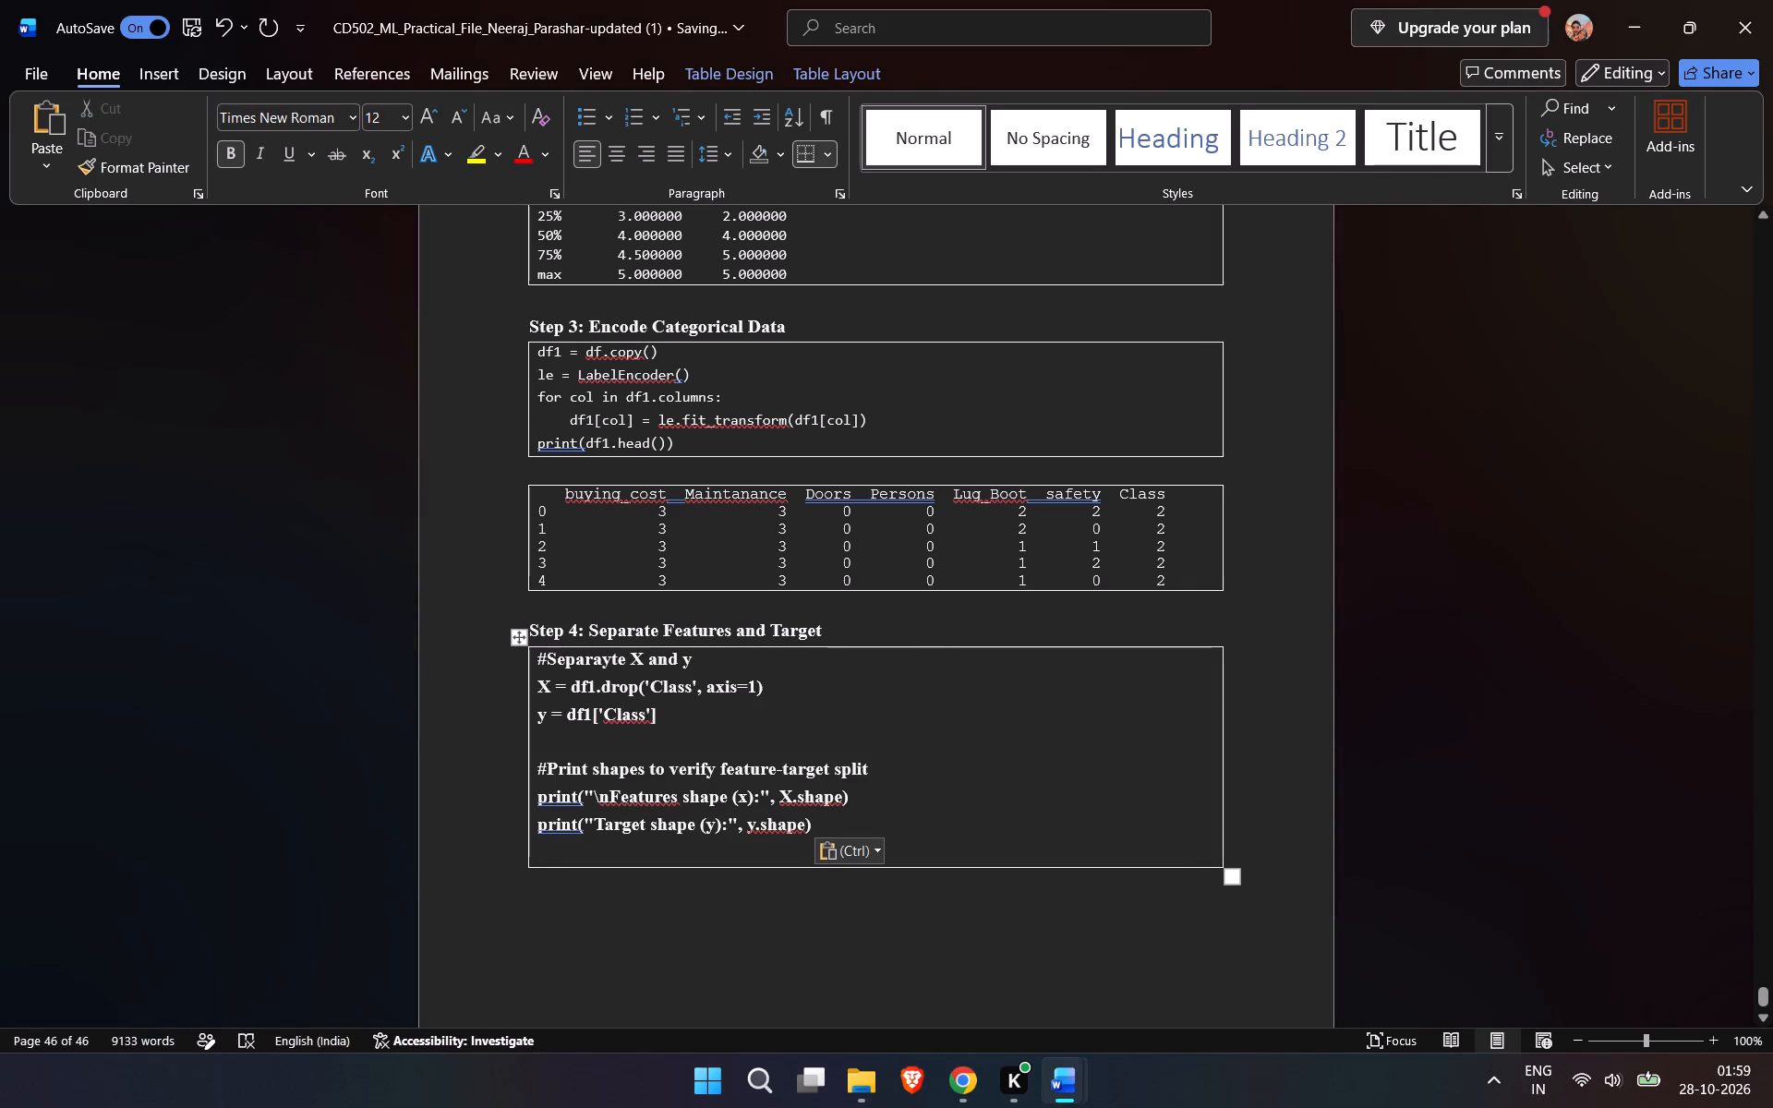
key(BackSpace)
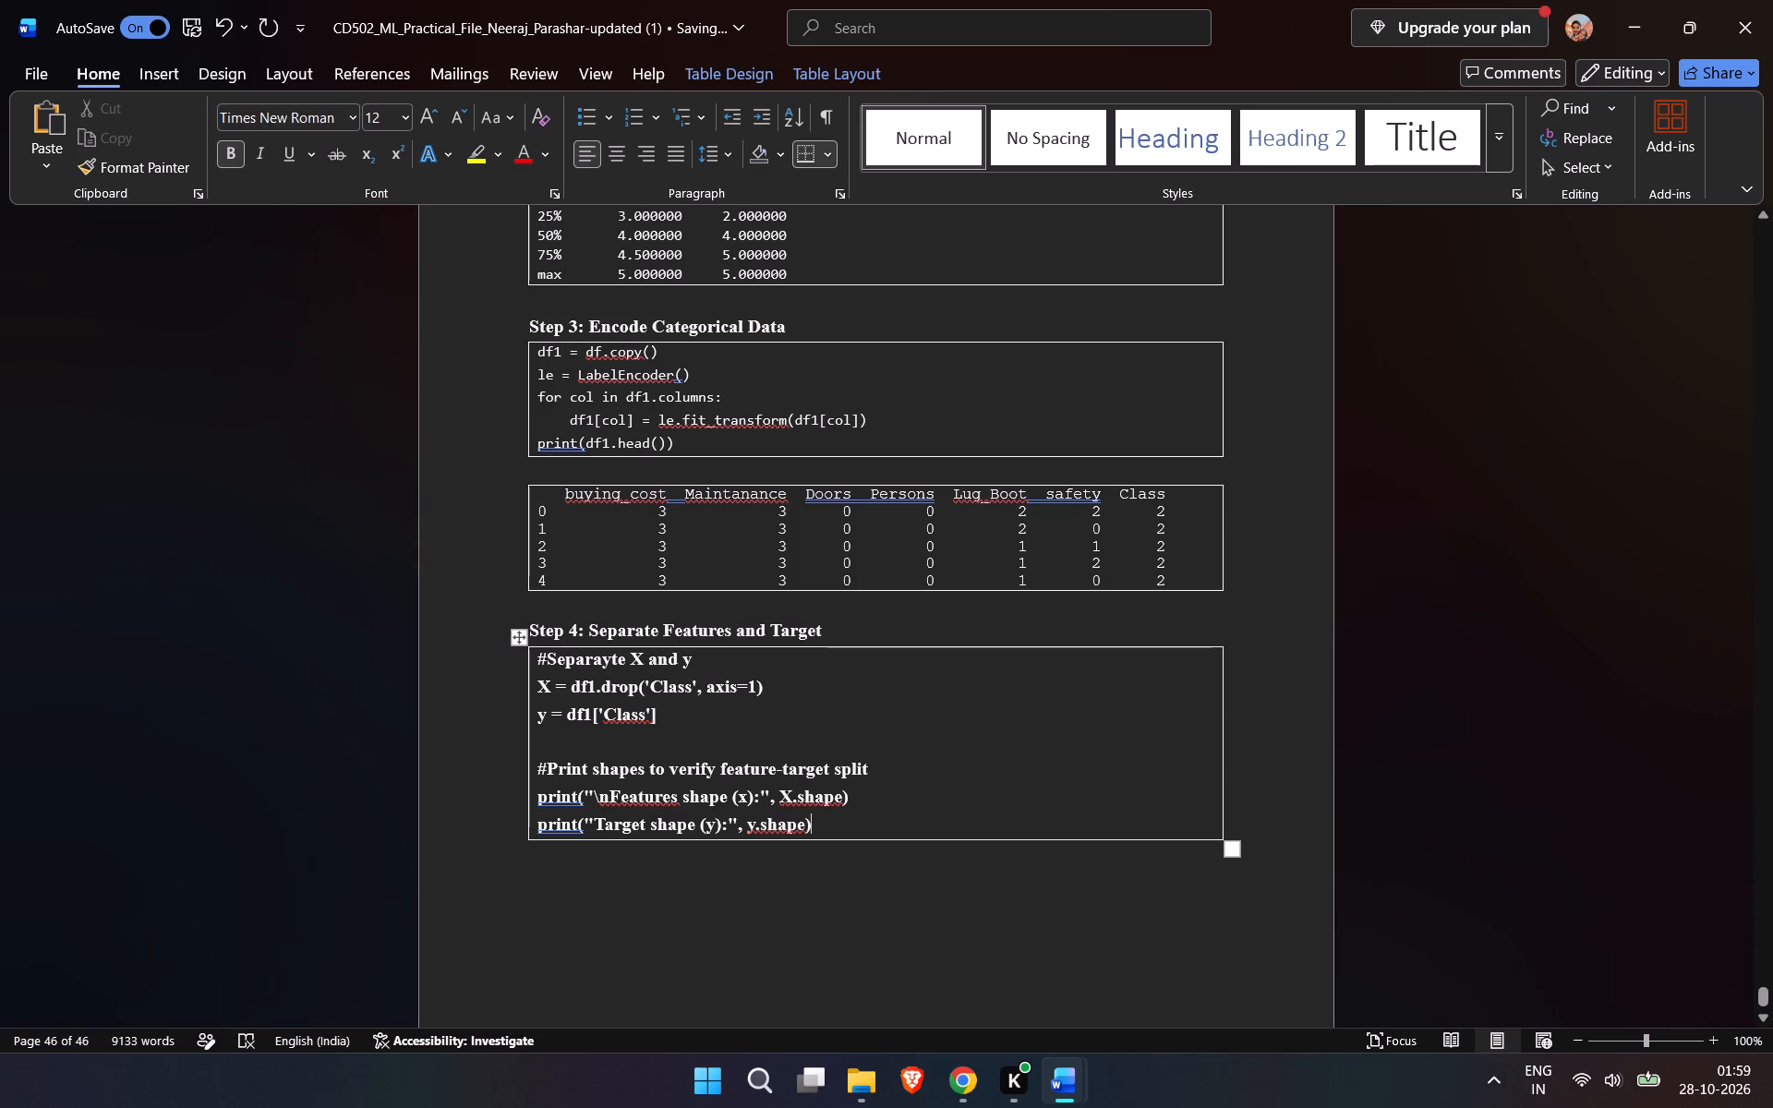
Format the code in the Step 4 box as Consolas, size 9.5, without bold.
drag(847, 822, 527, 663)
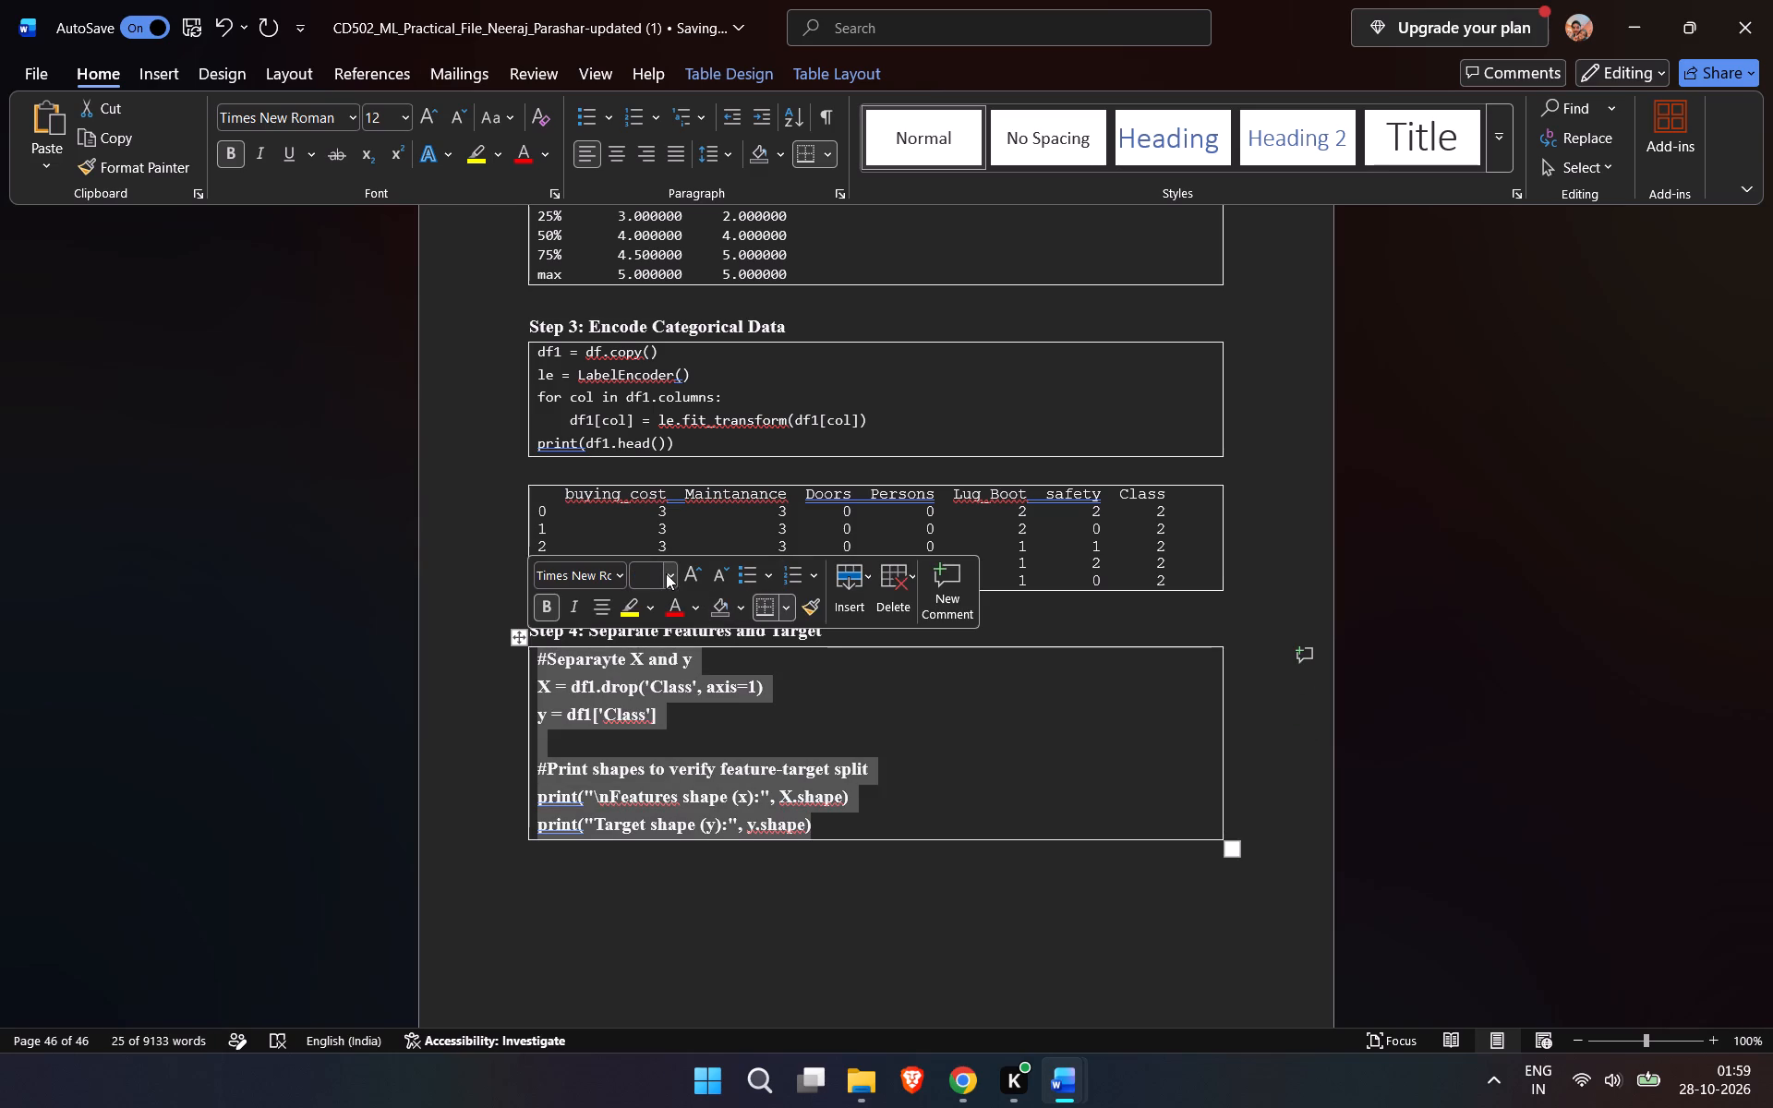
double_click(651, 572)
key(BackSpace)
key(BackSpace)
text(9.5)
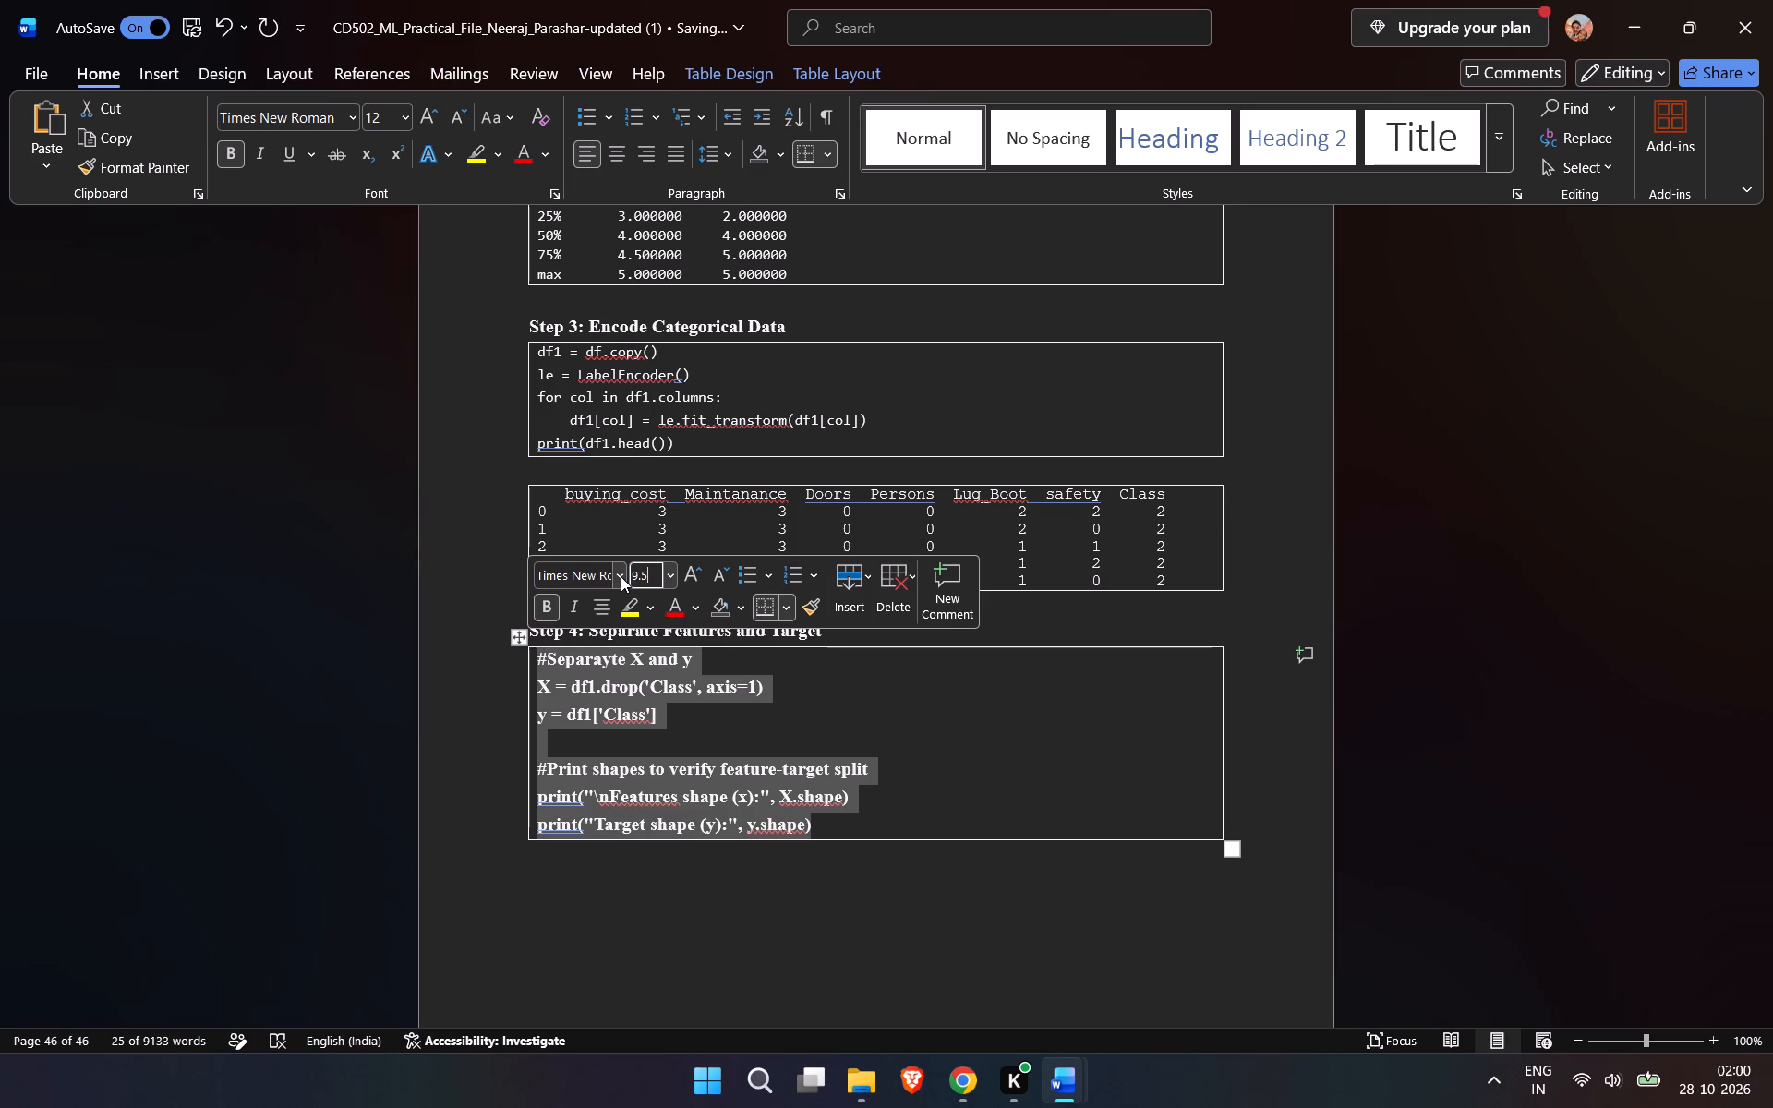
click(621, 576)
click(615, 577)
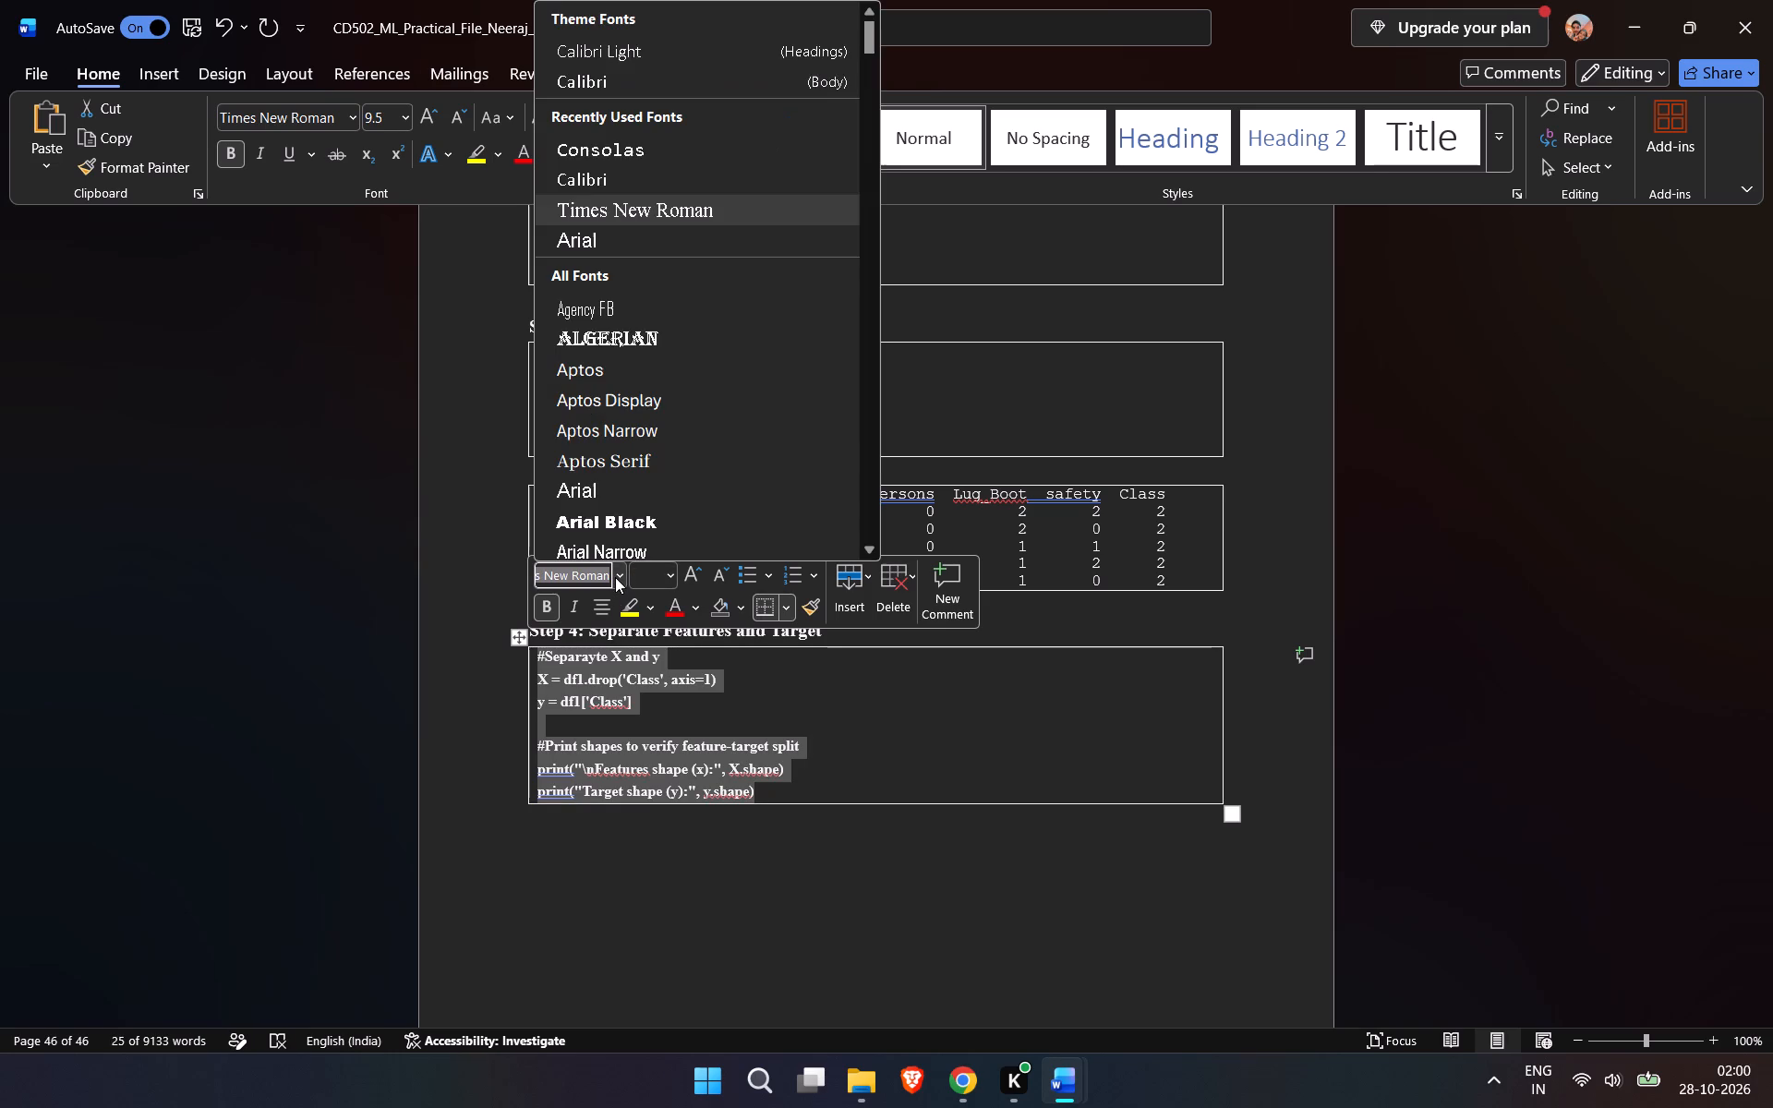
click(630, 156)
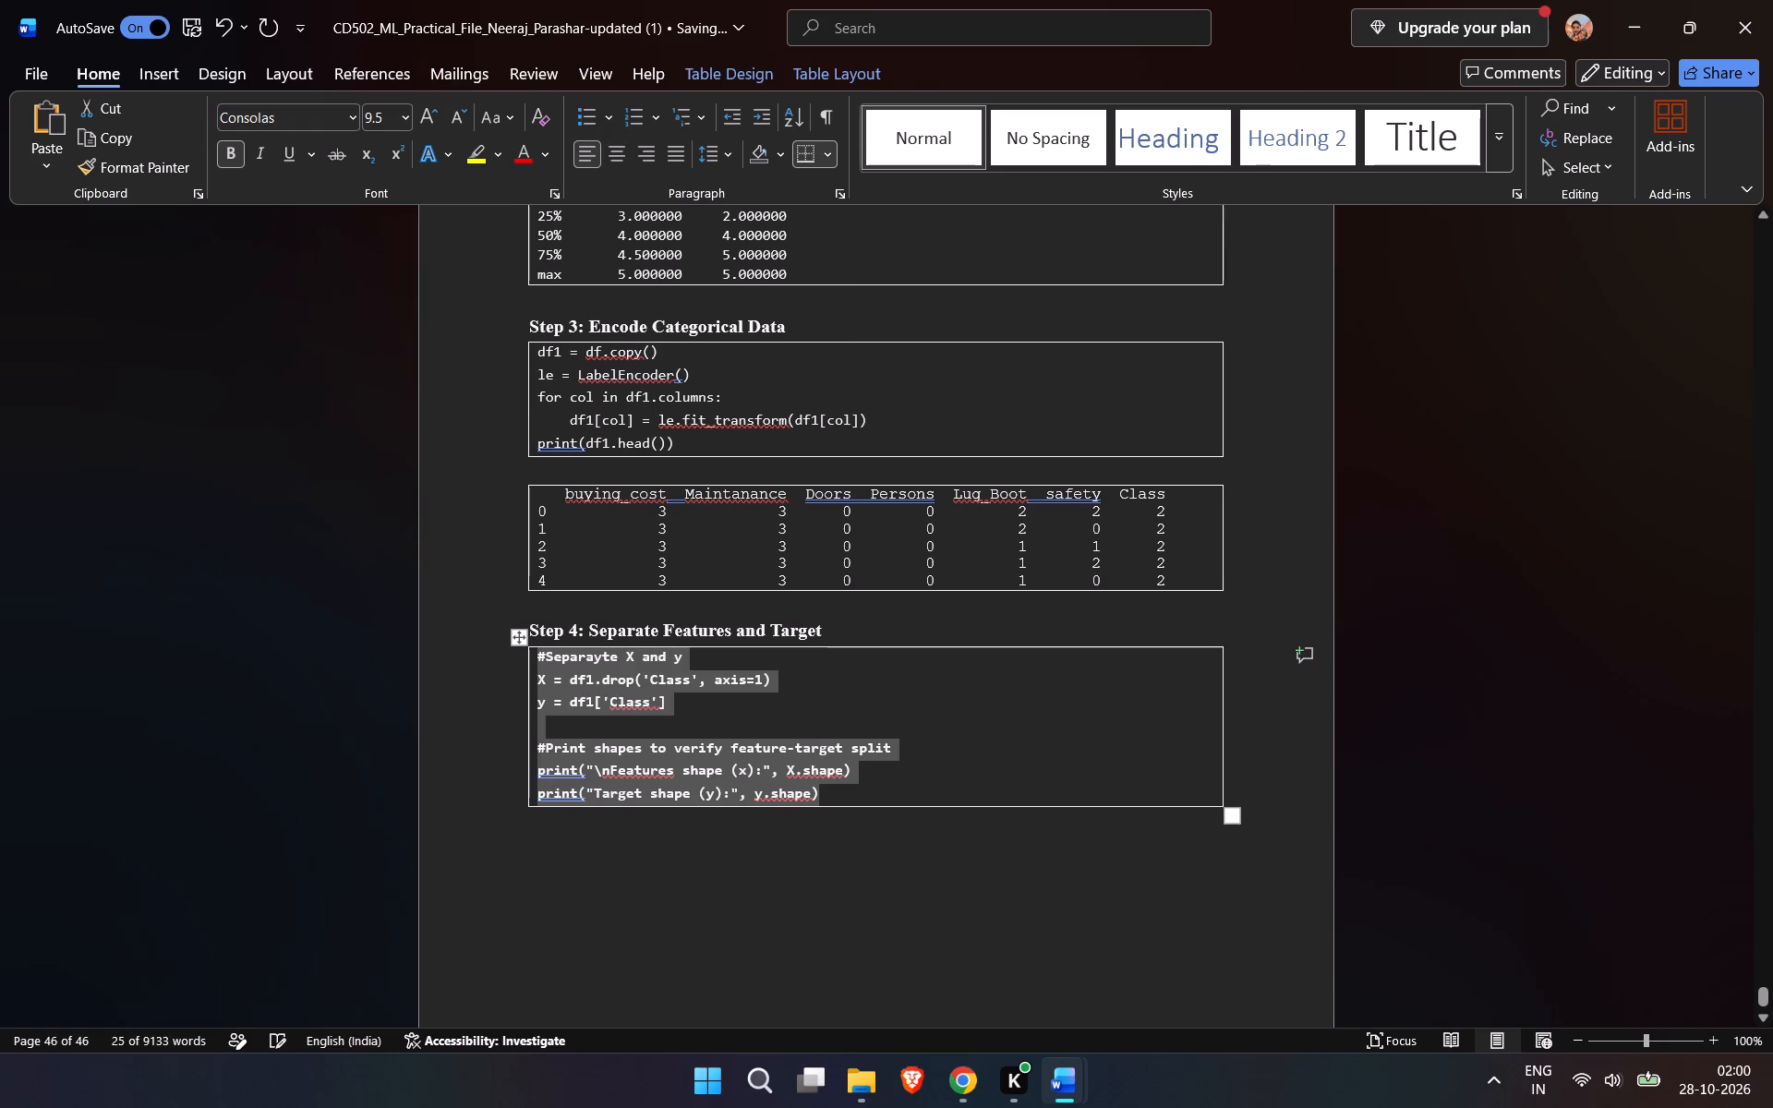
right_click(718, 757)
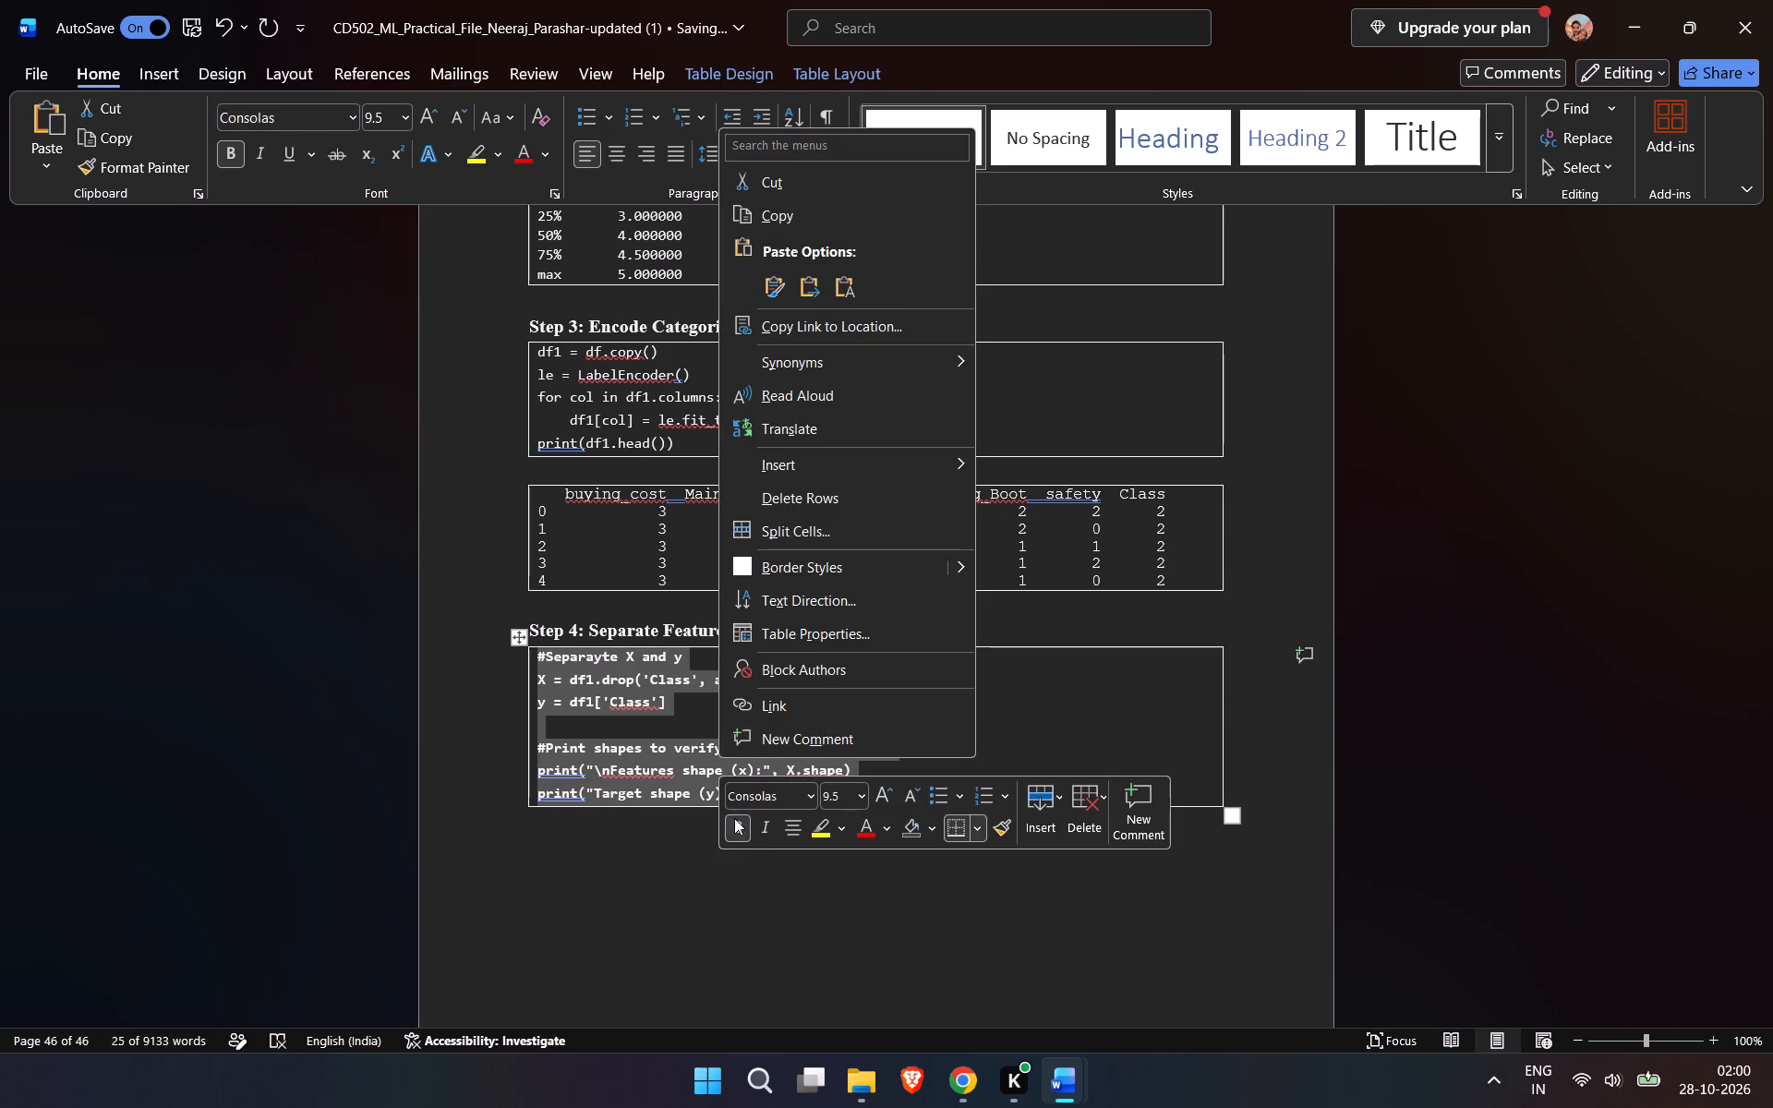
click(742, 834)
click(904, 743)
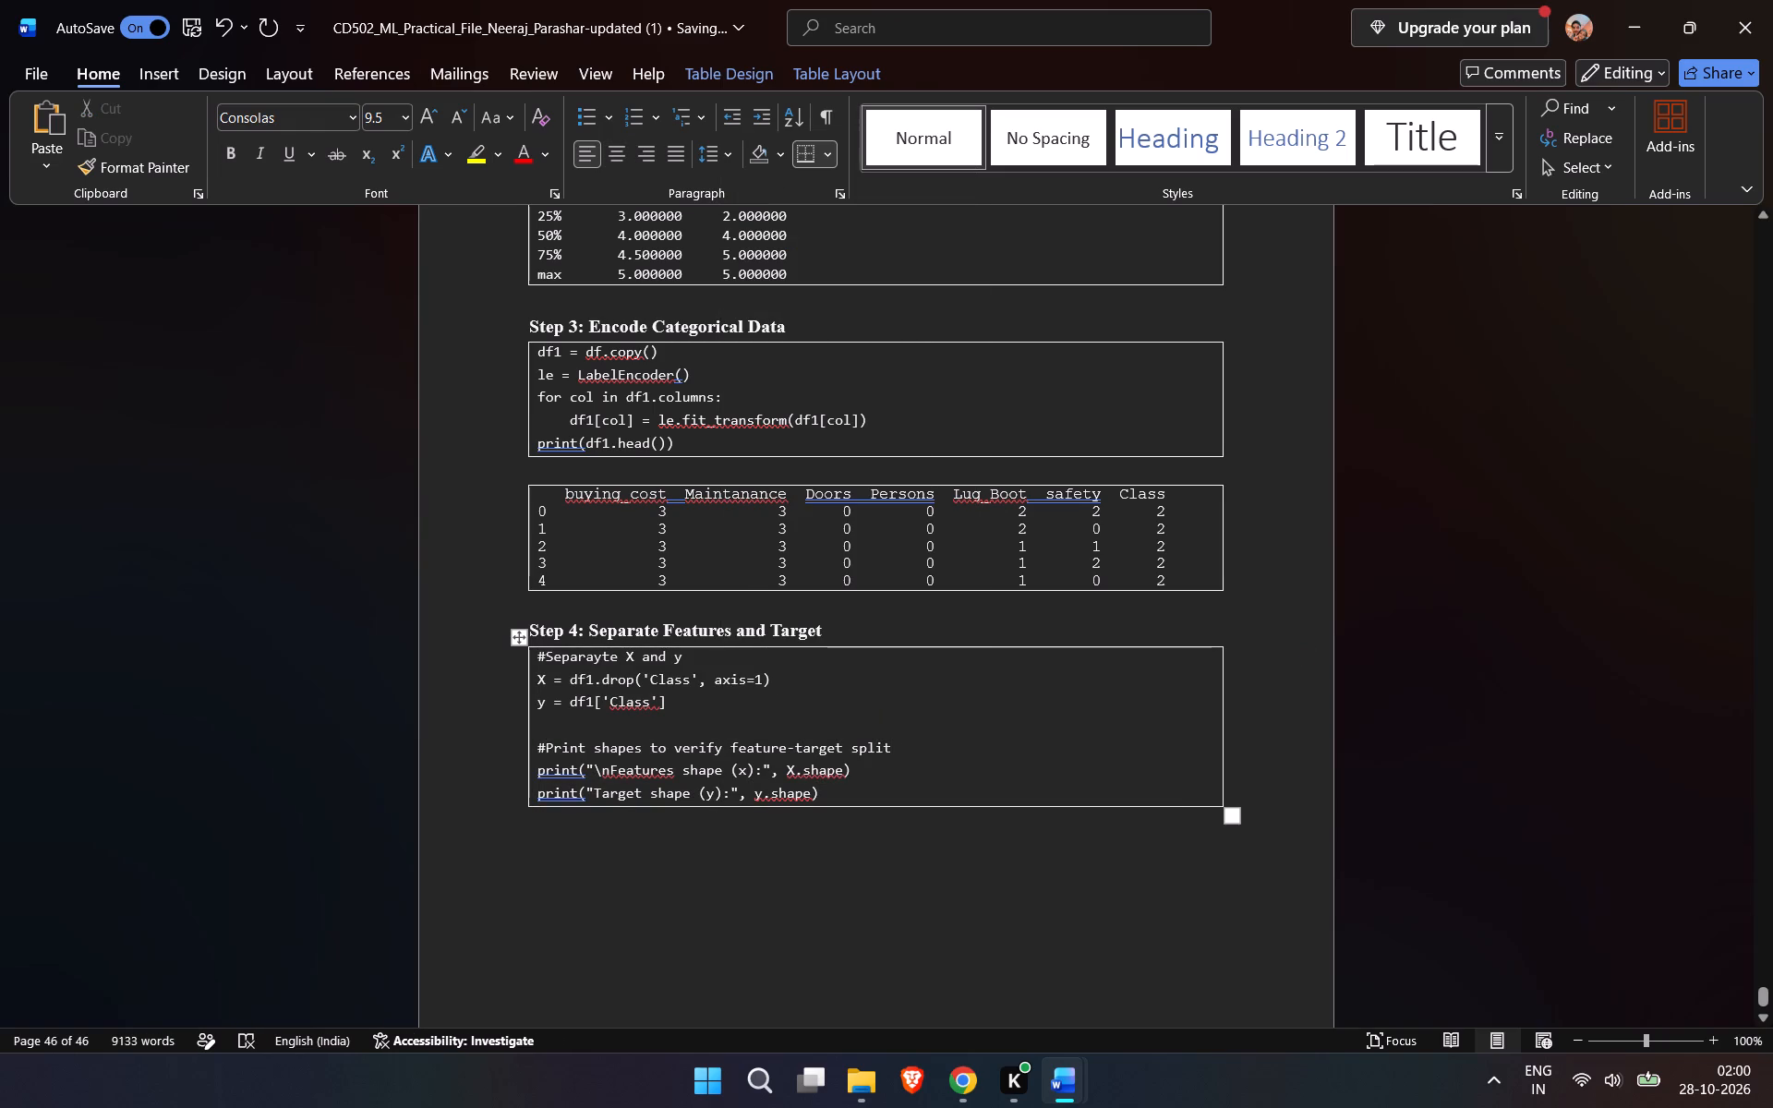
Format the encoded data table text in the Step 3 output box as Consolas, size 9.5.
drag(1173, 580, 600, 490)
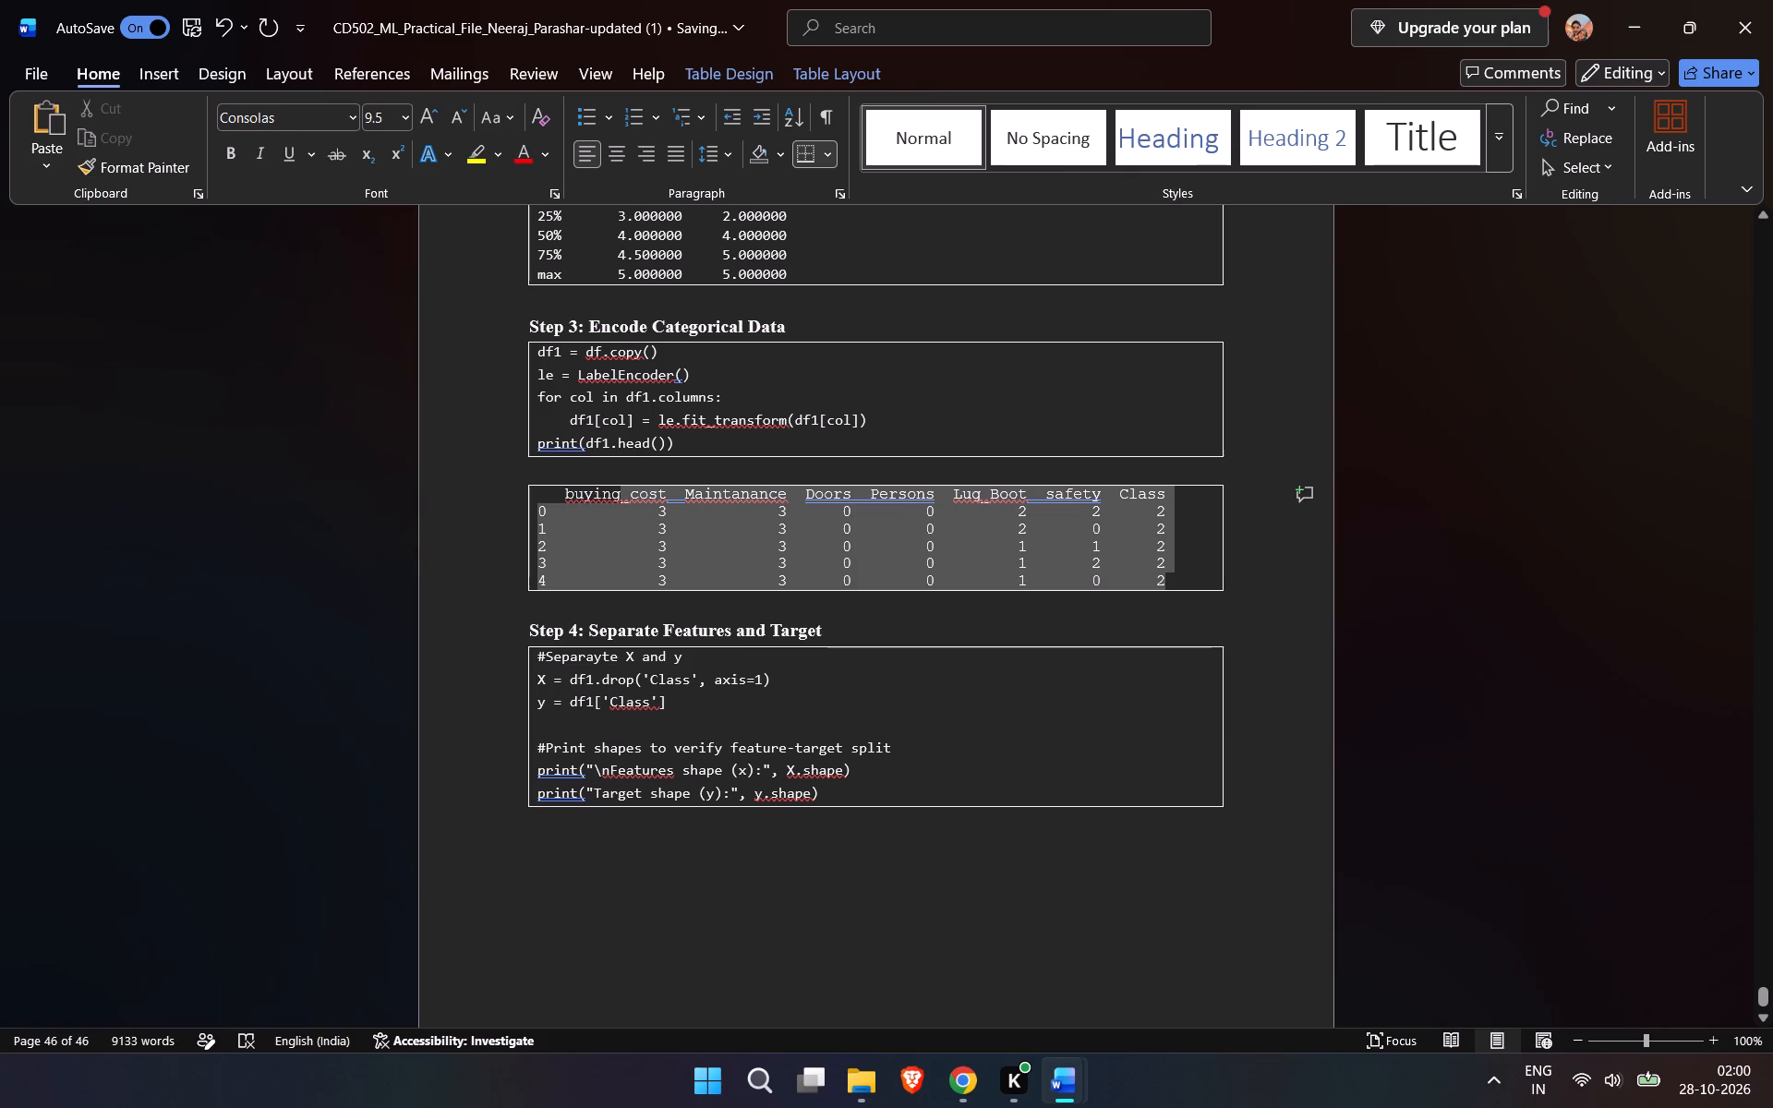
drag(600, 490, 566, 488)
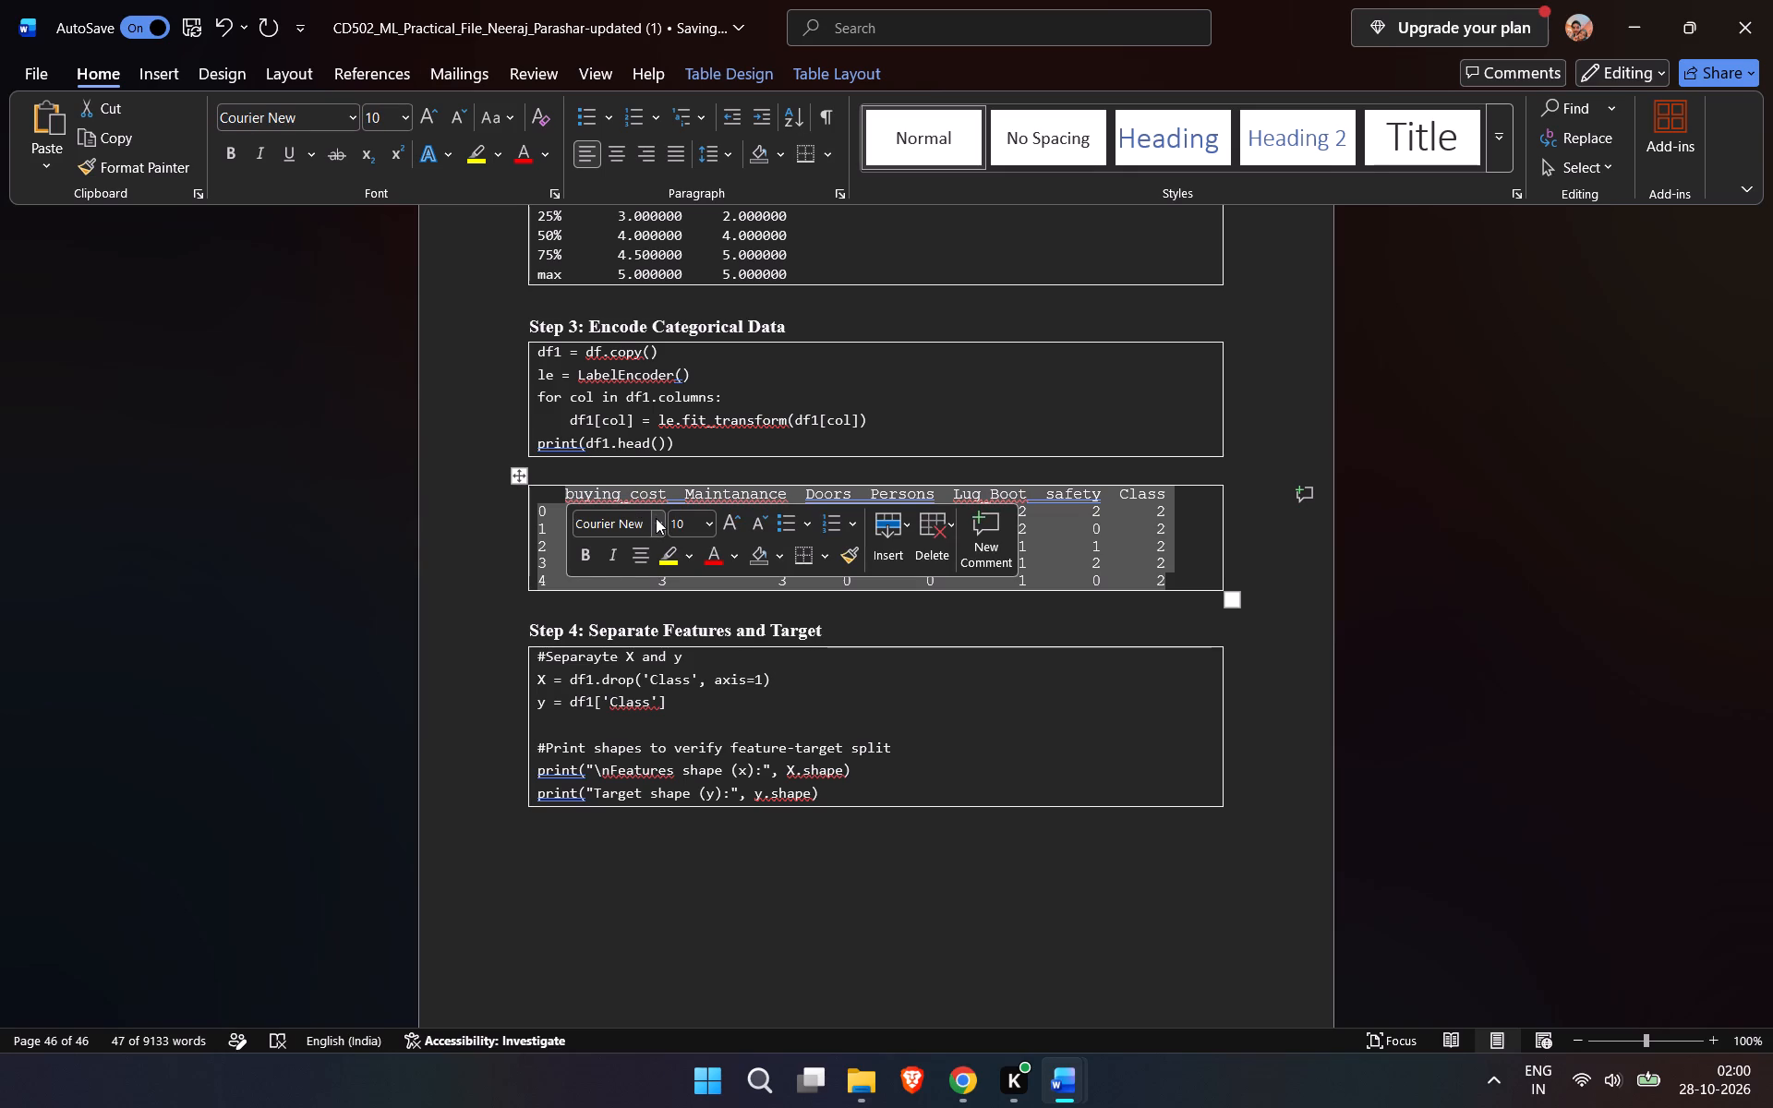
click(656, 518)
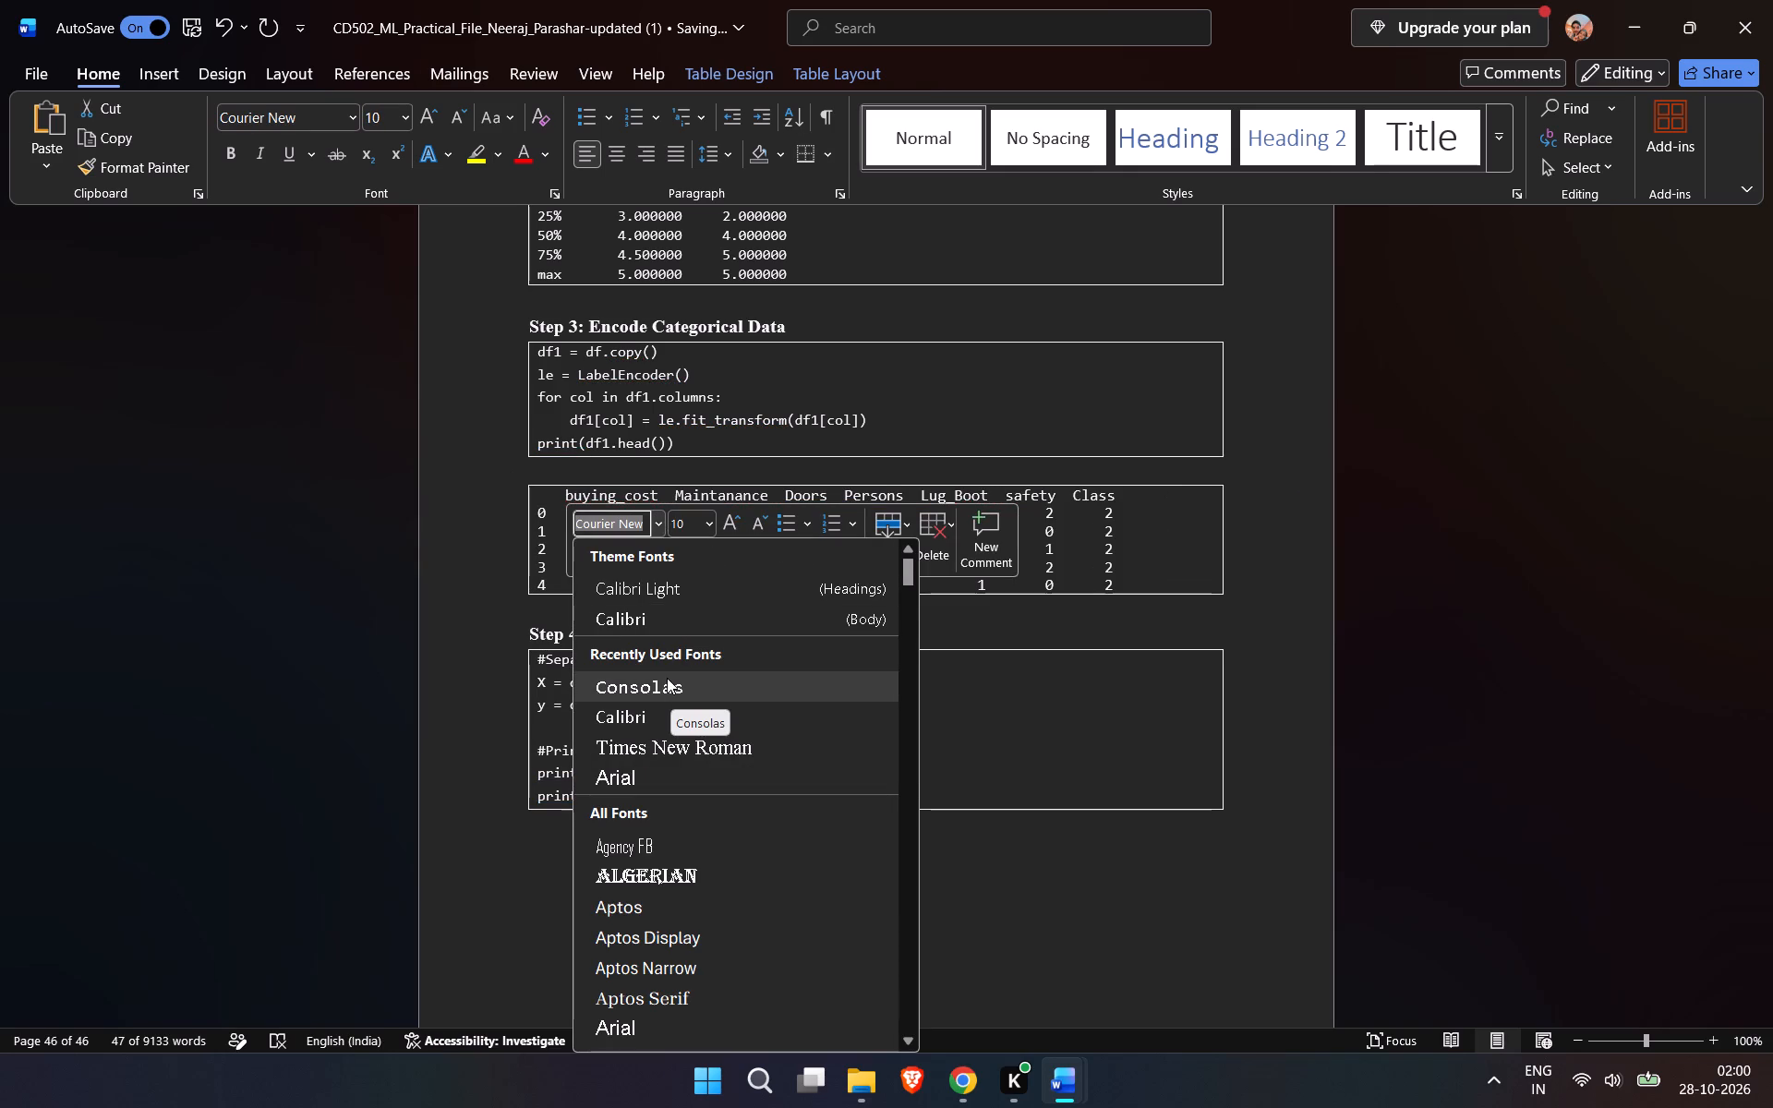
click(667, 678)
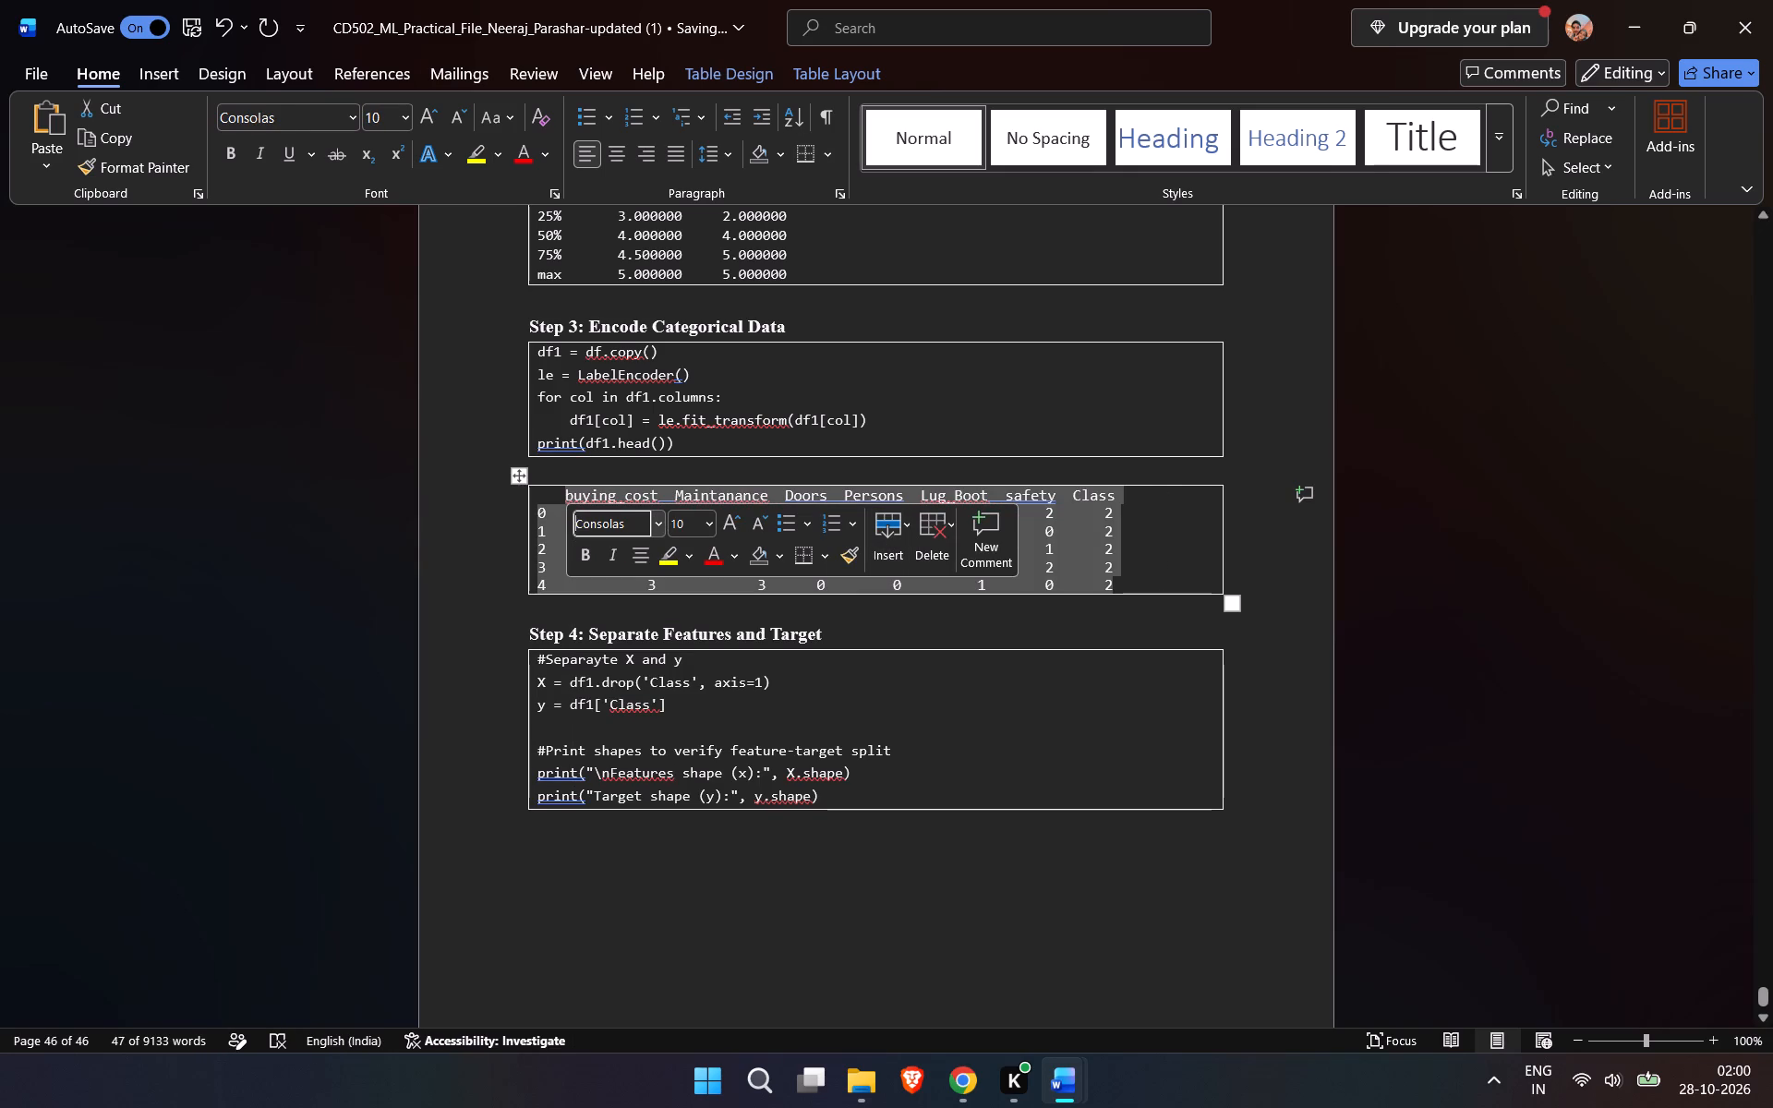
click(688, 519)
click(688, 519)
key(BackSpace)
key(BackSpace)
text(9.5)
key(Return)
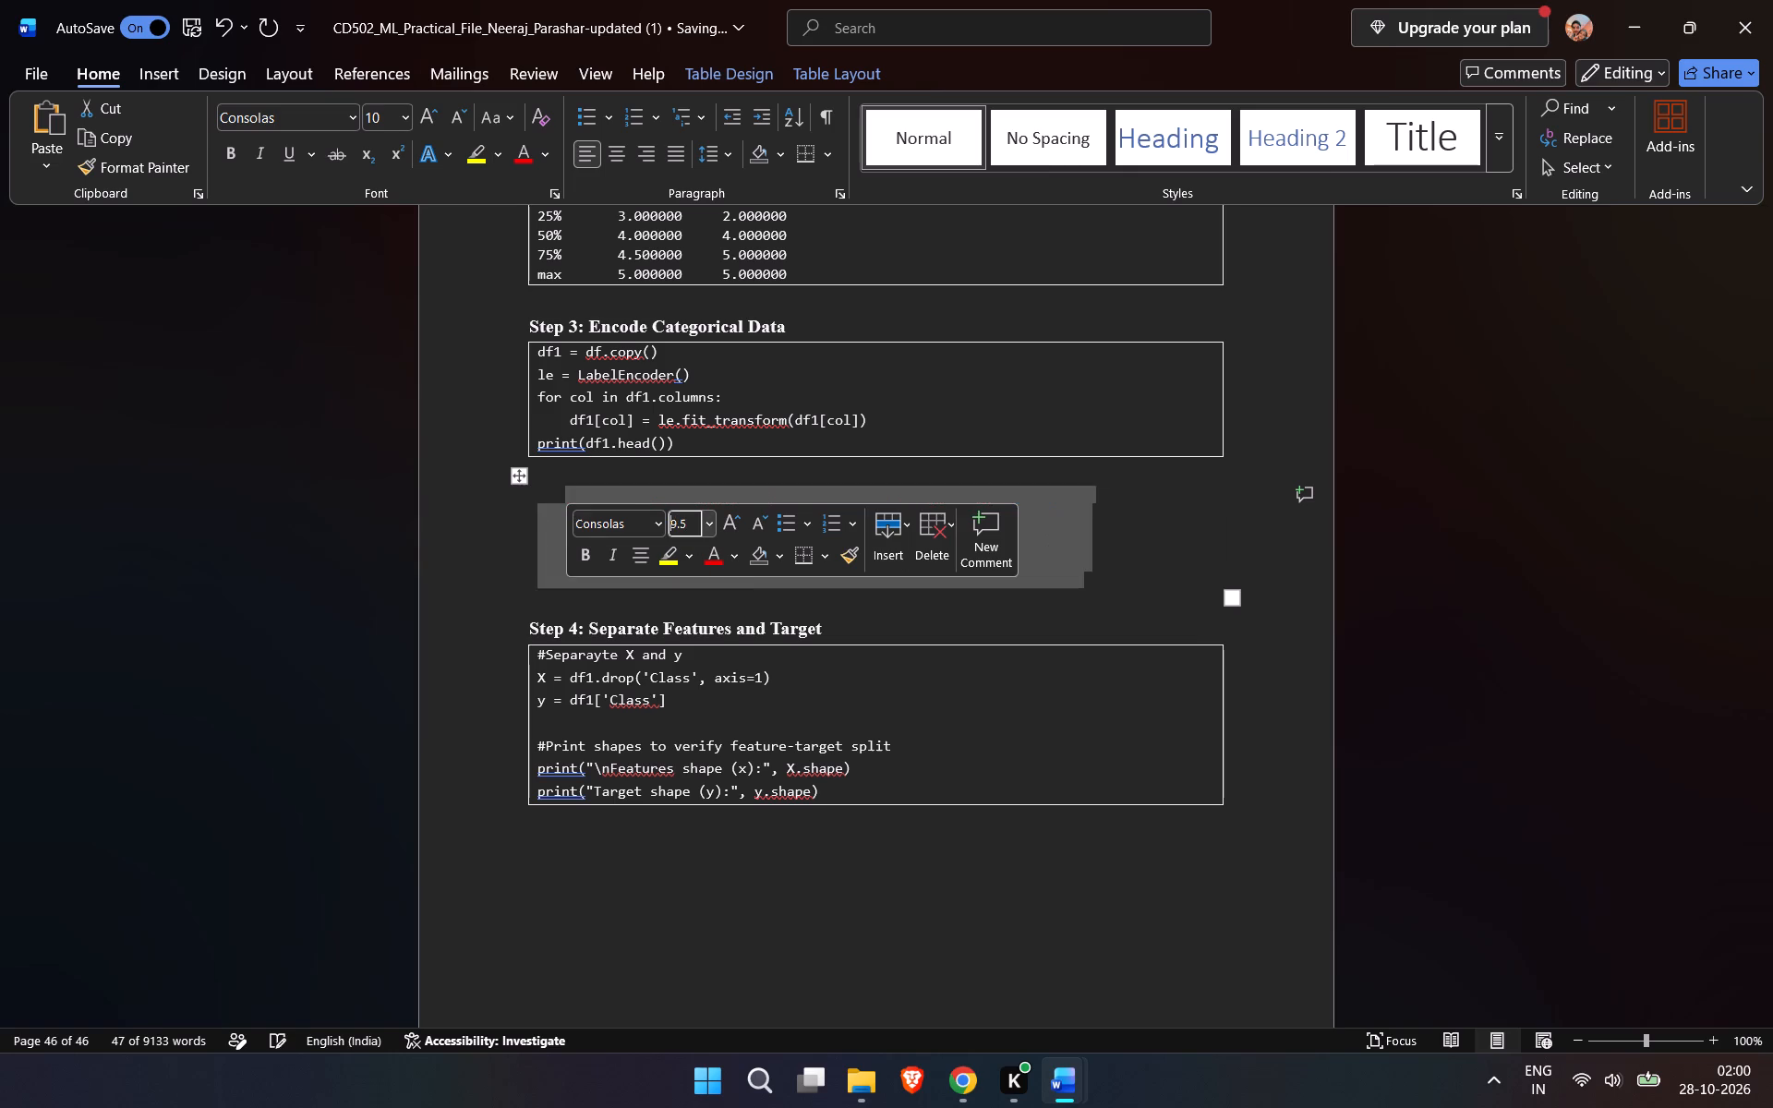
Save the practical file with the cursor placed below the Step 4 code box.
click(826, 864)
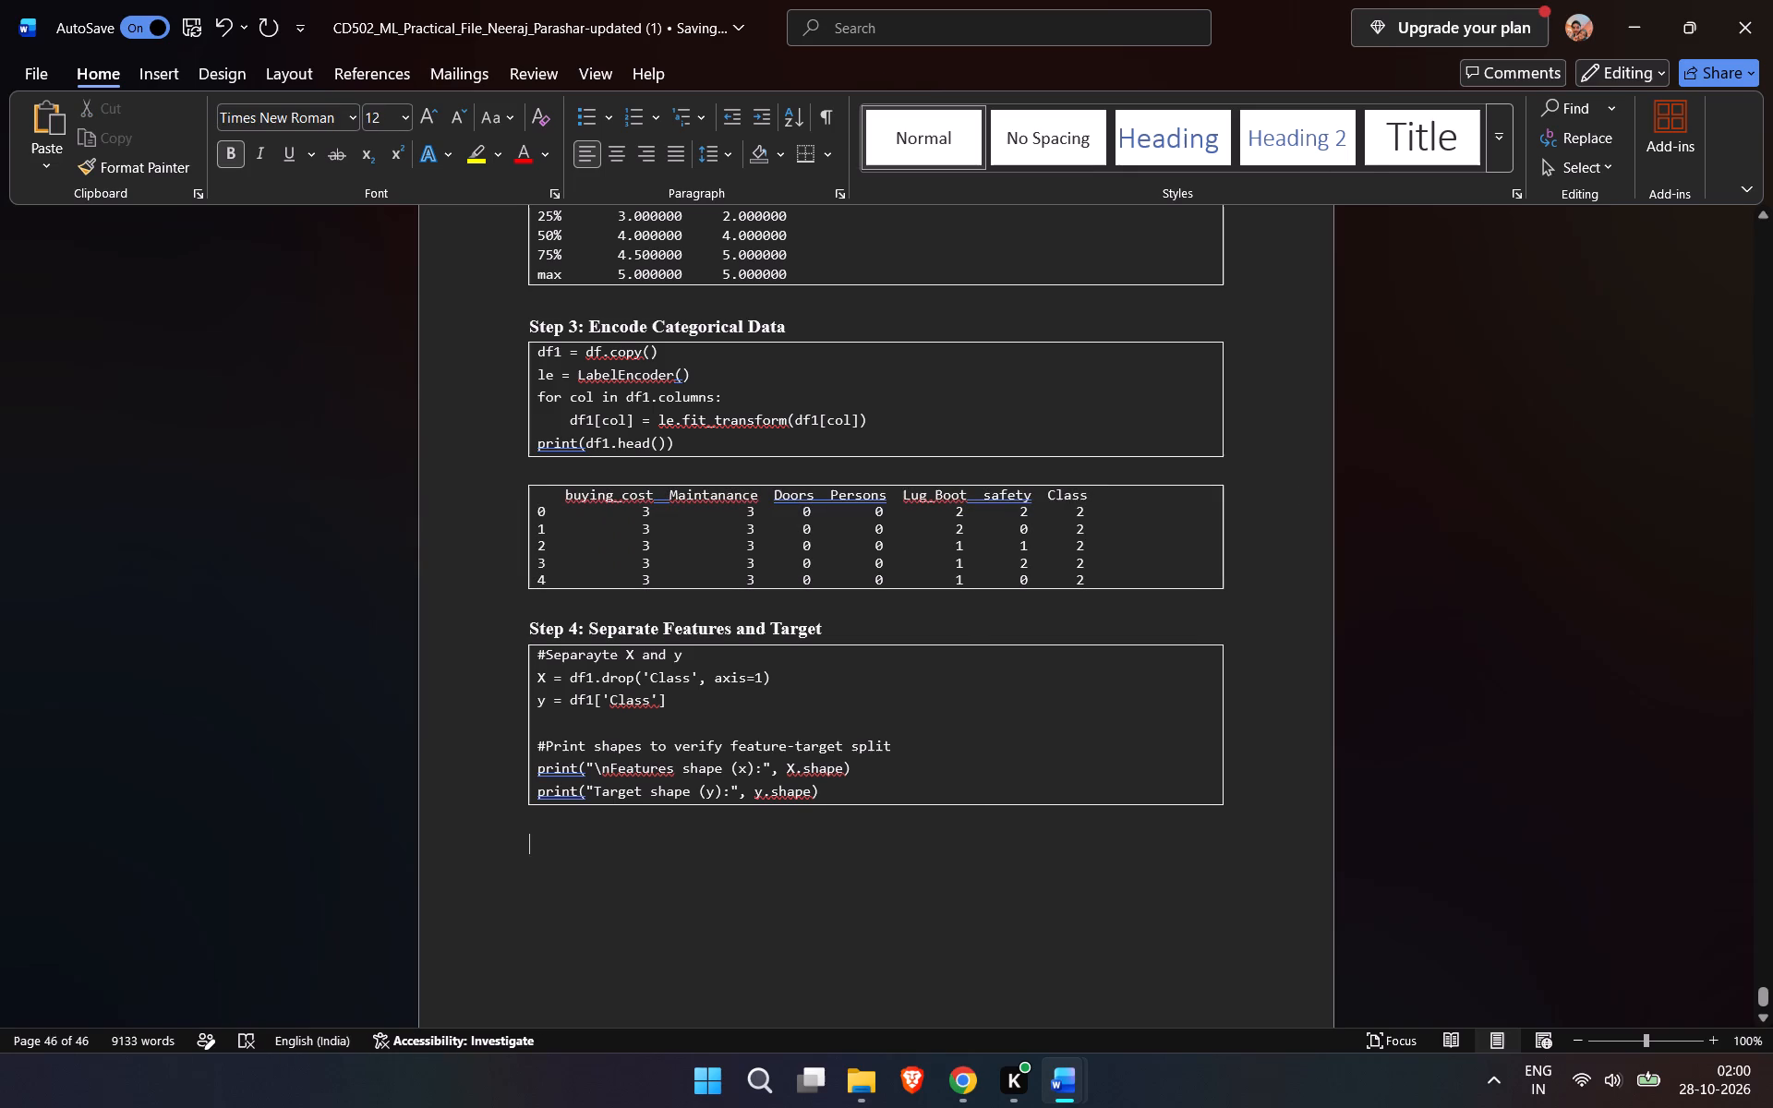
scroll(826, 864, down, 2)
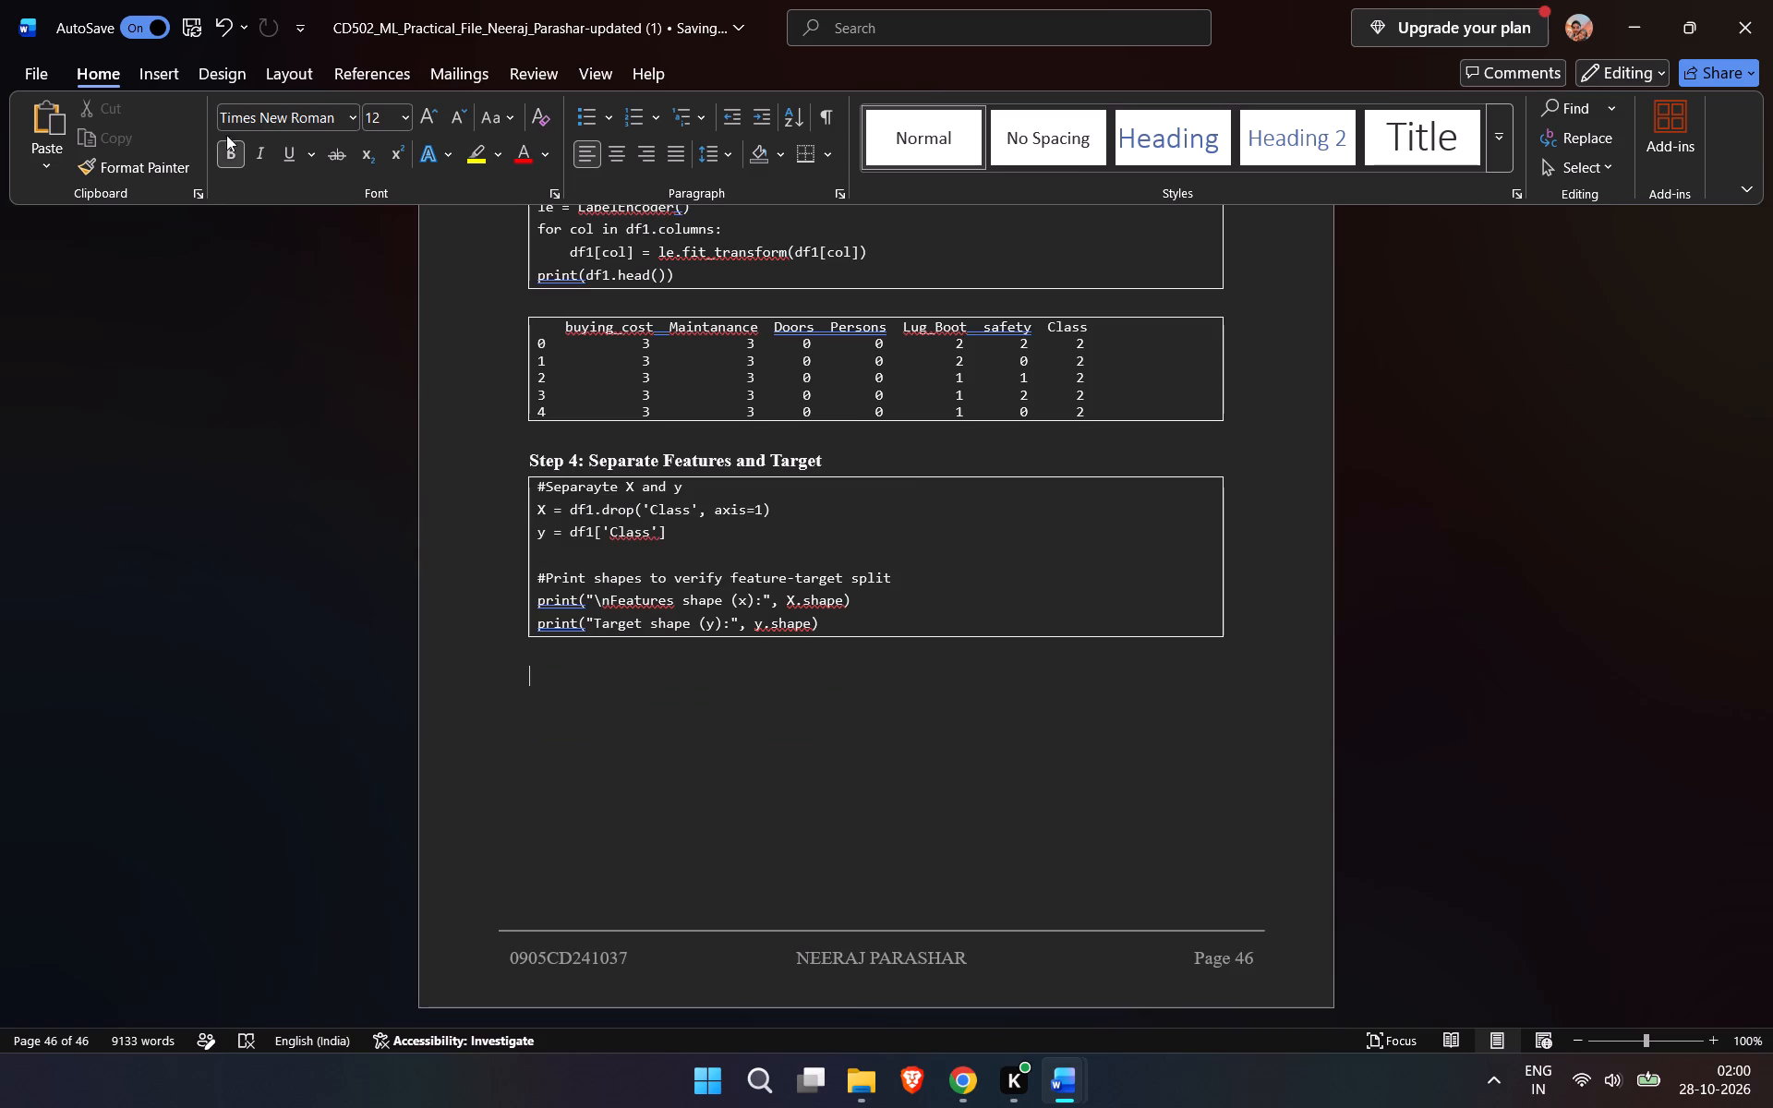
click(190, 27)
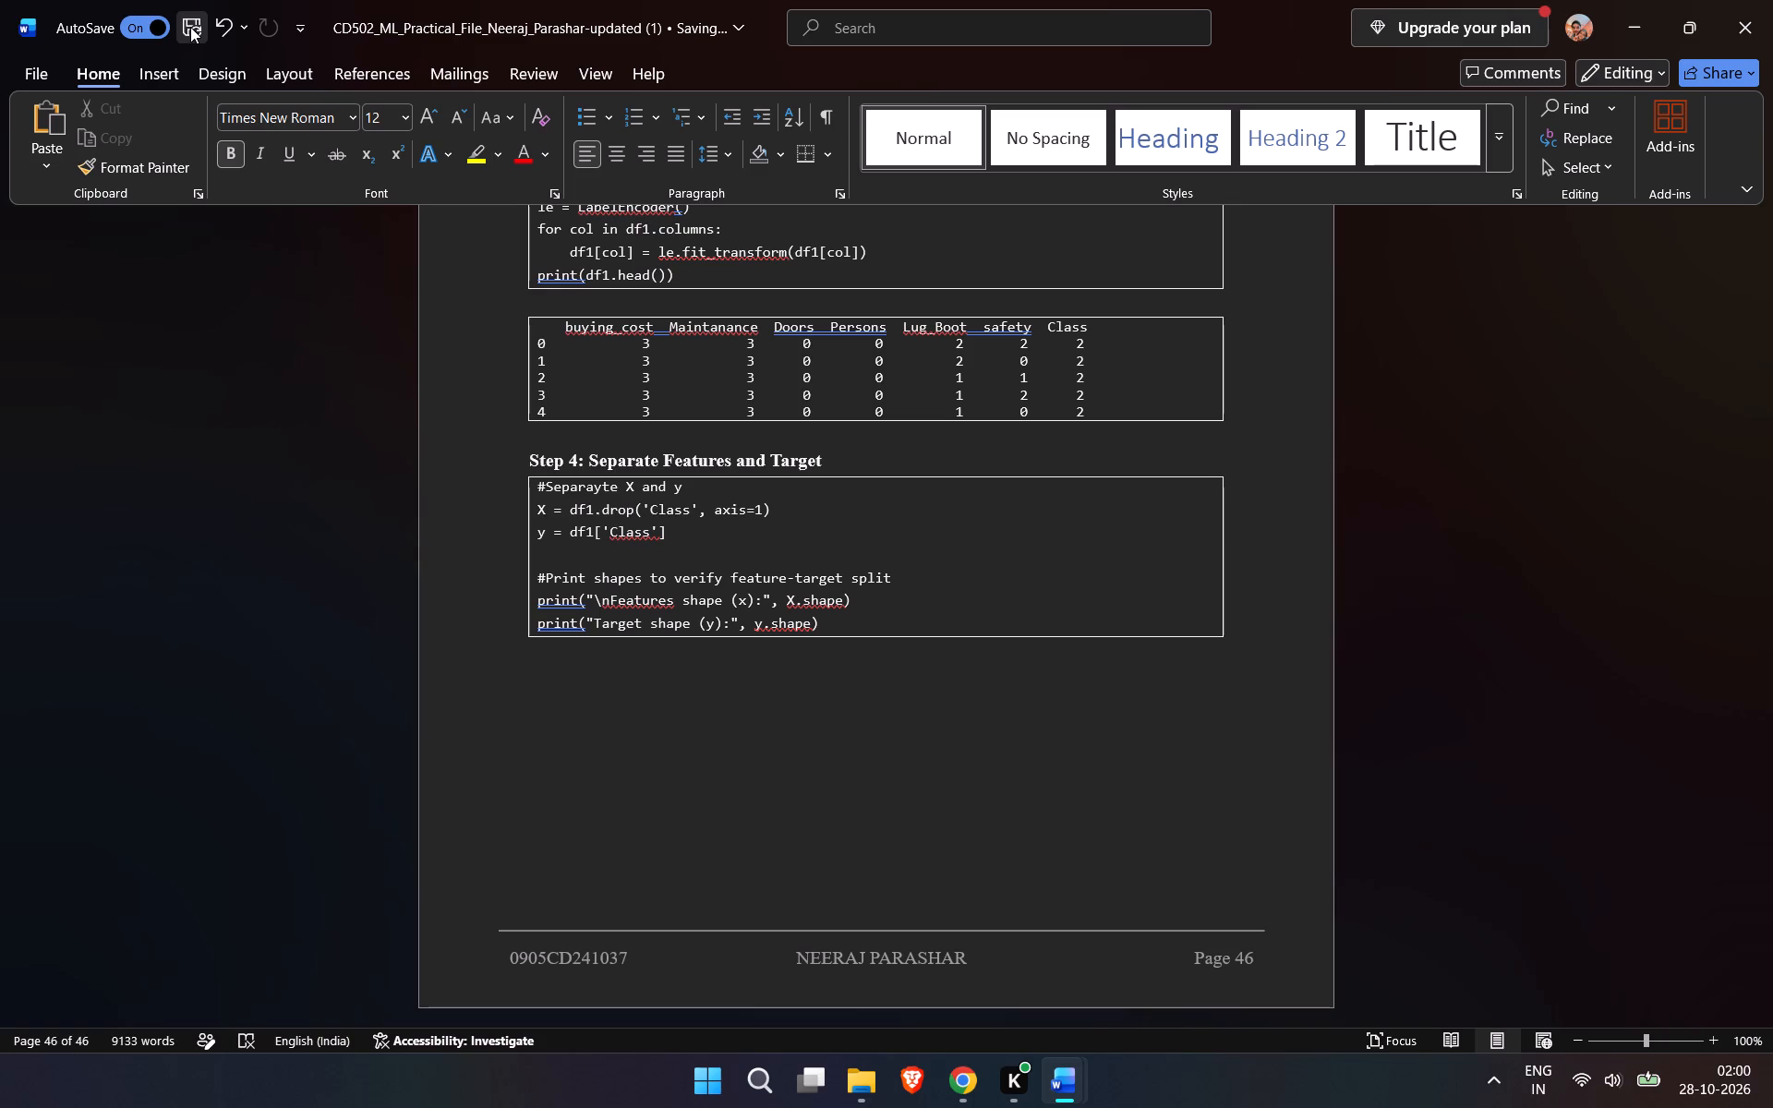
click(190, 27)
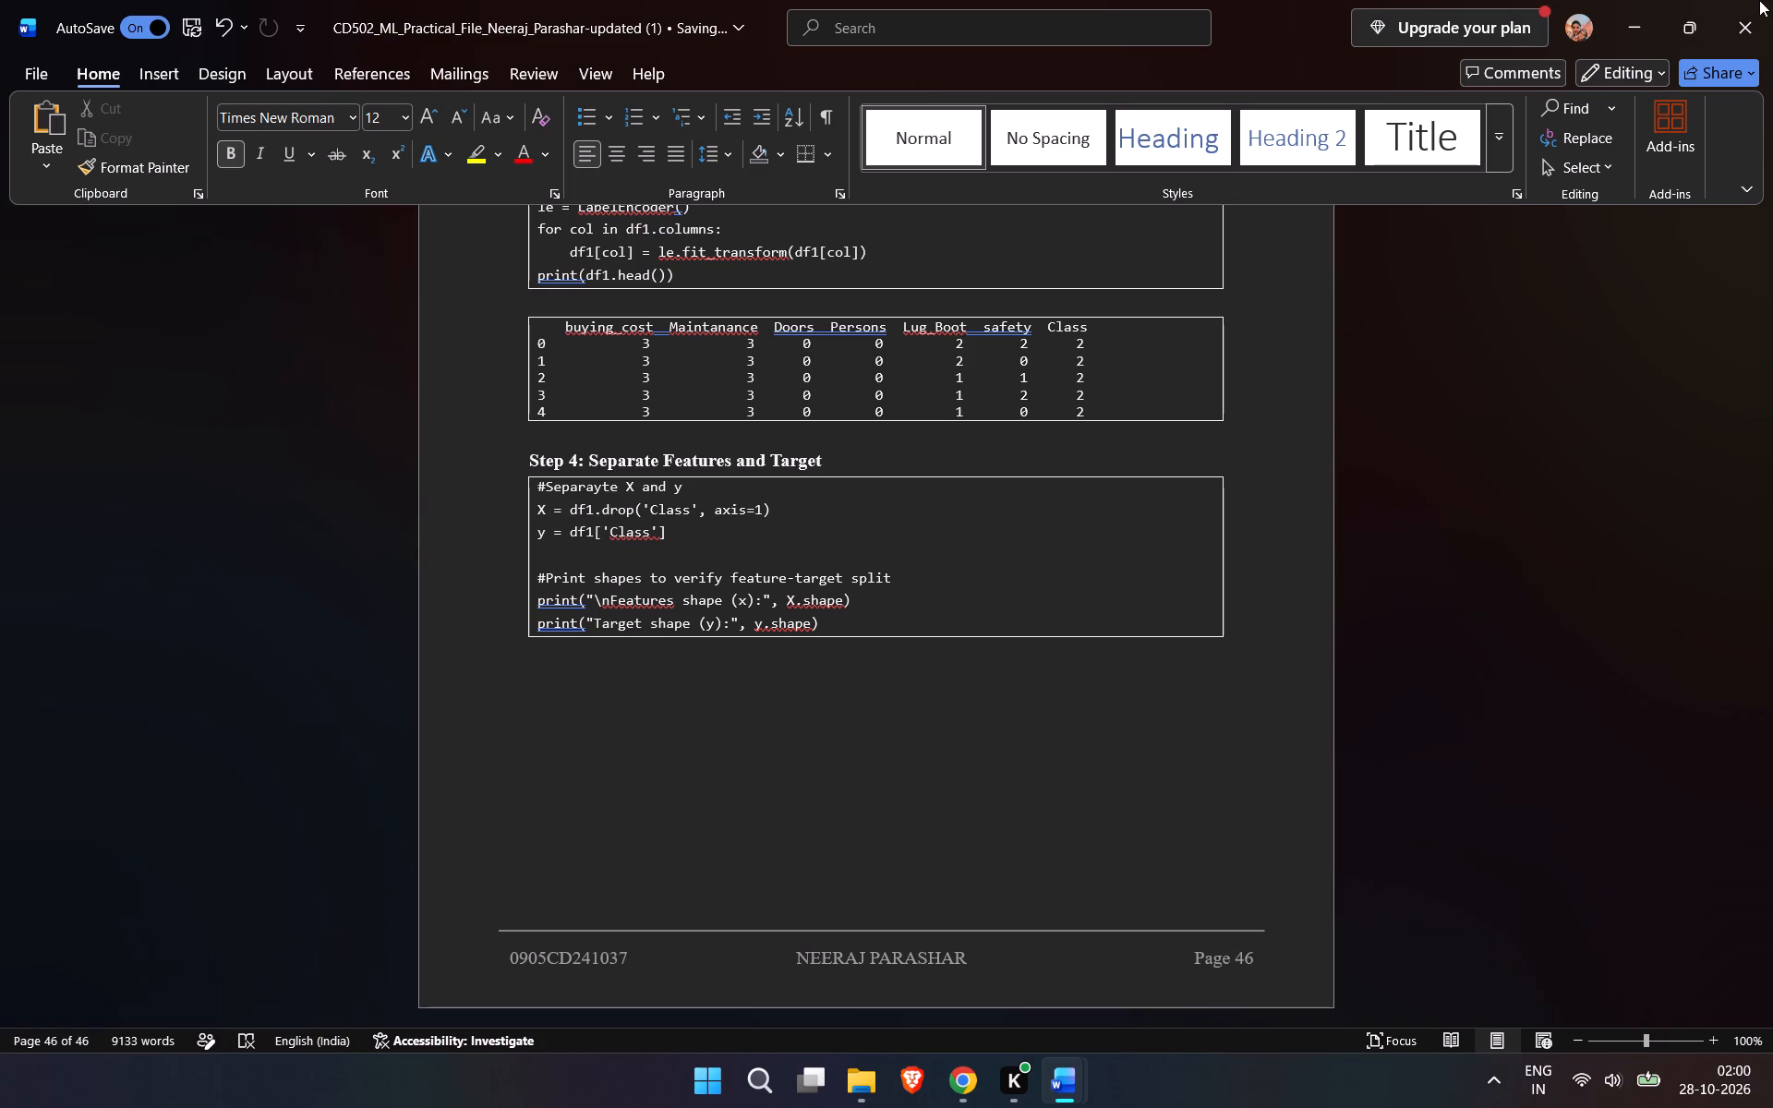
Close both Word document windows and the Chrome window.
click(1759, 1)
click(1759, 1)
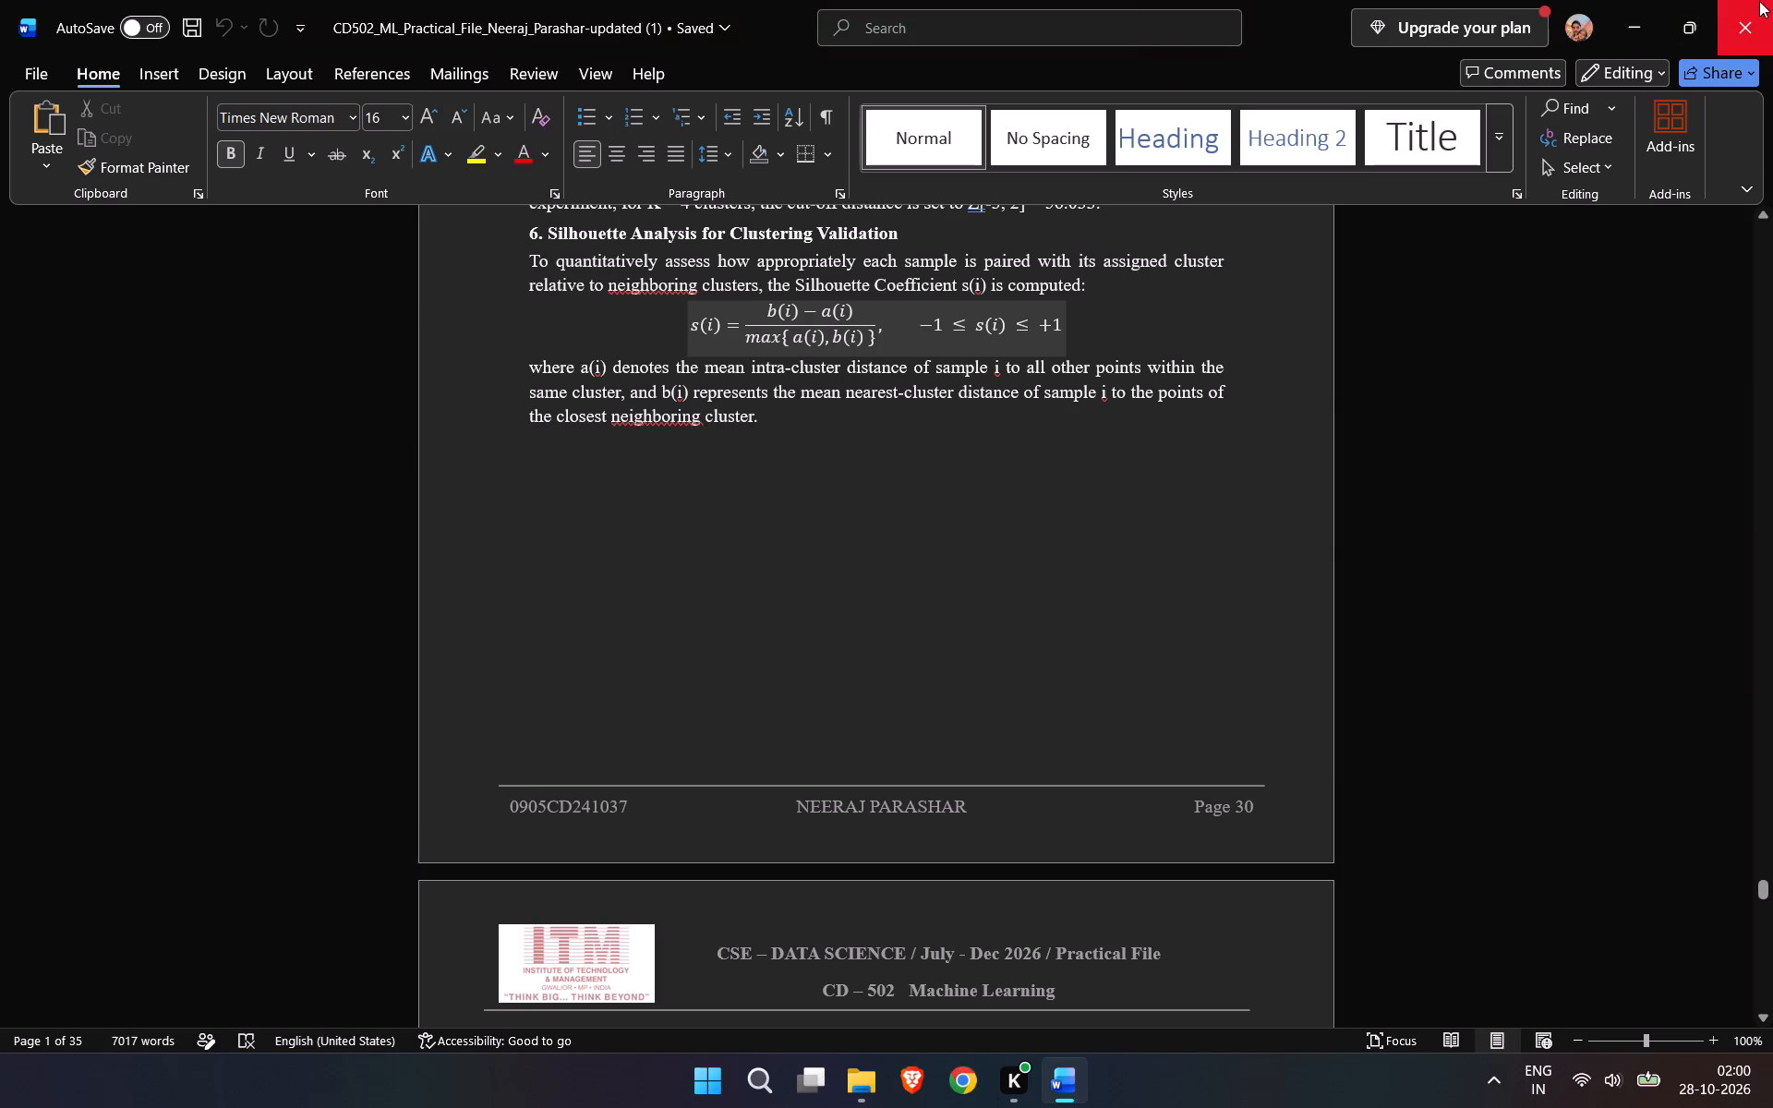
click(1759, 1)
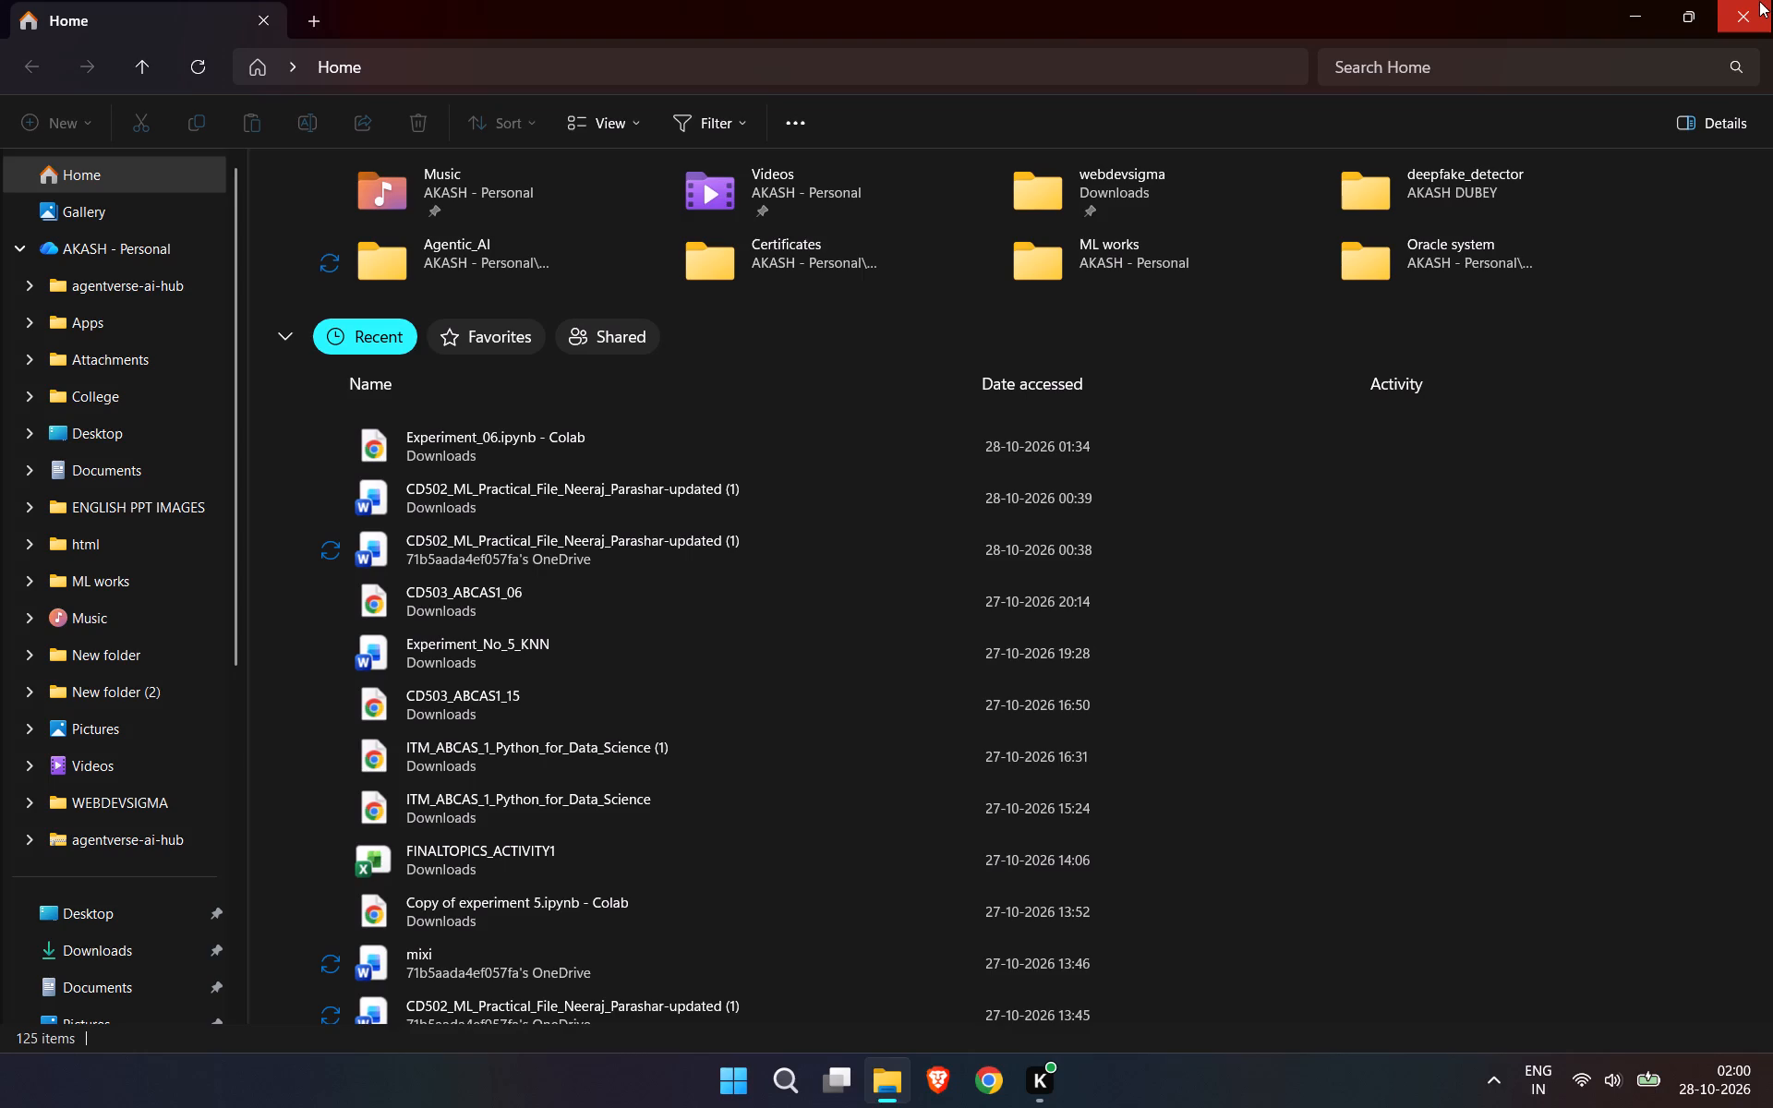